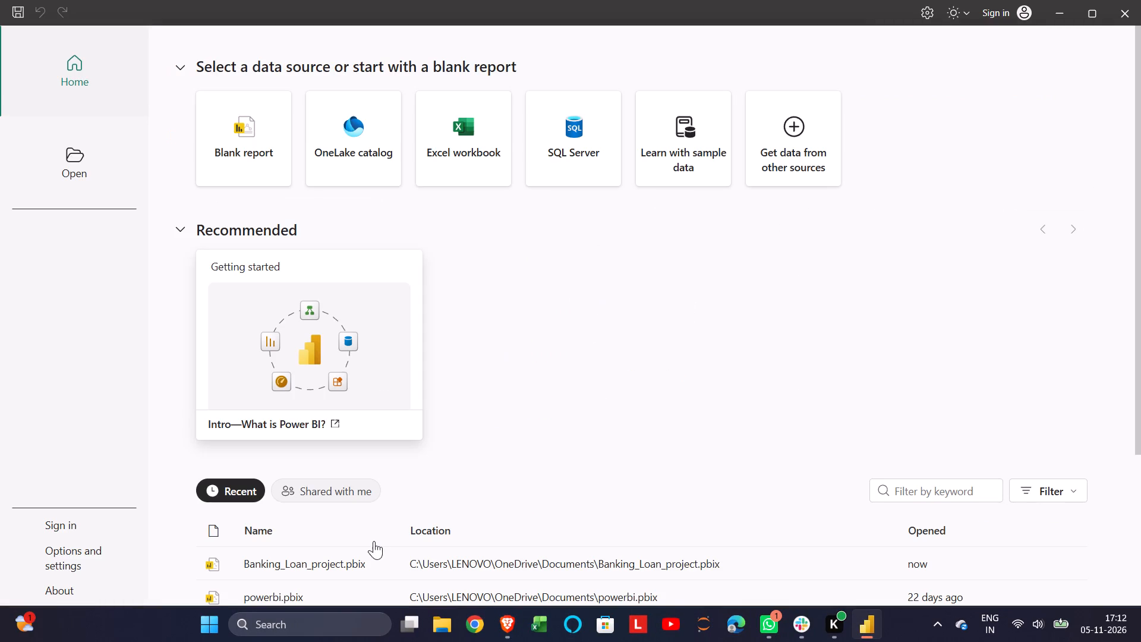
Open the recent report Banking_Loan_project.pbix.
click(355, 569)
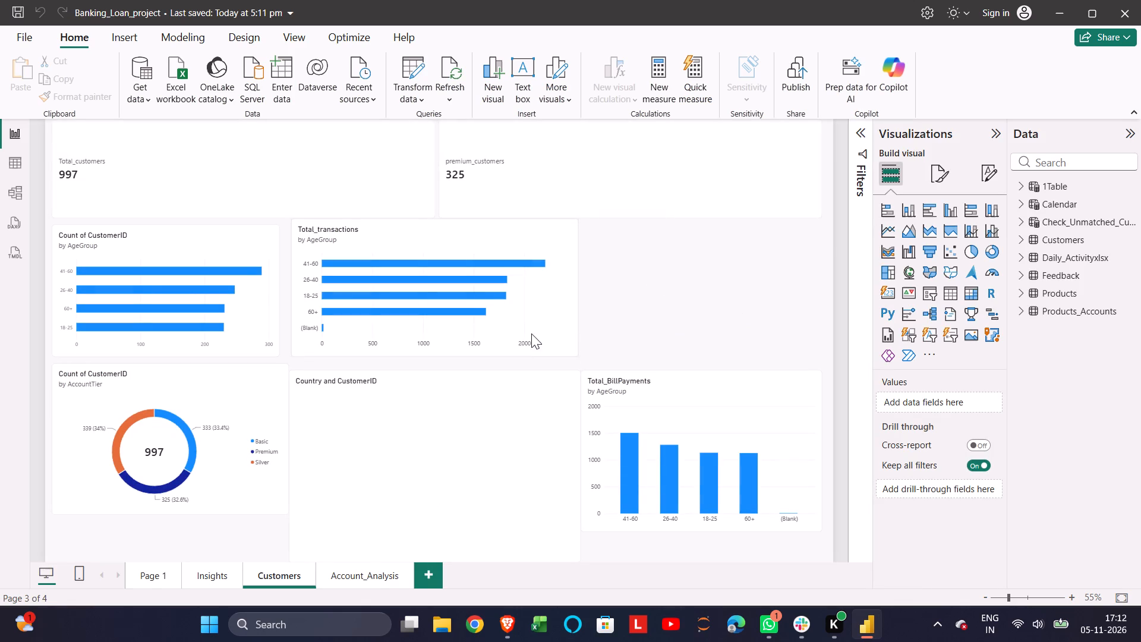
click(679, 267)
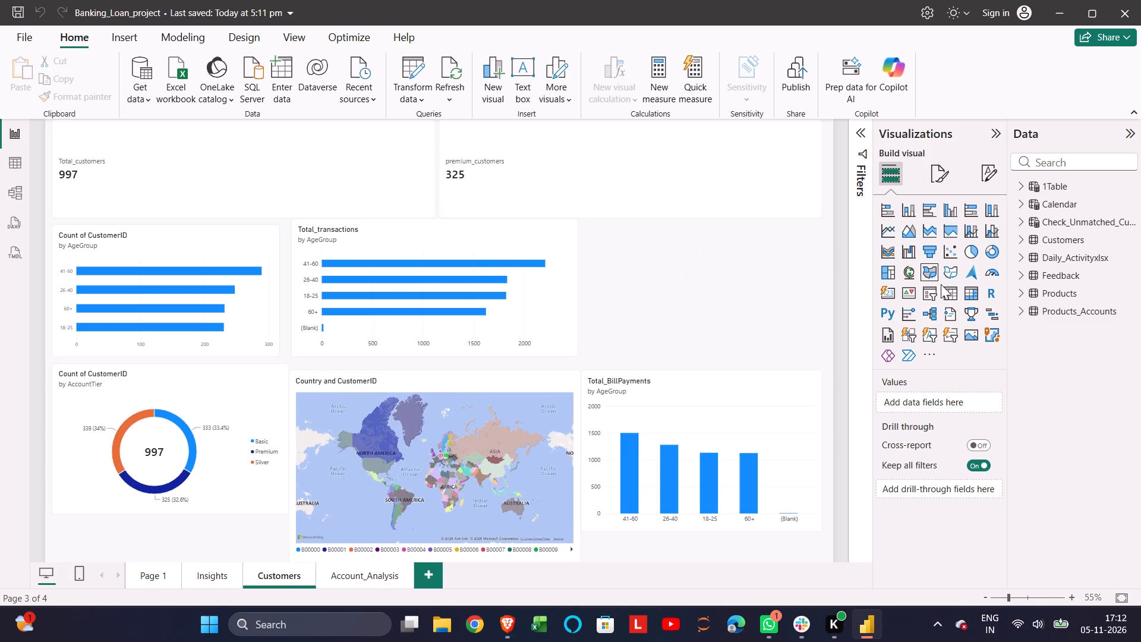
Display the Customers table's data and open its query for editing in a maximized Power Query Editor window.
click(7, 154)
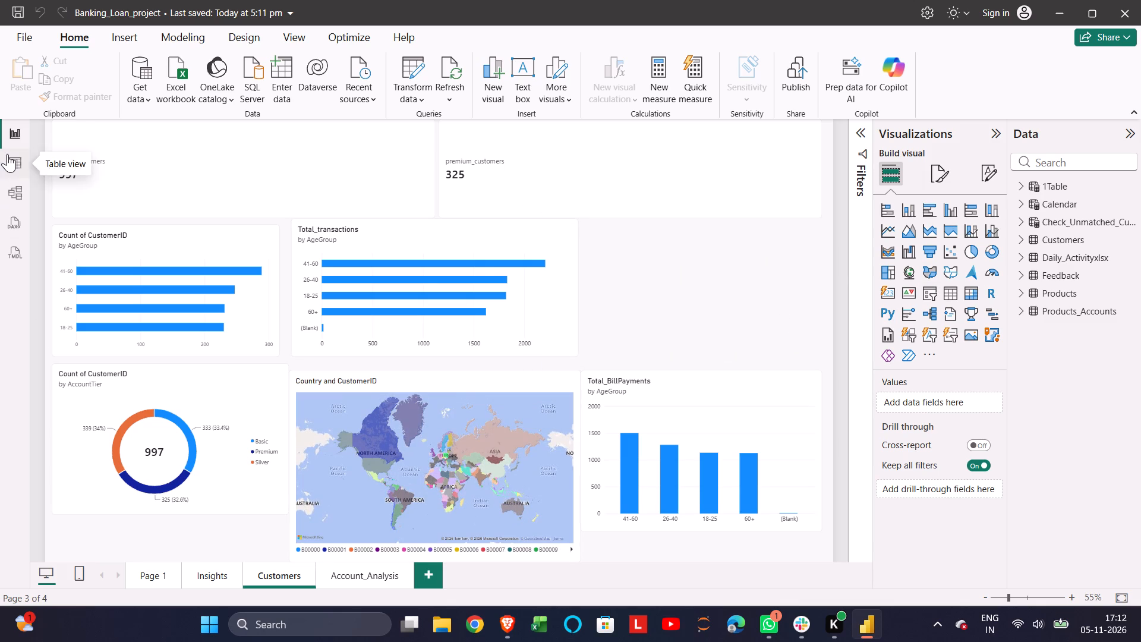
click(1004, 235)
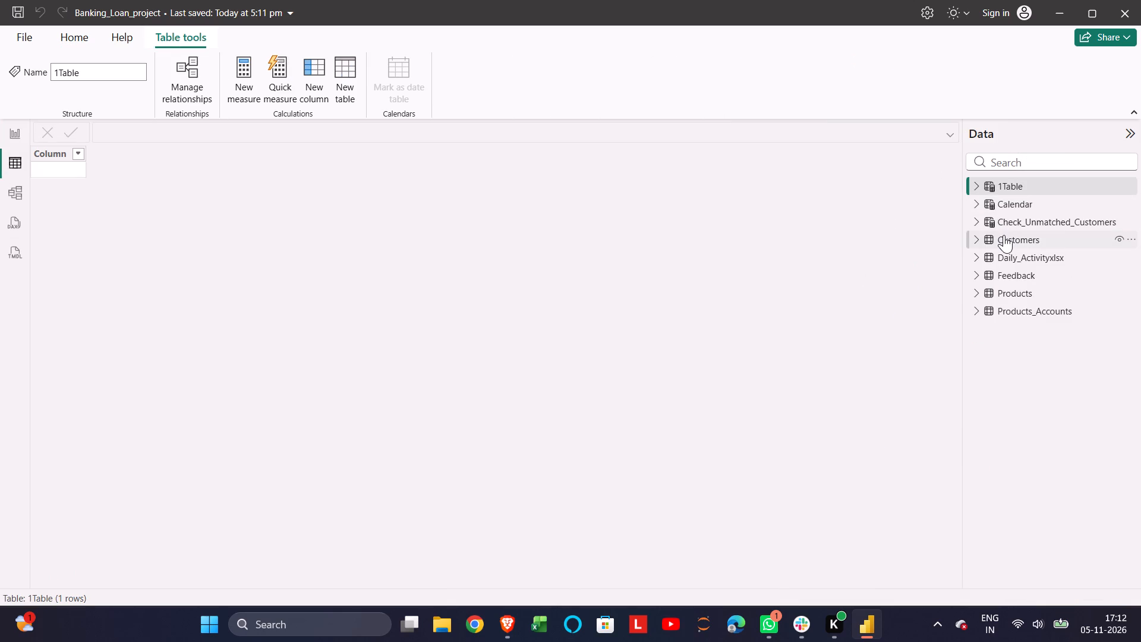
right_click(532, 266)
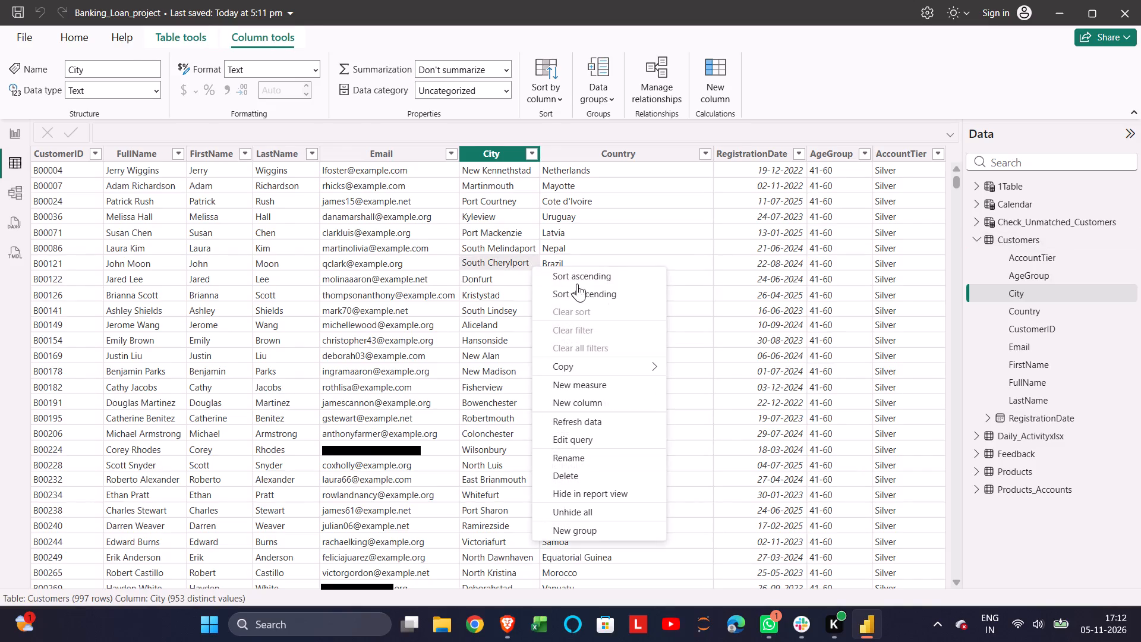
click(562, 433)
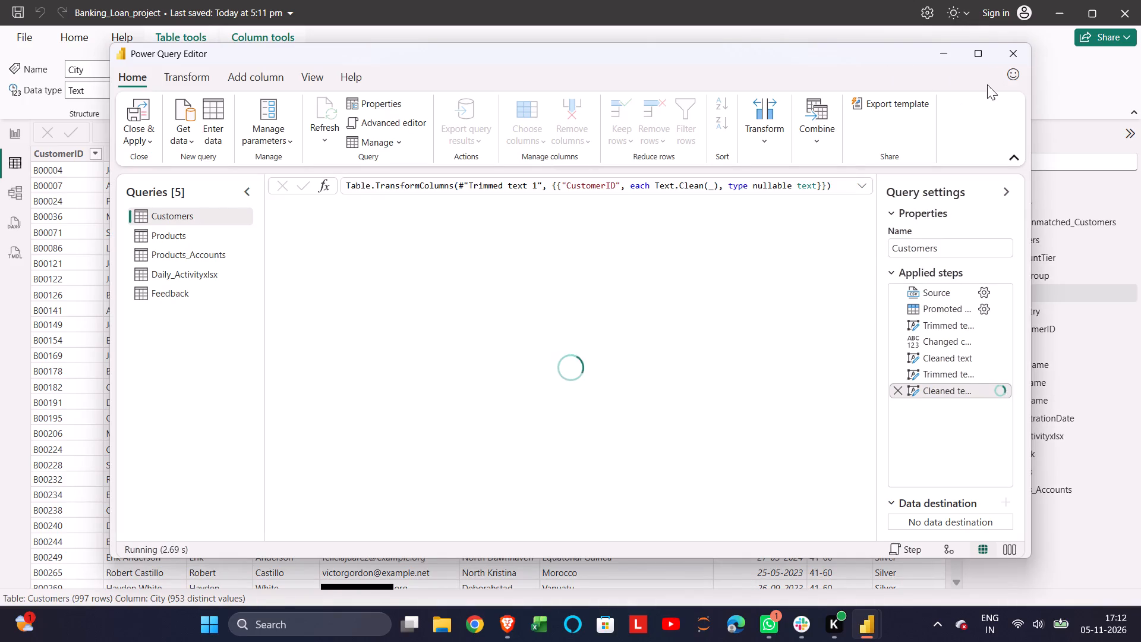
click(979, 56)
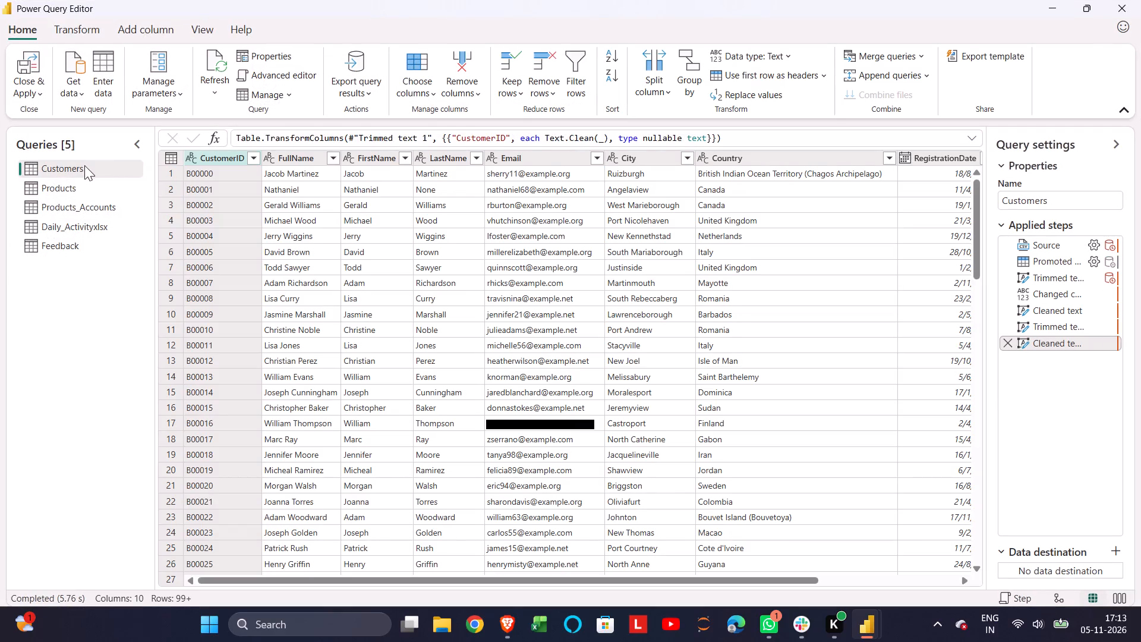
Examine the CustomerID column and applied steps in the Products_Accounts, Daily_Activityxlsx and Feedback queries, and look over the Products query.
click(64, 196)
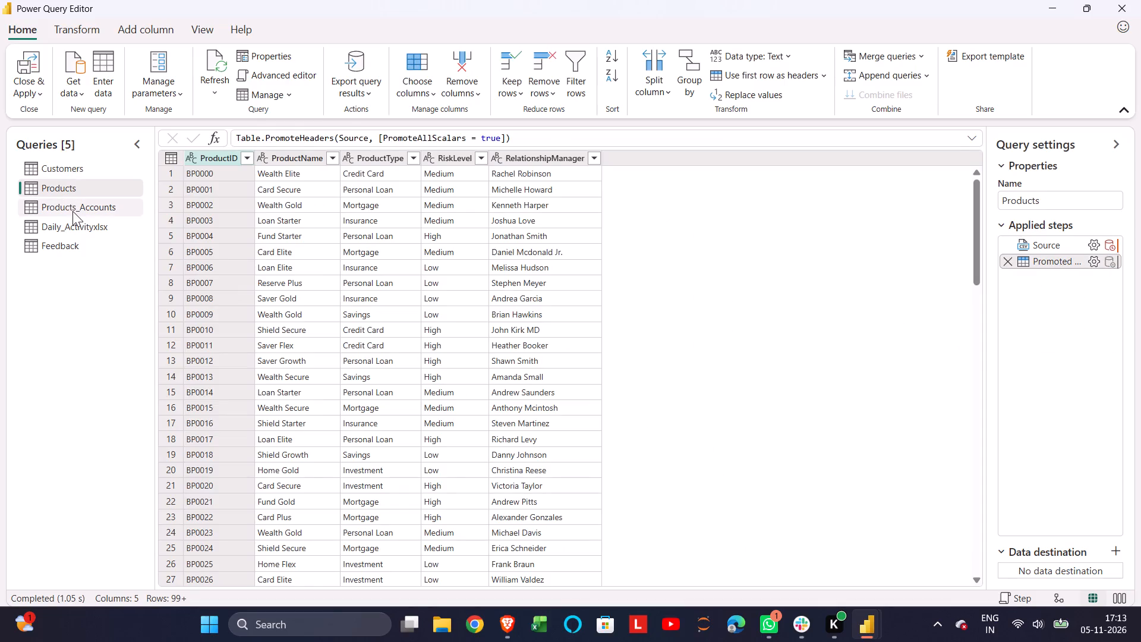
click(72, 211)
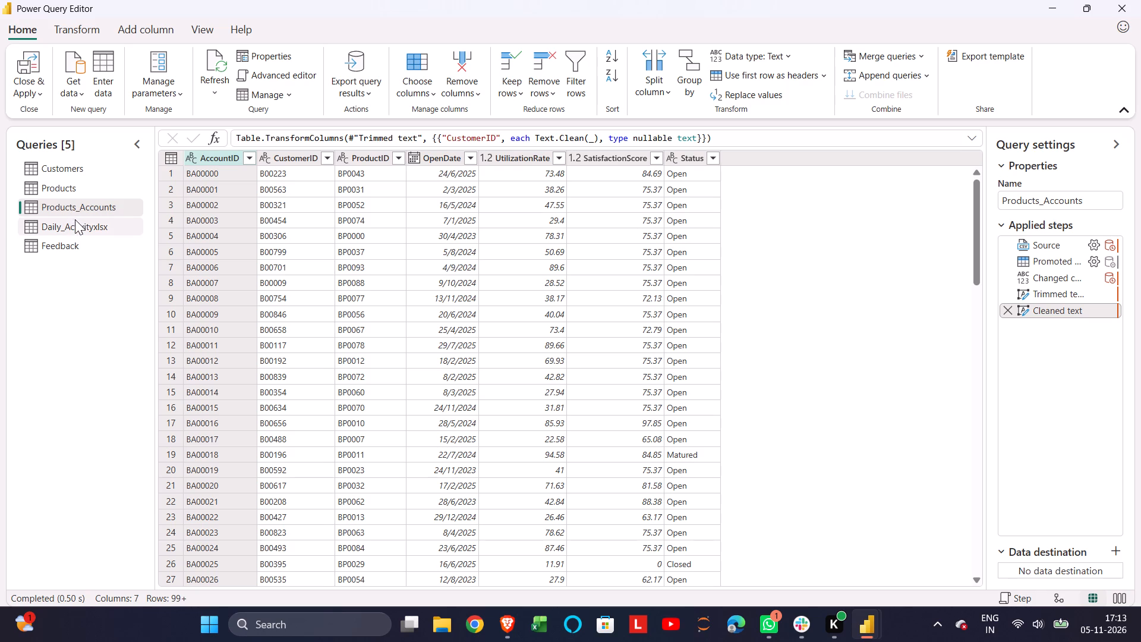
click(71, 230)
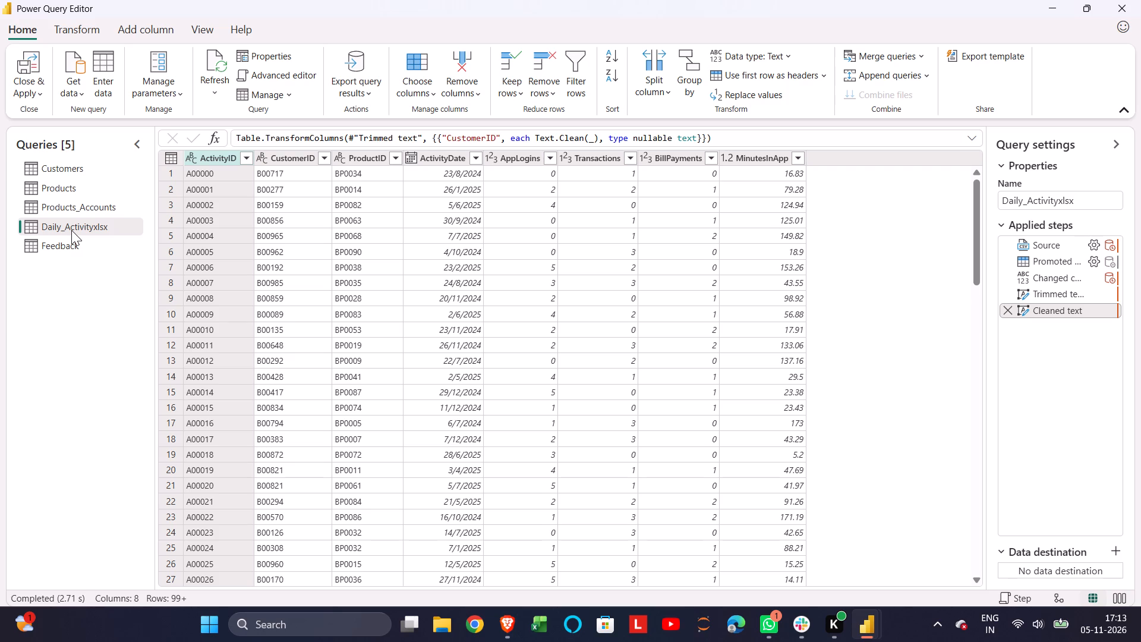
click(64, 241)
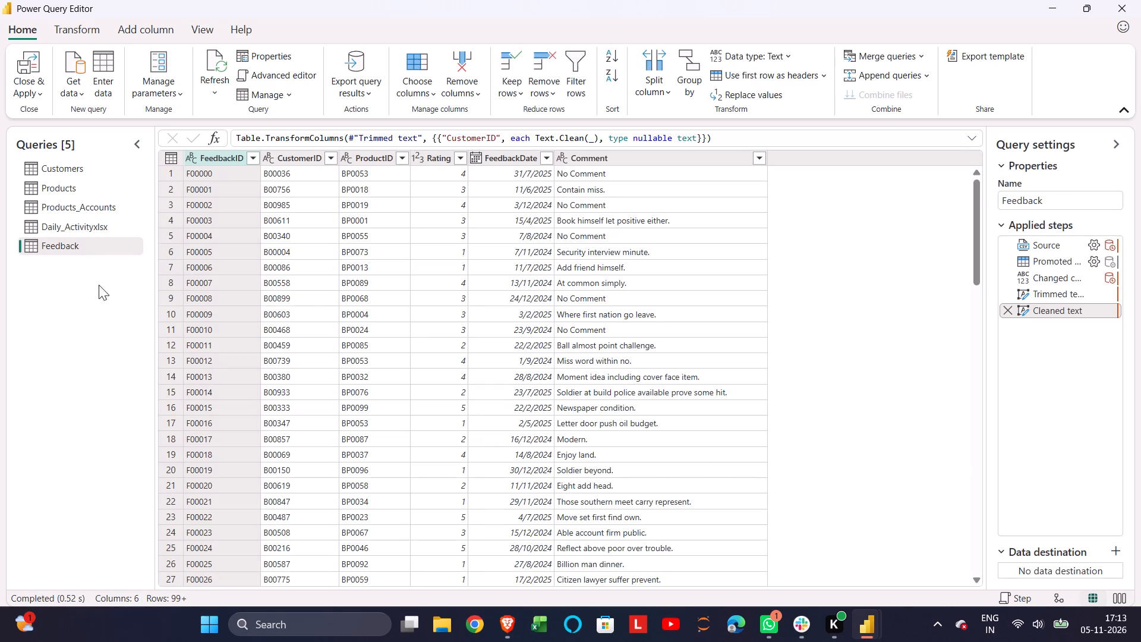
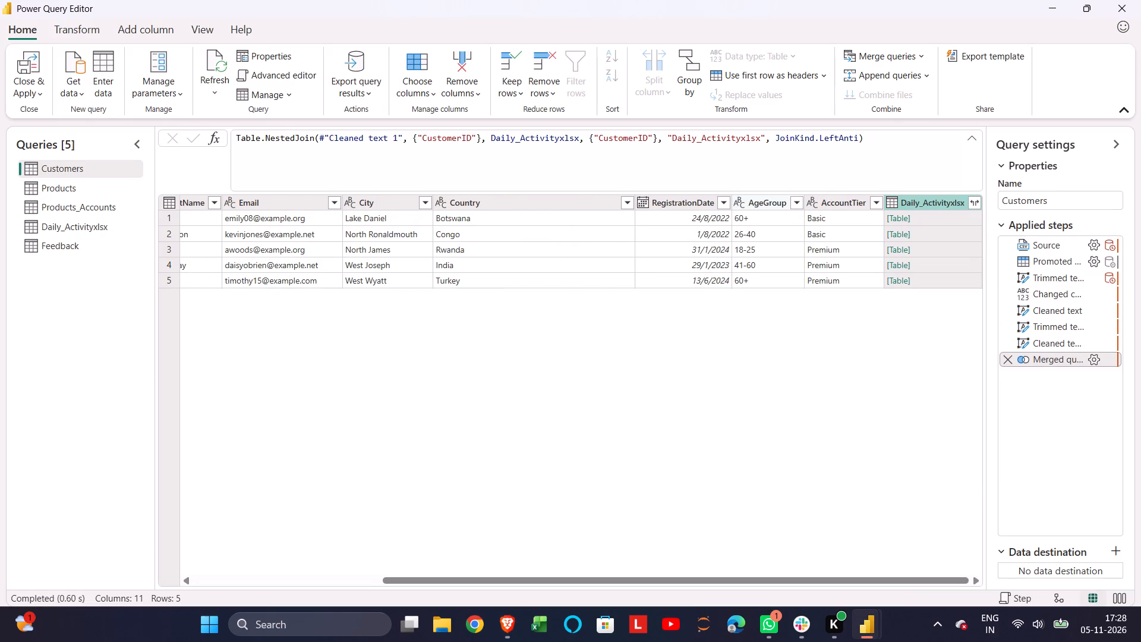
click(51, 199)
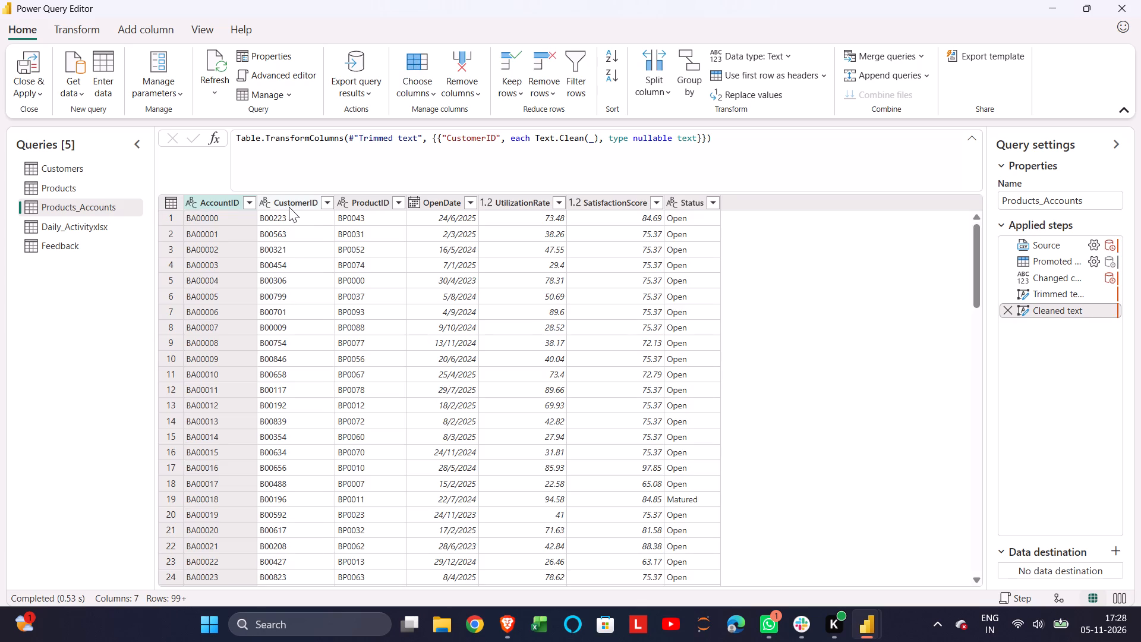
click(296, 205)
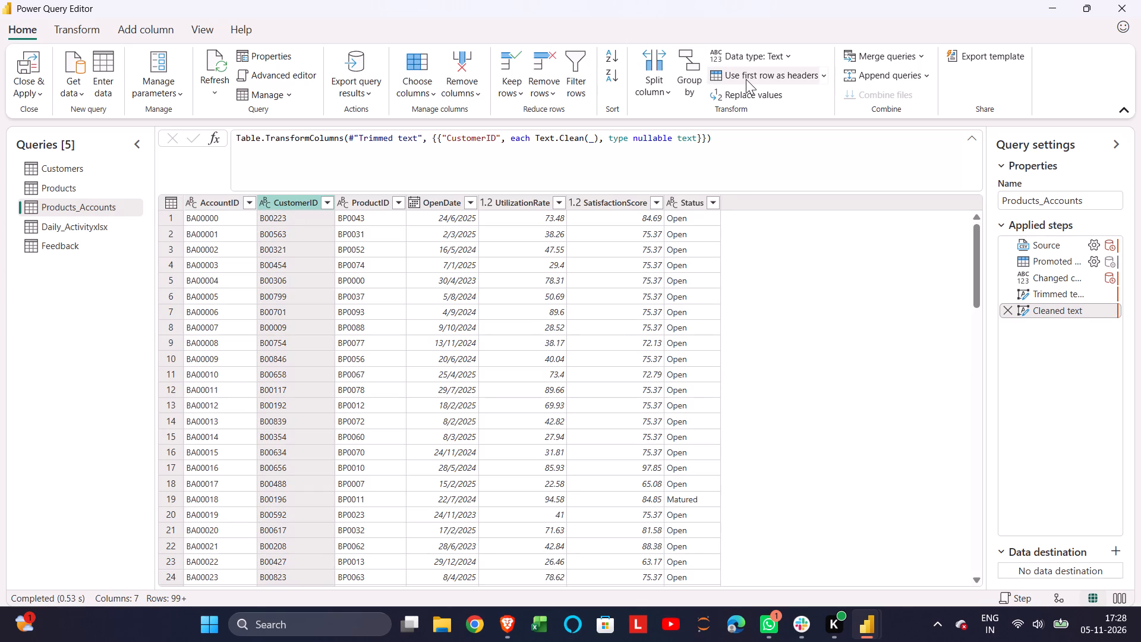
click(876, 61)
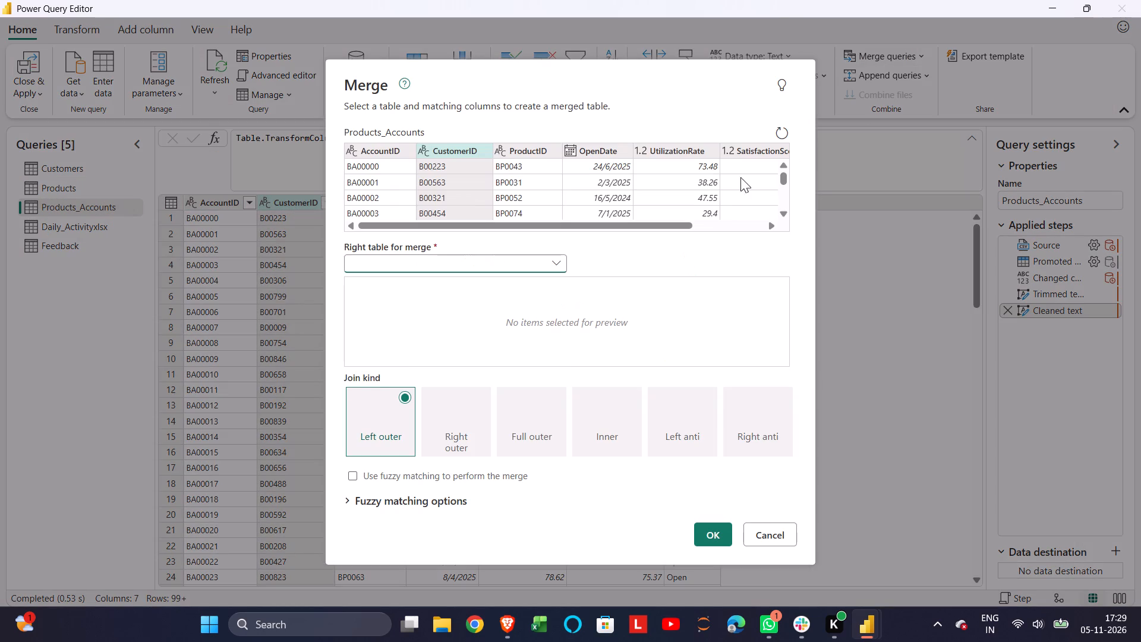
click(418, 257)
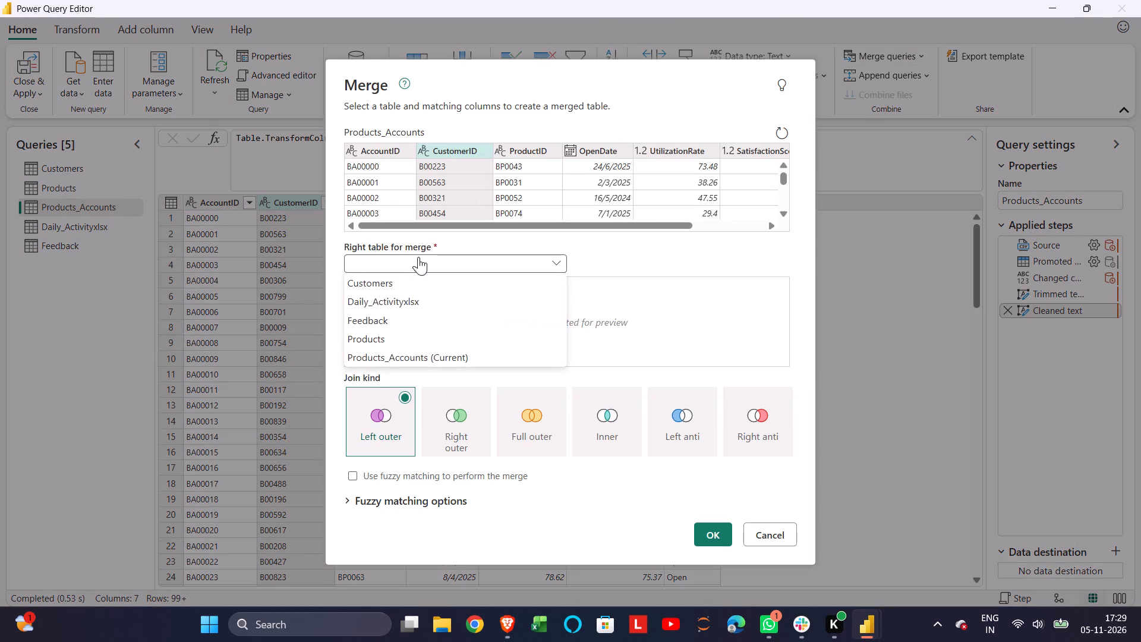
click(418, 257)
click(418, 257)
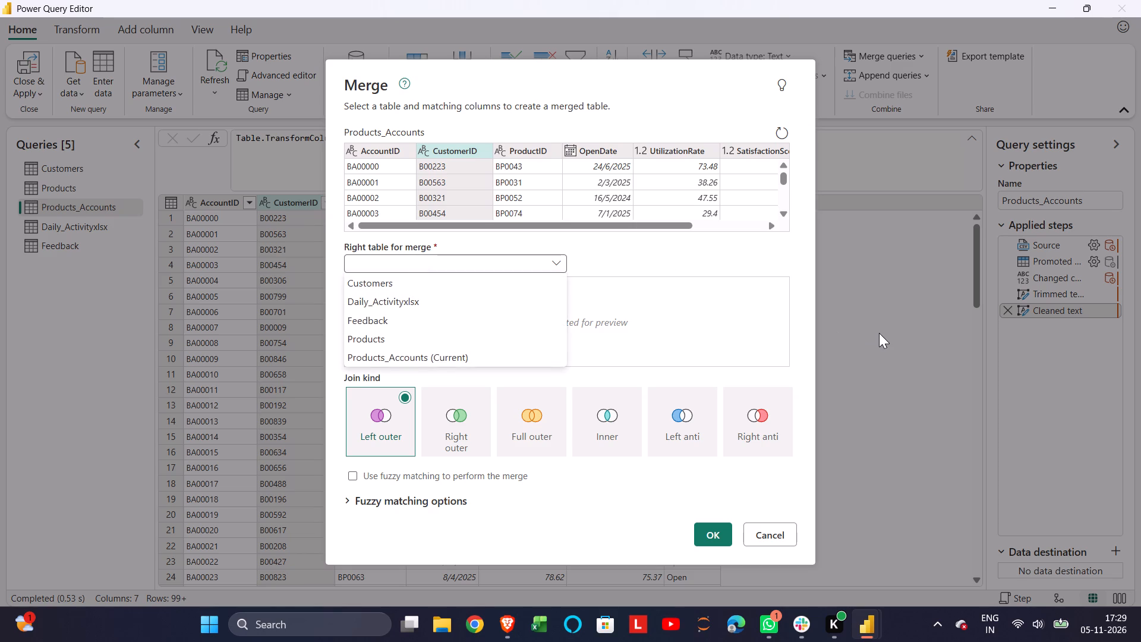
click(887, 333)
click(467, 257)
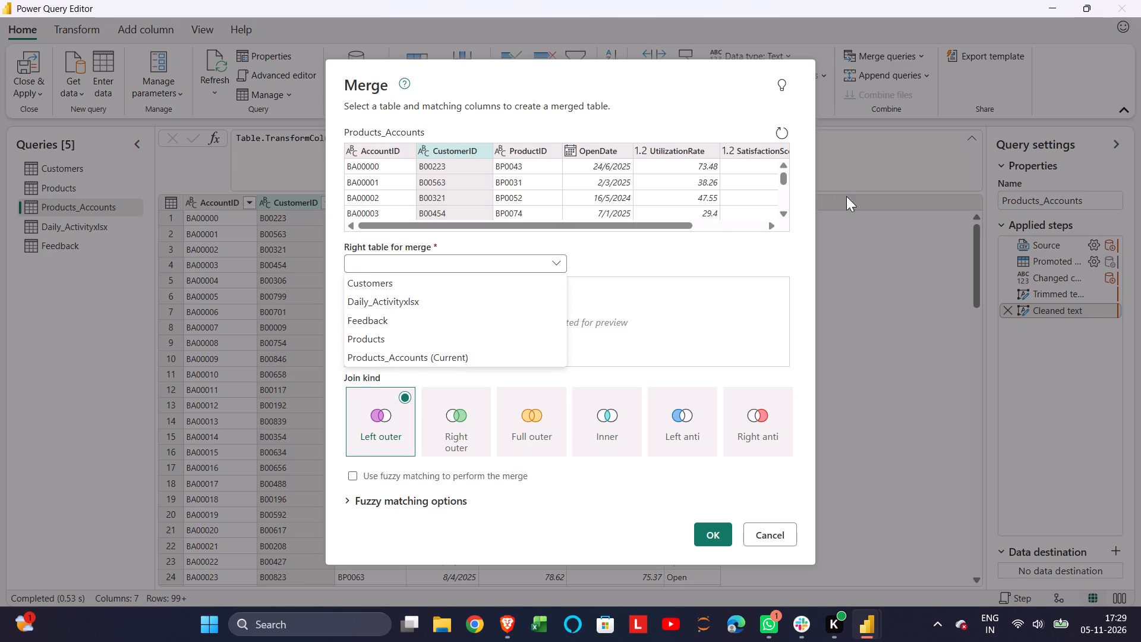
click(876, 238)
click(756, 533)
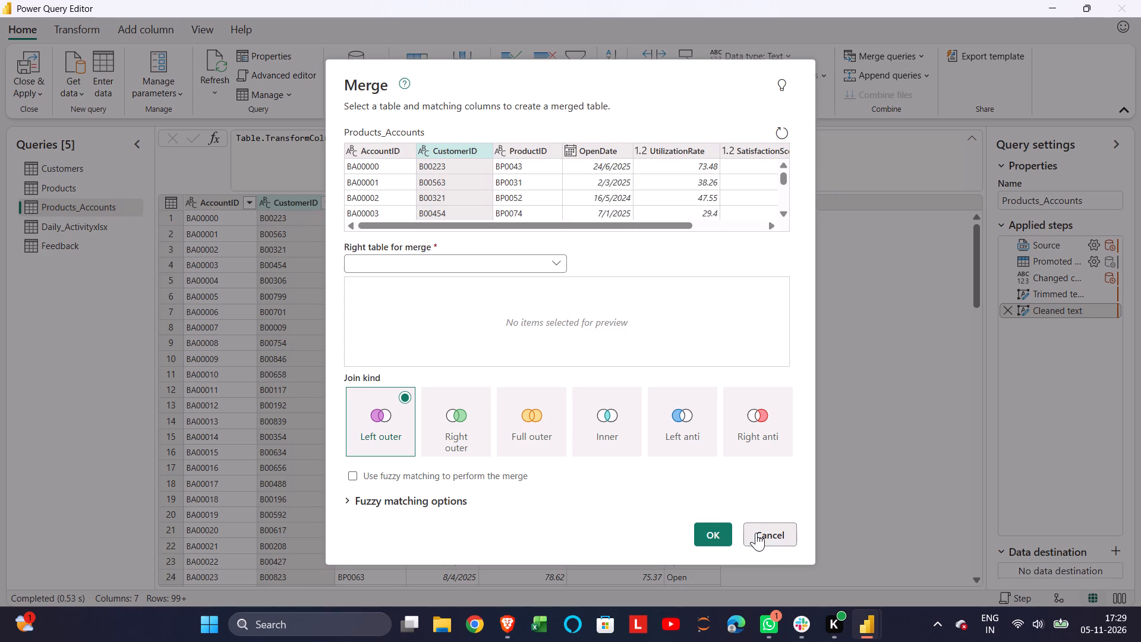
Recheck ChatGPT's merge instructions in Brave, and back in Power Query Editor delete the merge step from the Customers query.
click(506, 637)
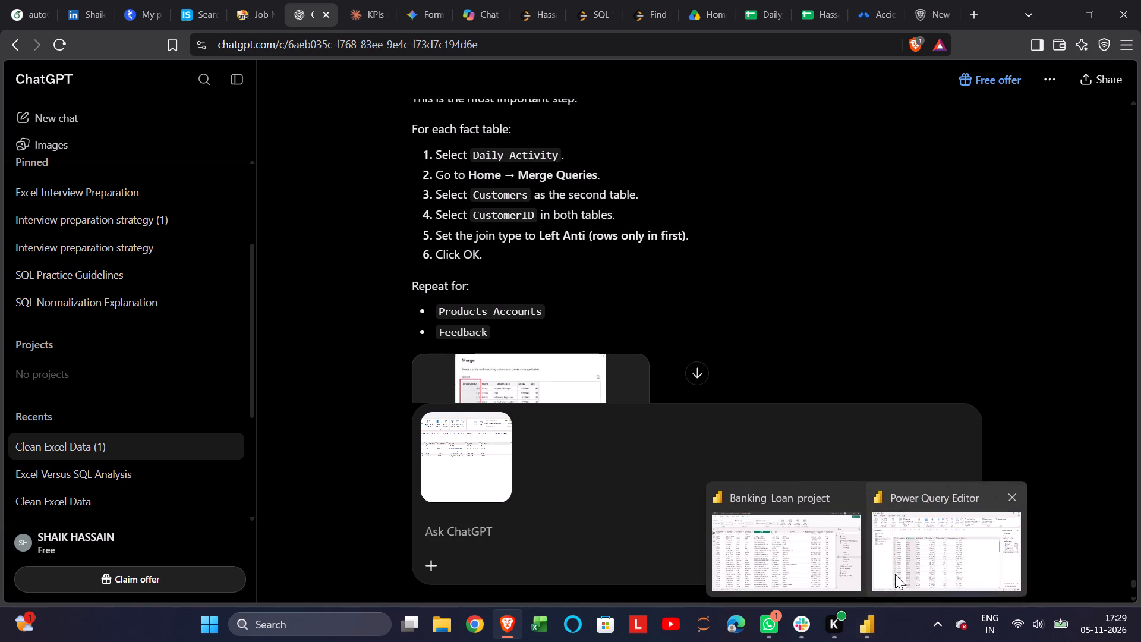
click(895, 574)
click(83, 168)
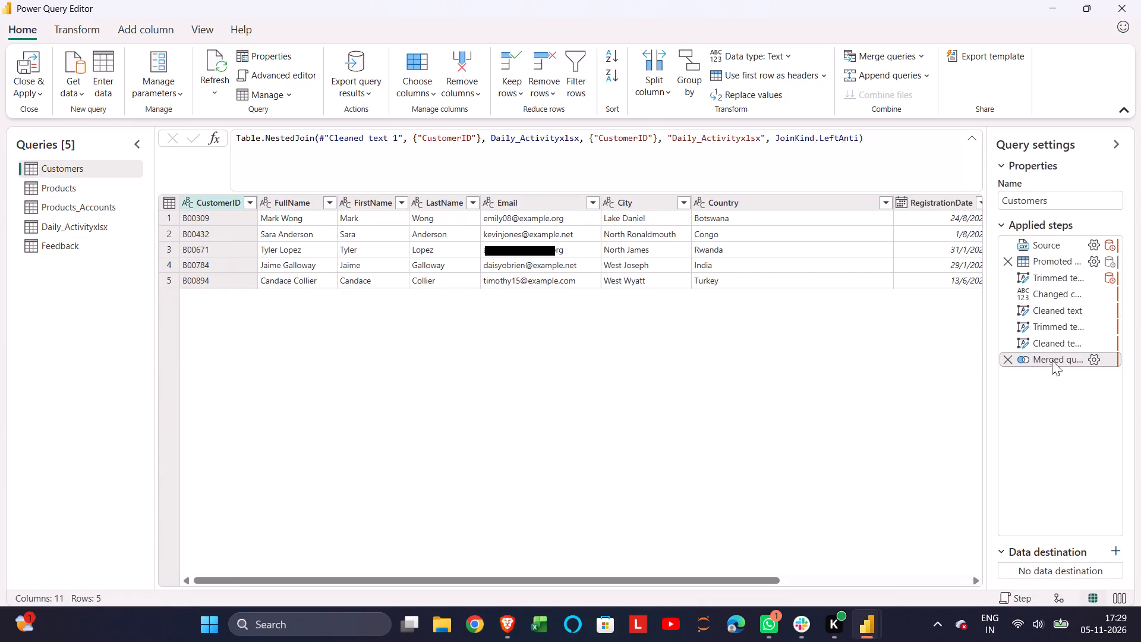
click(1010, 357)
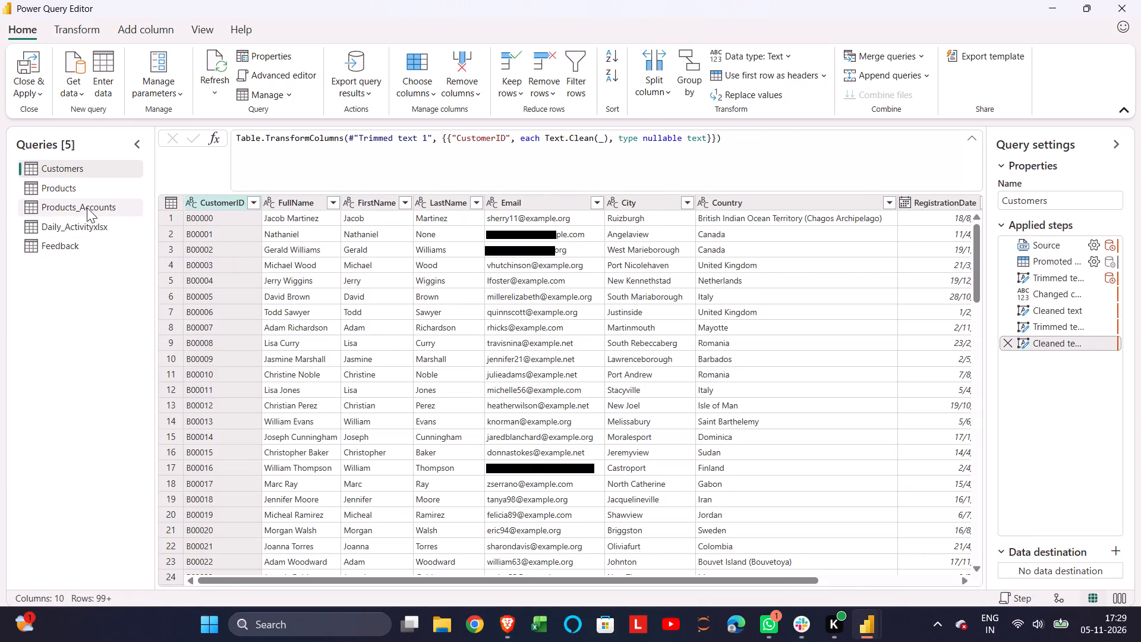
Merge the Daily_Activityxlsx query with Customers as the right table, matching on CustomerID with a Left anti join.
click(79, 229)
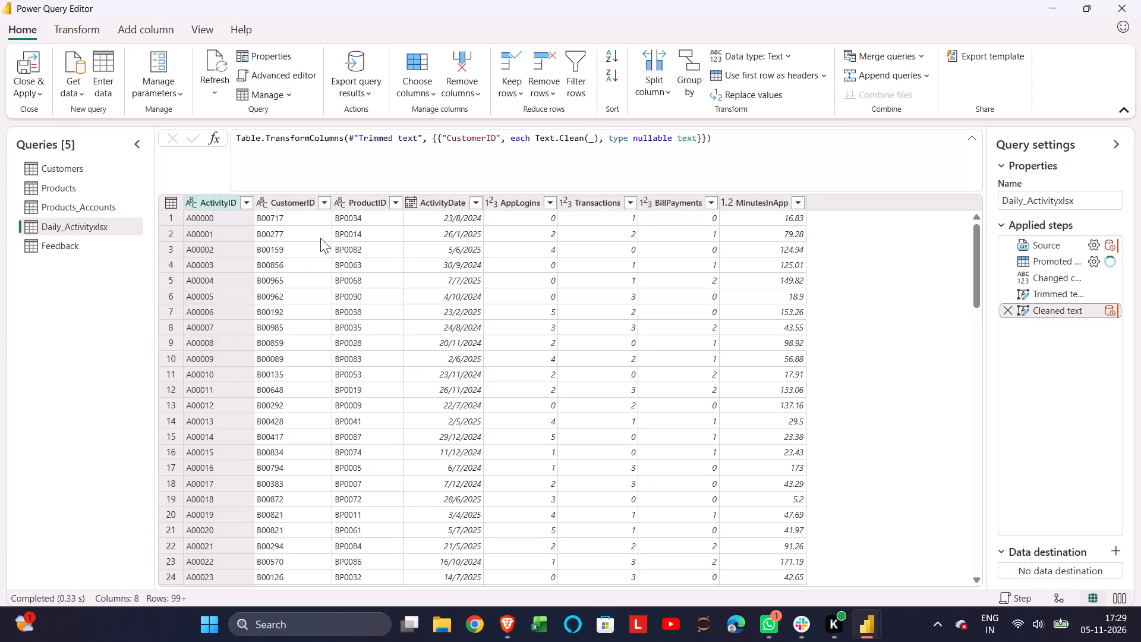
click(303, 199)
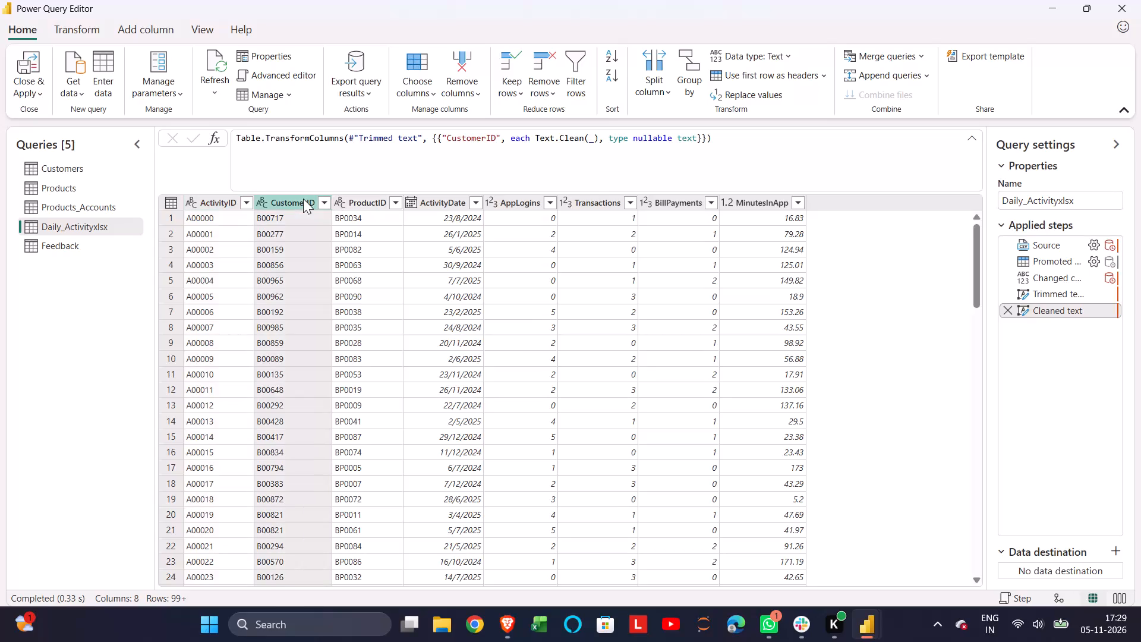
click(882, 53)
click(421, 265)
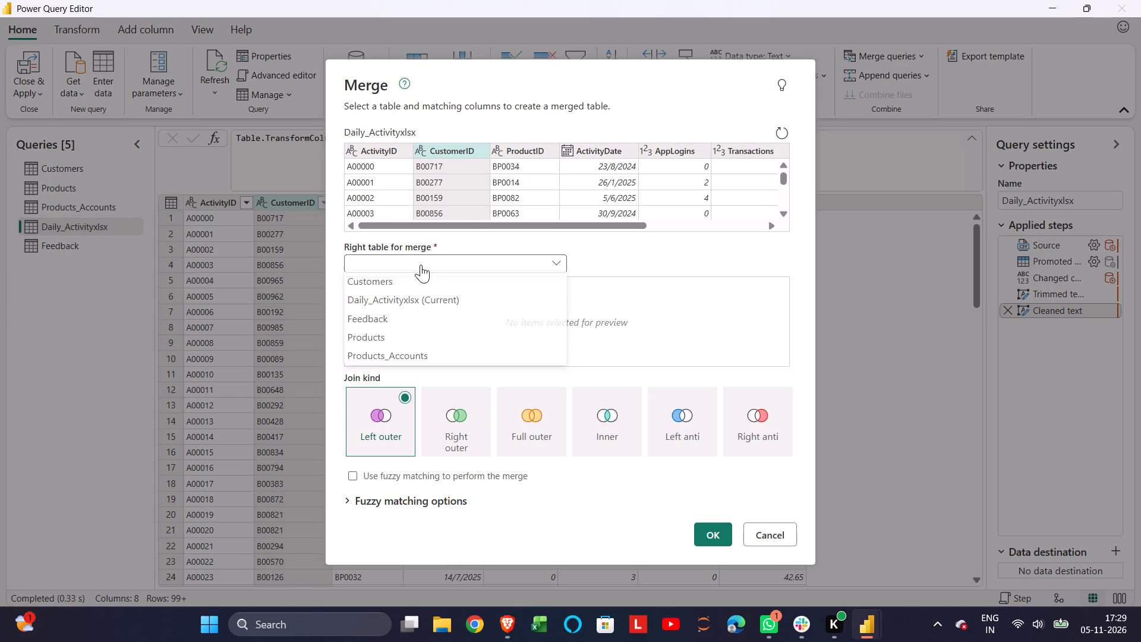
click(371, 286)
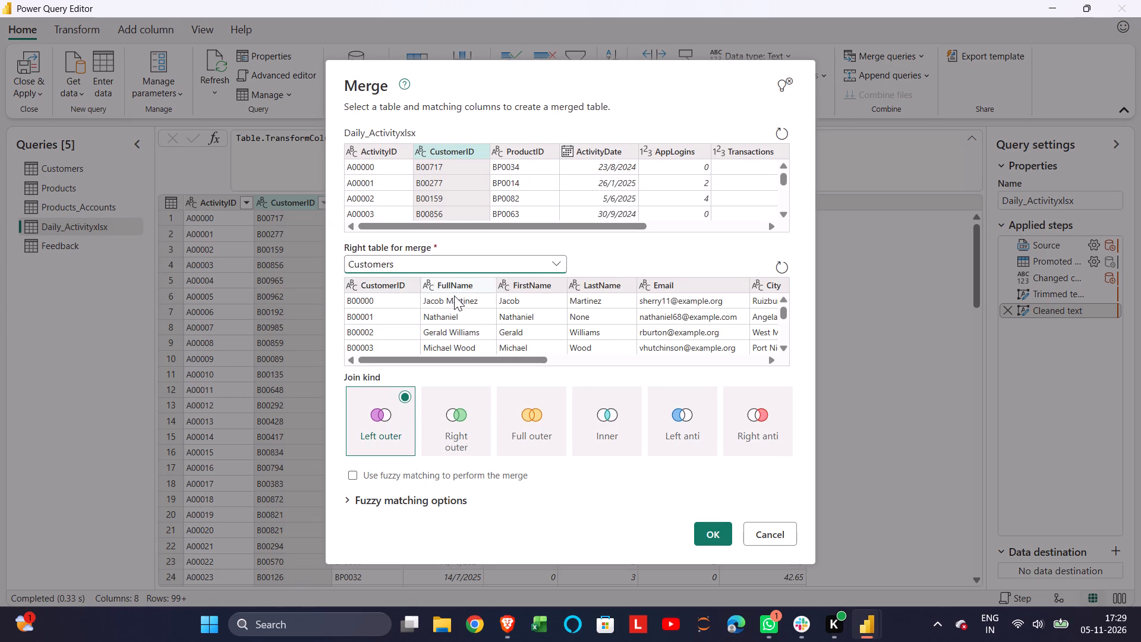
click(381, 291)
click(671, 416)
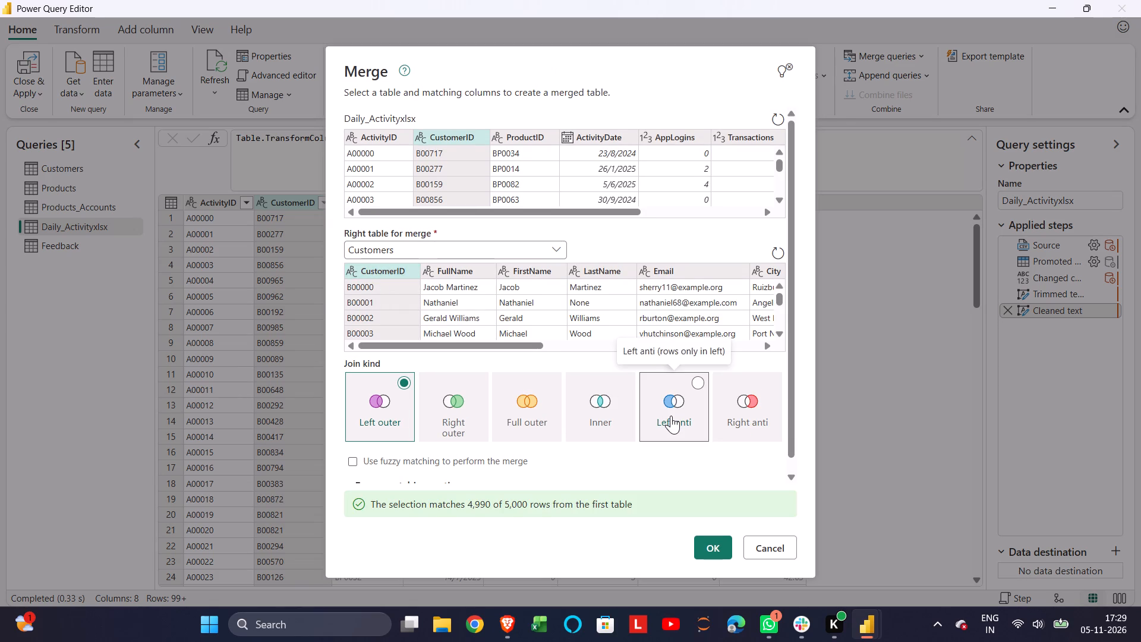
click(717, 543)
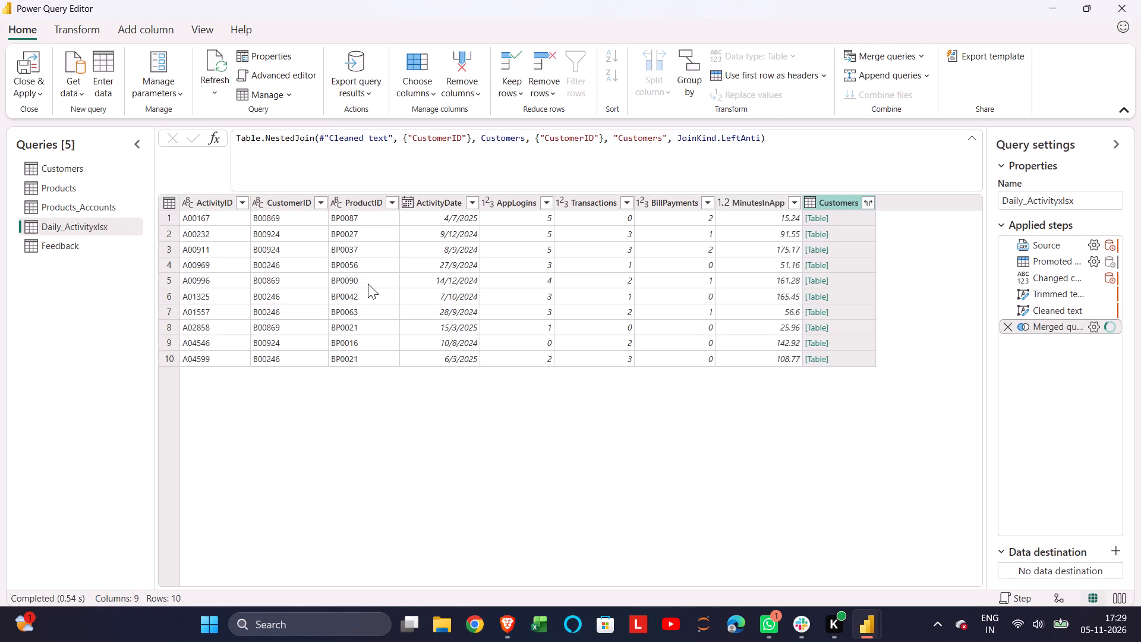
key(shift+super+s)
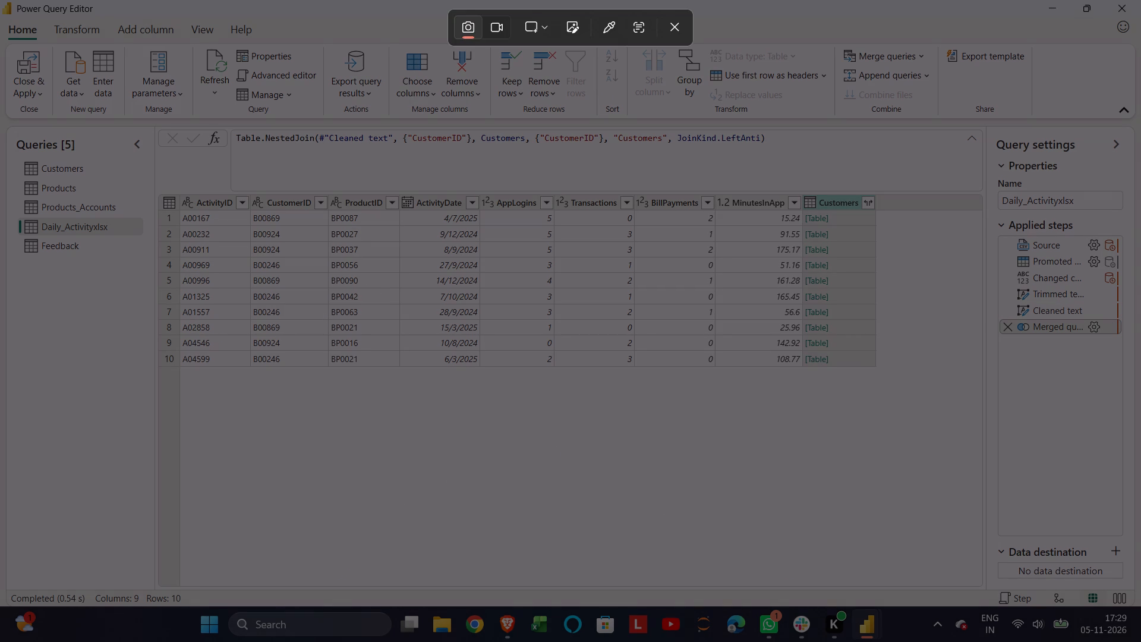
drag(0, 0, 1140, 584)
scroll(248, 234, right, 3)
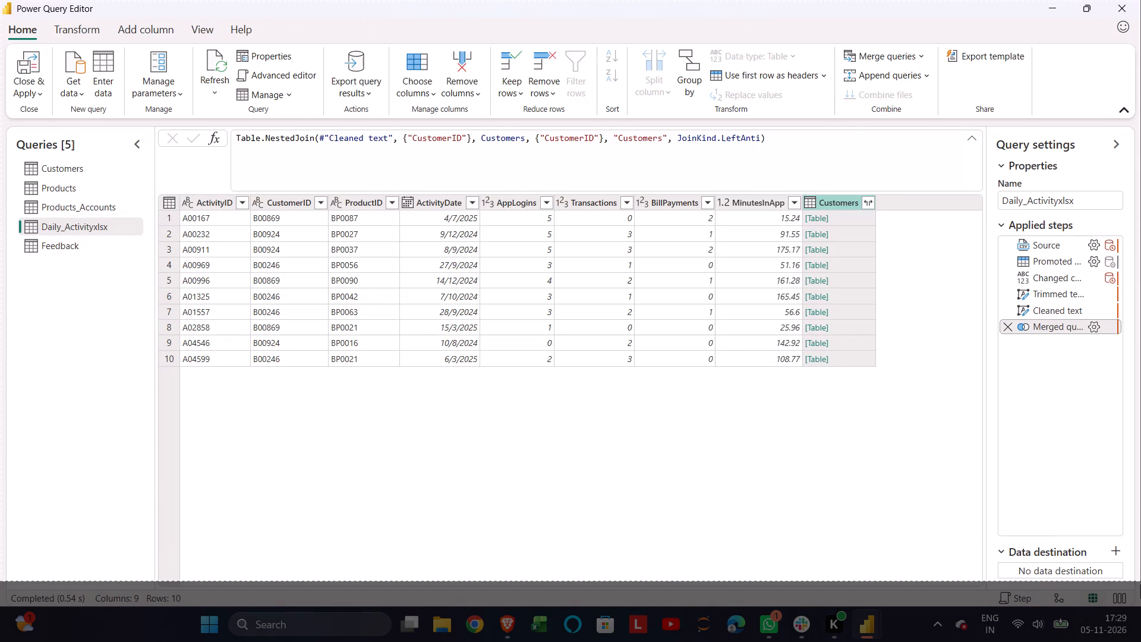
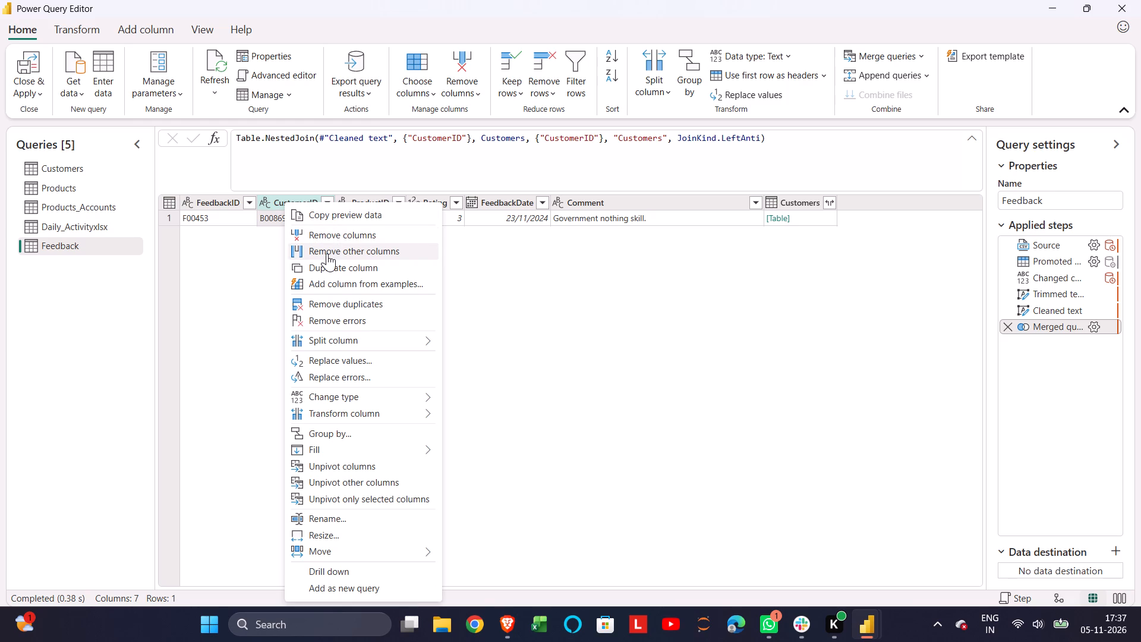
click(326, 254)
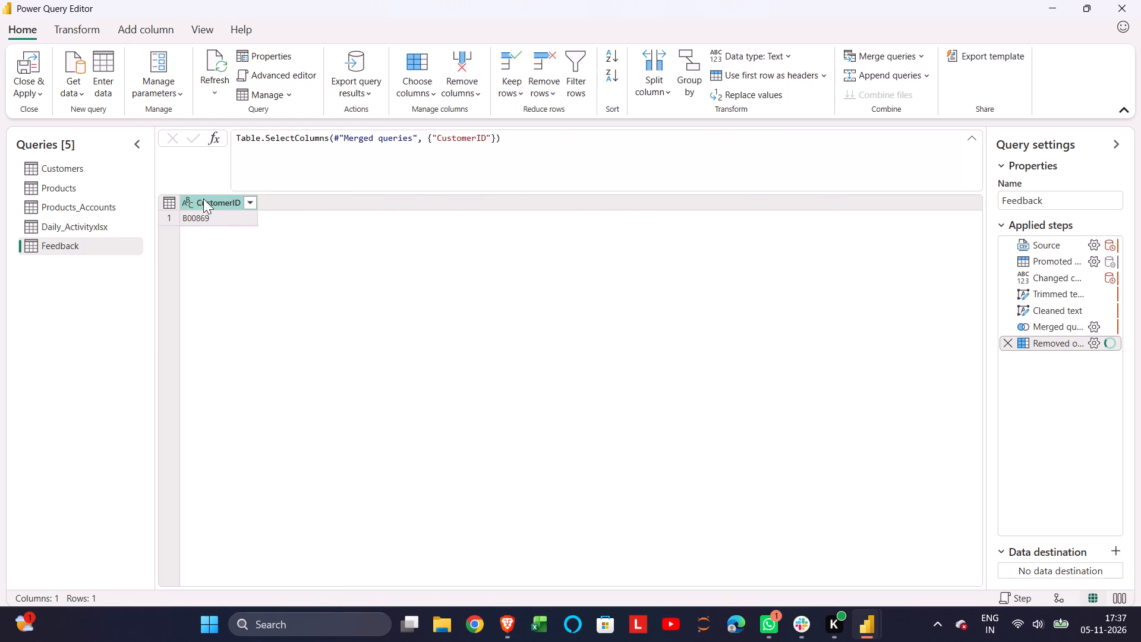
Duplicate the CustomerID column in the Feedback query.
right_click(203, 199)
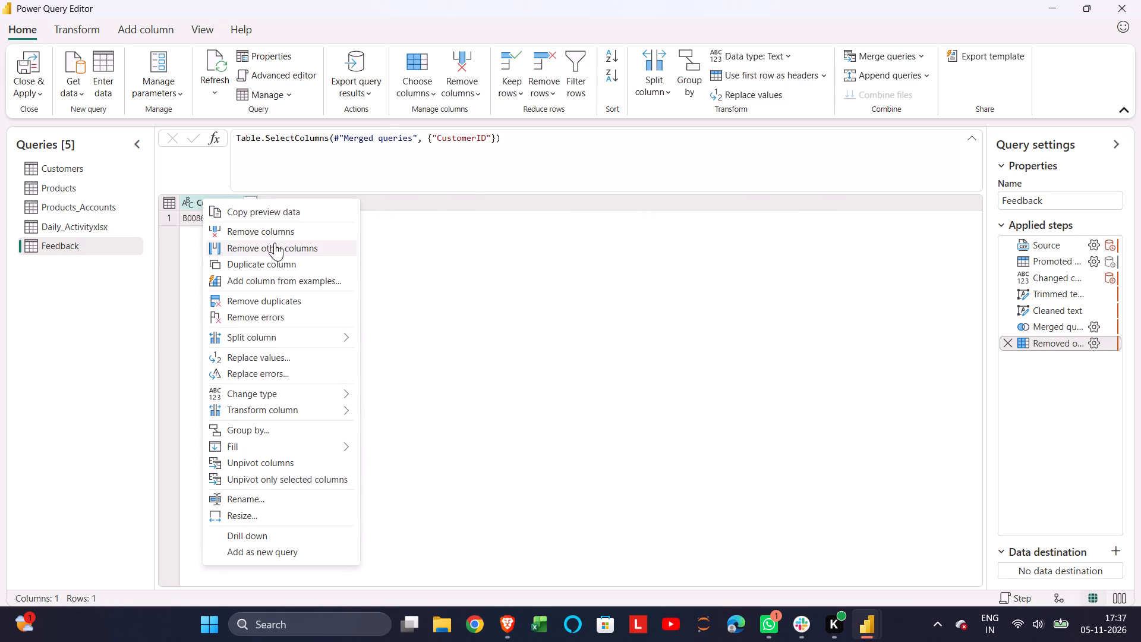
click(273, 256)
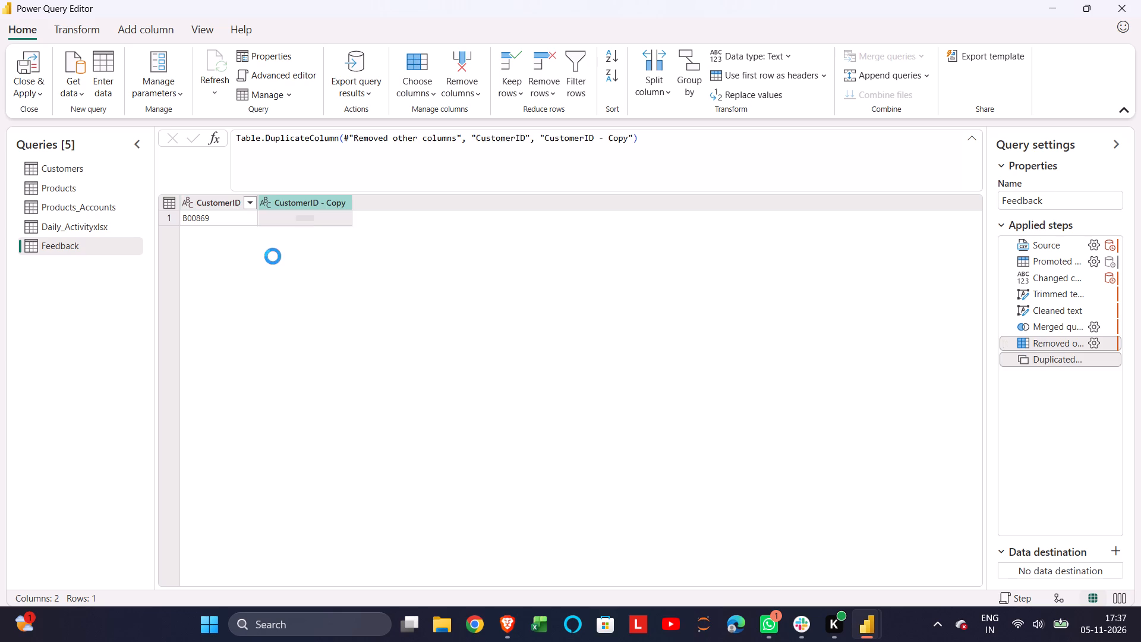
Remove duplicates based on the original CustomerID column in the Feedback query.
right_click(280, 193)
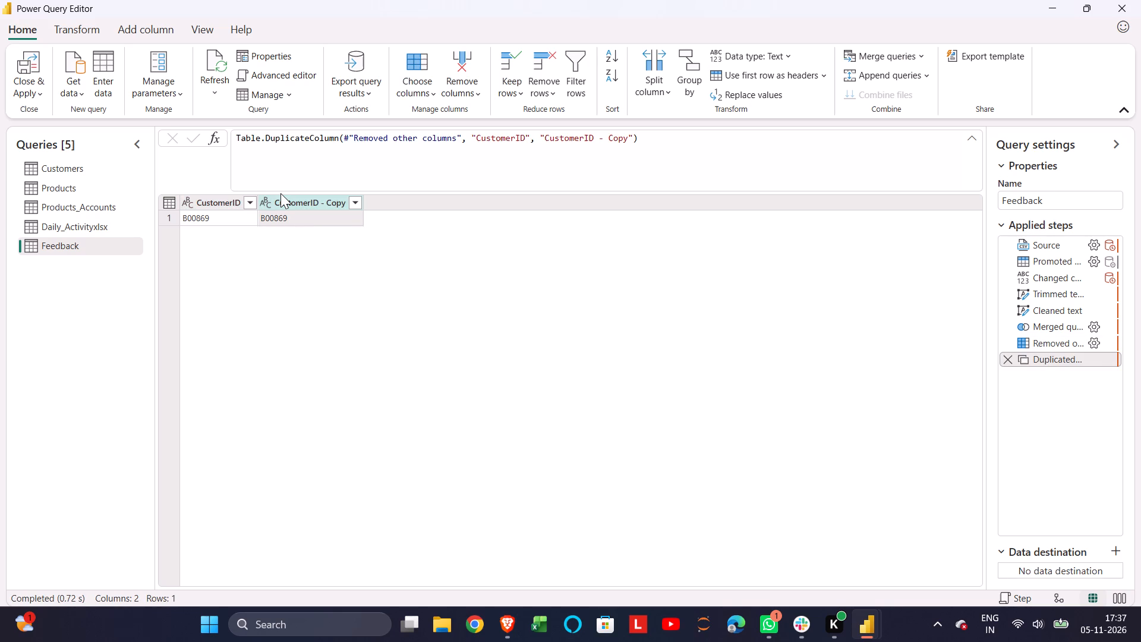
click(210, 195)
right_click(210, 195)
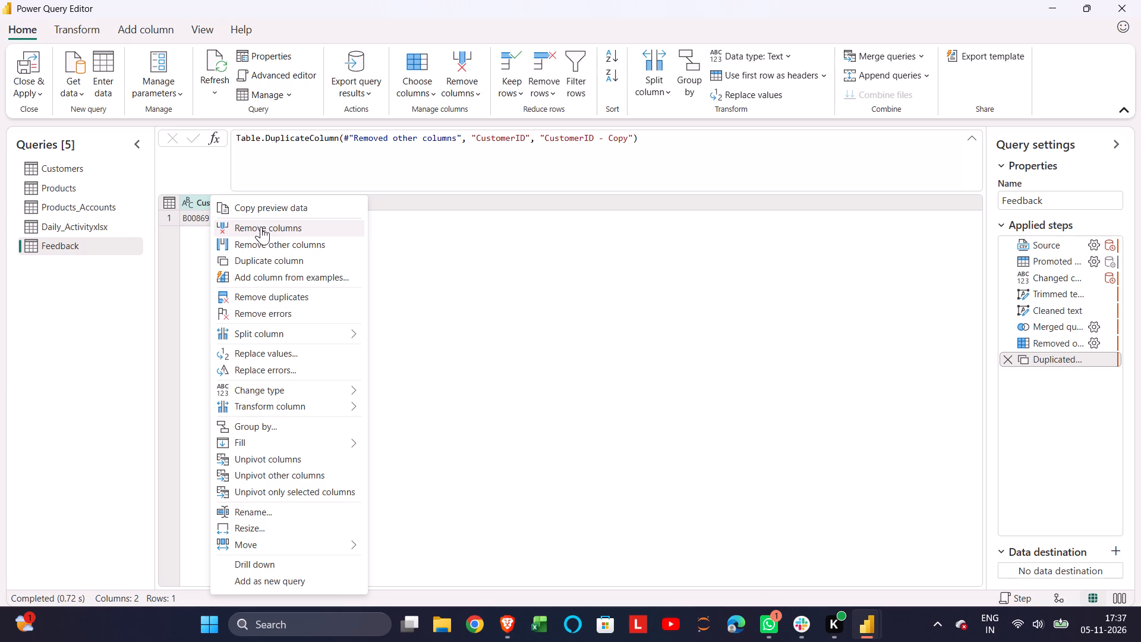
click(250, 295)
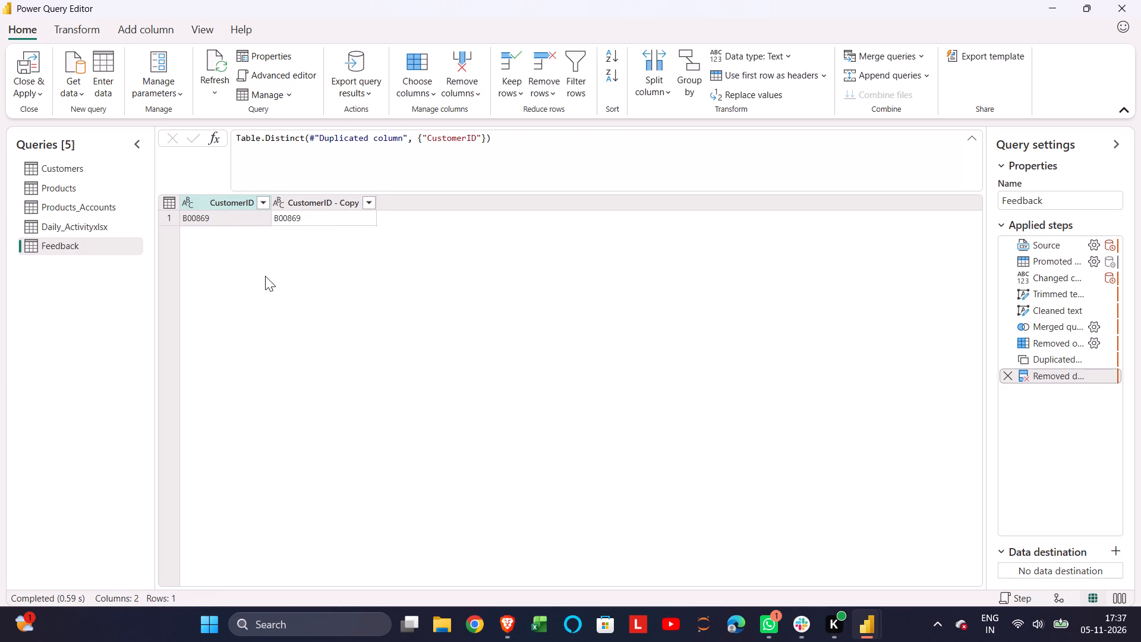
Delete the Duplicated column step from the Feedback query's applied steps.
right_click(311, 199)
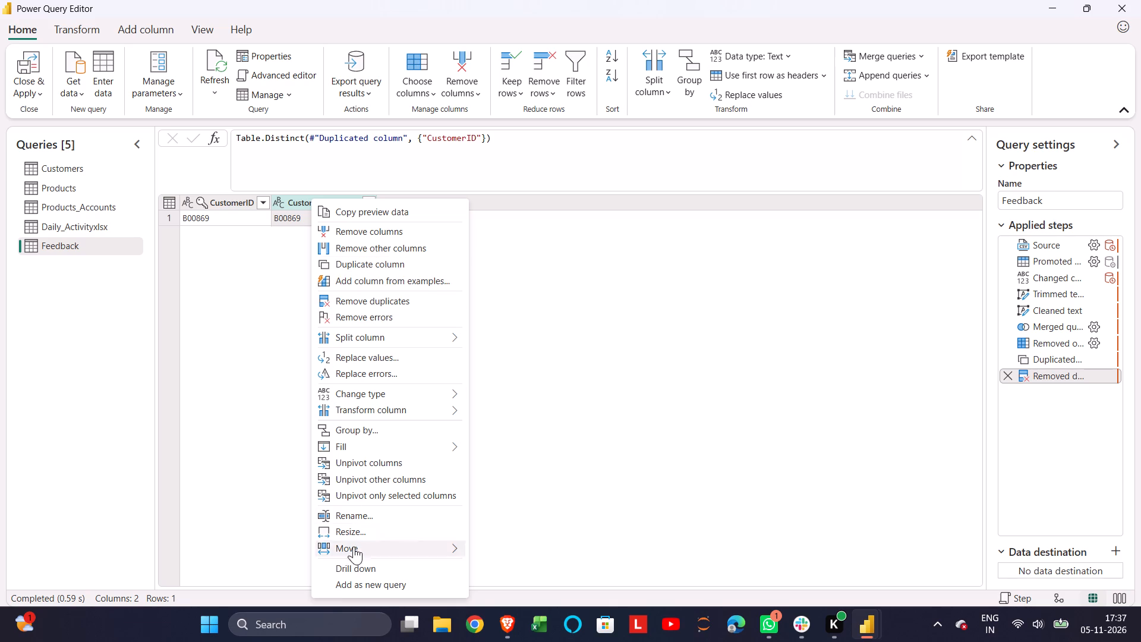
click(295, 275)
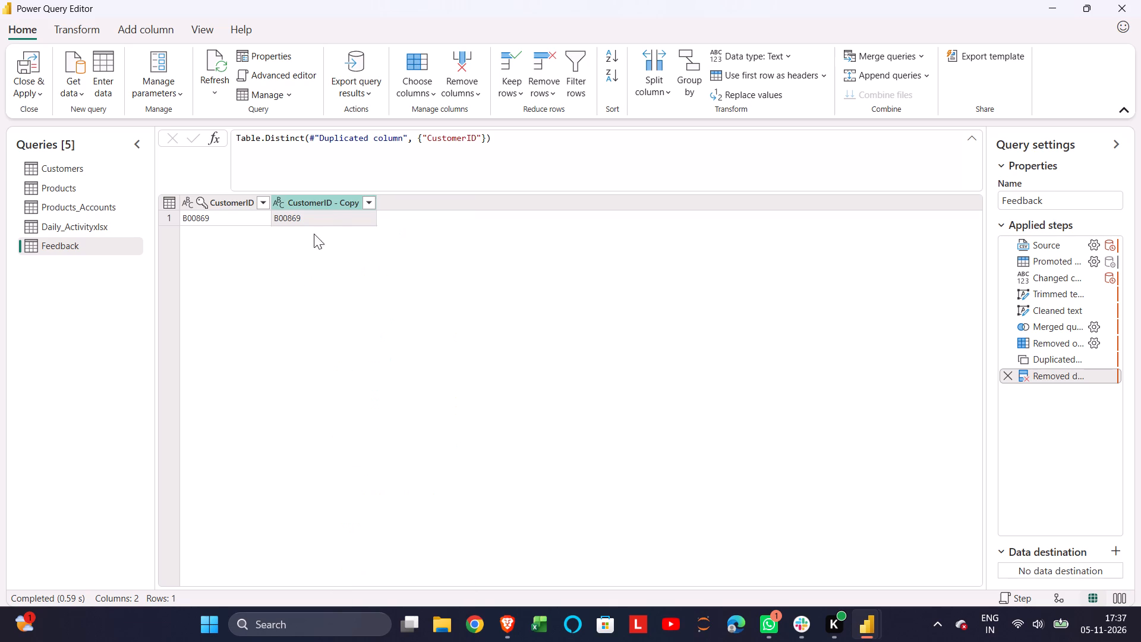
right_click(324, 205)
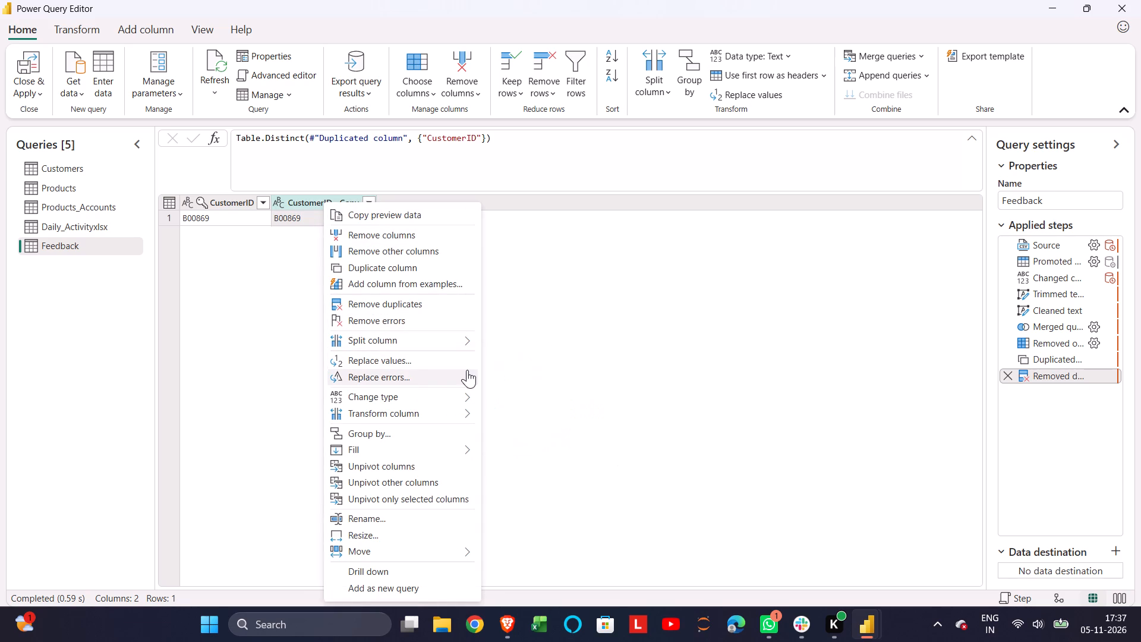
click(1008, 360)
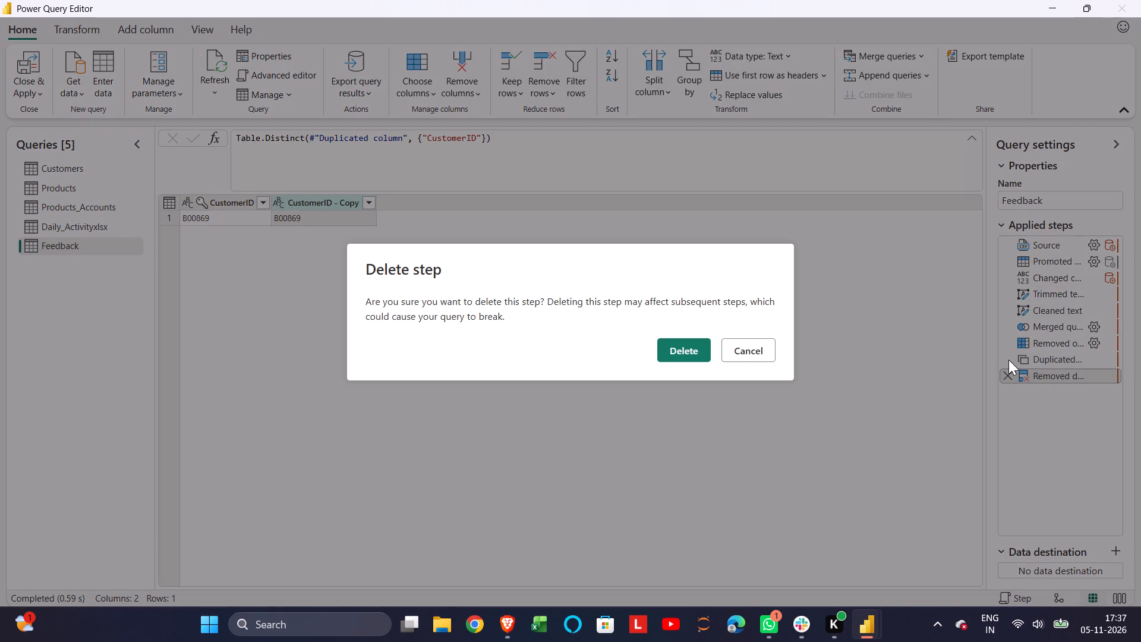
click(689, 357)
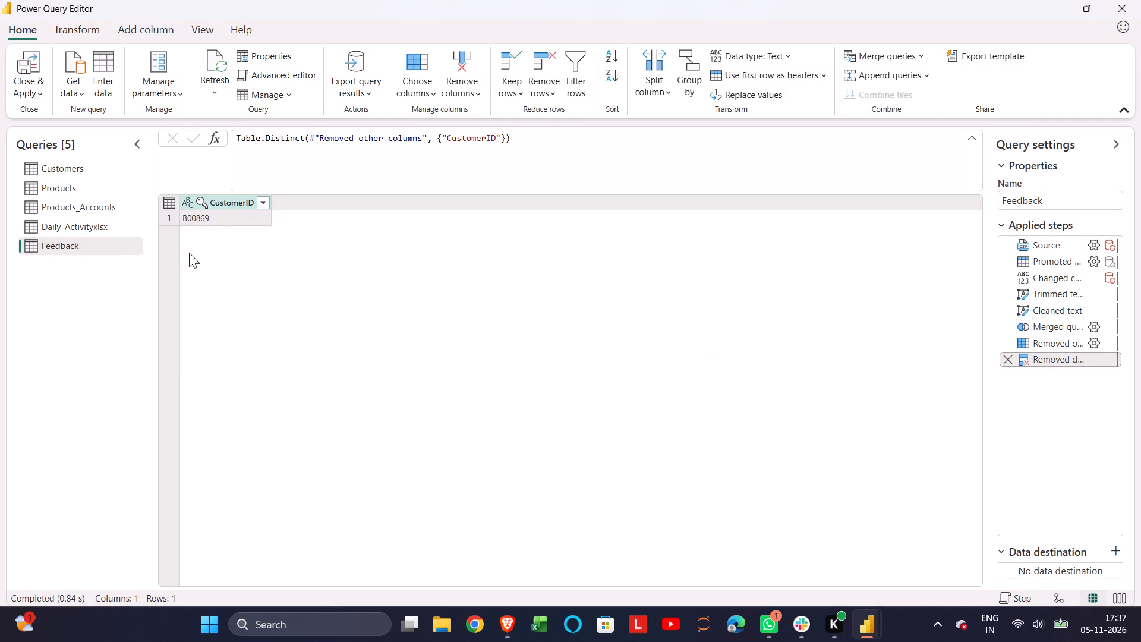
In the merged Daily_Activityxlsx query, remove all columns except CustomerID.
click(68, 218)
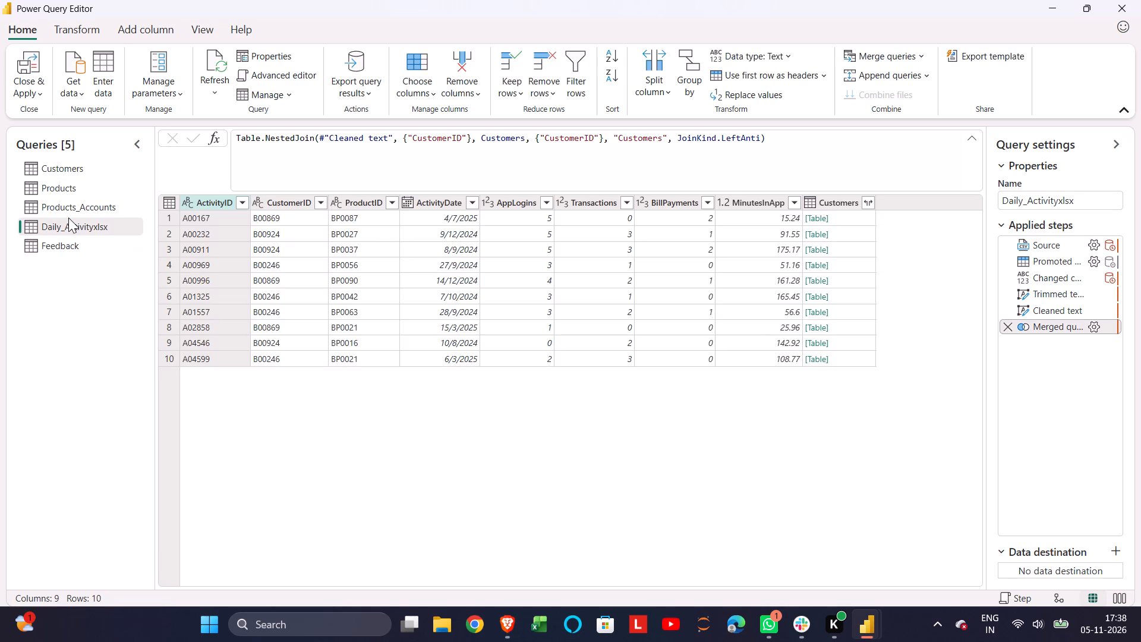
click(290, 207)
right_click(290, 207)
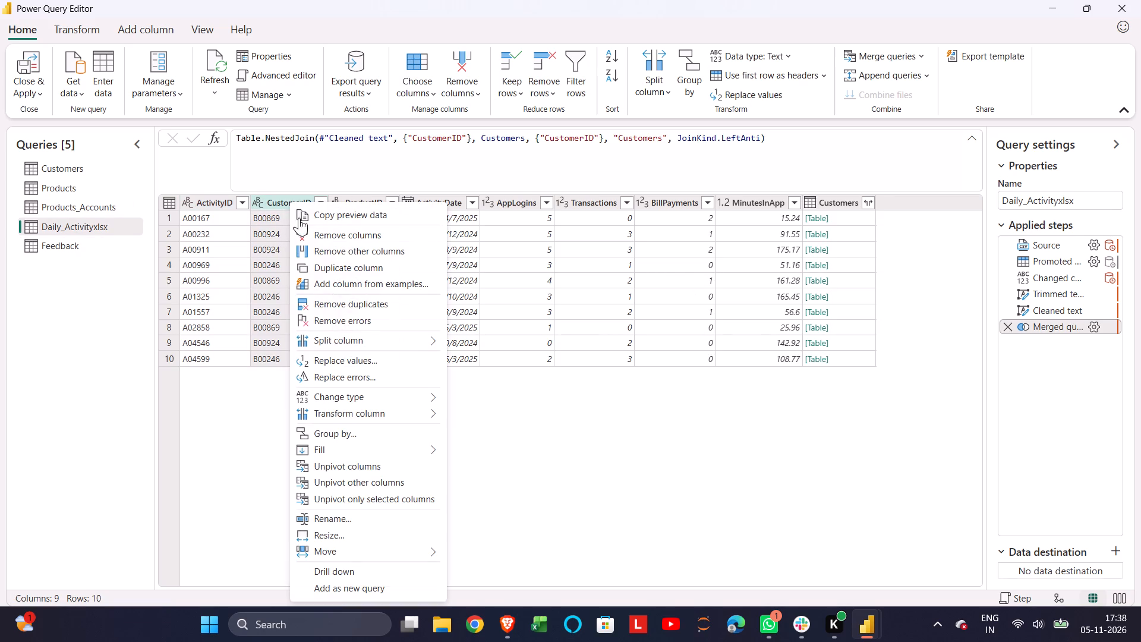
click(339, 248)
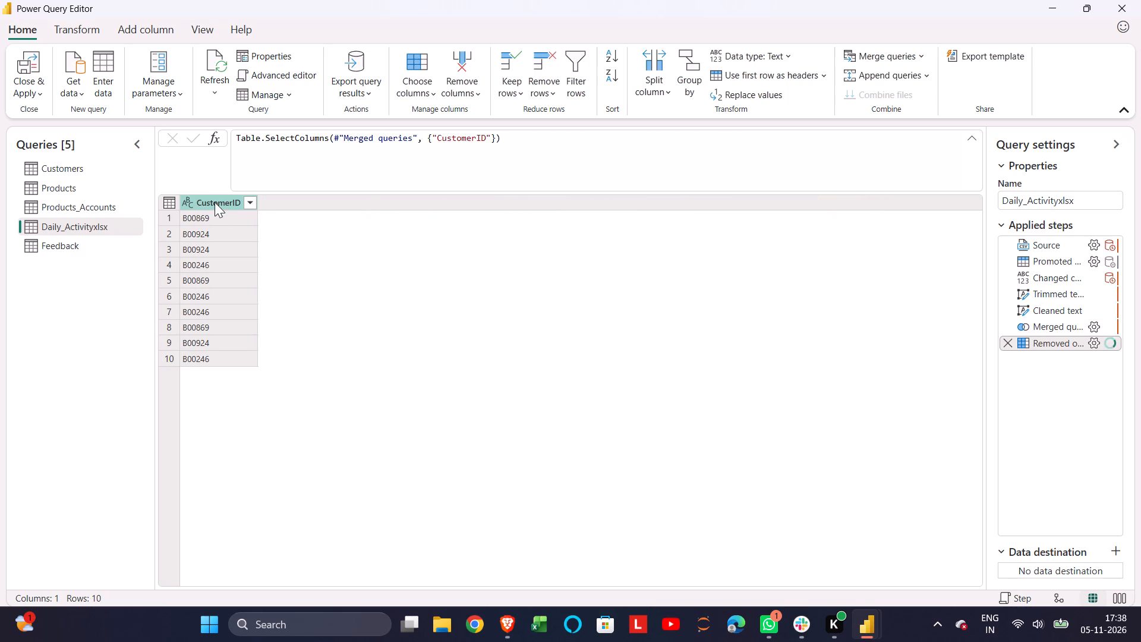
Remove duplicates based on the CustomerID column in the Daily_Activityxlsx query.
right_click(215, 202)
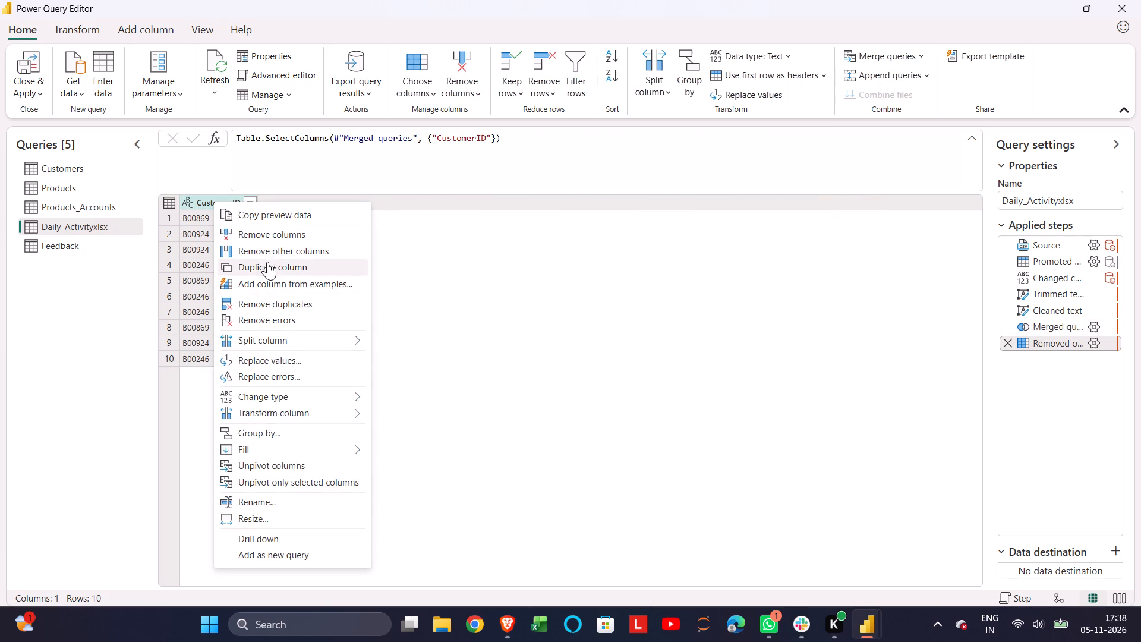
click(260, 310)
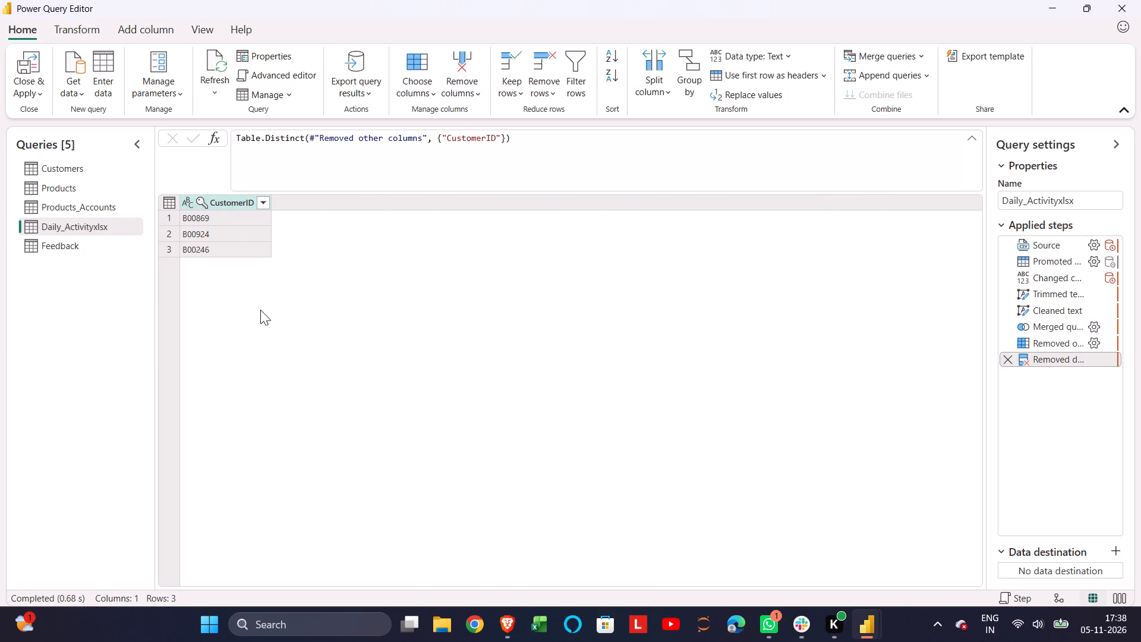
In the merged Products_Accounts query, remove all columns except CustomerID.
click(65, 212)
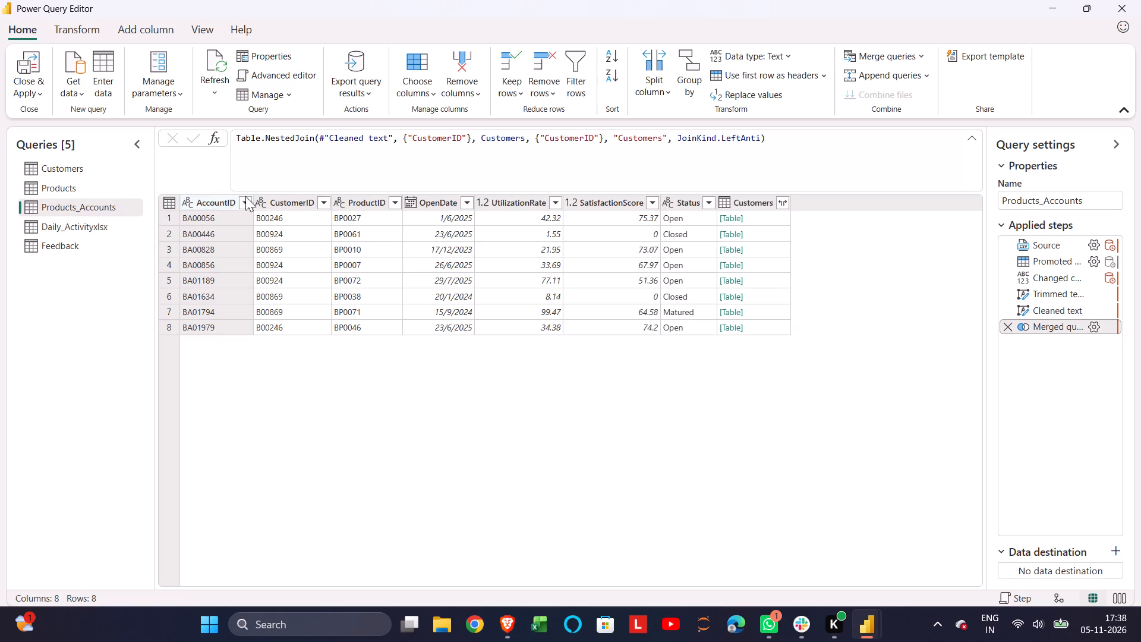
click(285, 200)
right_click(285, 200)
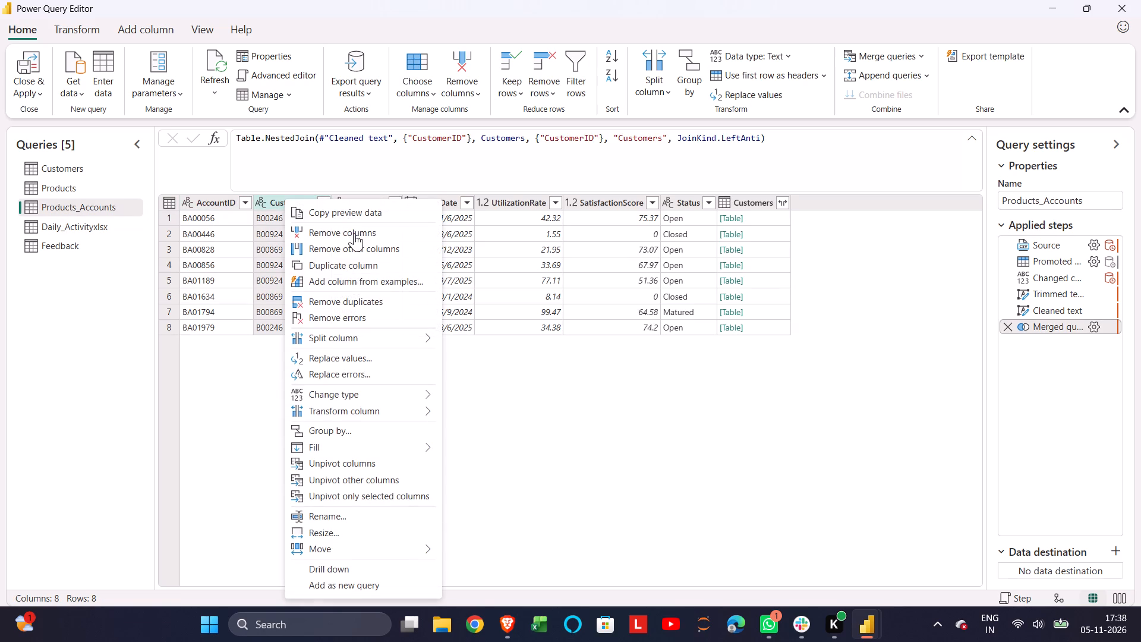
click(346, 253)
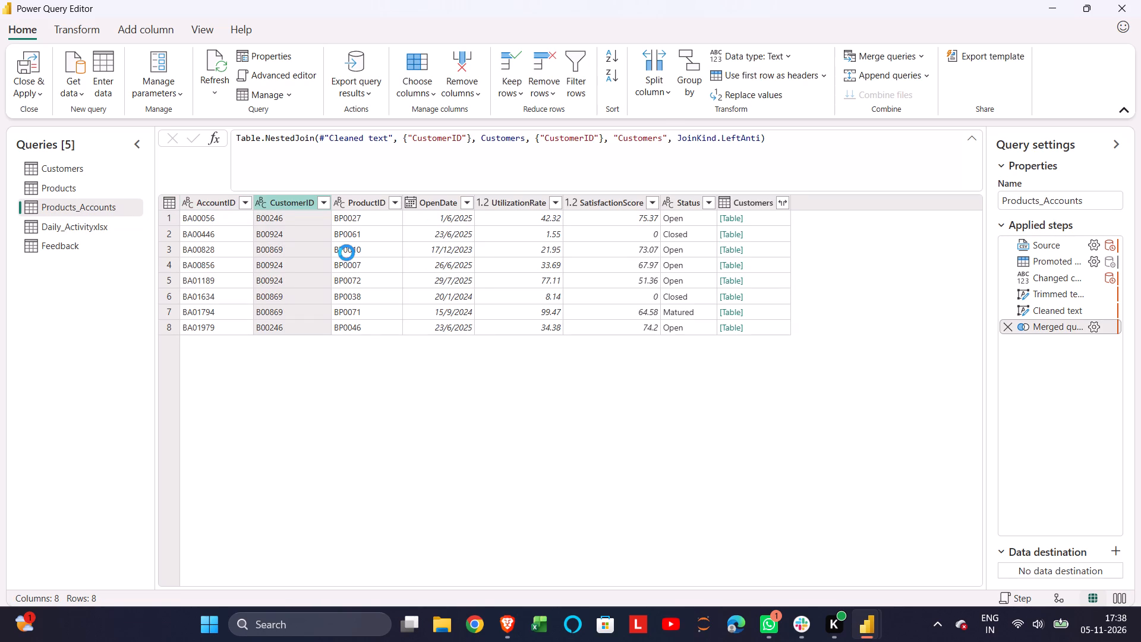
Remove duplicates based on the CustomerID column in the Products_Accounts query.
right_click(209, 199)
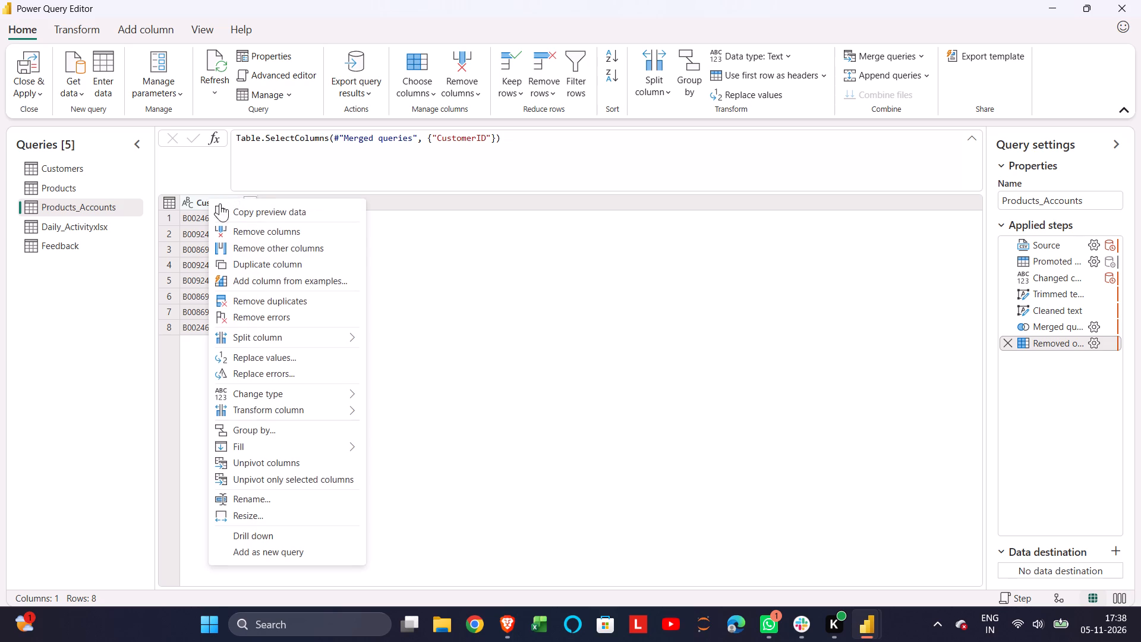
click(259, 294)
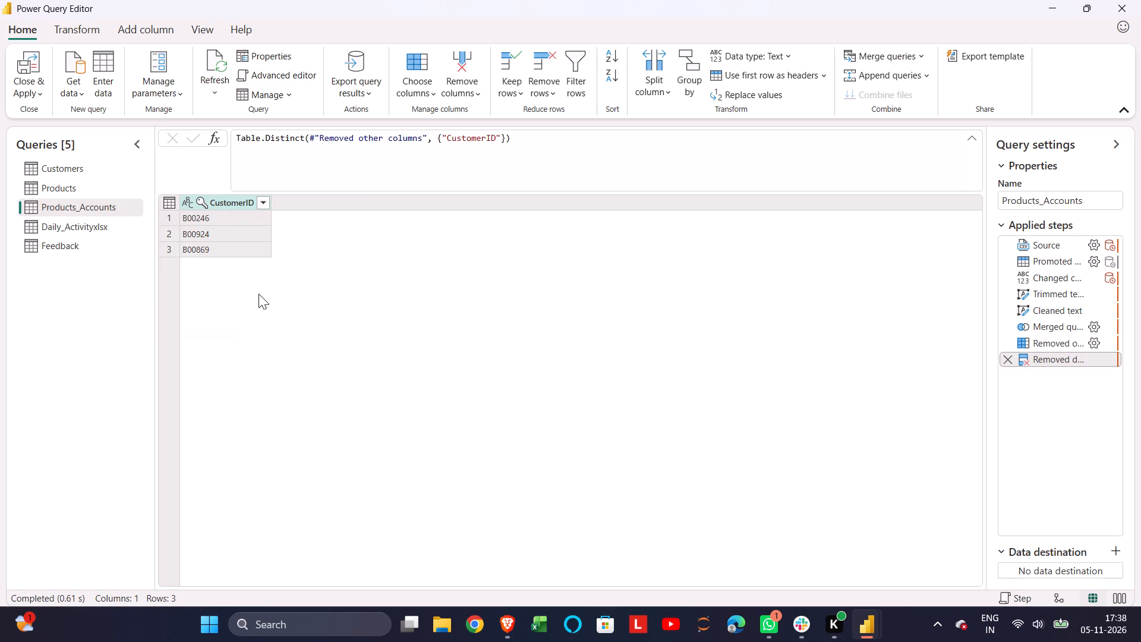
Review the distinct unmatched CustomerIDs in the Daily_Activityxlsx and Feedback queries.
click(107, 222)
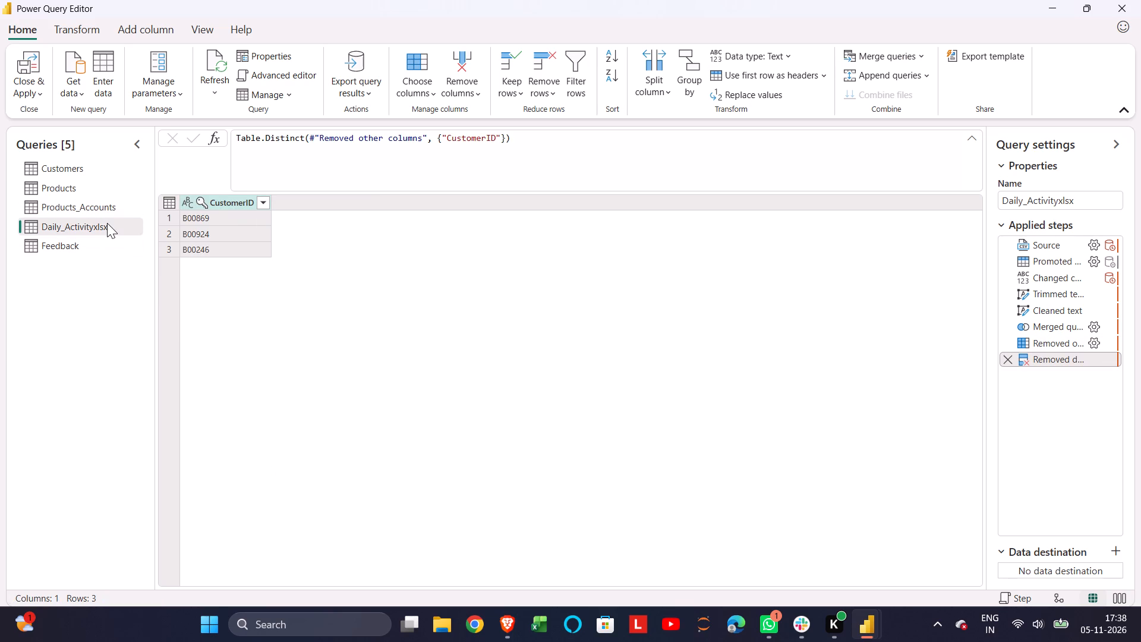
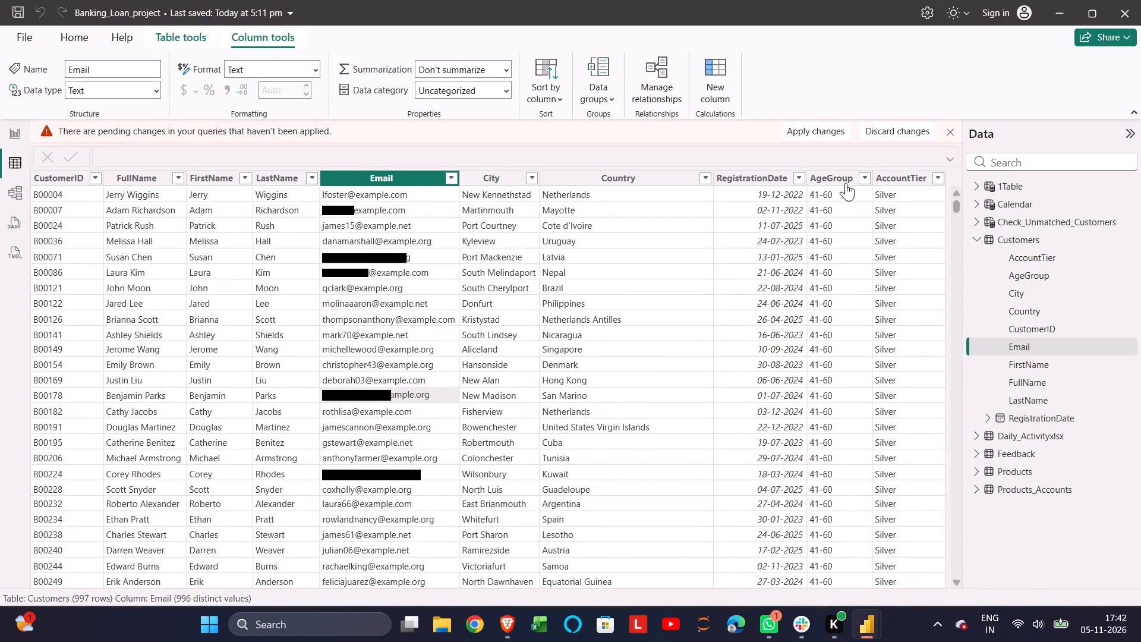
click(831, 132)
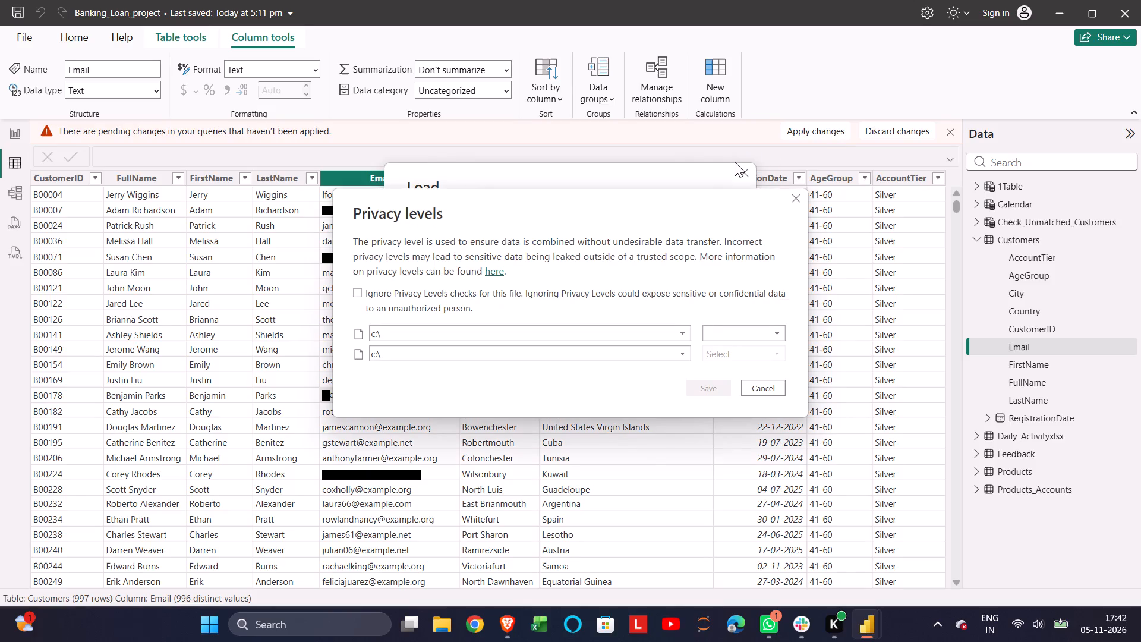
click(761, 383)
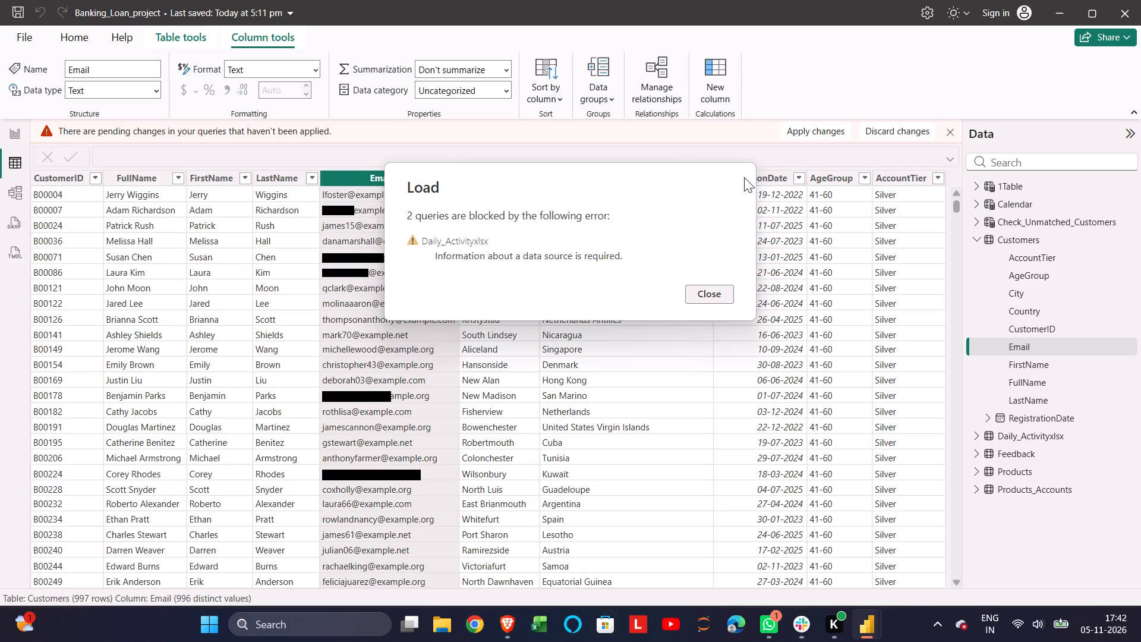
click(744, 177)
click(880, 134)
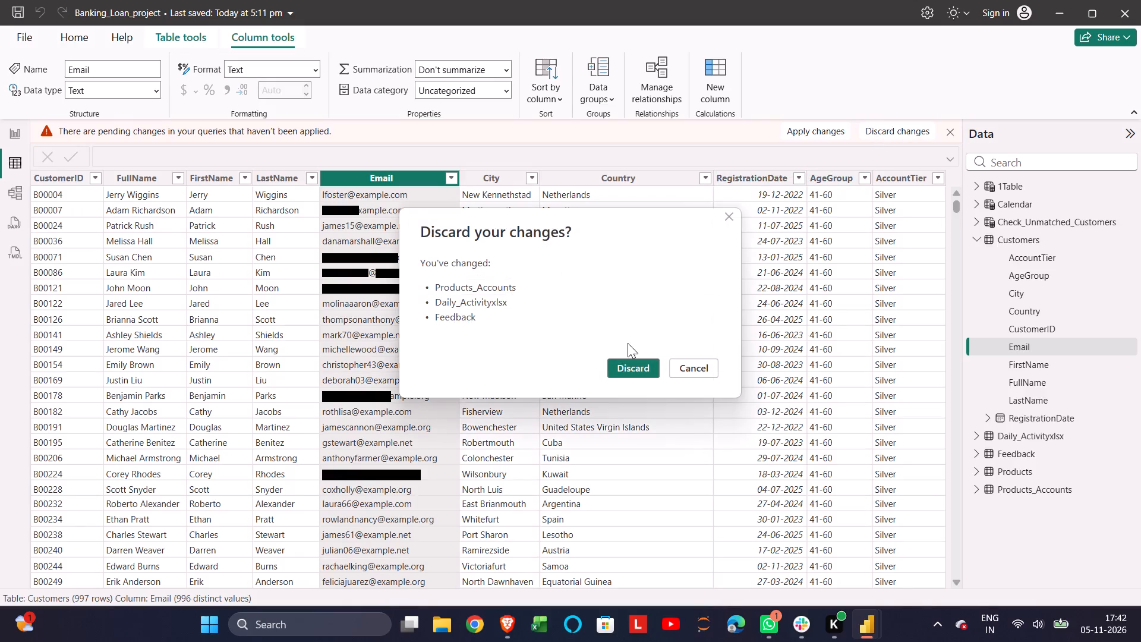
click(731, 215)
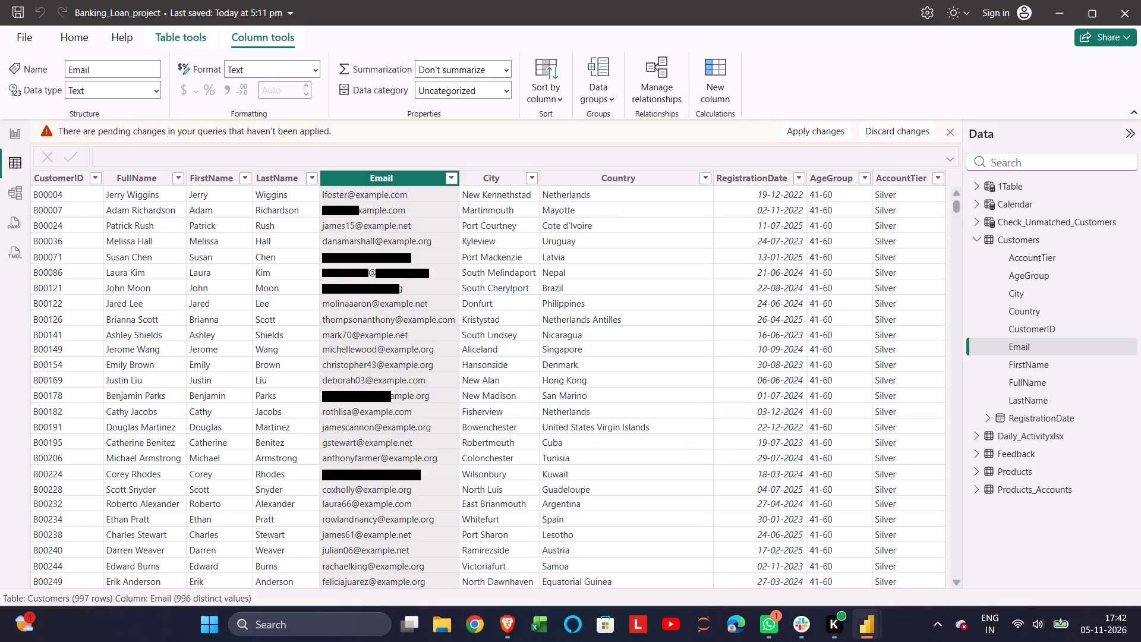
Close Power Query Editor without applying the query changes and dismiss the pending changes notice in Banking_Loan_project.
click(872, 575)
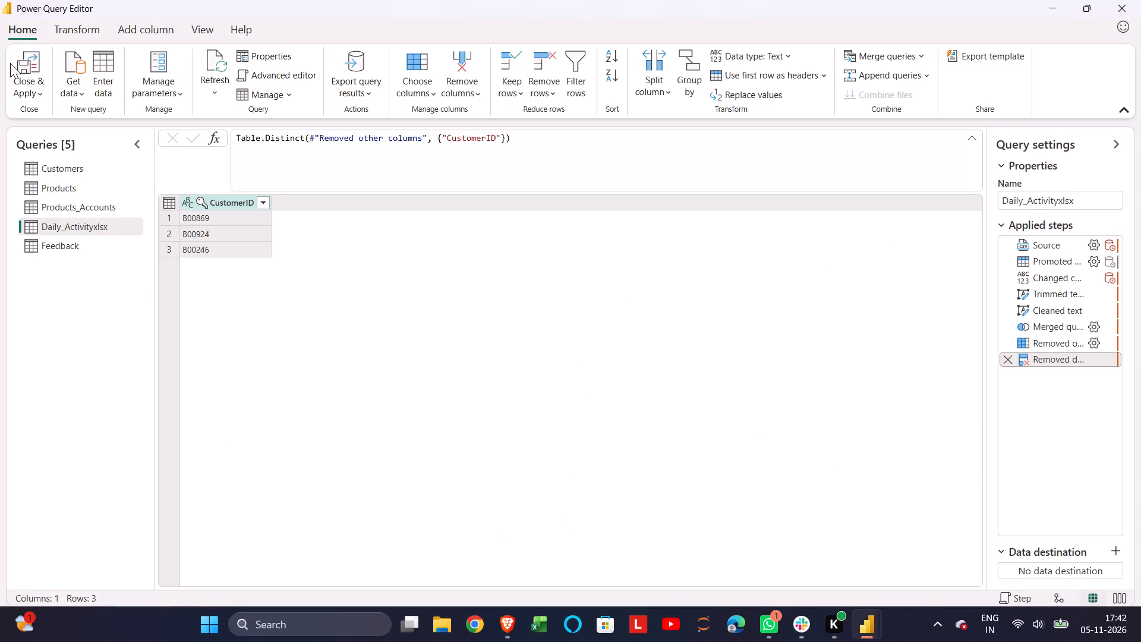
click(22, 109)
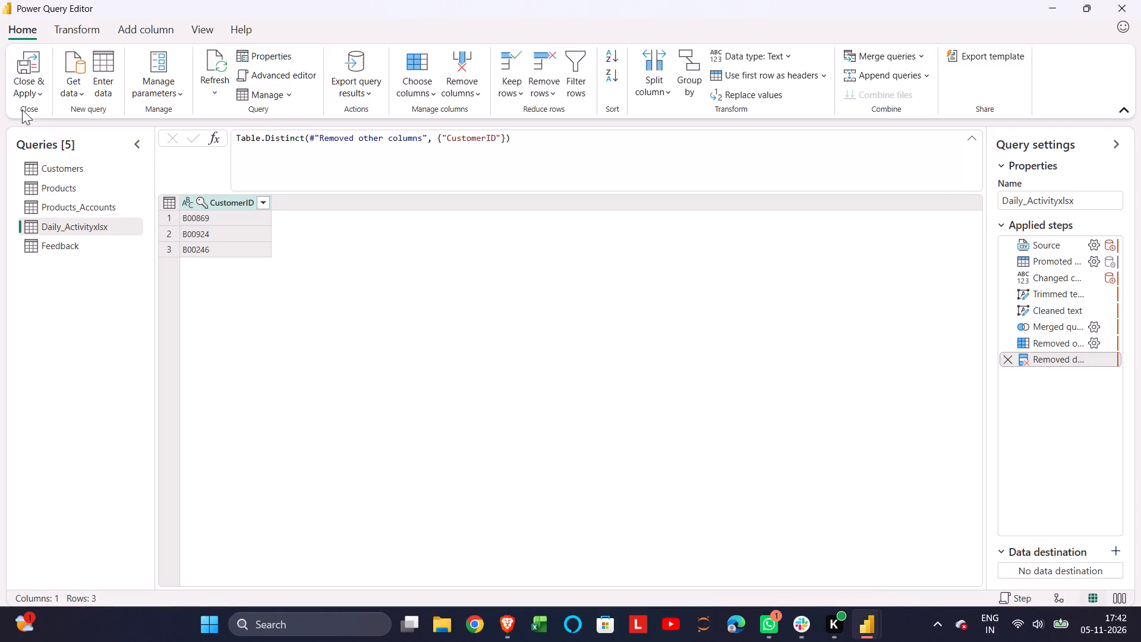
click(22, 109)
click(1133, 8)
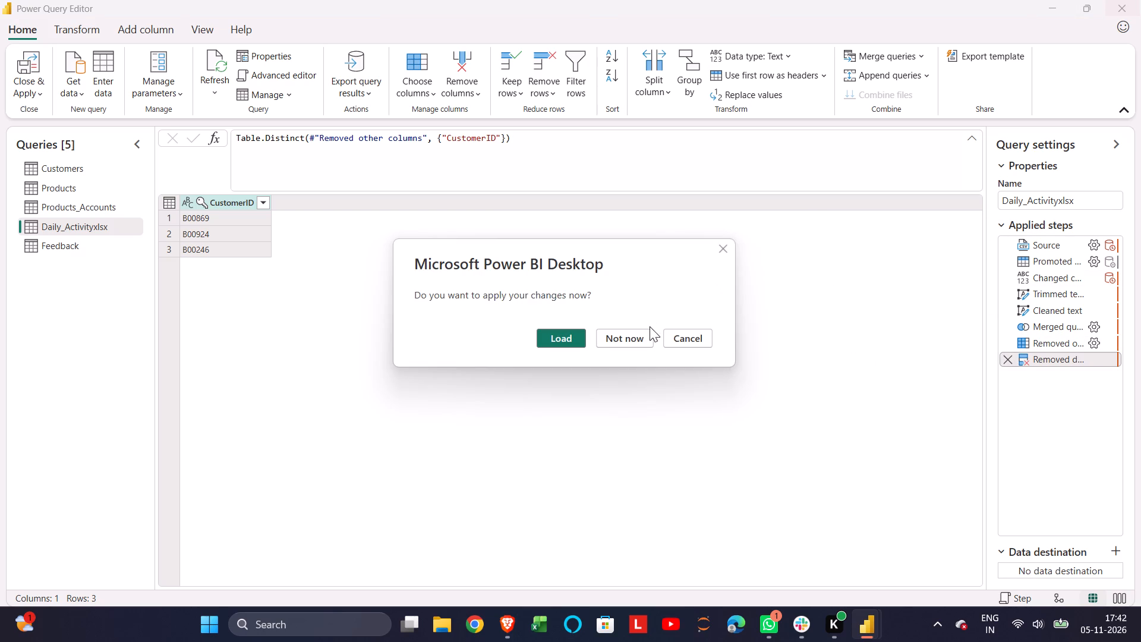
click(643, 331)
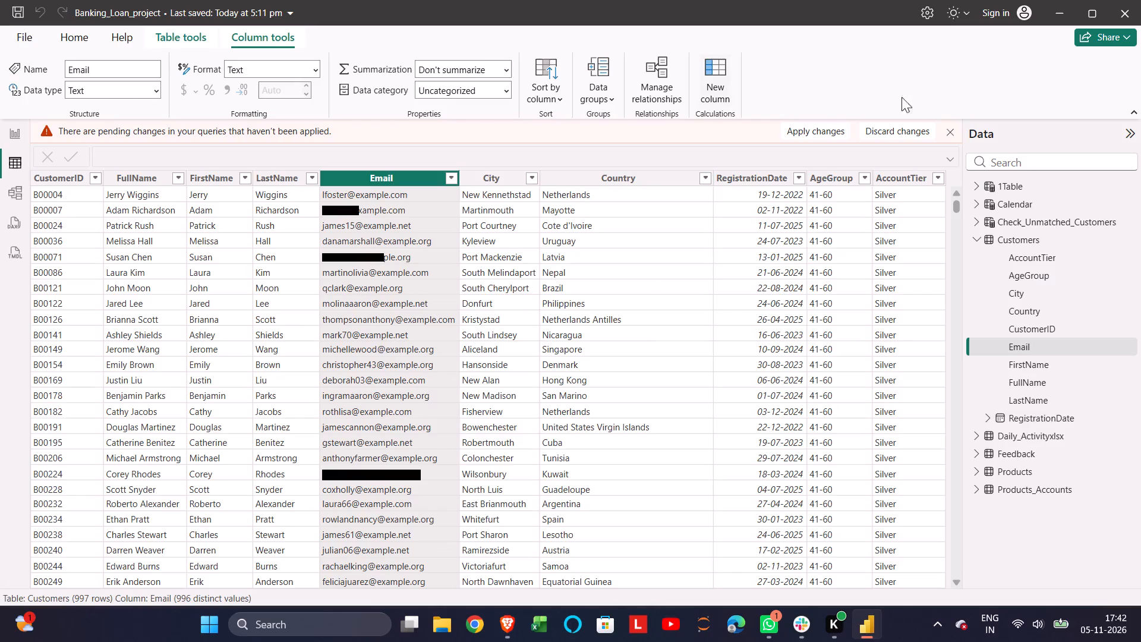
click(948, 130)
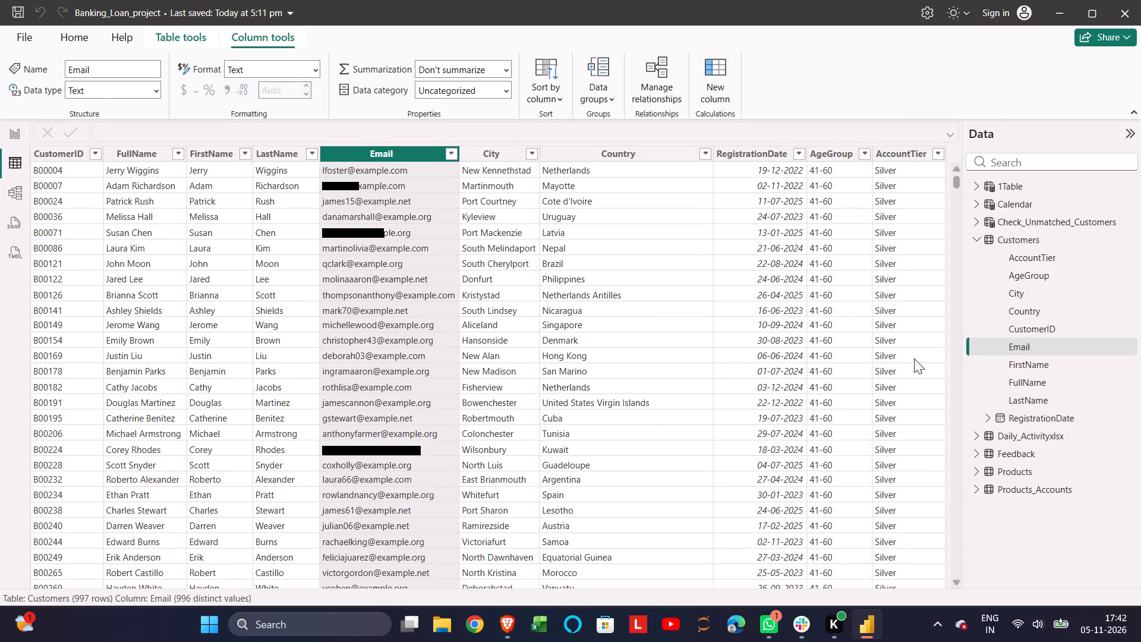
In Model view, reposition the Products_Accounts table card below Calendar, between the Daily_Activityxlsx and Feedback cards.
click(10, 136)
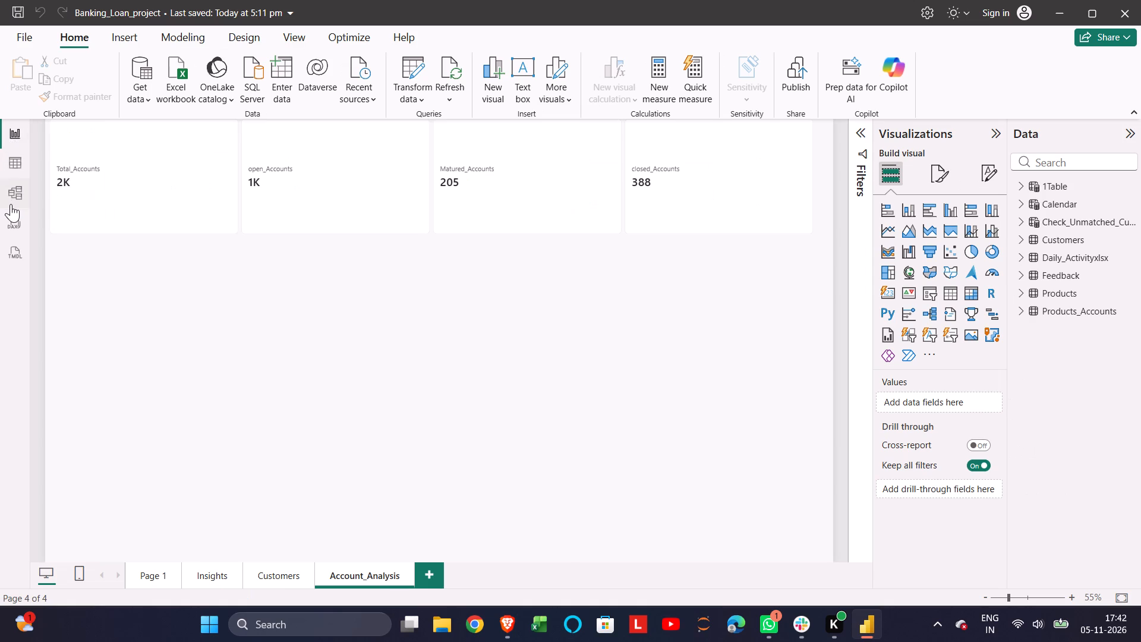
click(11, 204)
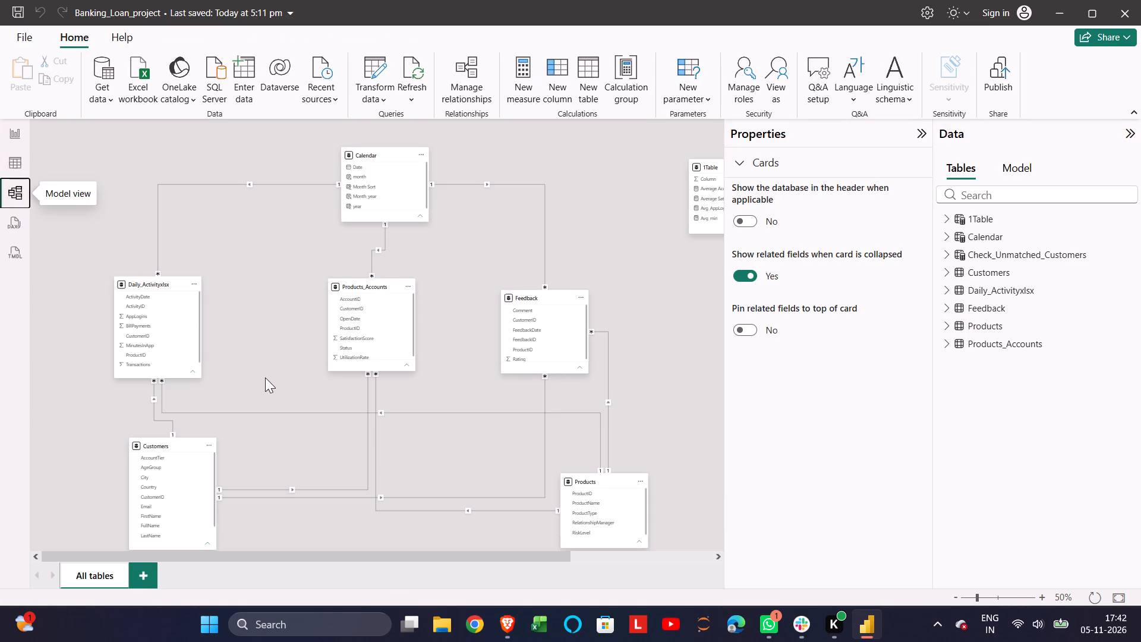
scroll(297, 338, down, 1)
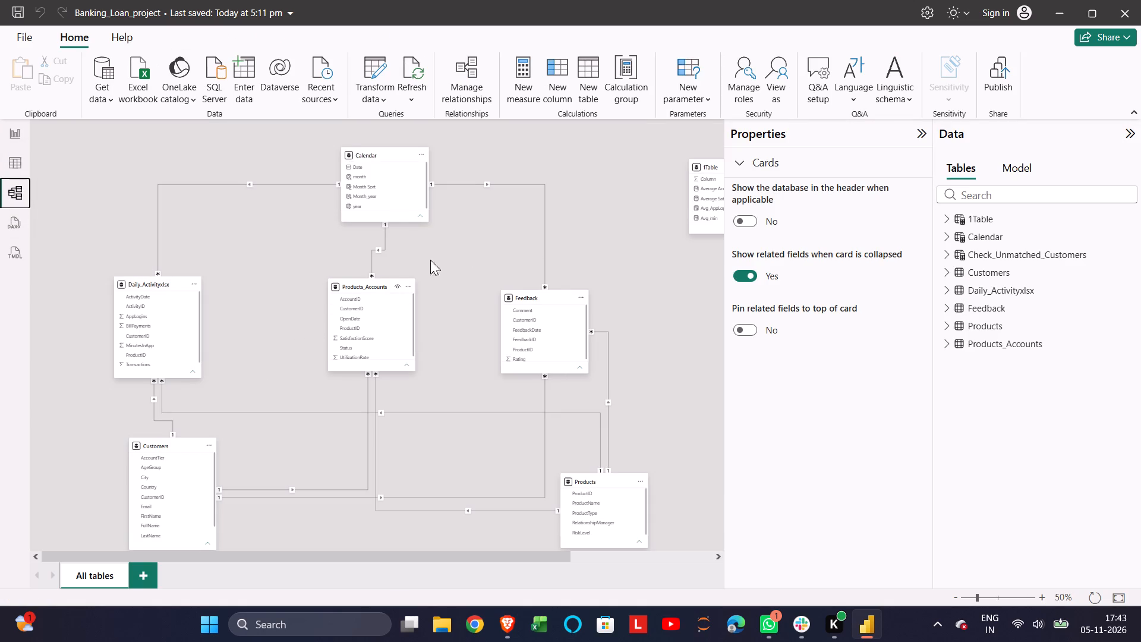
drag(387, 284, 395, 285)
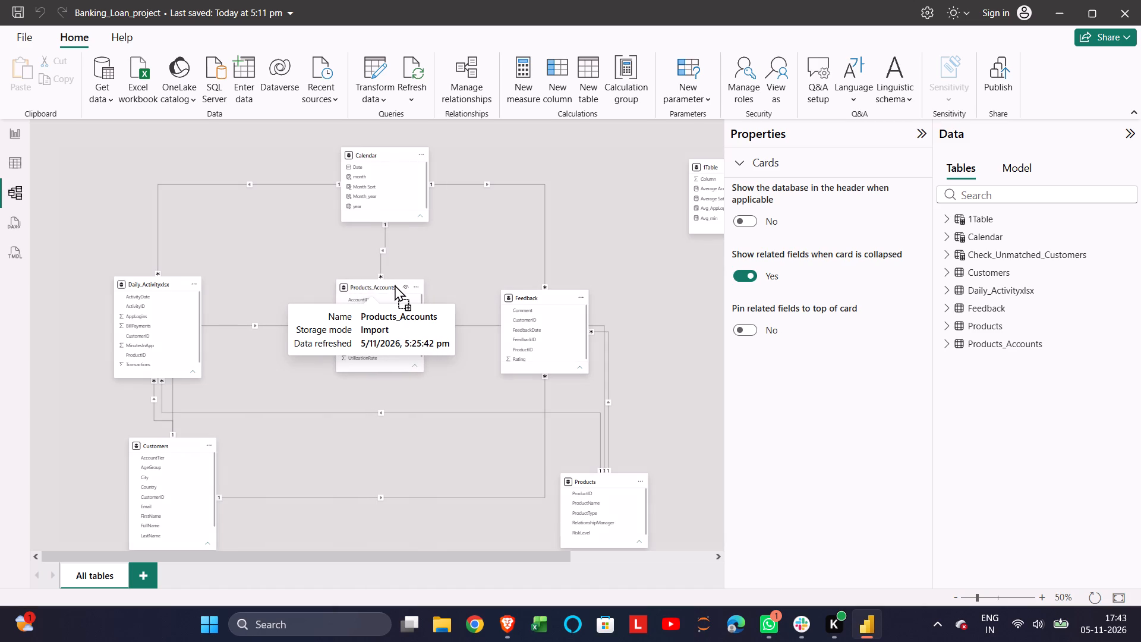
drag(395, 285, 401, 286)
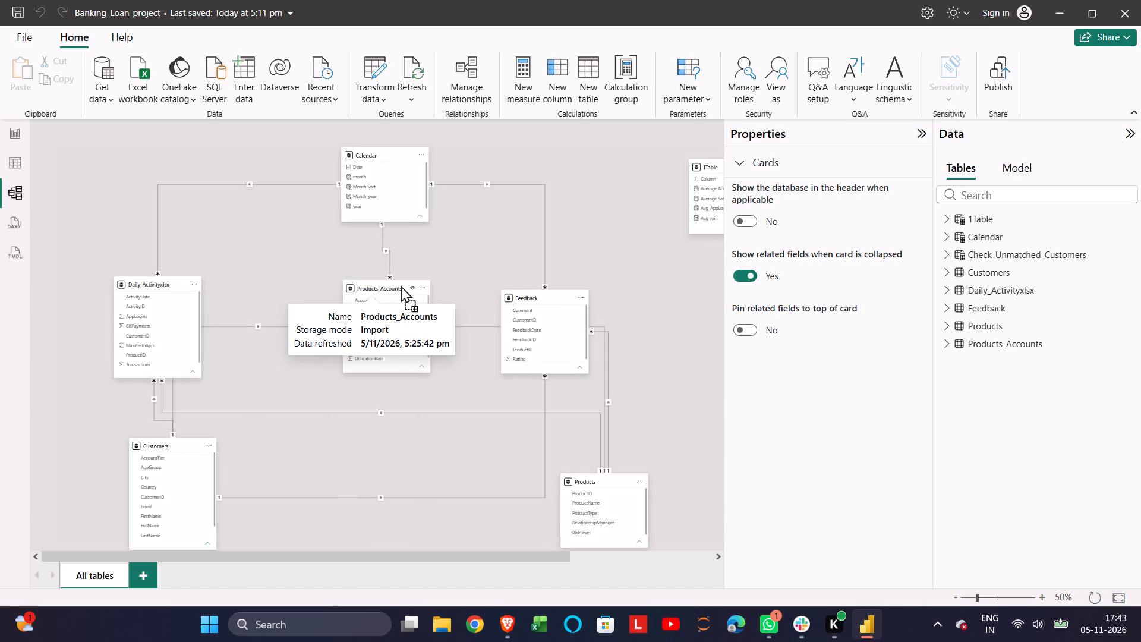
drag(401, 286, 453, 263)
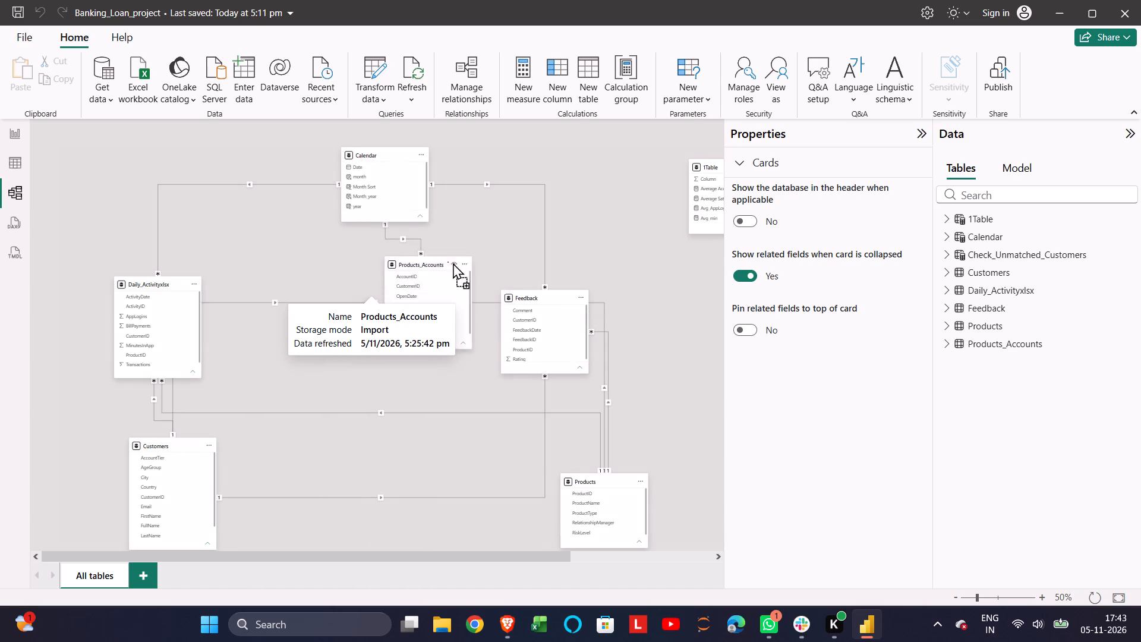
drag(453, 263, 318, 273)
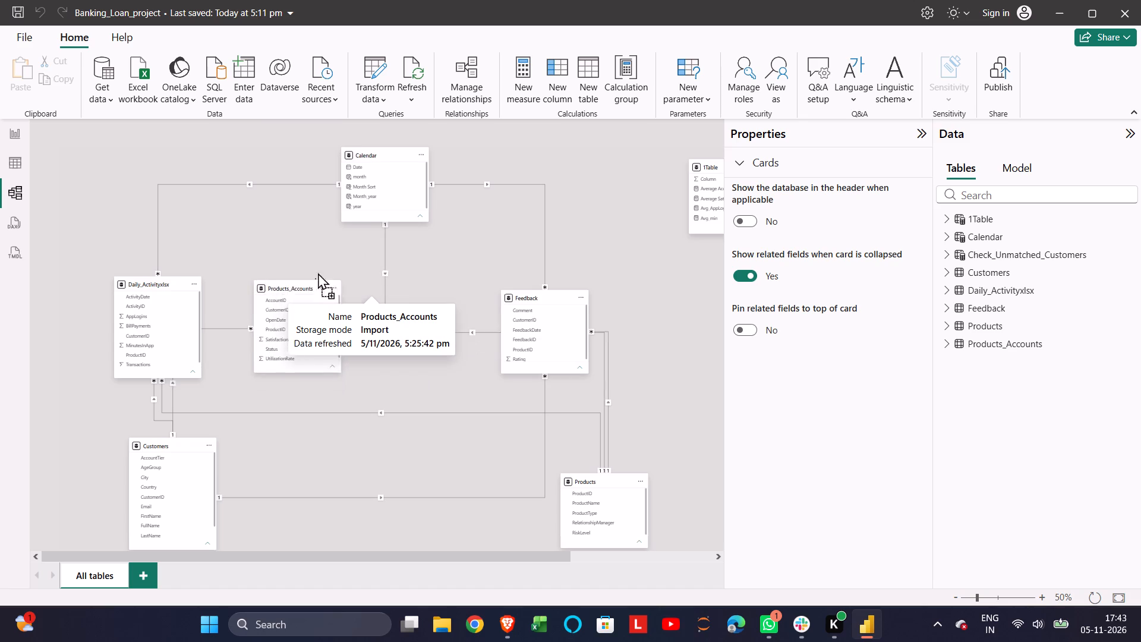
drag(318, 273, 458, 402)
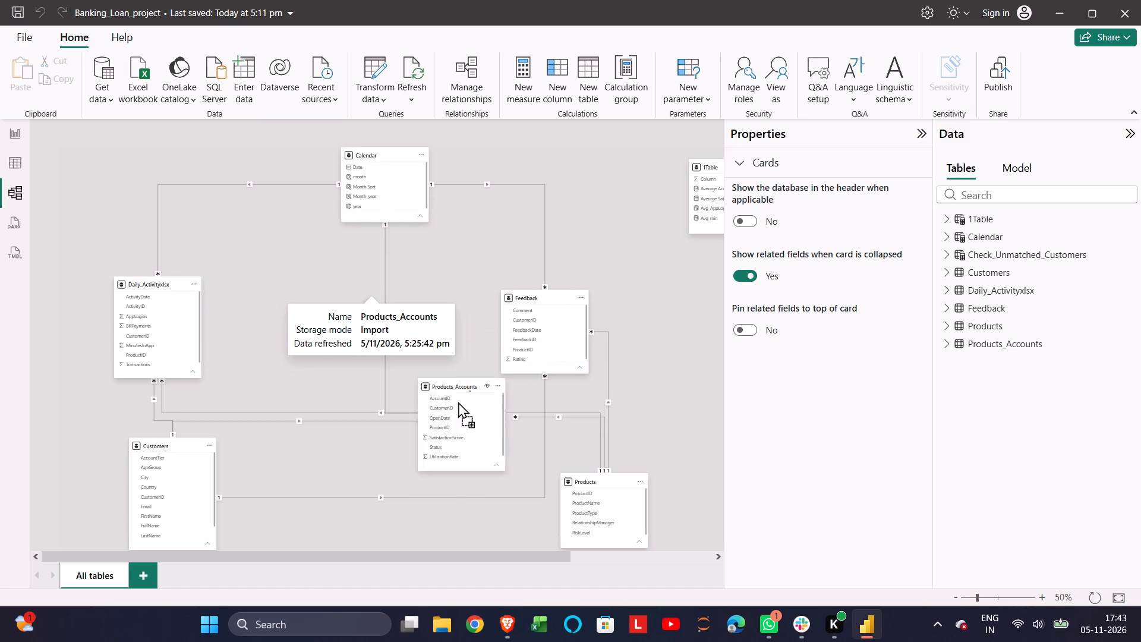
drag(458, 402, 543, 201)
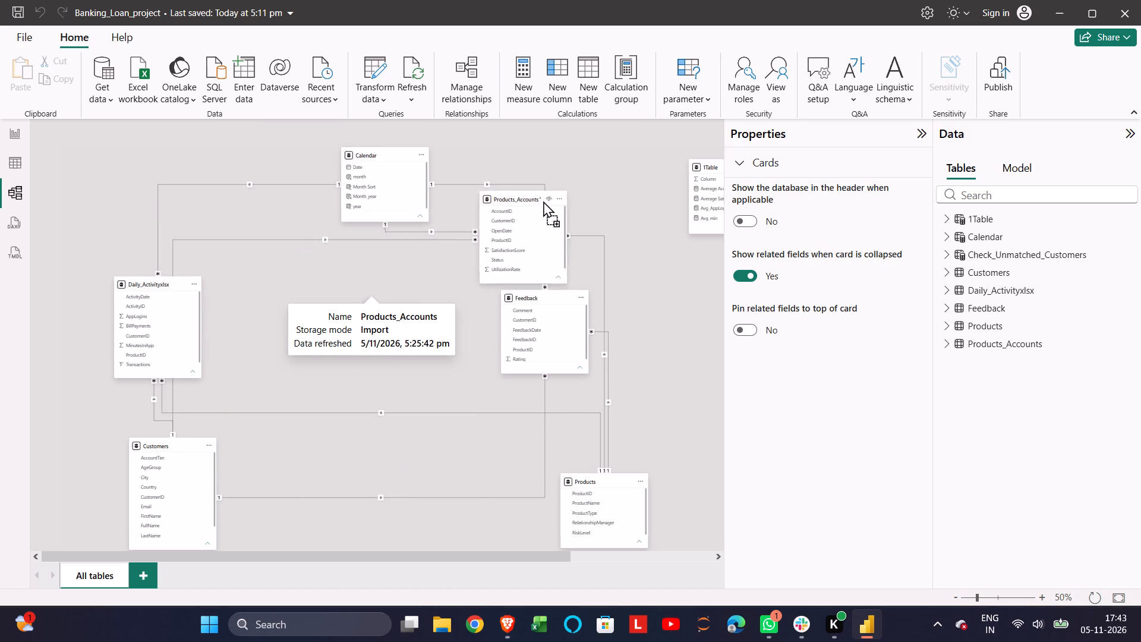
drag(543, 201, 410, 336)
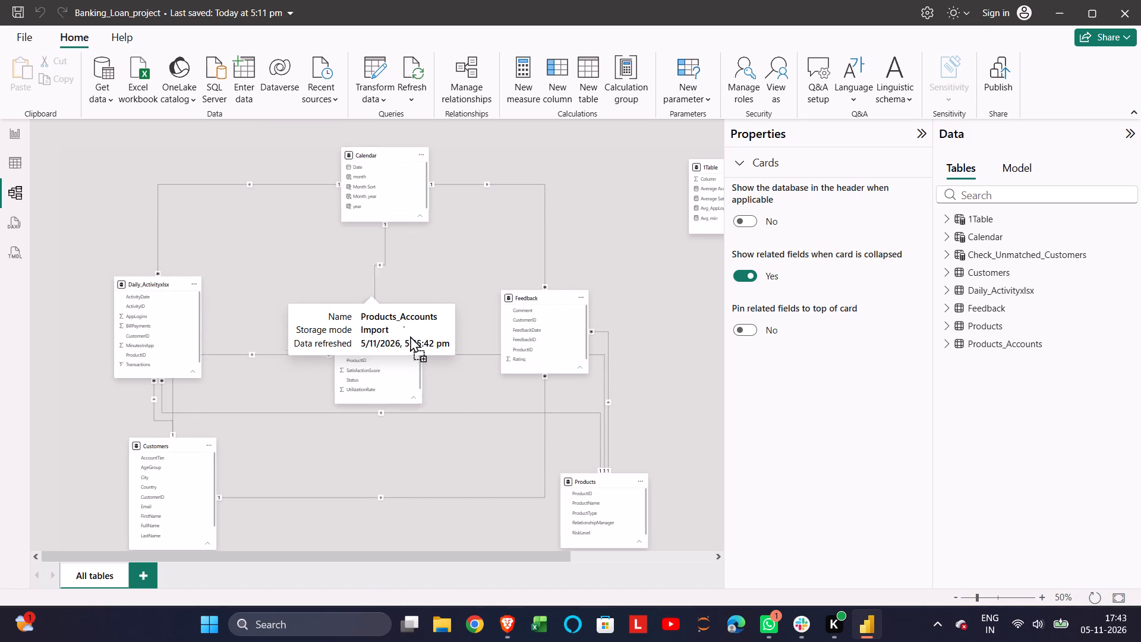
drag(410, 336, 430, 336)
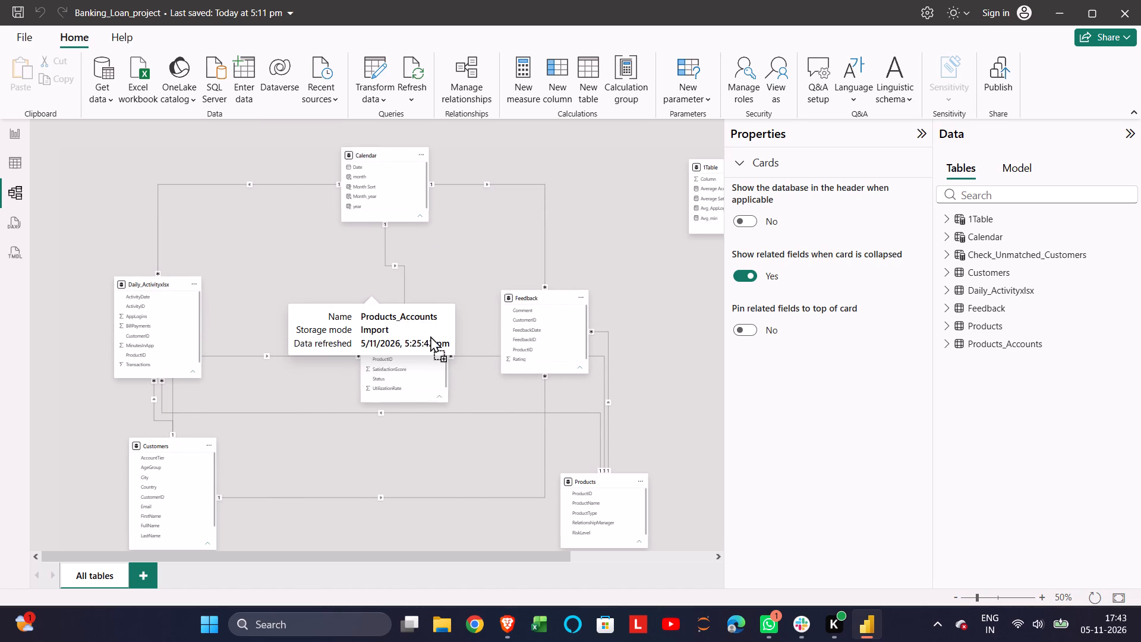
drag(430, 336, 404, 391)
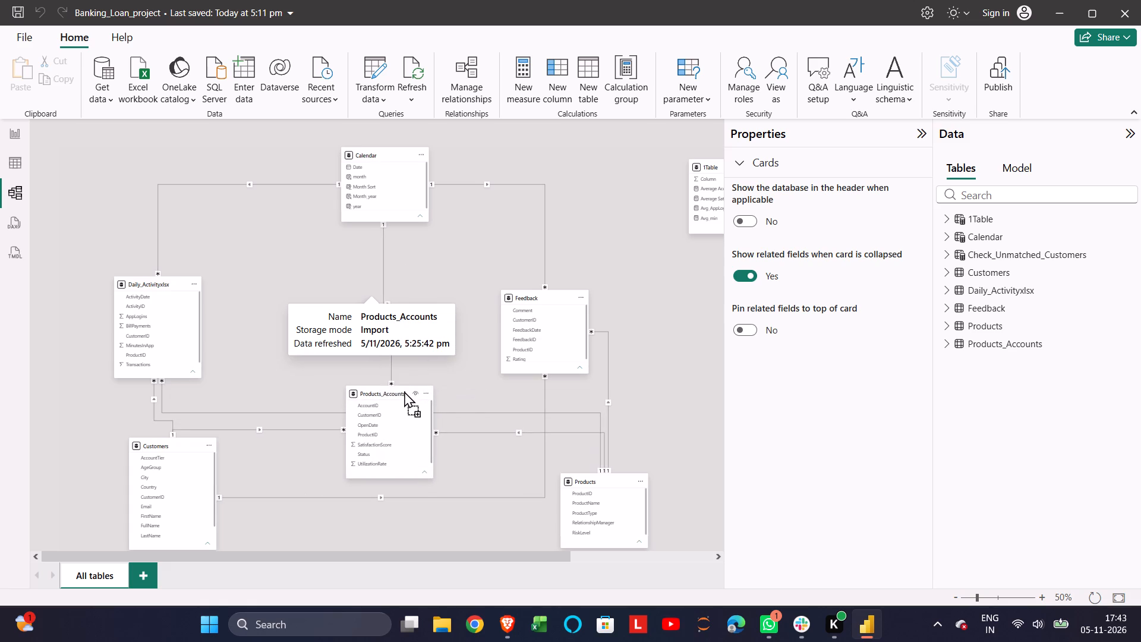
drag(404, 391, 404, 390)
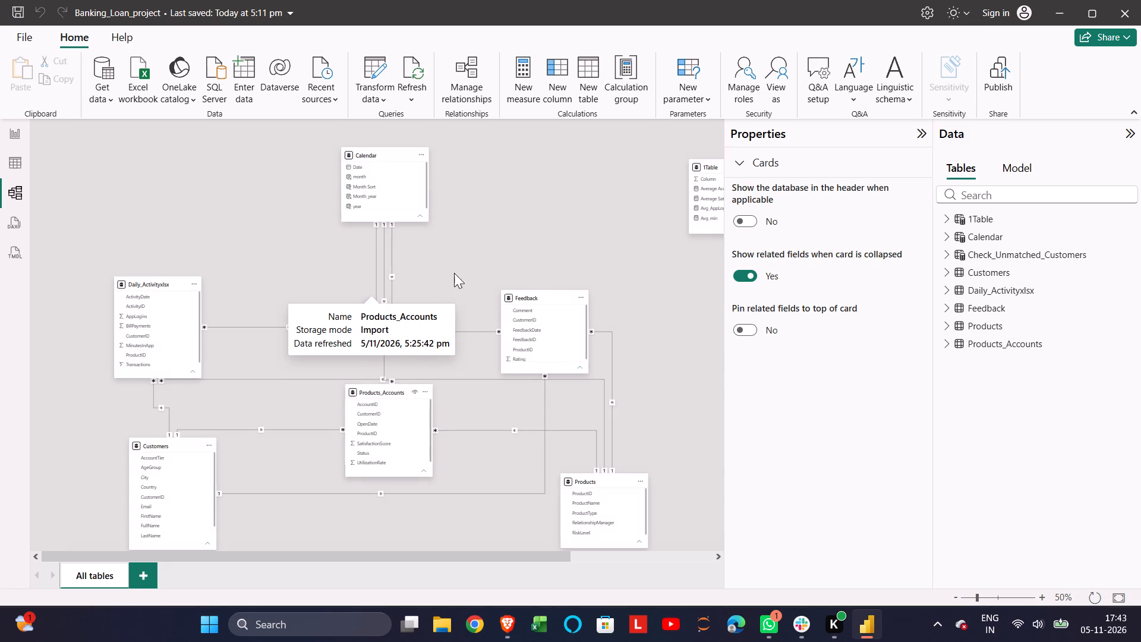
drag(384, 404, 381, 388)
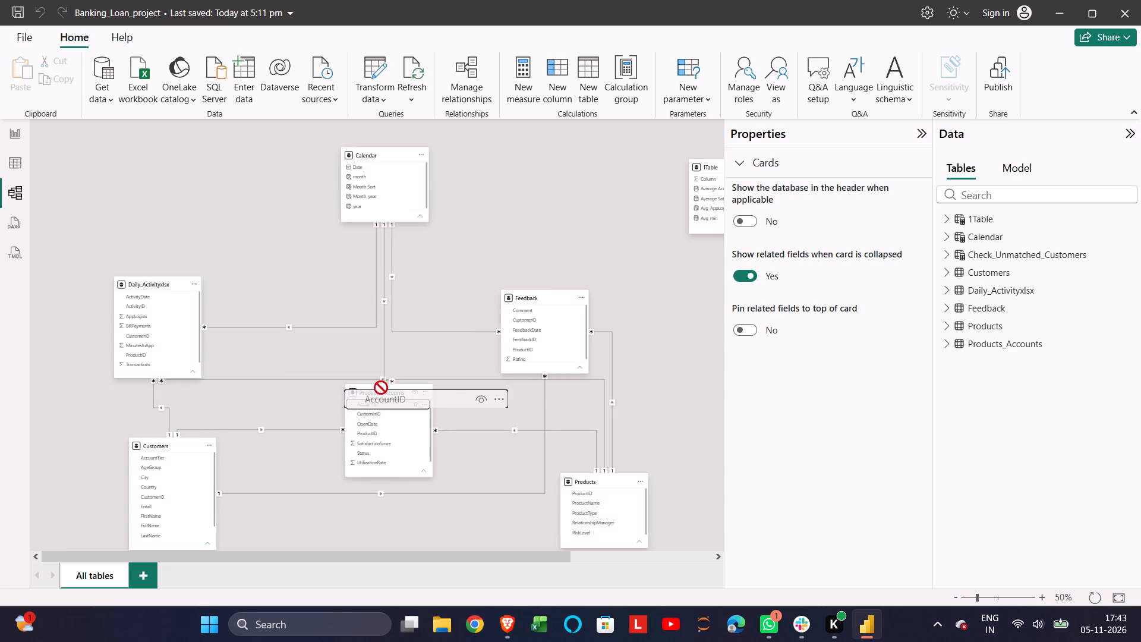
drag(381, 388, 362, 388)
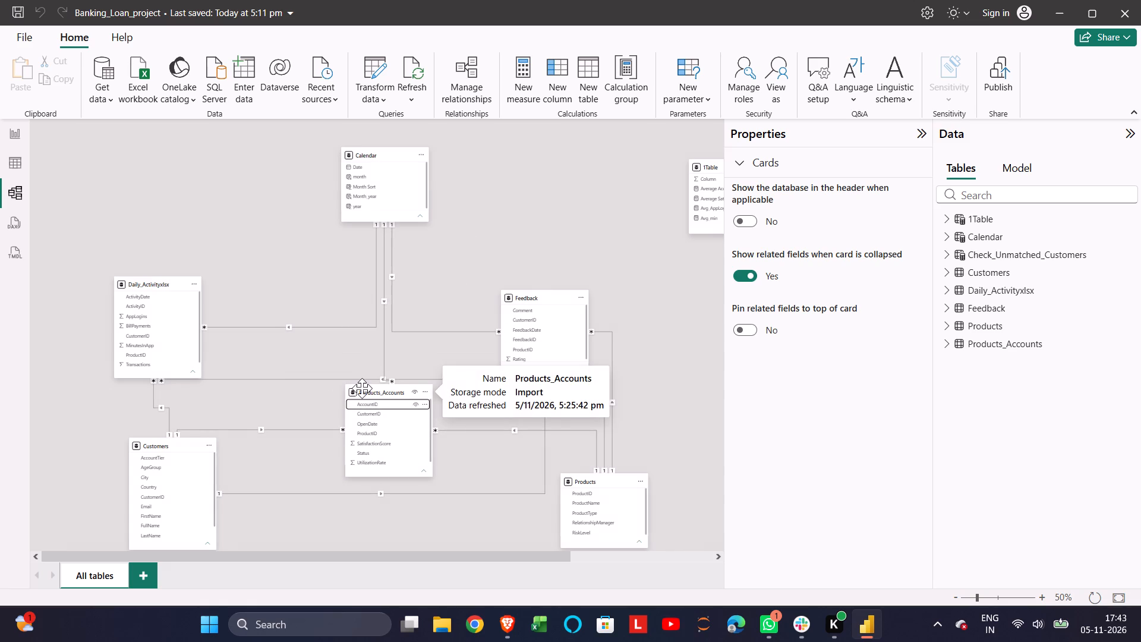
drag(362, 388, 357, 303)
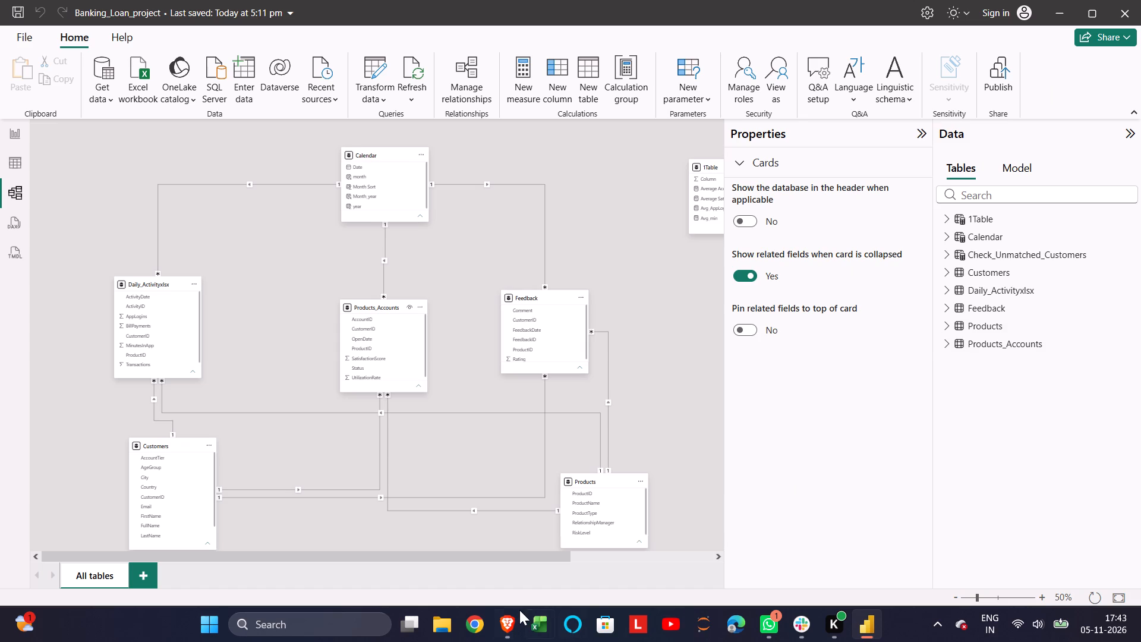
Switch to Excel, open the recent Banking_Customer_Engagement_Questions workbook and maximize its window.
click(537, 621)
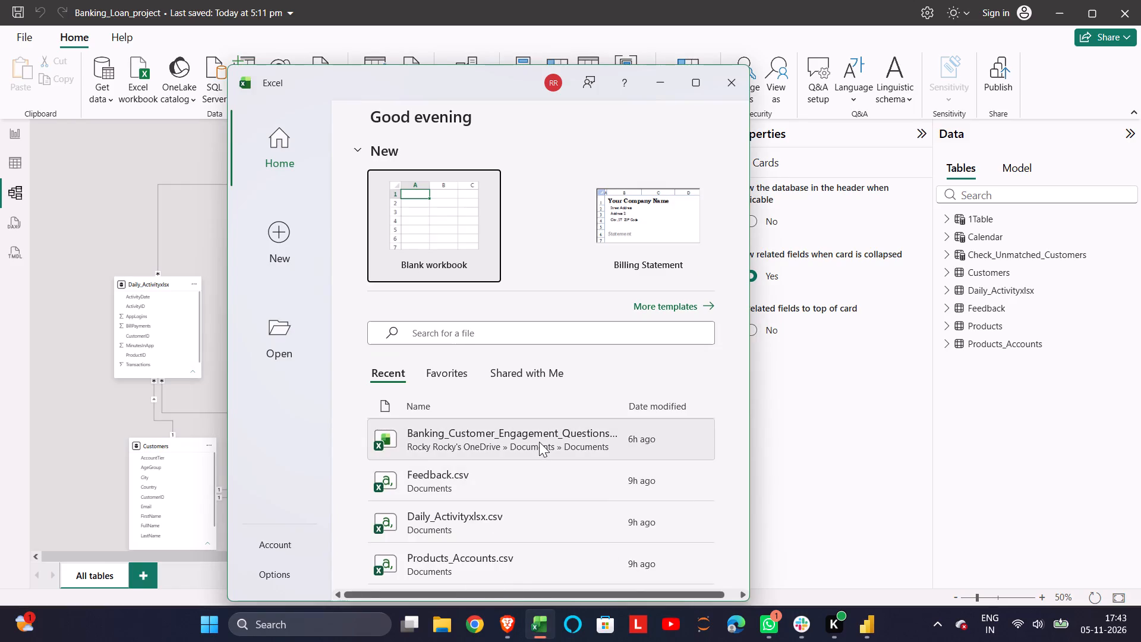
click(539, 442)
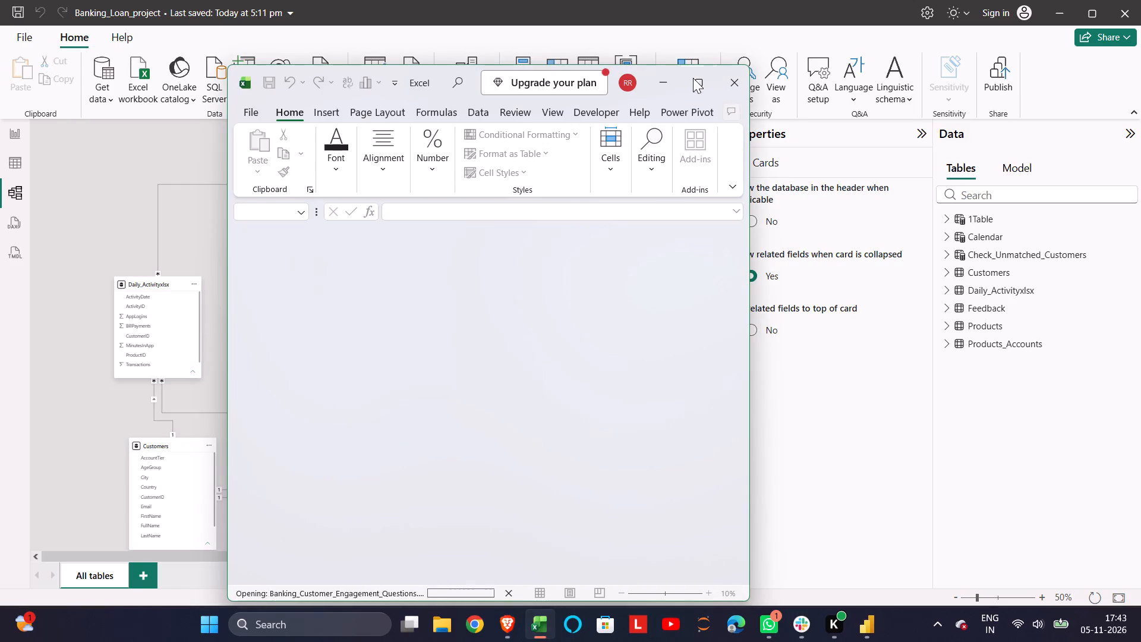
click(693, 78)
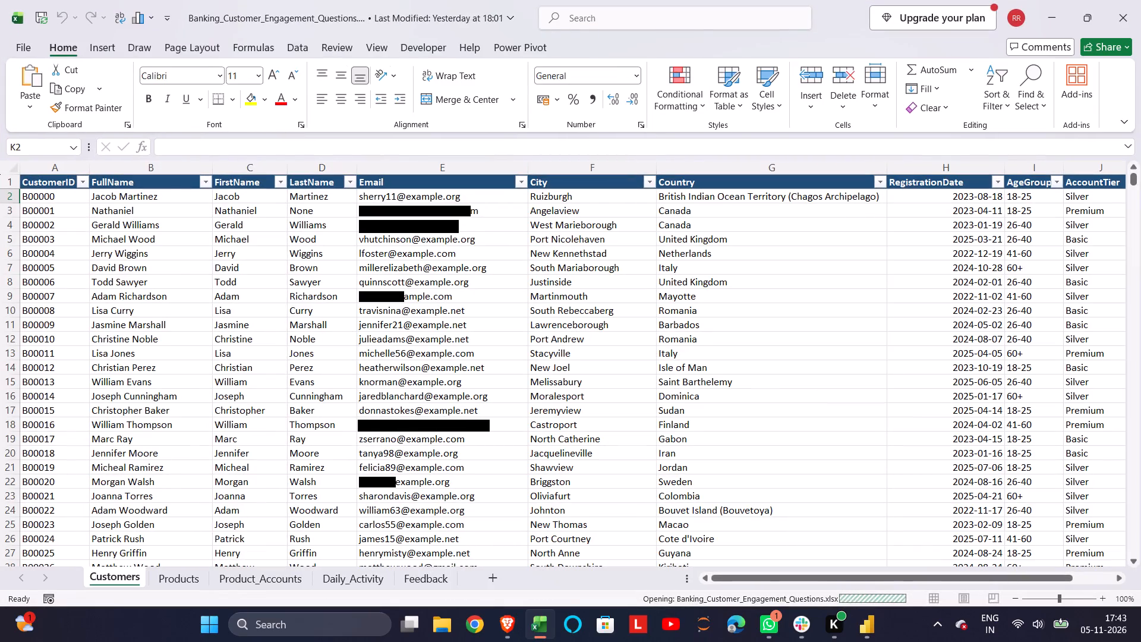
Search the CustomerID column's filter values for "blank" on the Customers sheet, leaving the column unfiltered.
click(83, 187)
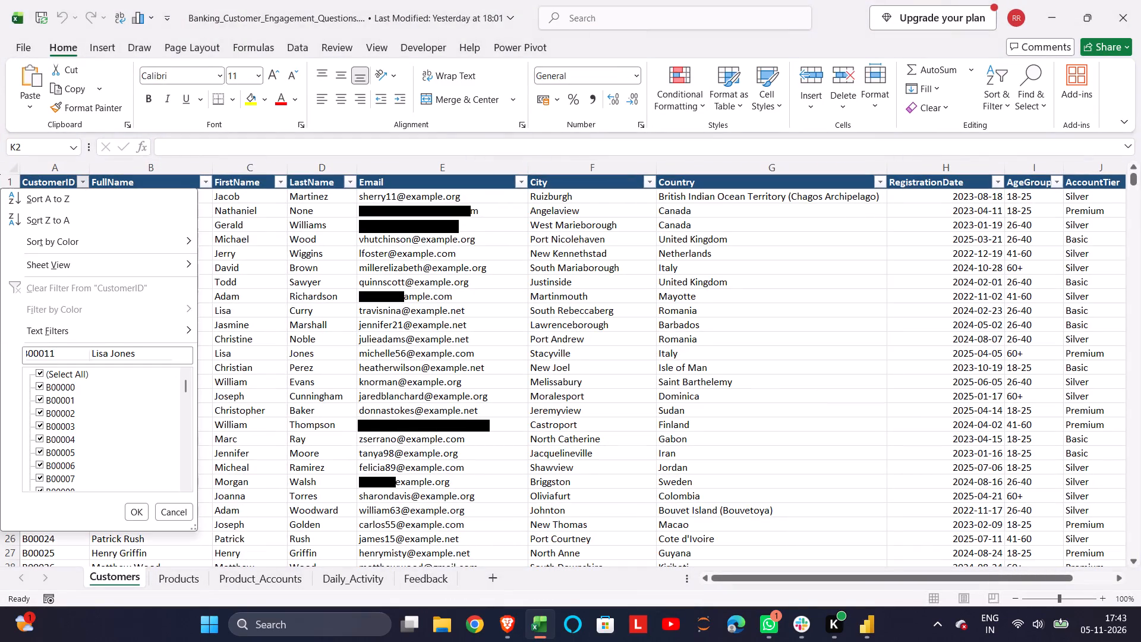
click(49, 357)
text(blank)
click(310, 357)
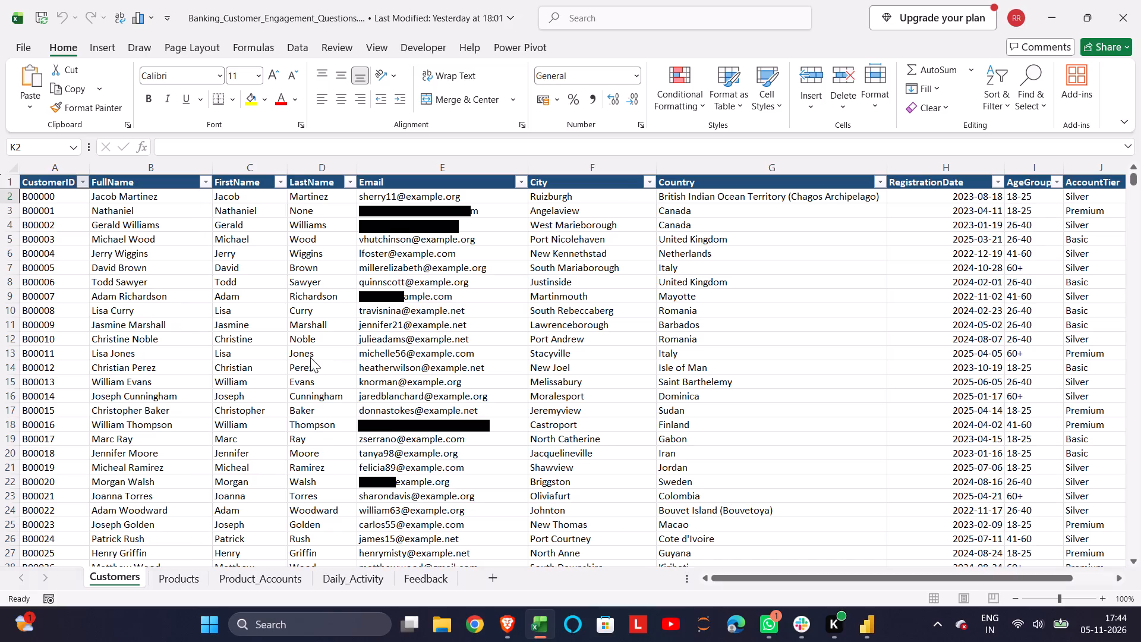
Search the AgeGroup column's filter values for "bla" on the Customers sheet, leaving the column unfiltered.
click(1058, 188)
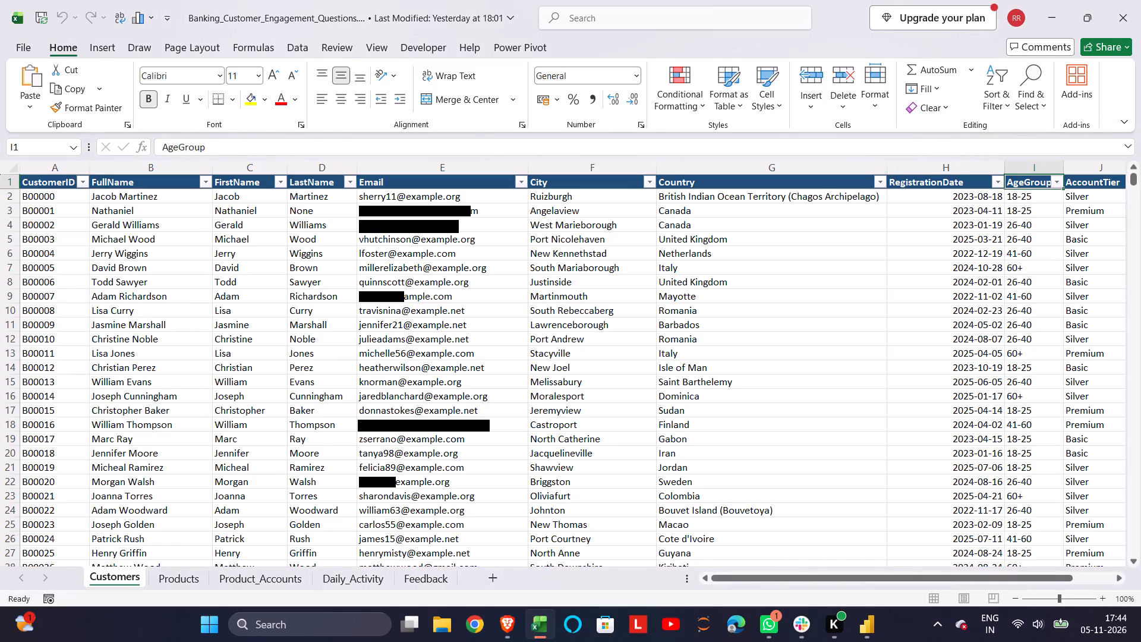
click(1059, 181)
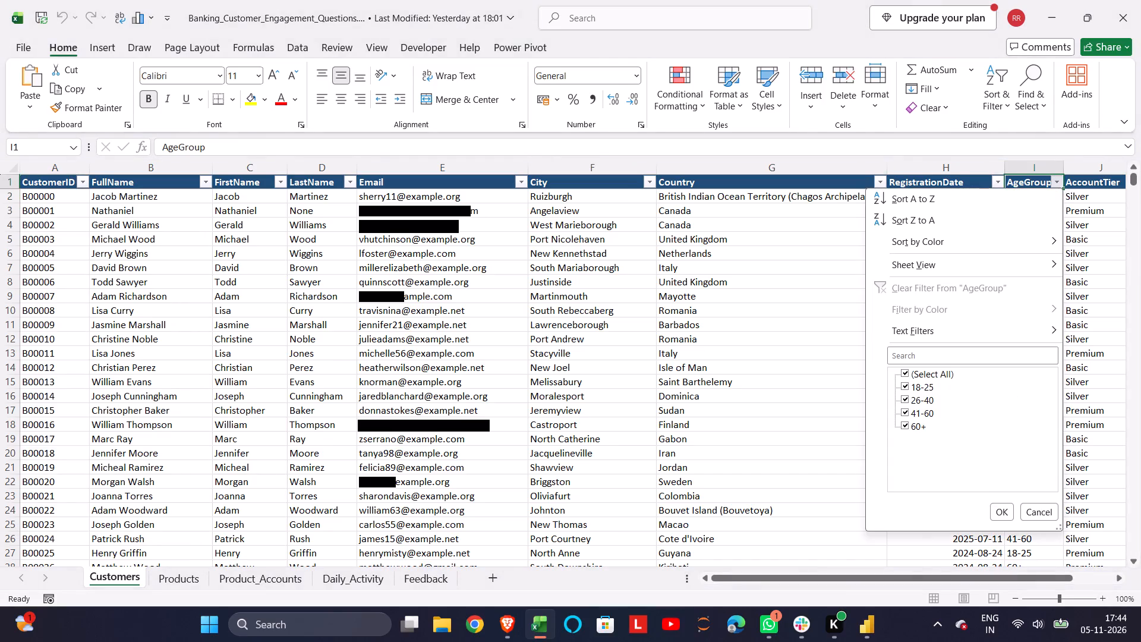
click(950, 357)
text(bla)
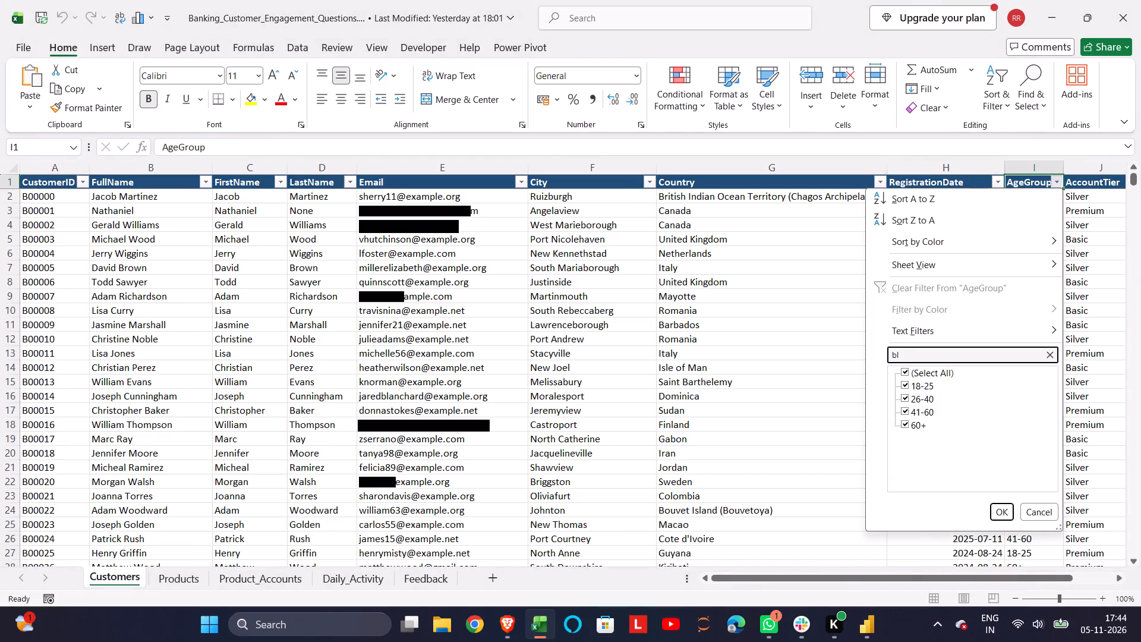
key(BackSpace)
key(BackSpace)
key(BackSpace)
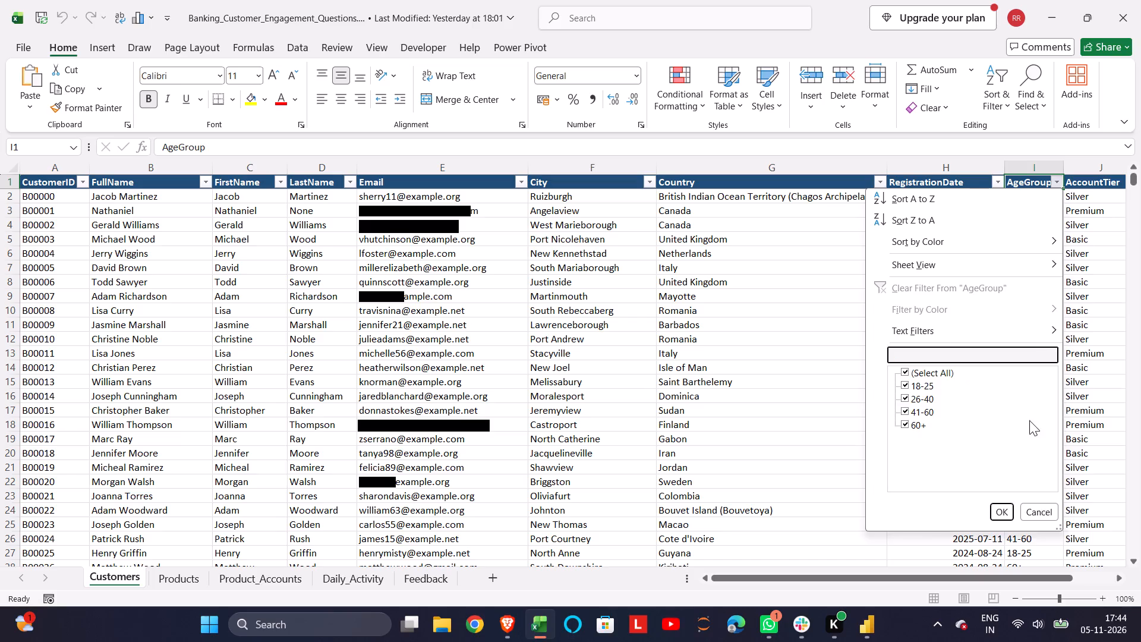
click(1041, 511)
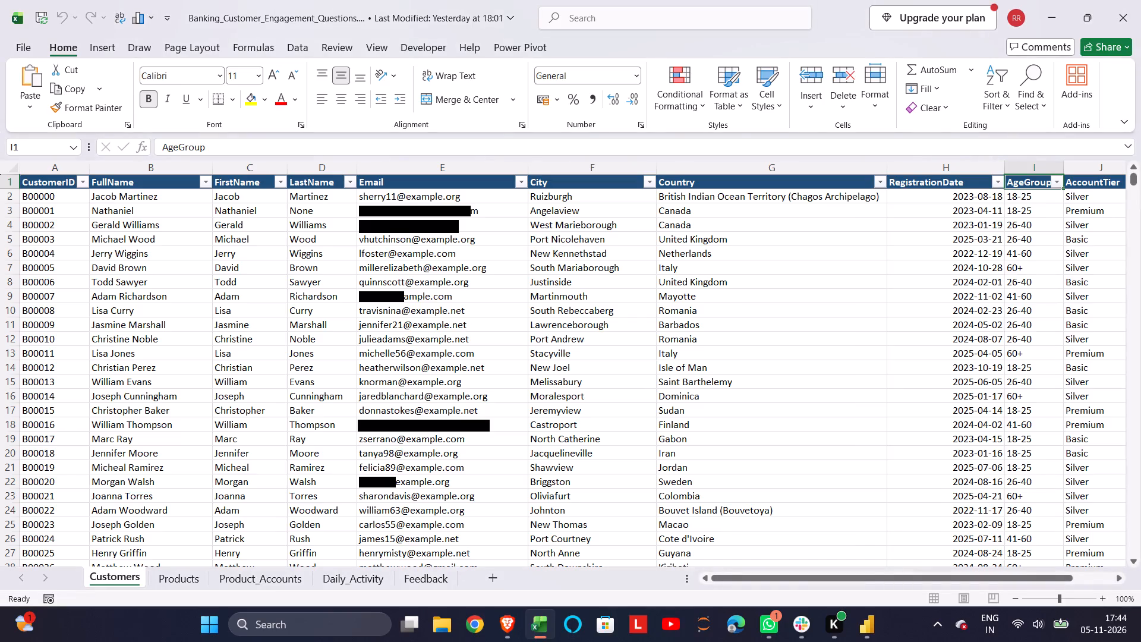
Review the records on the Products, Product_Accounts and Daily_Activity sheets, examining the ID columns.
click(182, 587)
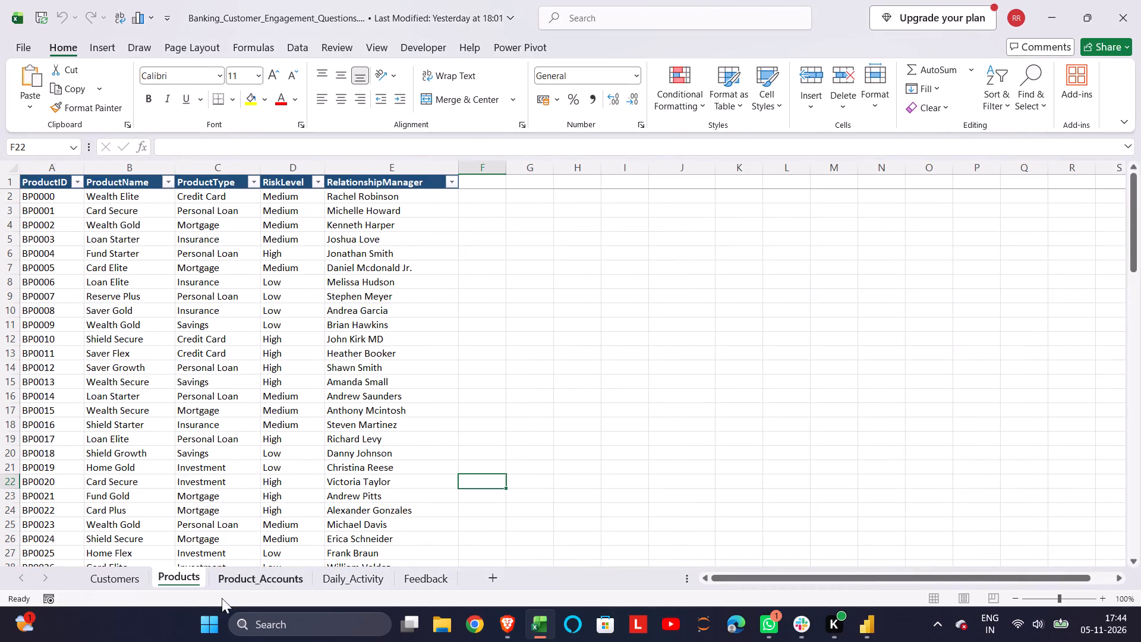
click(257, 587)
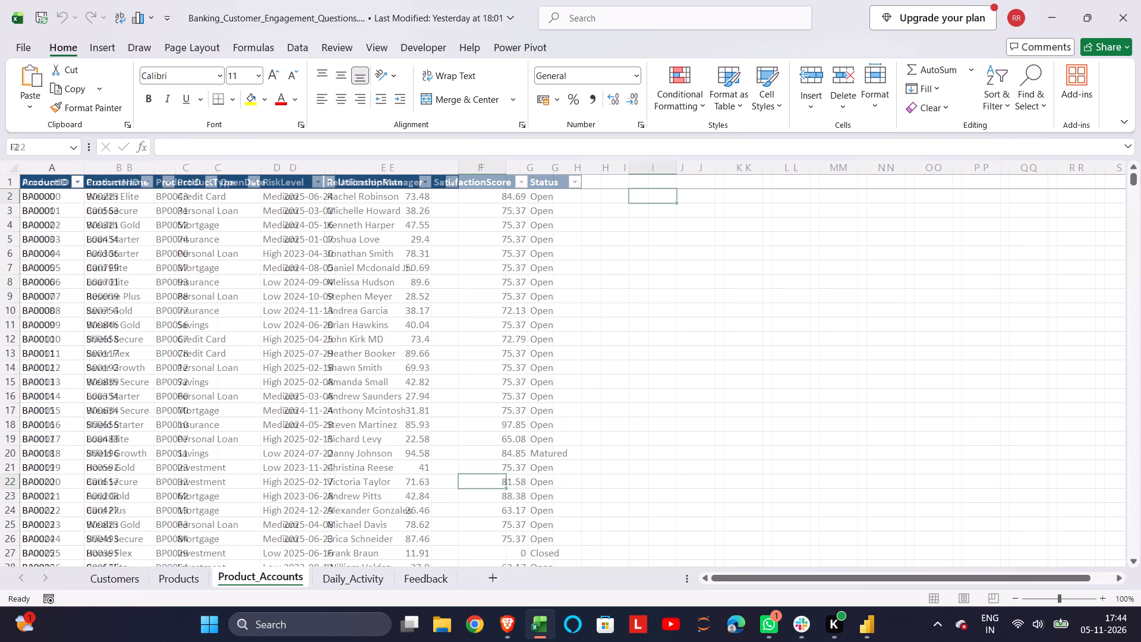
scroll(704, 333, down, 3)
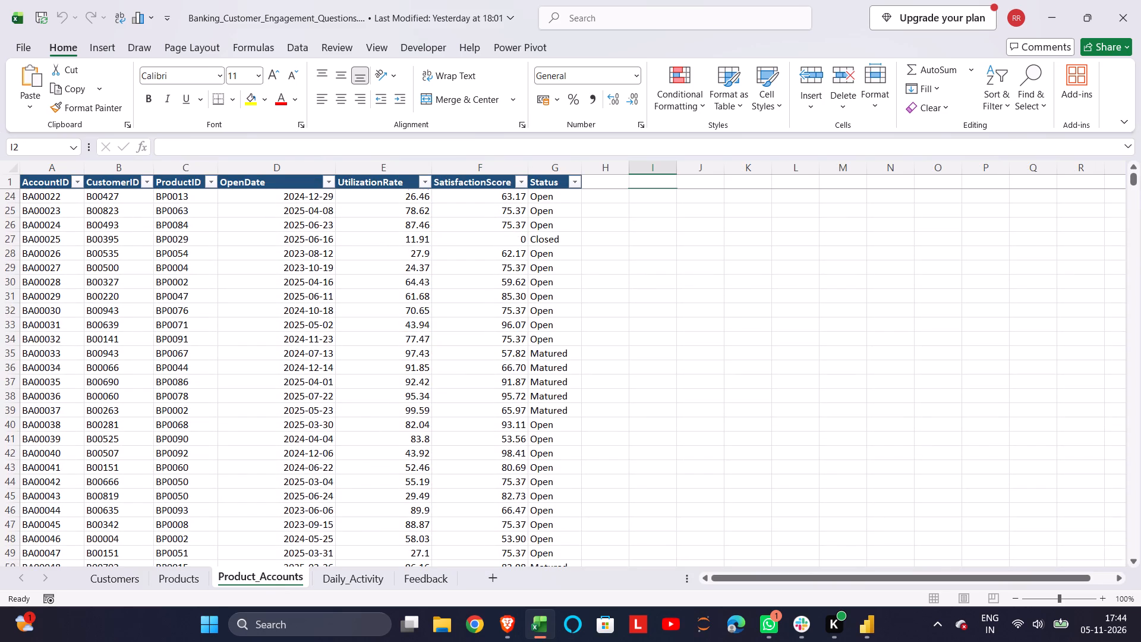
click(339, 588)
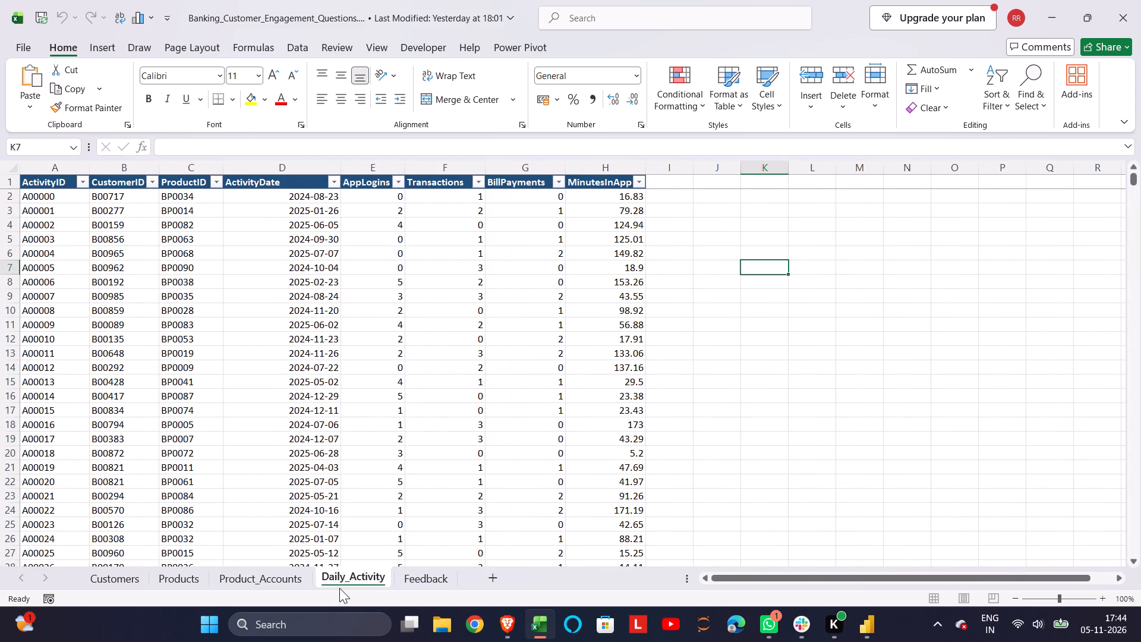
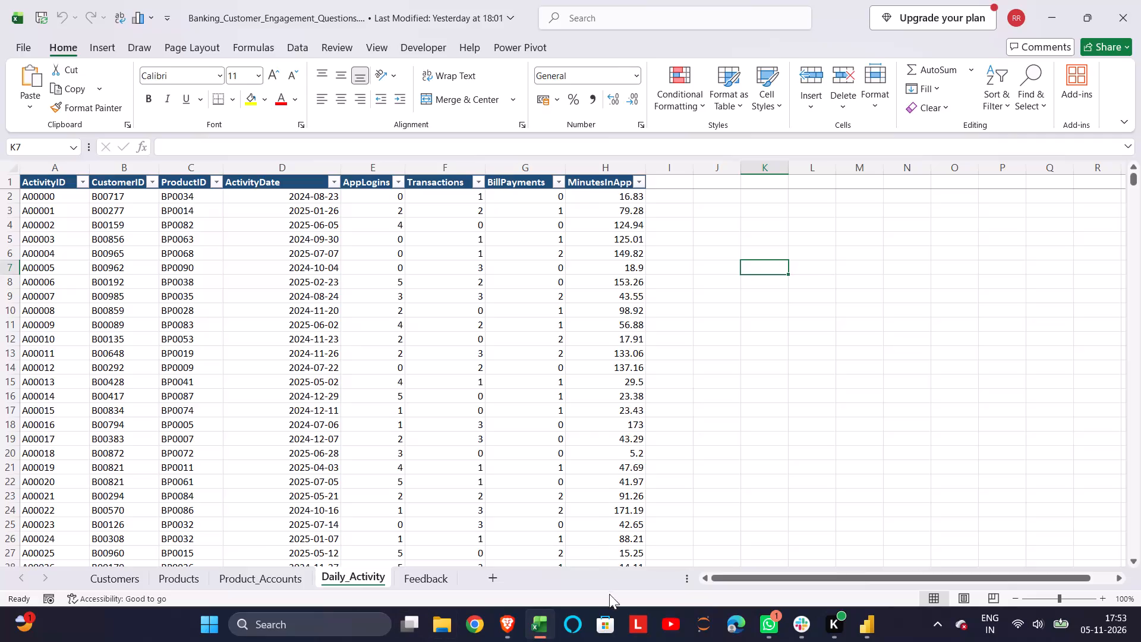
Switch to Banking_Loan_project in Power BI and dismiss the pending query changes notice without applying or discarding the changes.
click(869, 623)
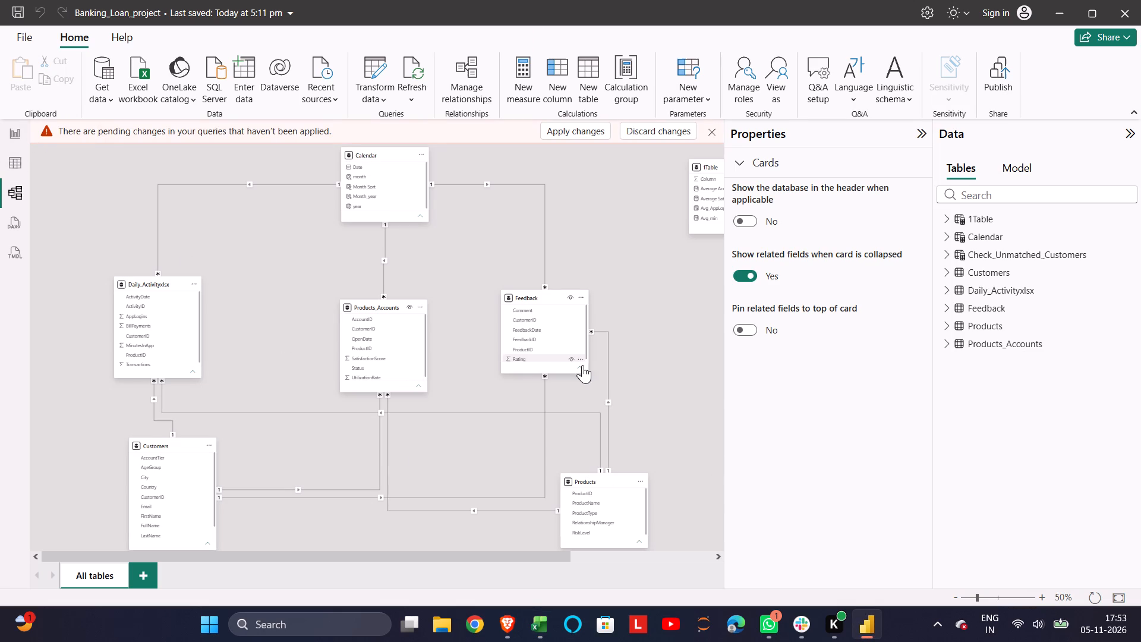
click(720, 135)
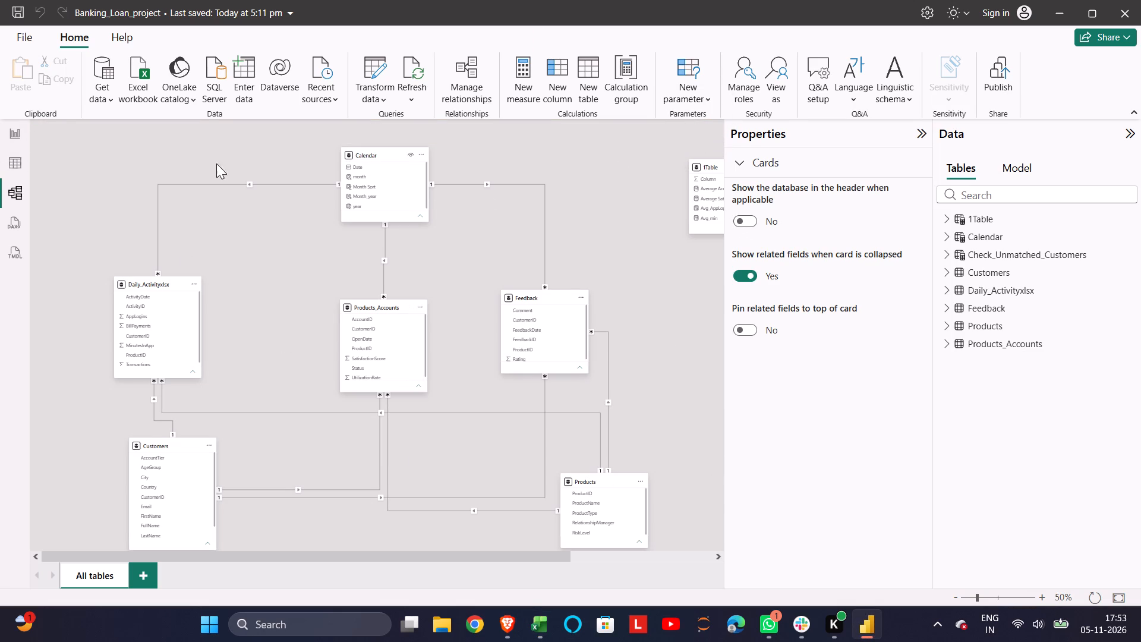
Open the report view and look through the Page 1 and Customers report pages, ending on Account_Analysis.
click(26, 137)
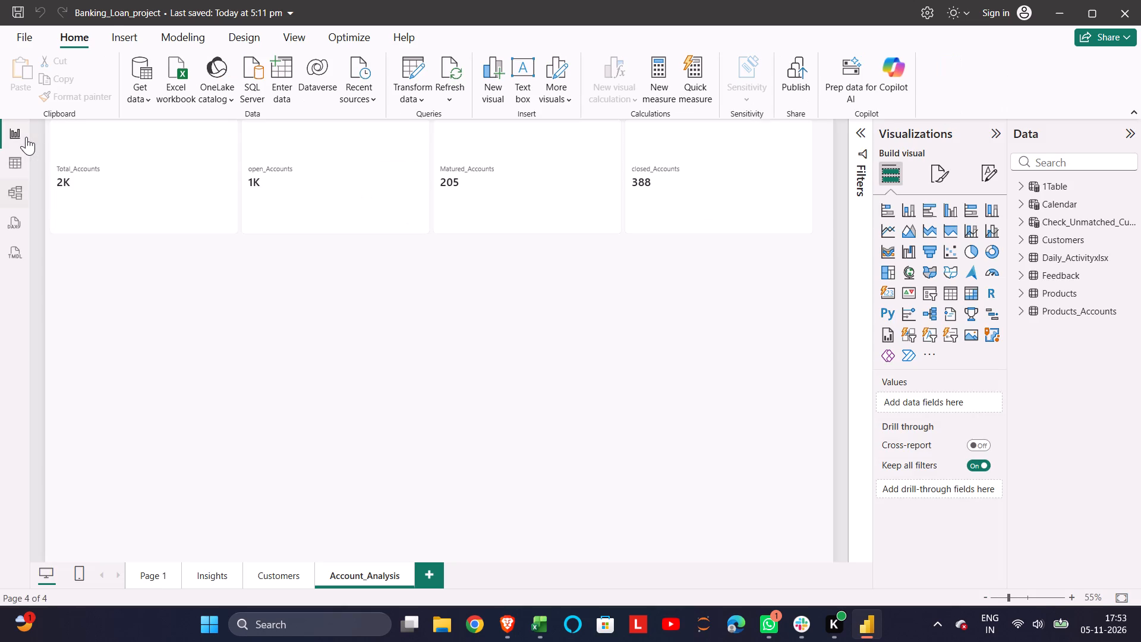
click(160, 571)
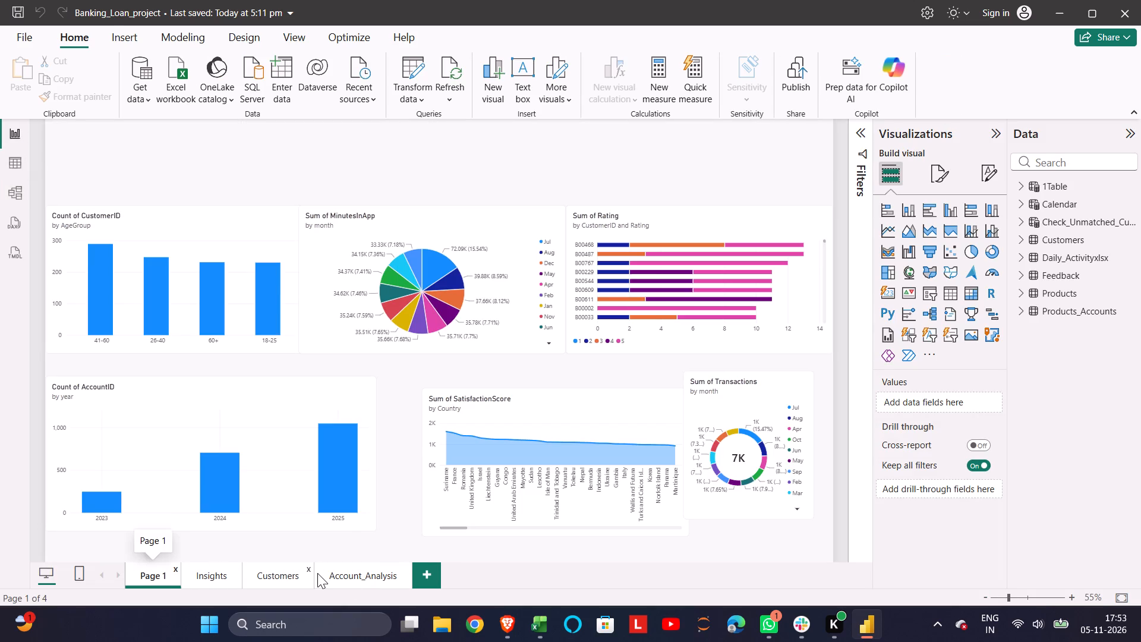
click(276, 573)
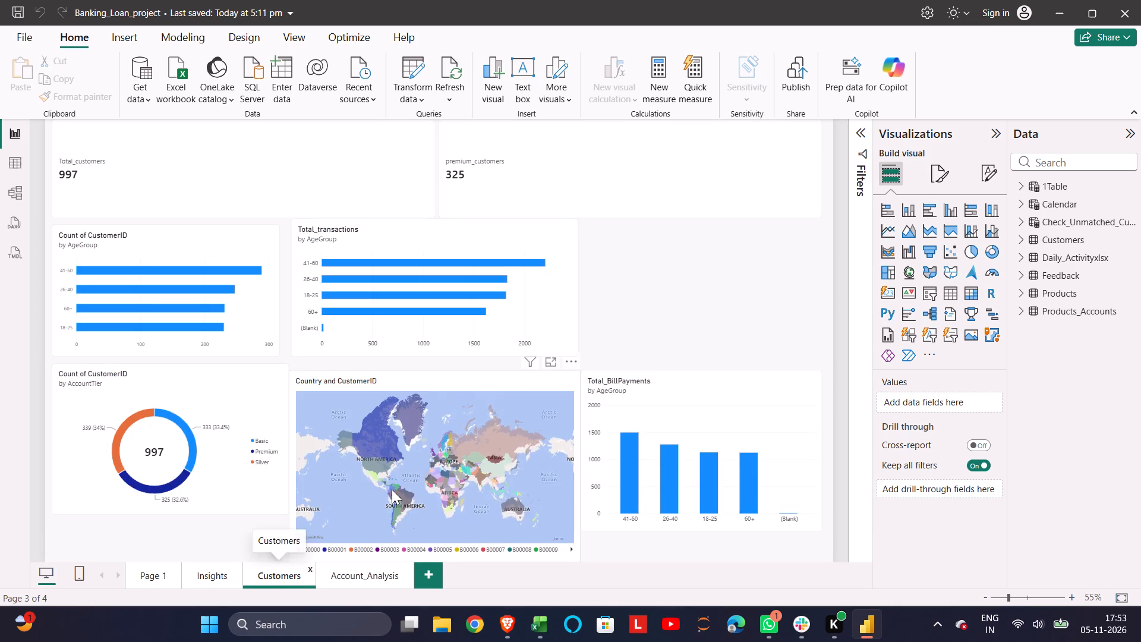
click(368, 569)
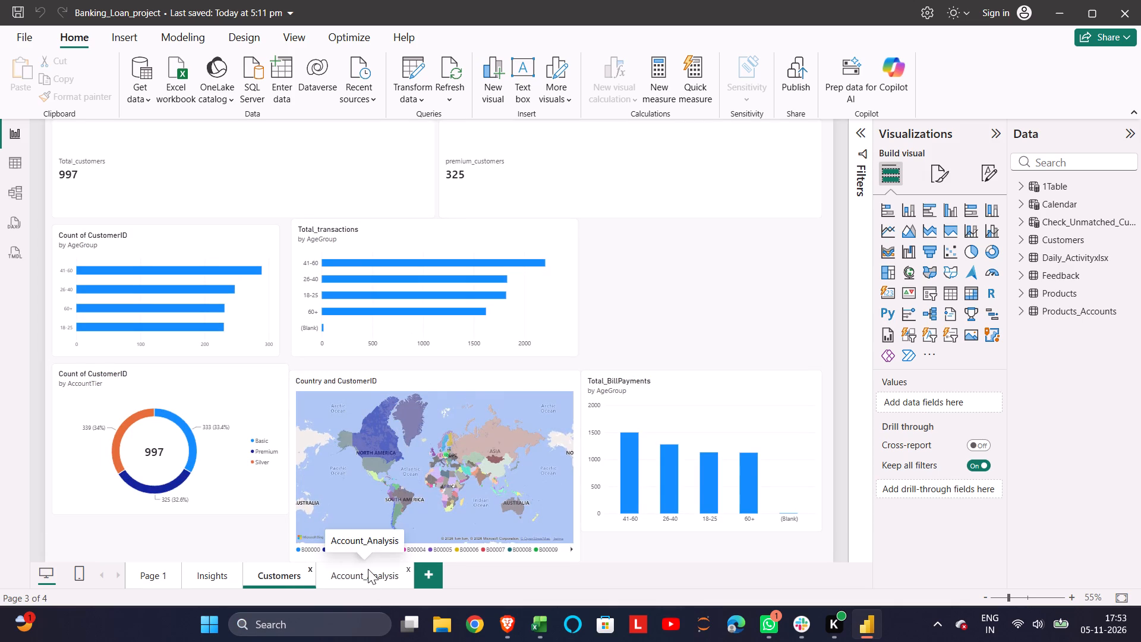
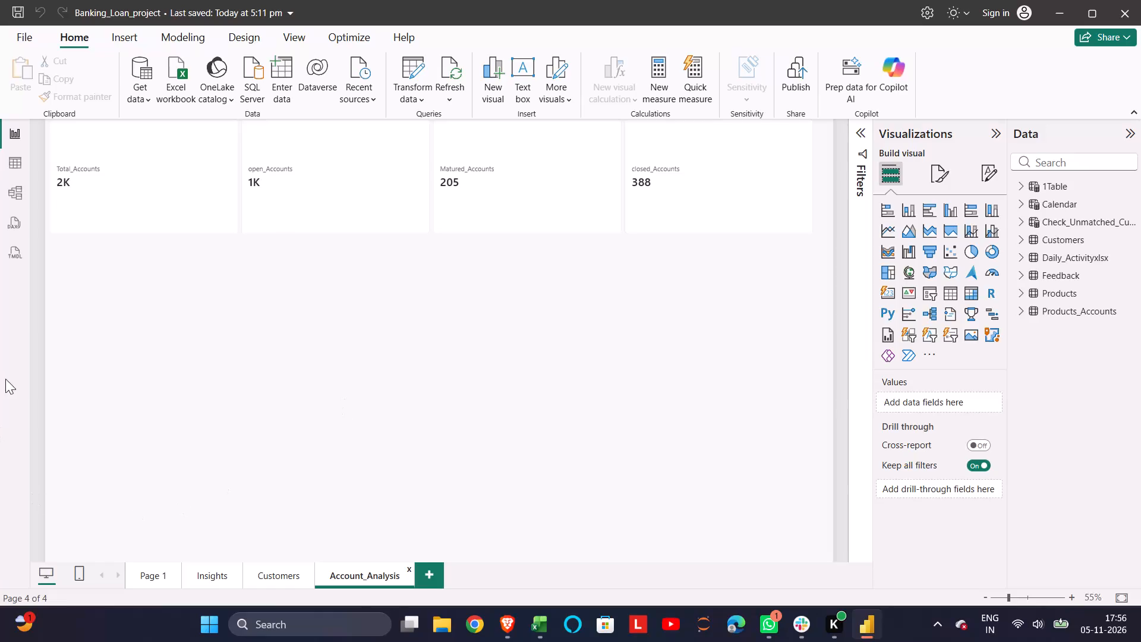
Open the Customers report page and review its visuals broken down by AgeGroup.
click(11, 147)
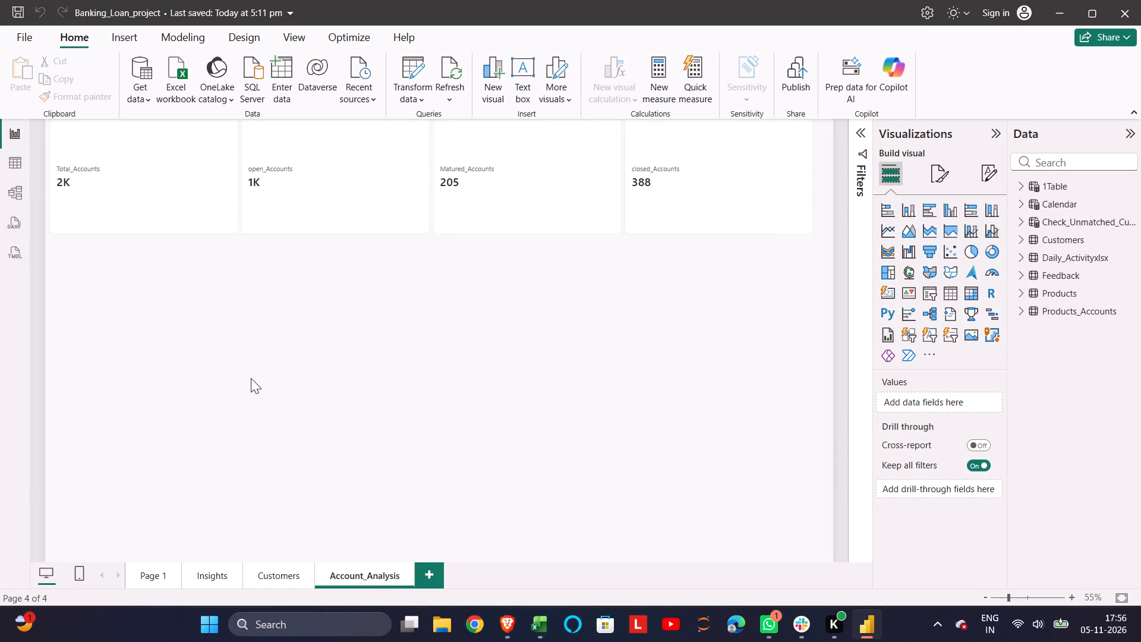
click(277, 564)
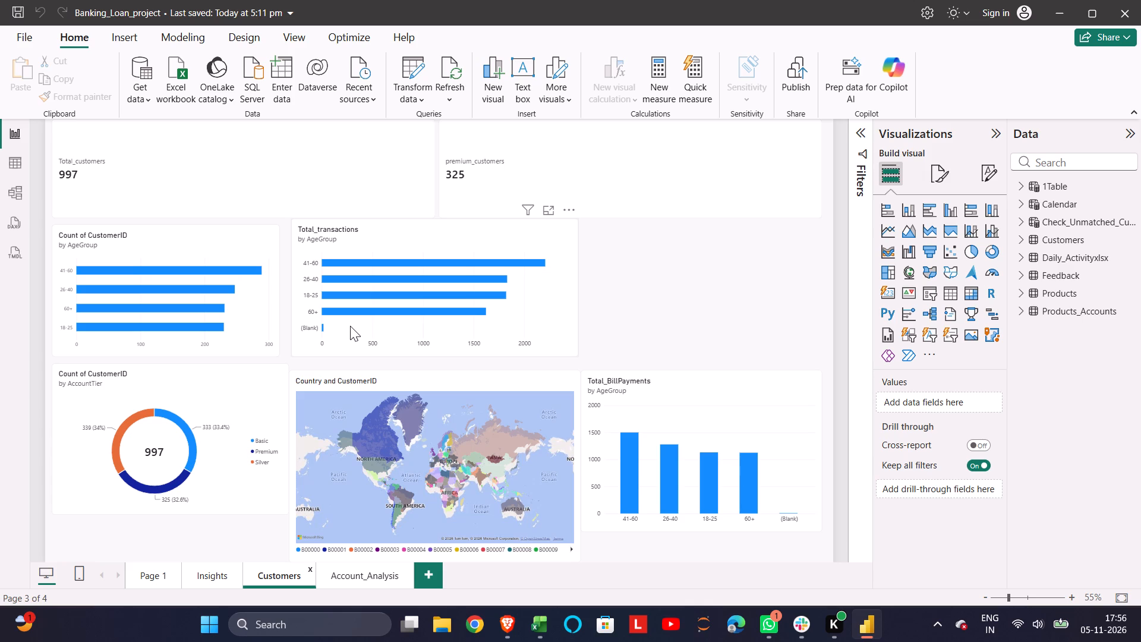
Show the Customers data in table view and inspect the distinct AgeGroup filter values, keeping all of them selected.
click(19, 178)
click(15, 169)
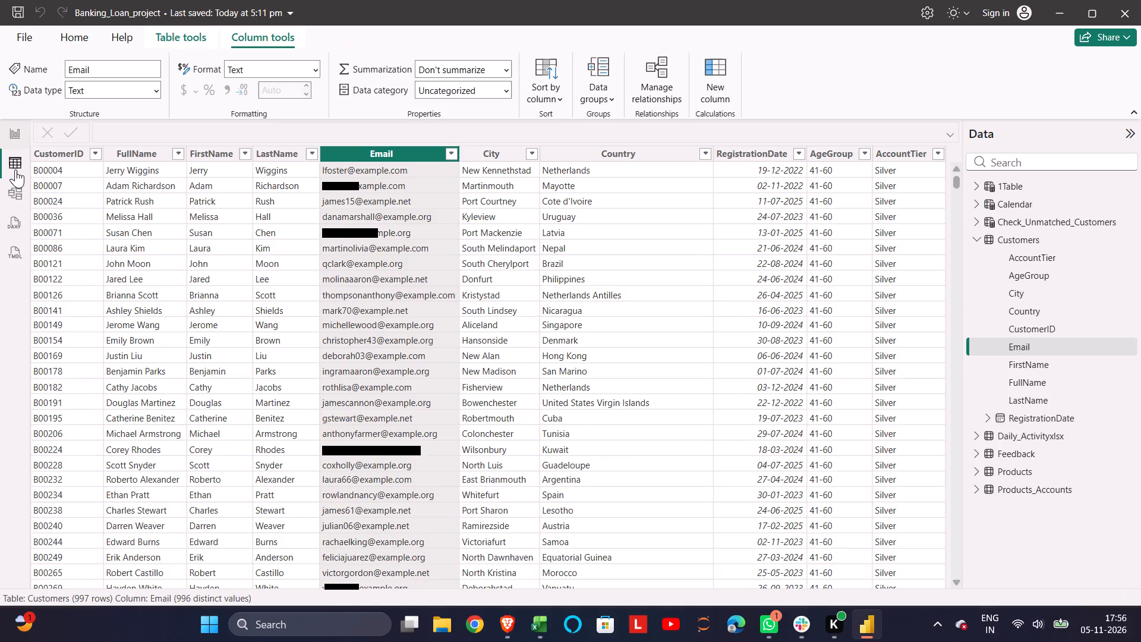
scroll(488, 241, left, 11)
scroll(488, 241, right, 2)
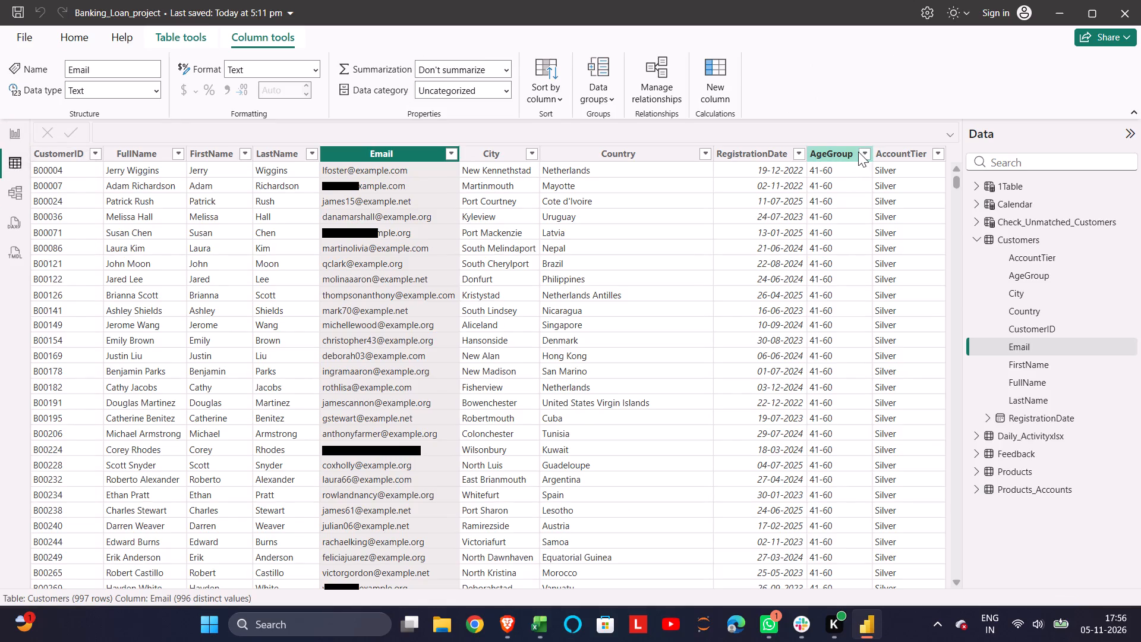
click(863, 153)
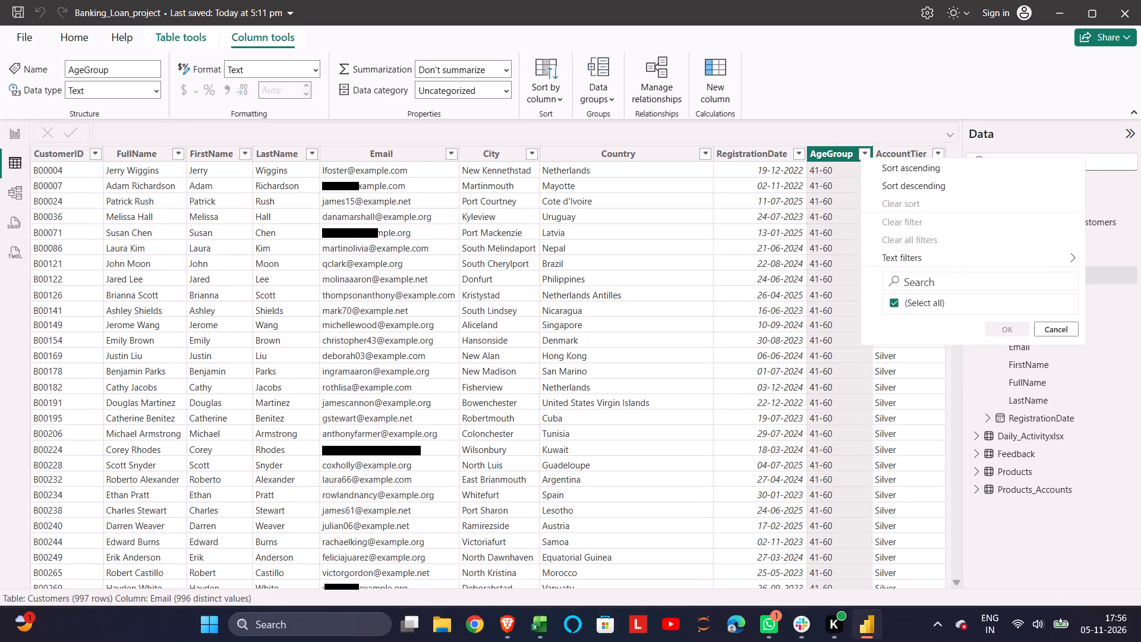
scroll(926, 332, down, 4)
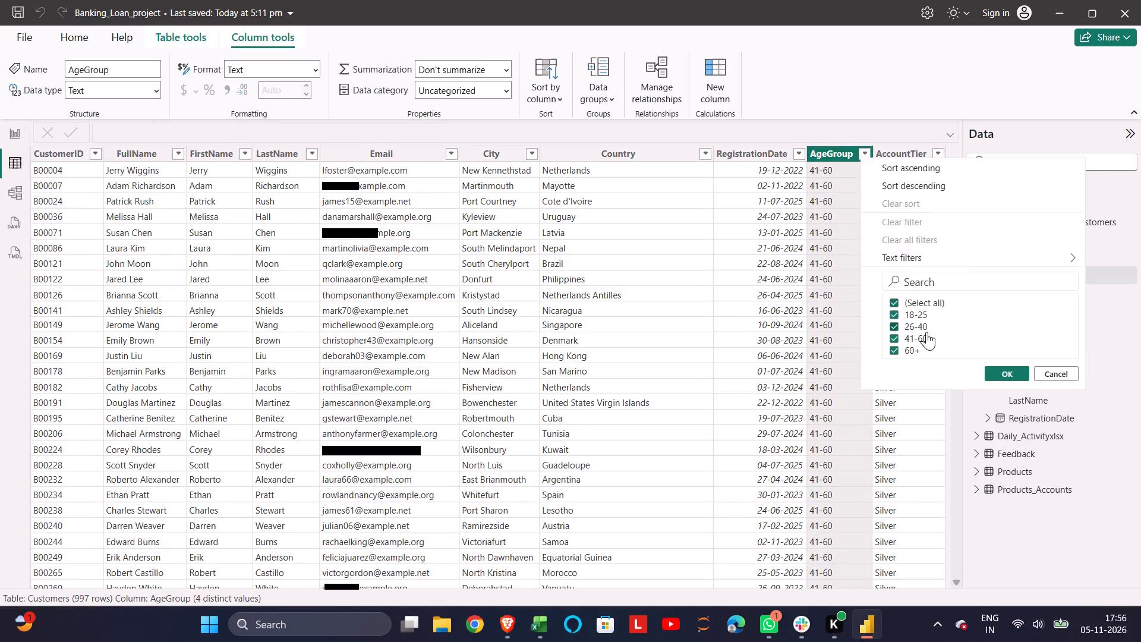
scroll(940, 346, down, 1)
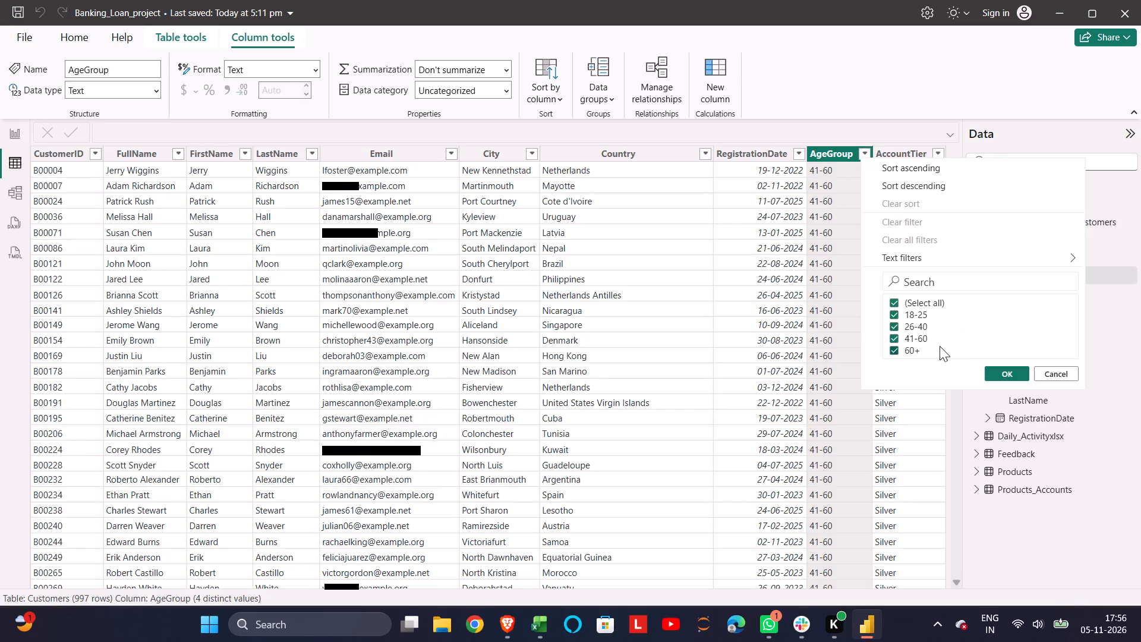
scroll(940, 346, down, 1)
click(1016, 381)
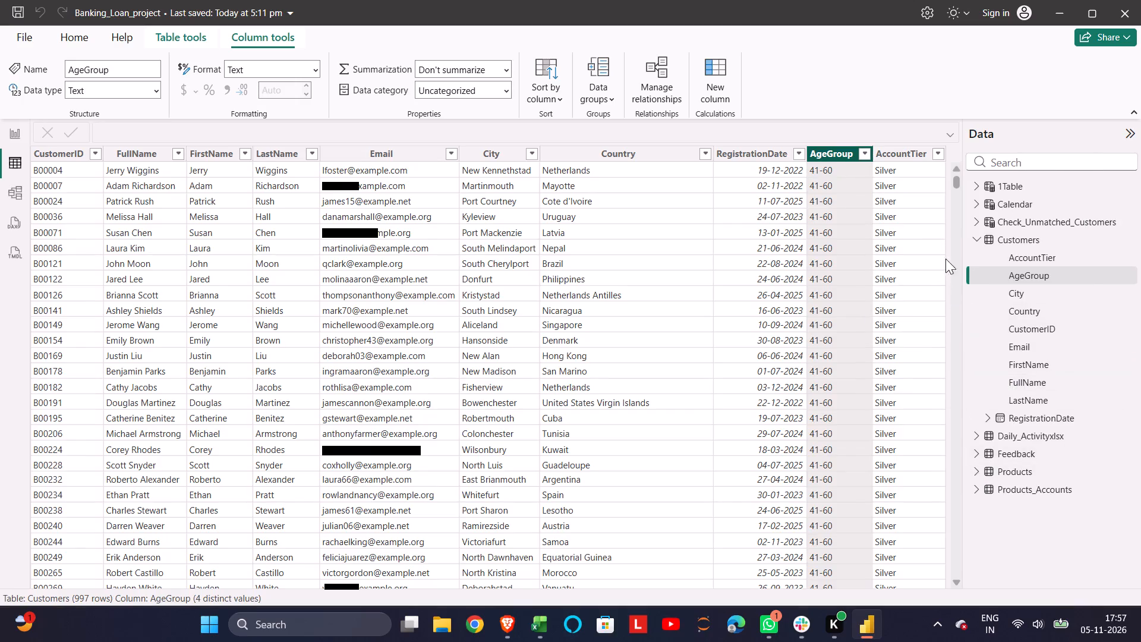
Examine the AgeGroup column through the Customers table's rows, from first to last, for blank or unexpected entries.
drag(956, 184, 925, 323)
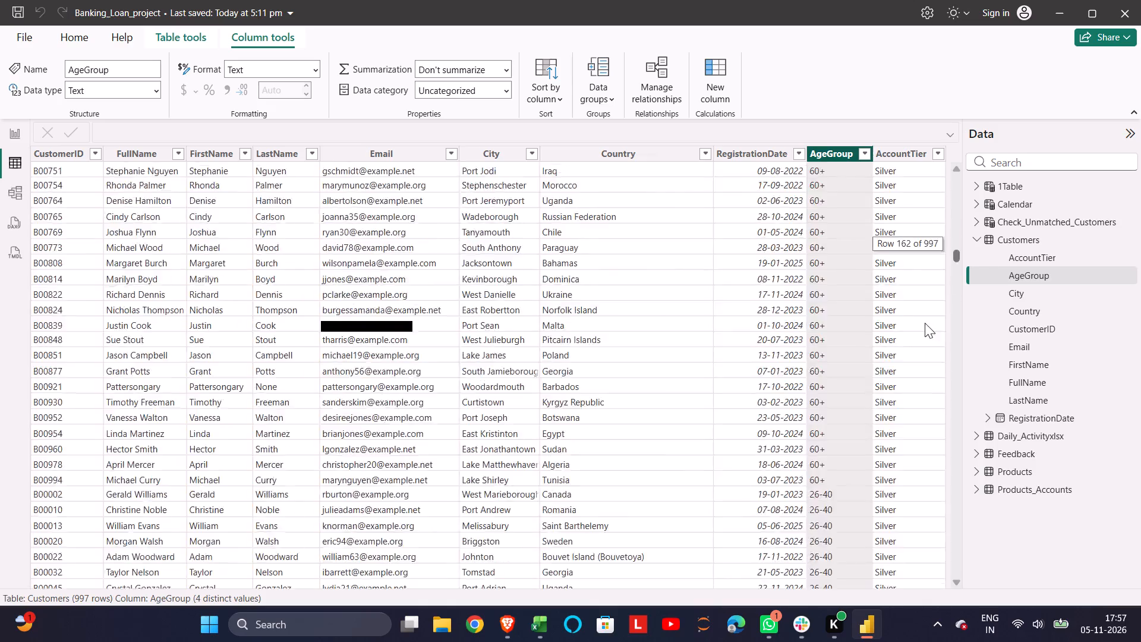
drag(925, 323, 926, 641)
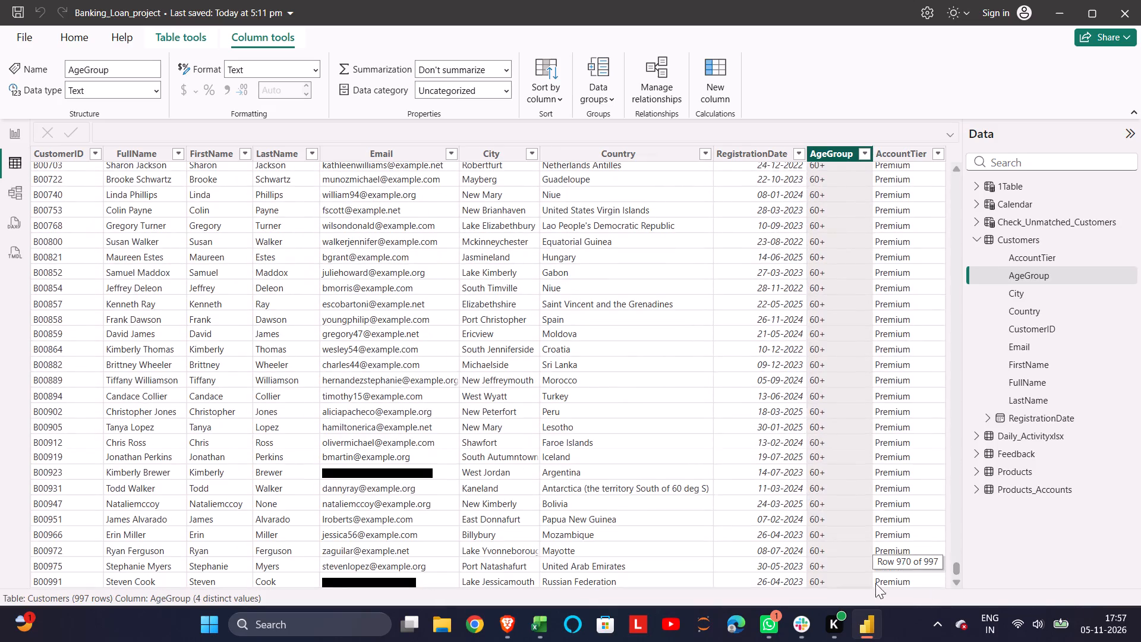
scroll(747, 487, down, 4)
scroll(747, 487, up, 5)
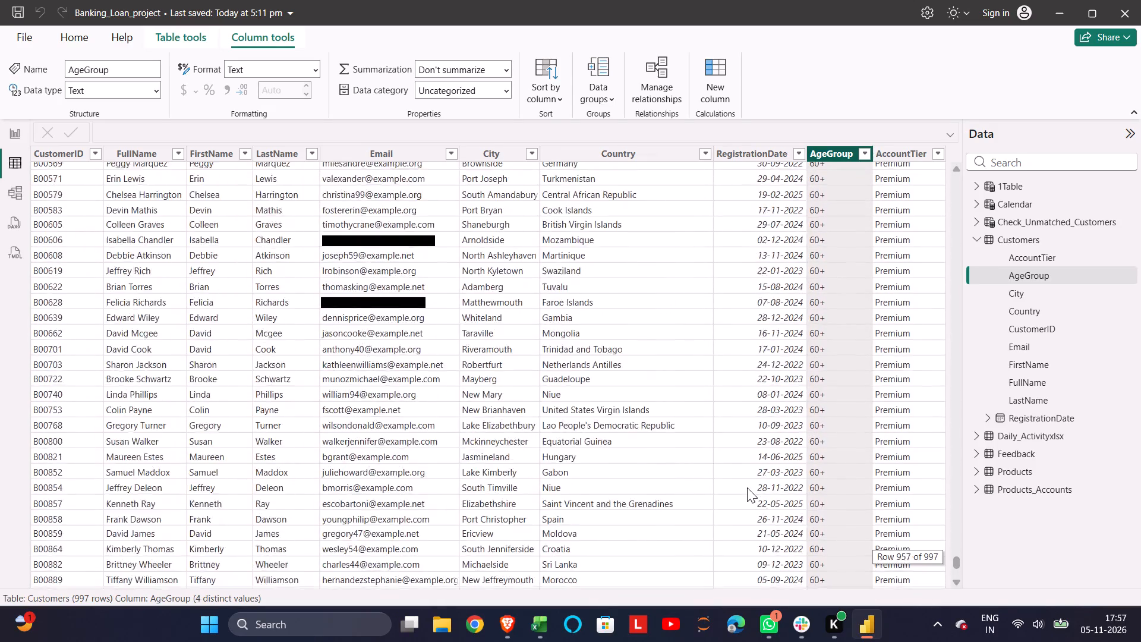
scroll(747, 487, up, 12)
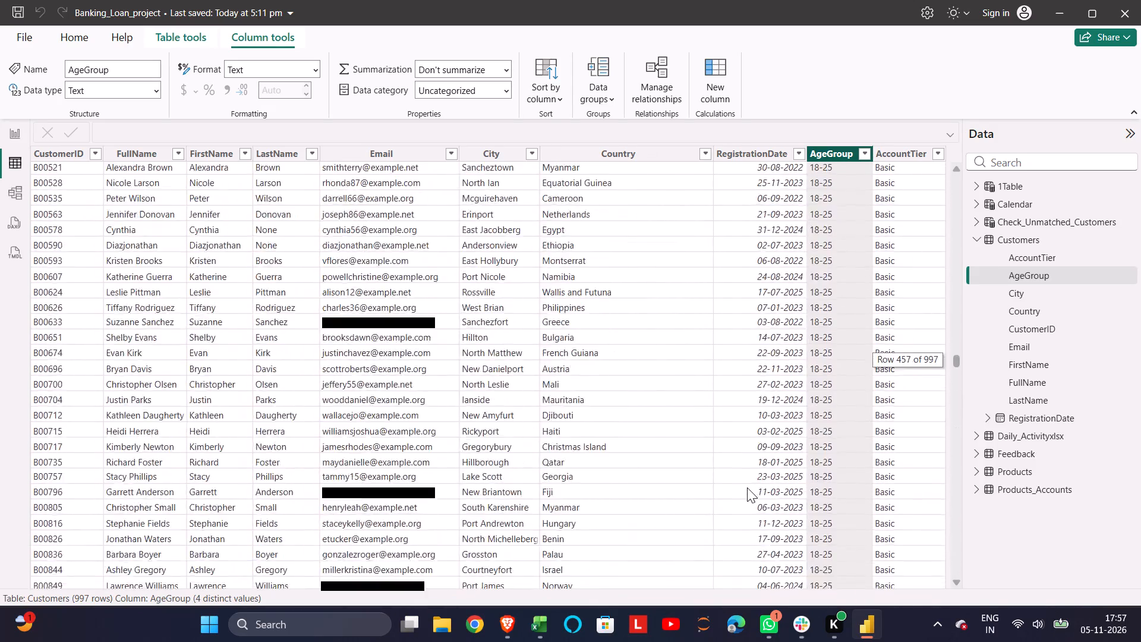
scroll(747, 487, up, 8)
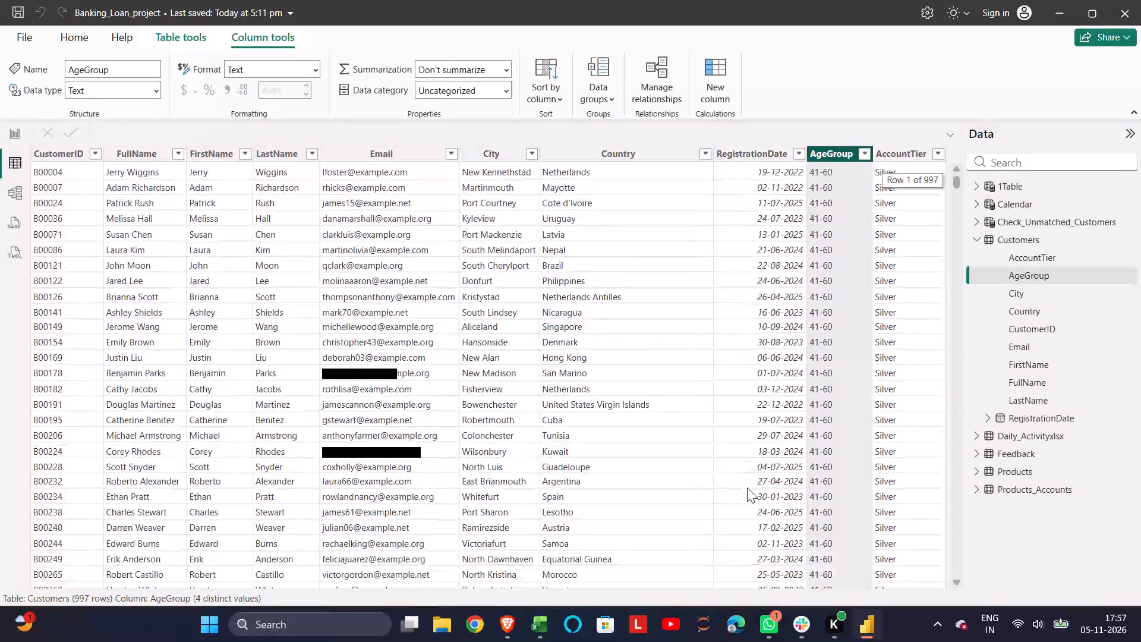
scroll(747, 487, down, 4)
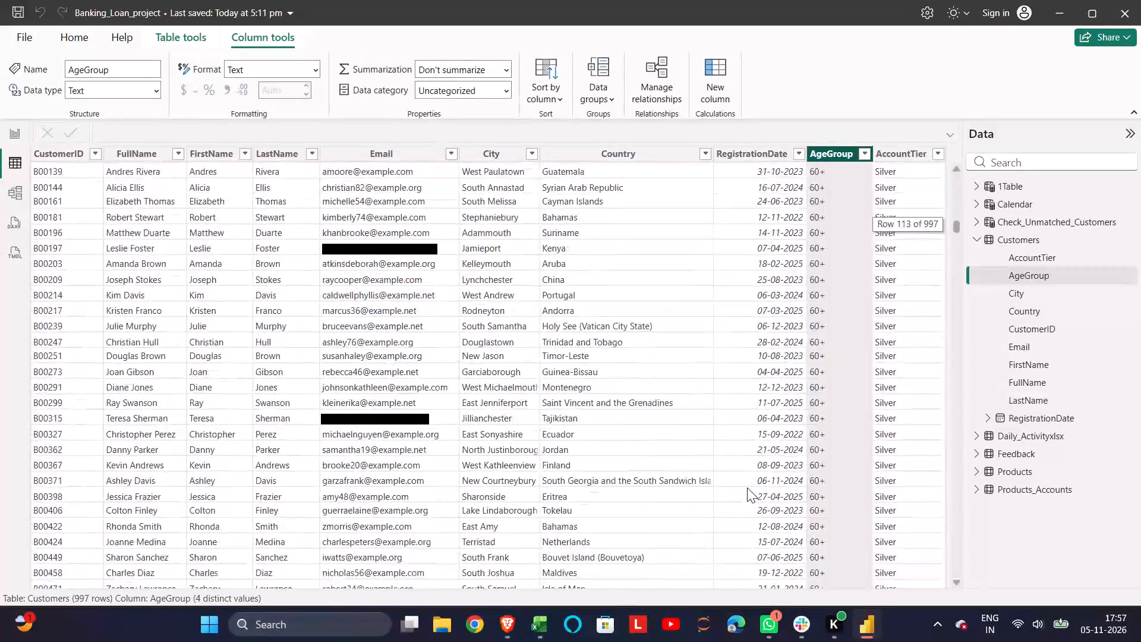
scroll(747, 487, down, 4)
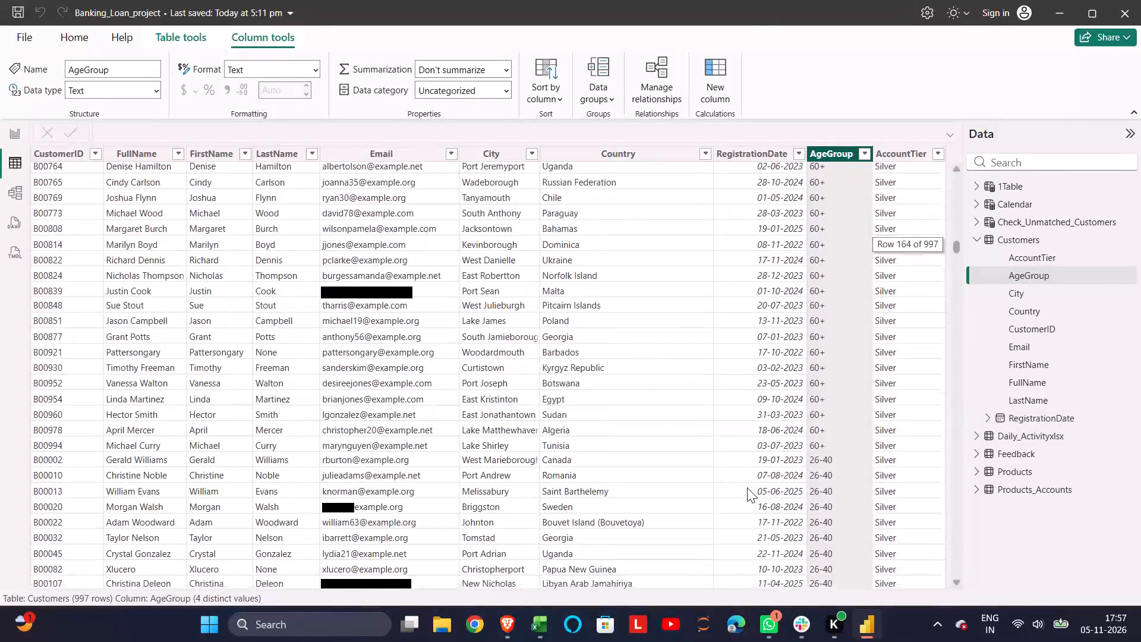
scroll(747, 487, down, 4)
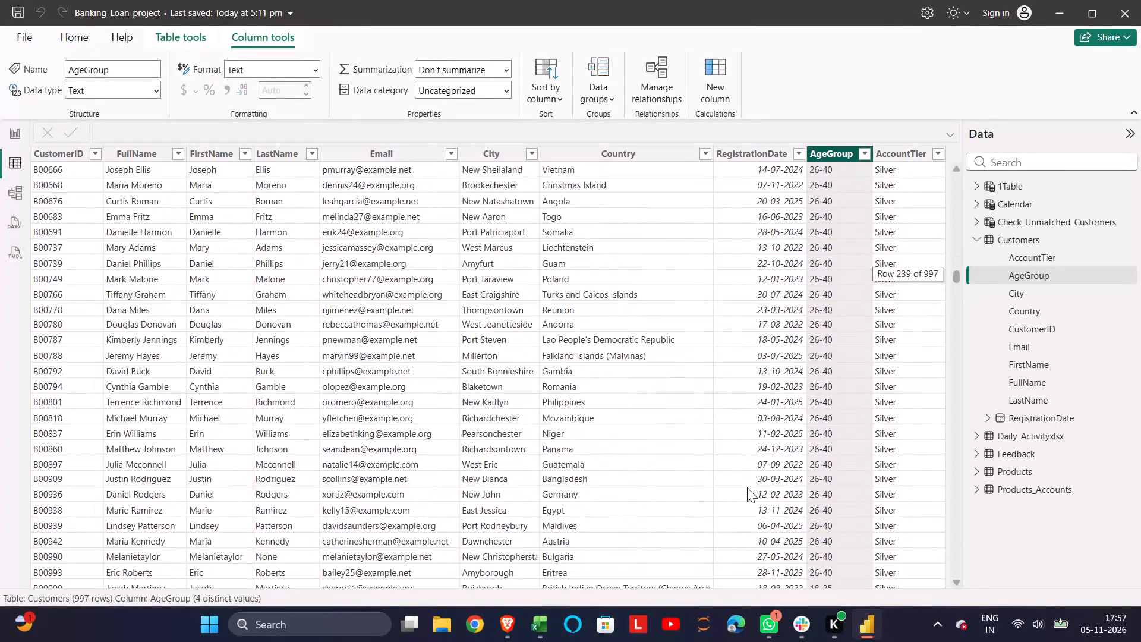
scroll(747, 487, down, 5)
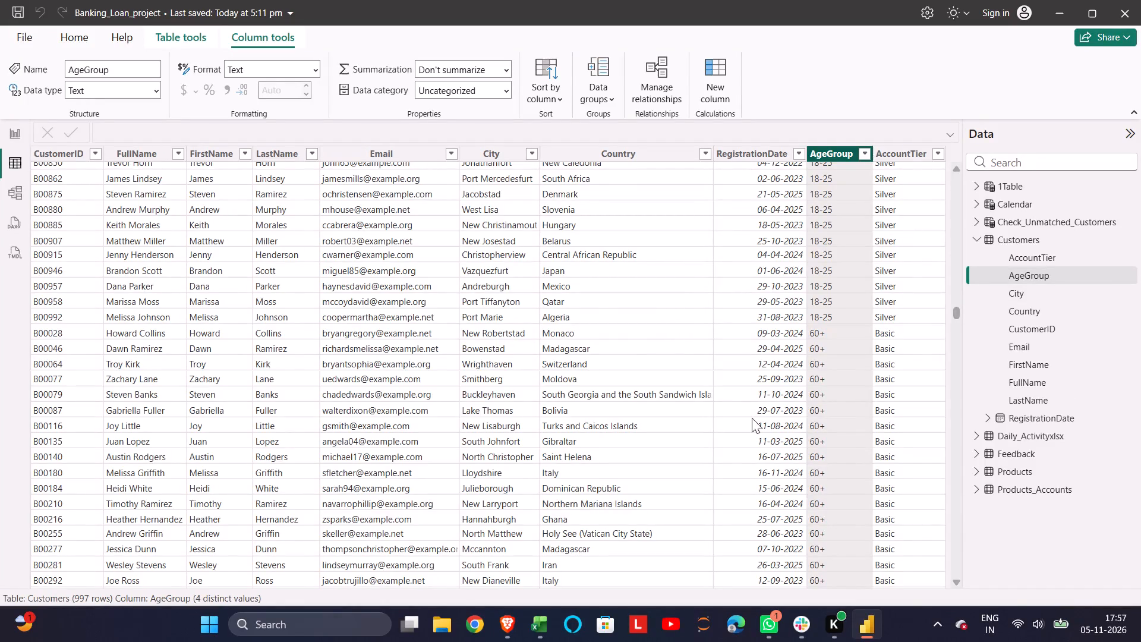
scroll(533, 358, up, 8)
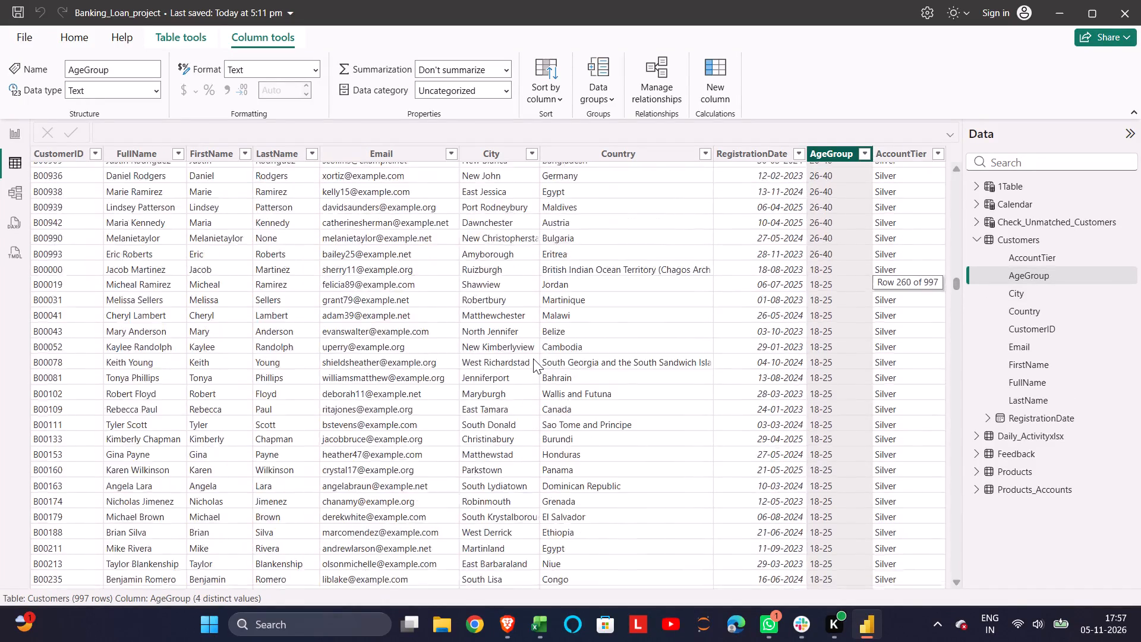
scroll(533, 358, up, 8)
scroll(802, 329, down, 1)
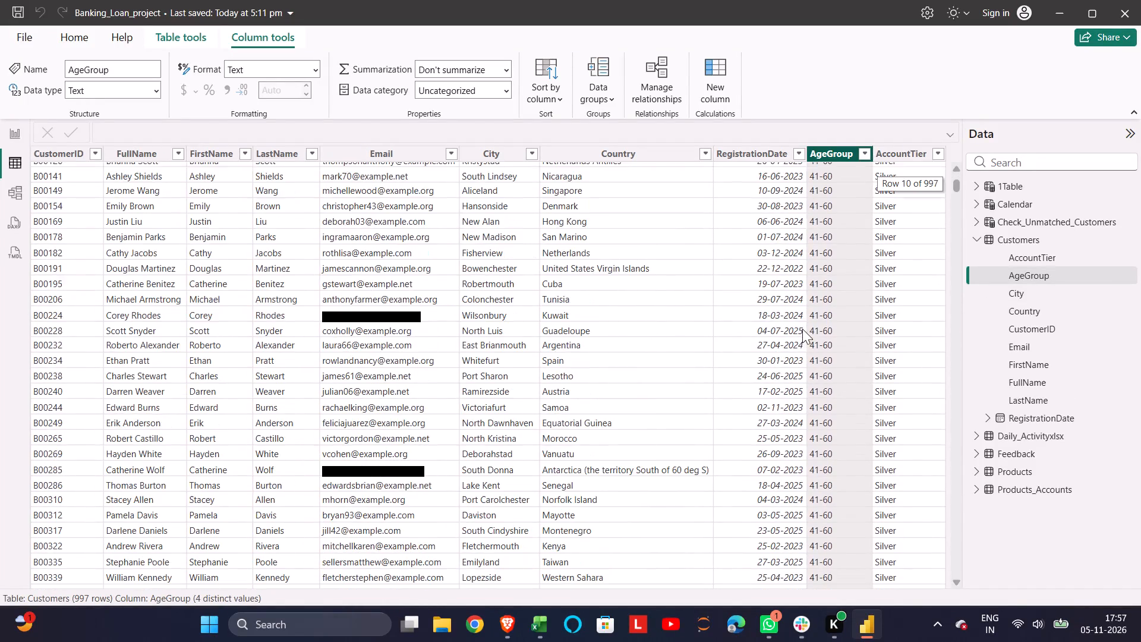
scroll(802, 329, down, 7)
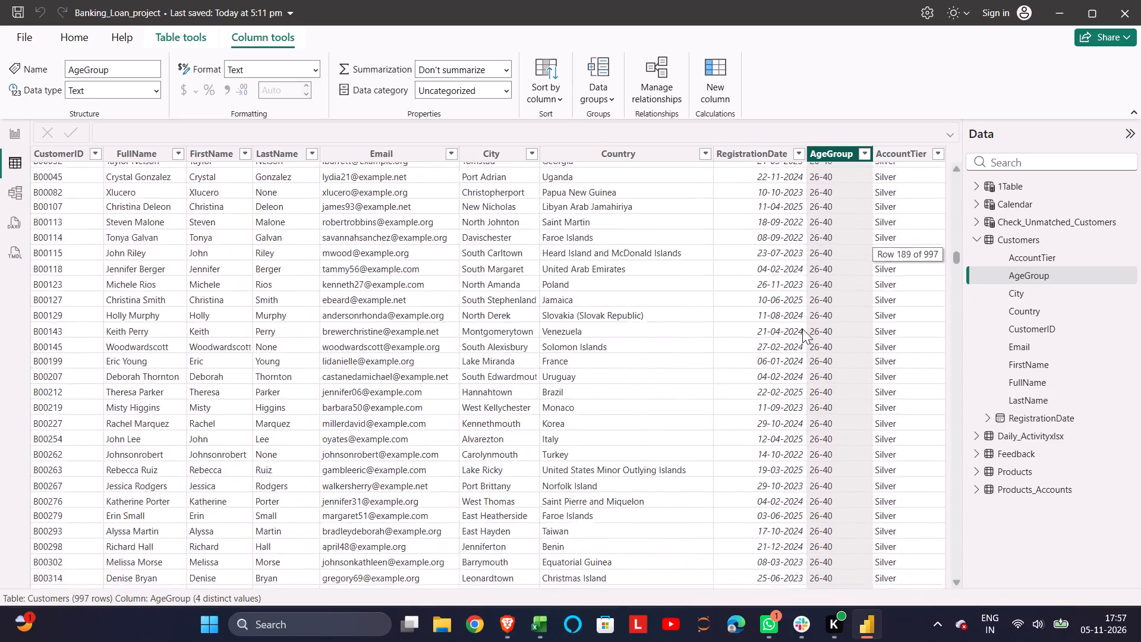
scroll(802, 329, down, 8)
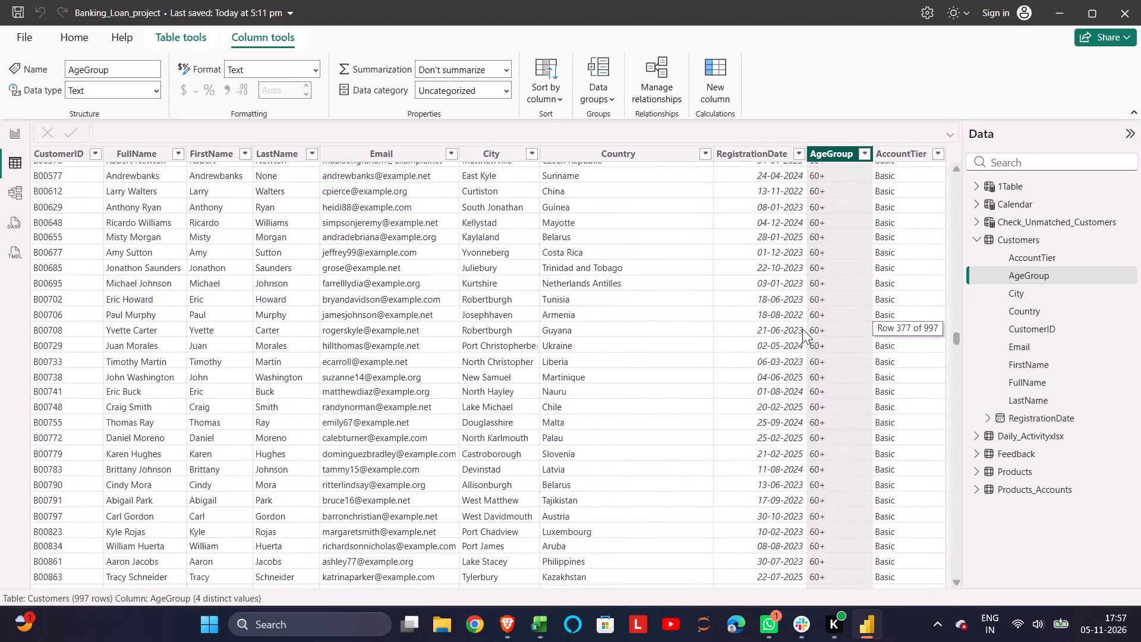
scroll(802, 329, up, 1)
scroll(802, 329, down, 1)
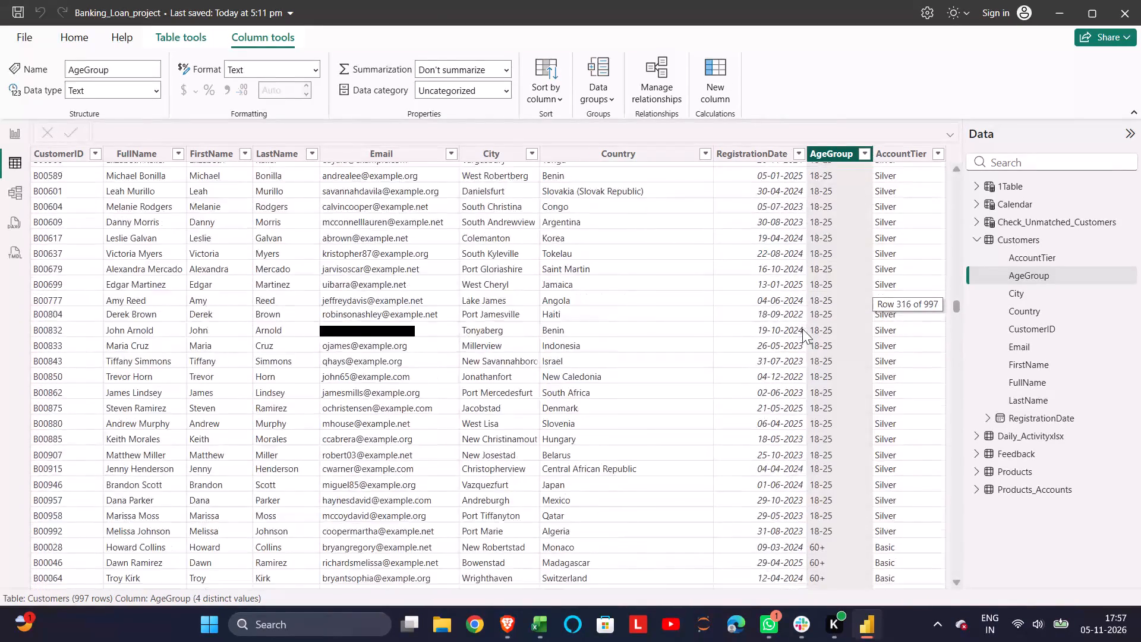
scroll(802, 329, down, 8)
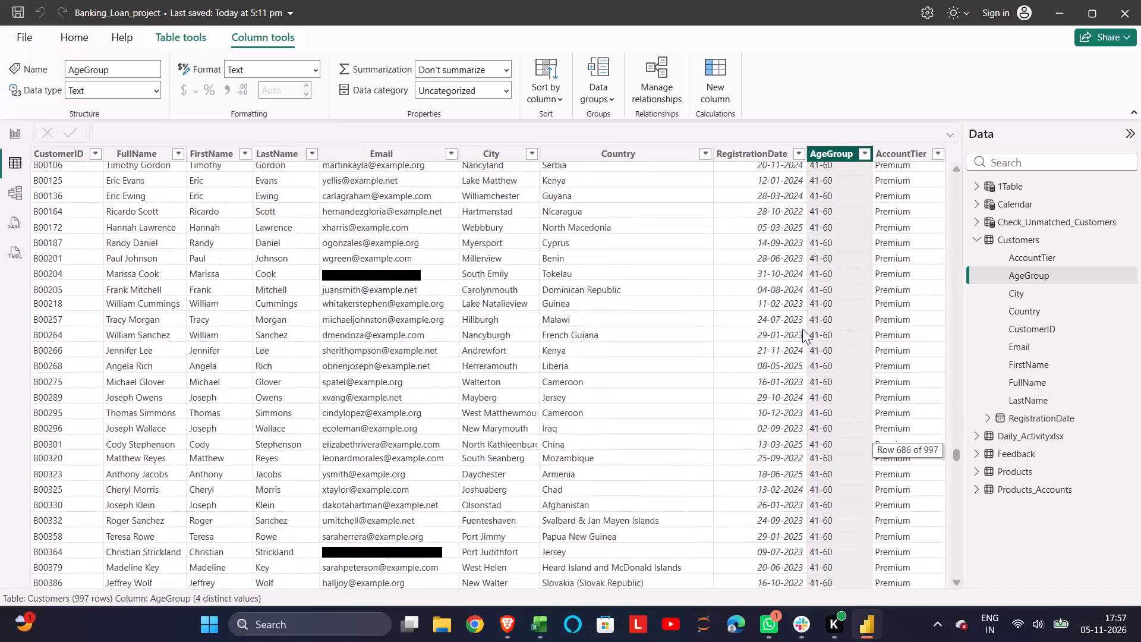
scroll(802, 329, down, 5)
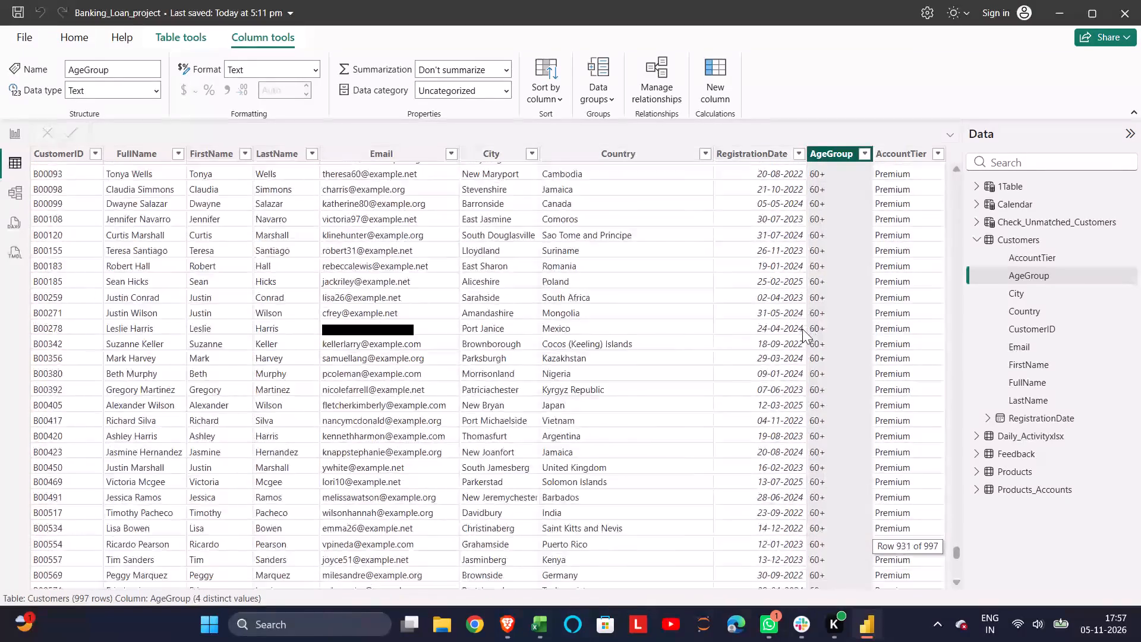
scroll(802, 329, down, 3)
scroll(802, 329, up, 14)
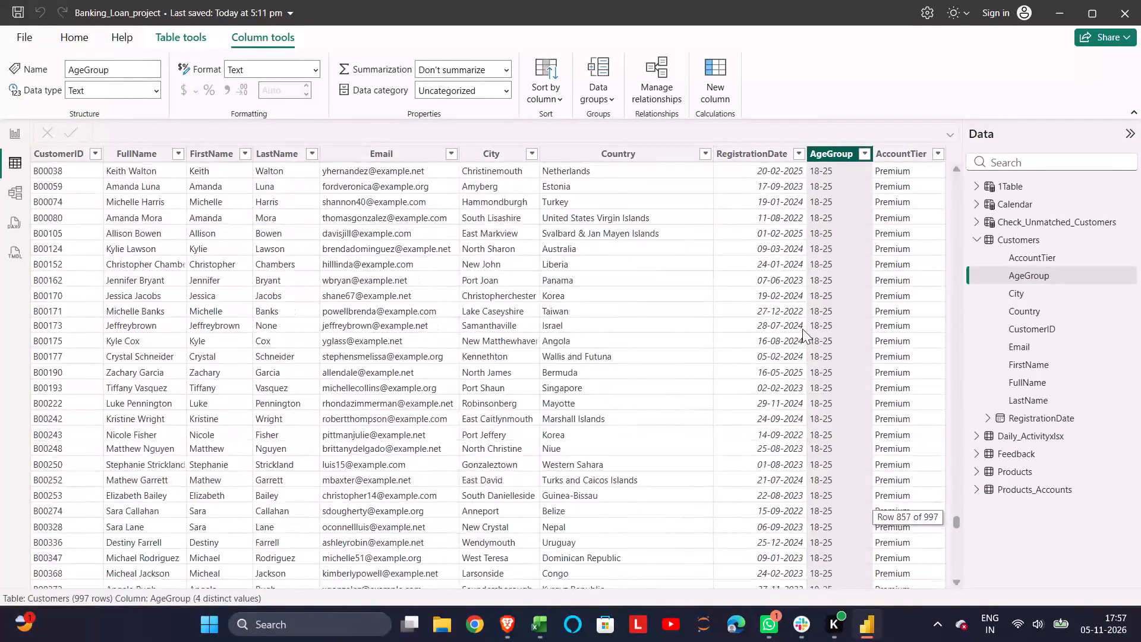
scroll(802, 329, up, 8)
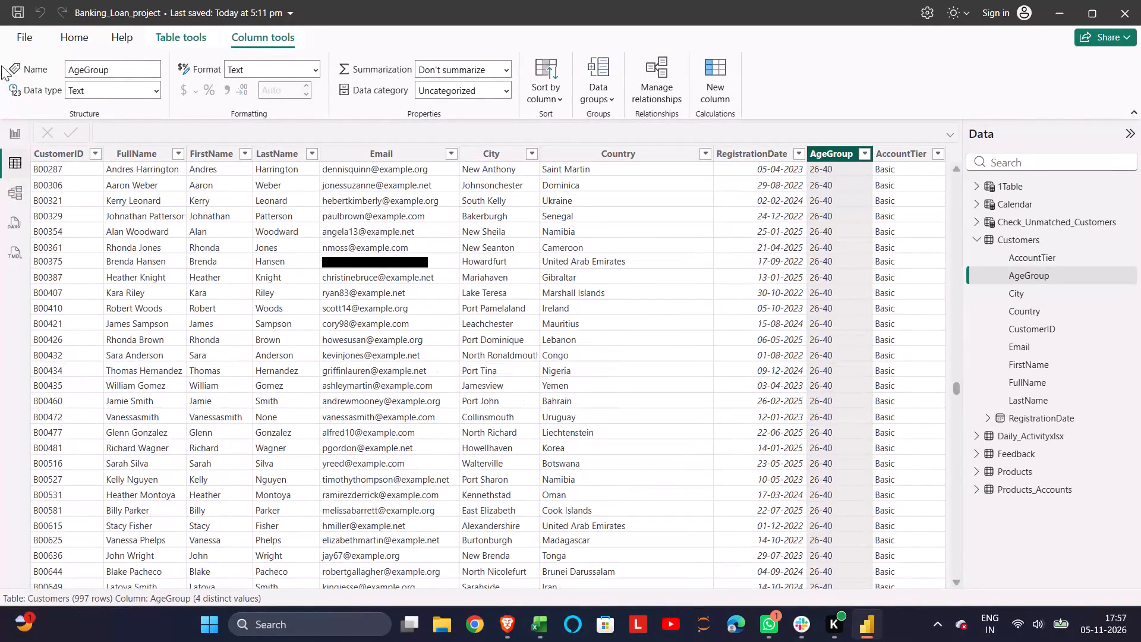
Return to the report view with the Customers page.
click(15, 125)
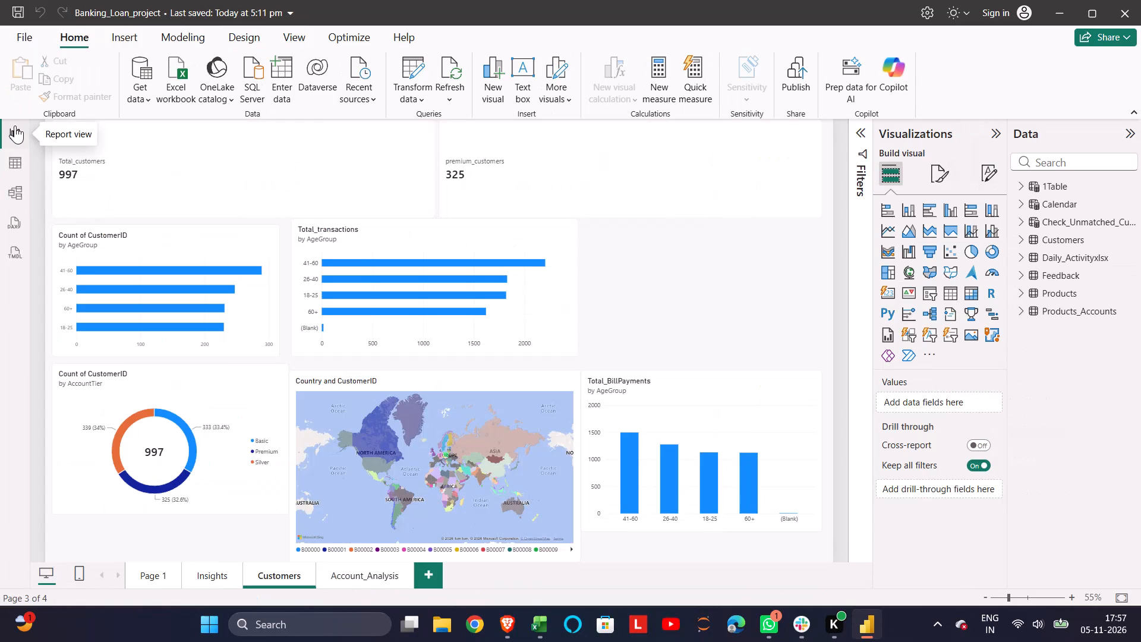
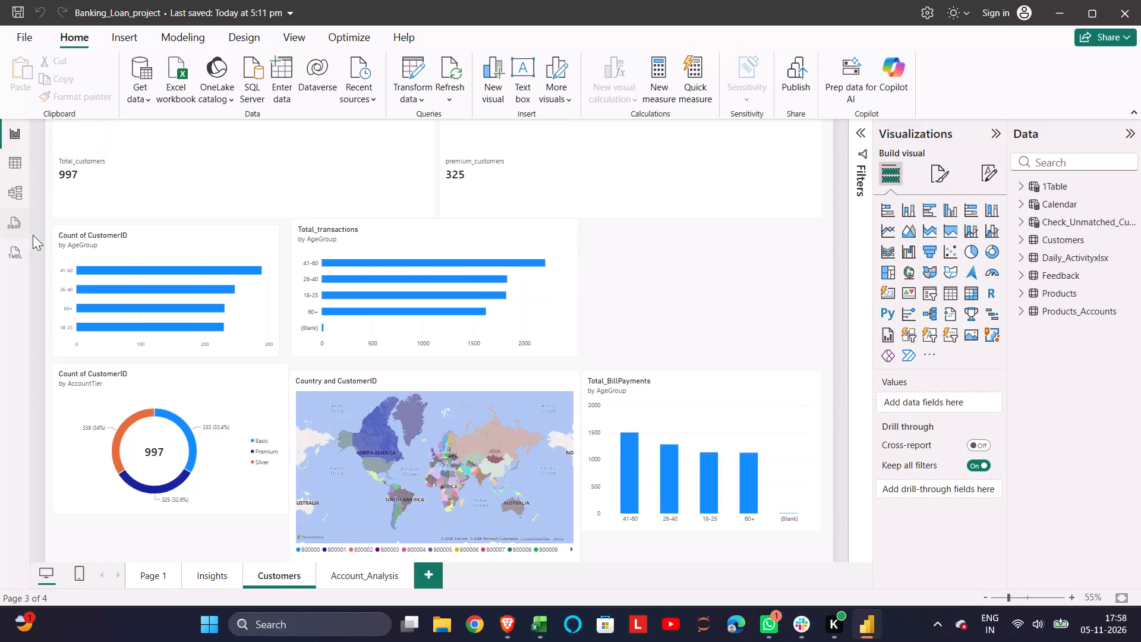
Open the model view to examine the relationships between the Customers table and the other tables.
click(11, 193)
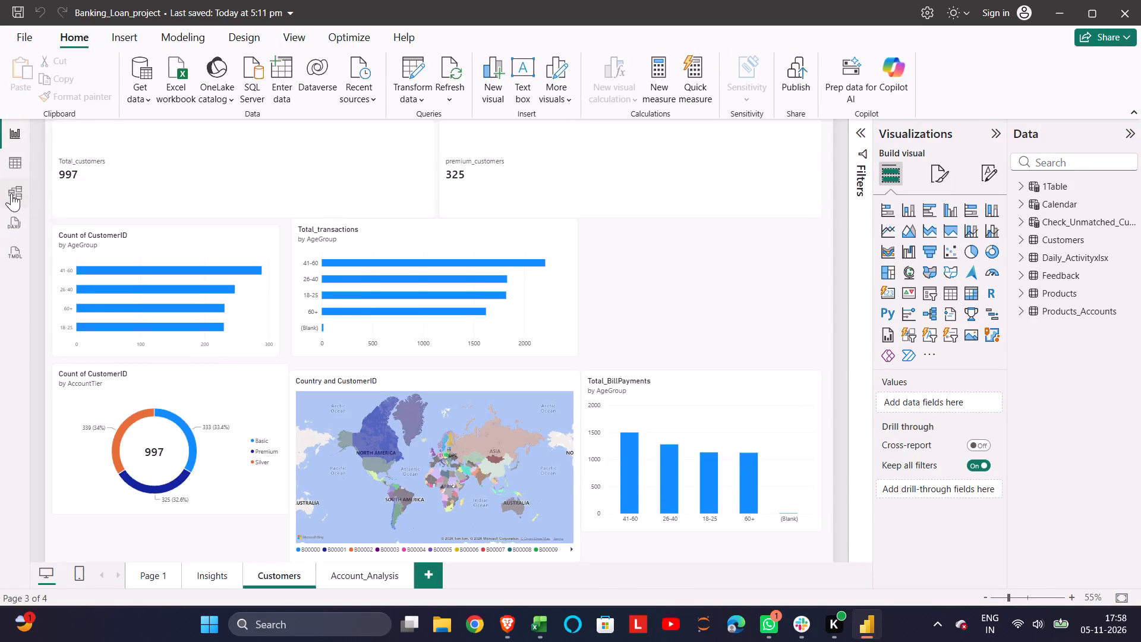
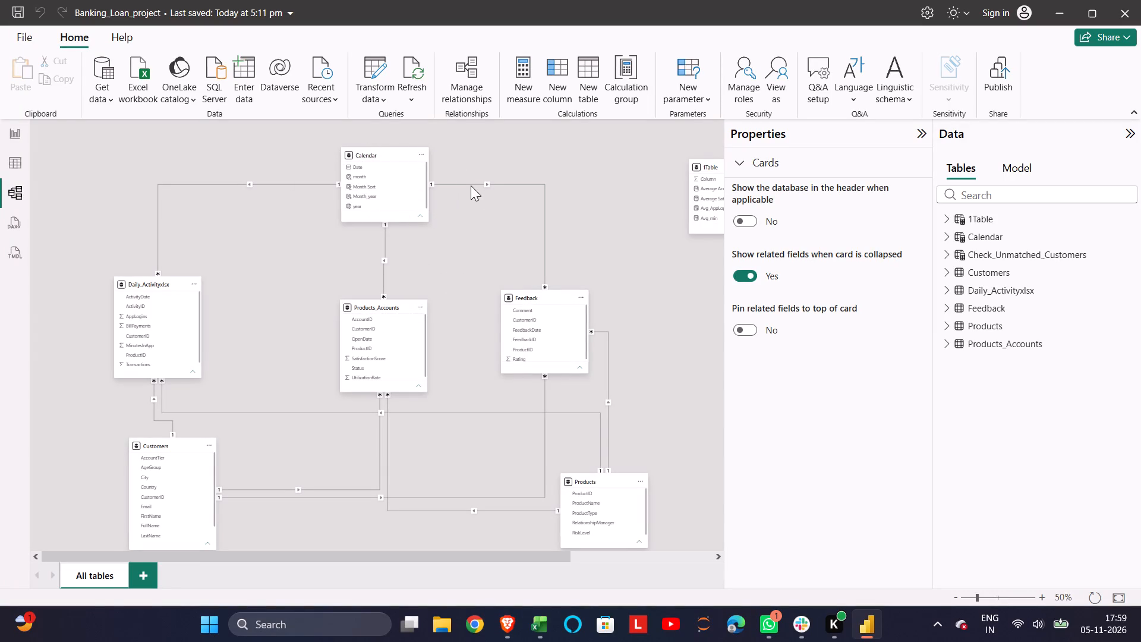
Delete all relationships linking Daily_Activityxlsx, Feedback and Products_Accounts to the Calendar, Customers and Products tables.
click(455, 88)
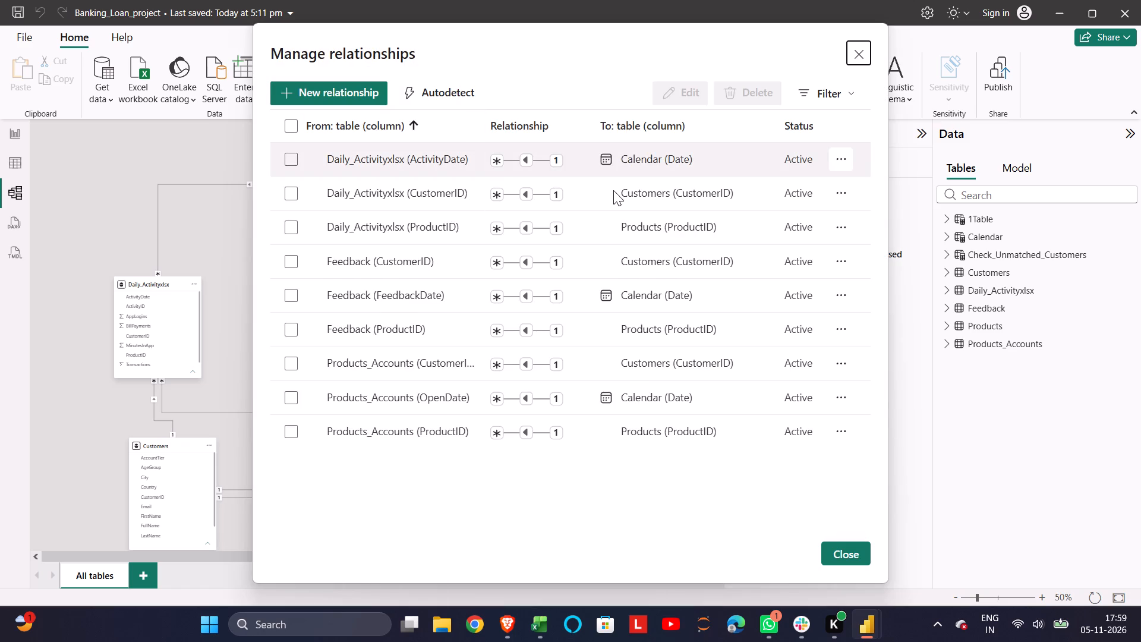
click(288, 163)
click(294, 193)
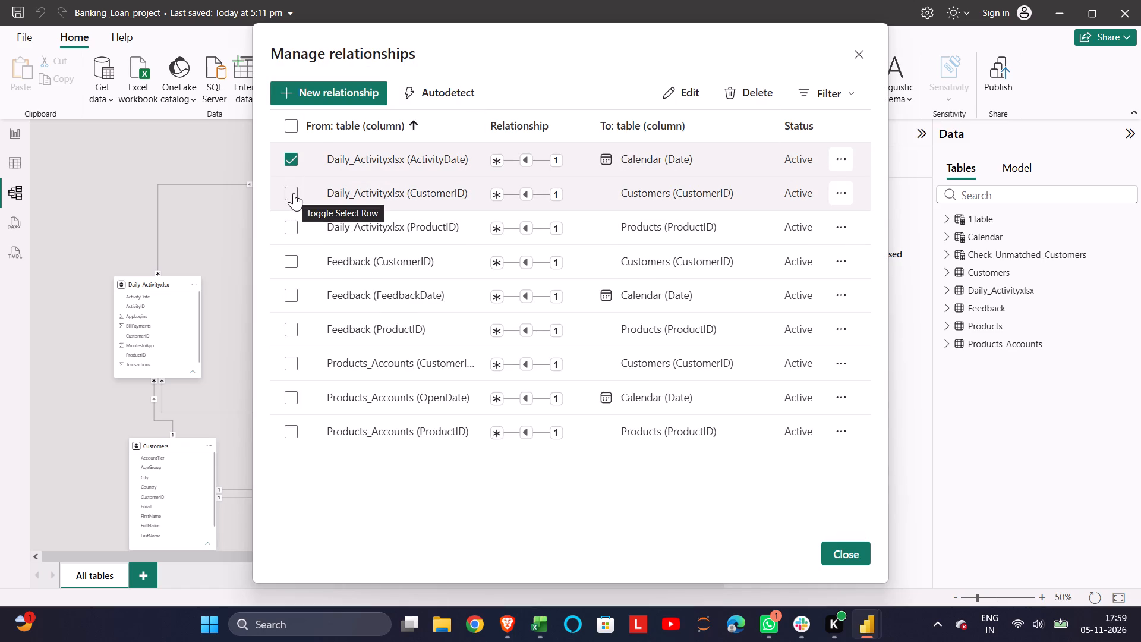
click(291, 220)
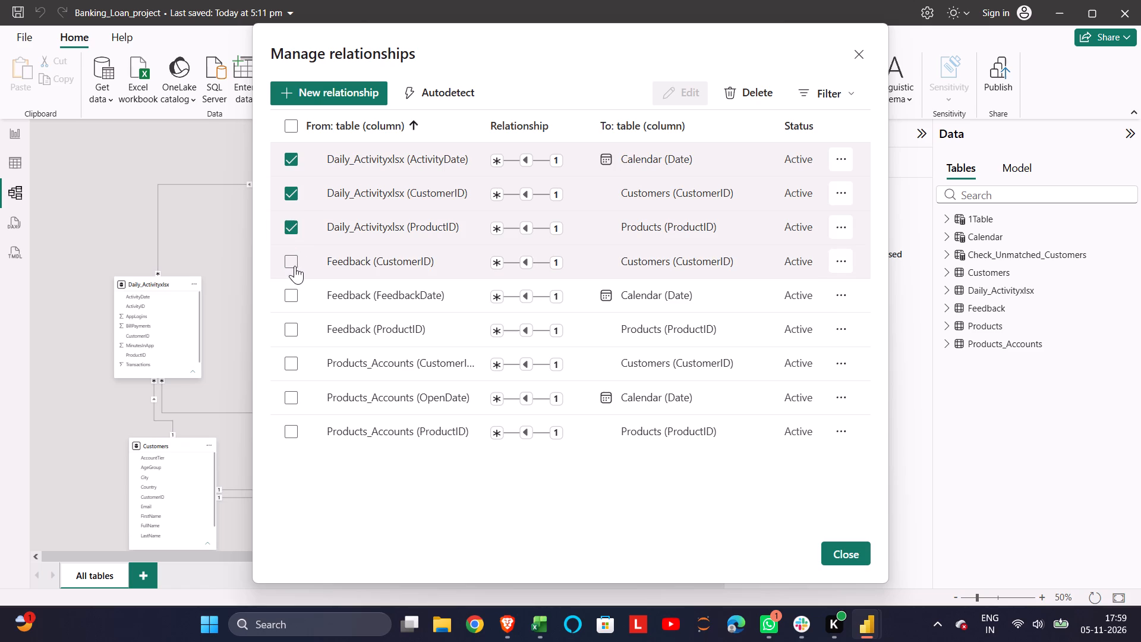
click(294, 266)
click(295, 304)
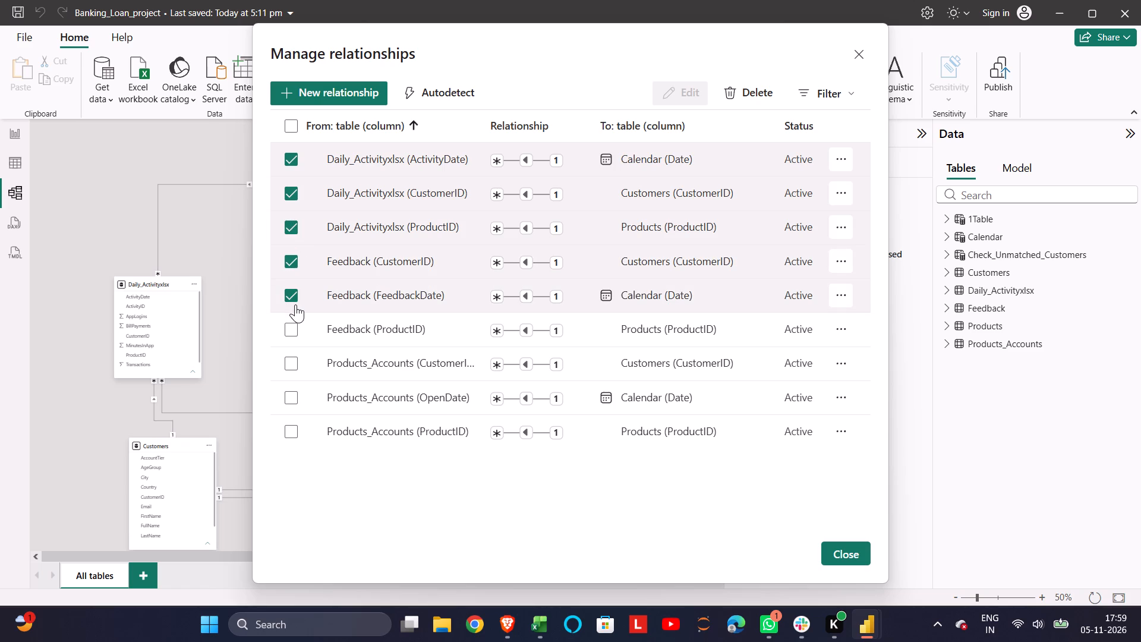
click(294, 328)
click(290, 361)
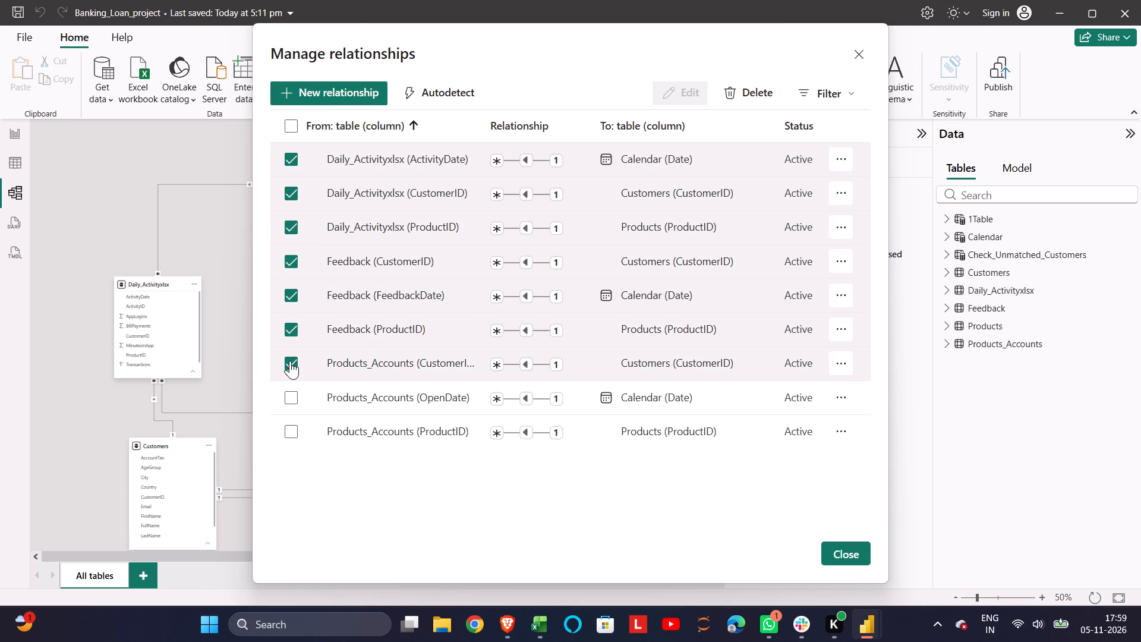
click(291, 388)
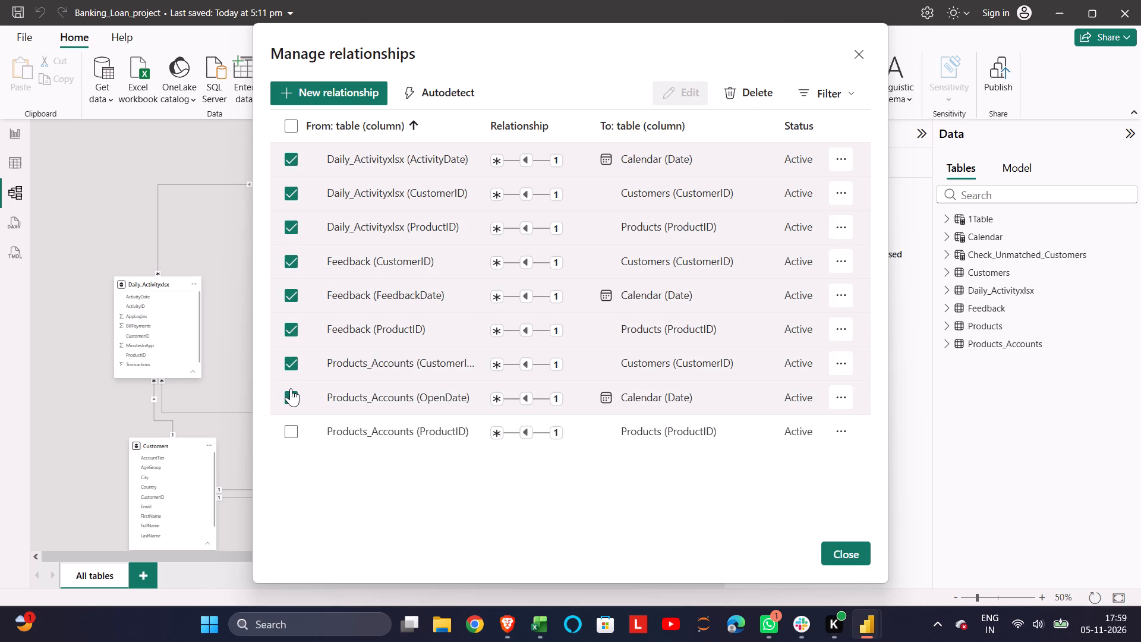
click(287, 427)
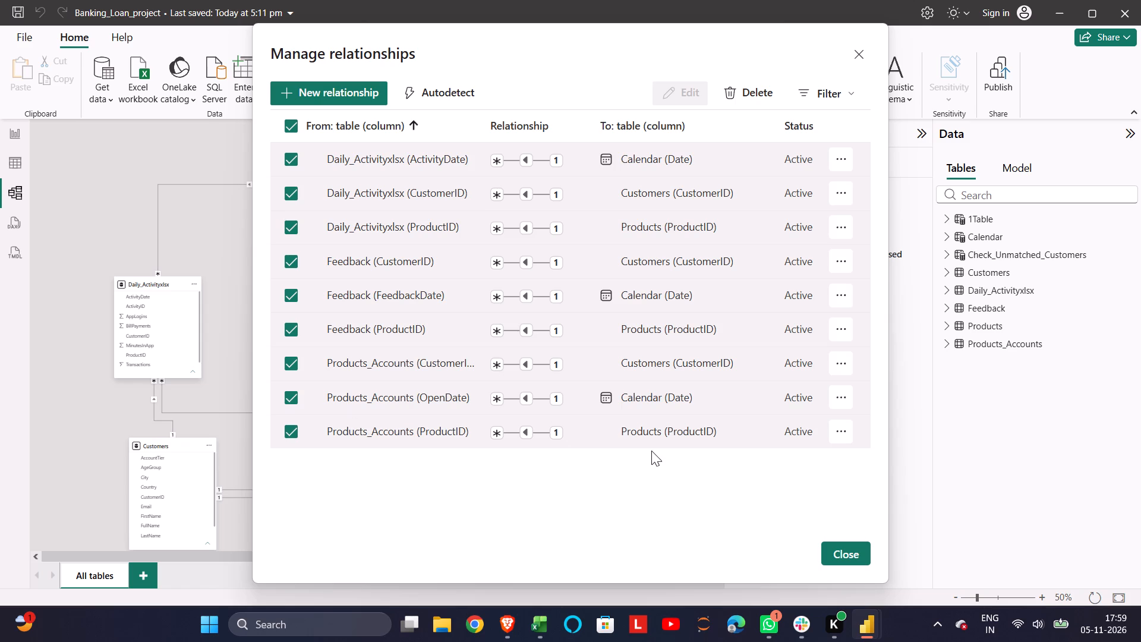
click(739, 89)
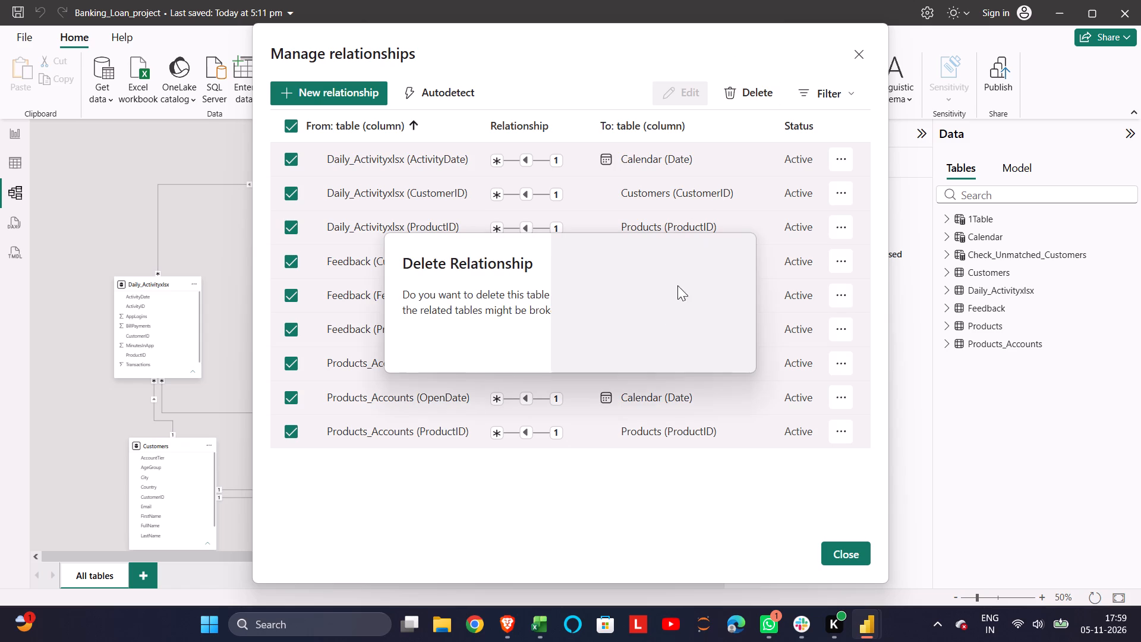
click(653, 347)
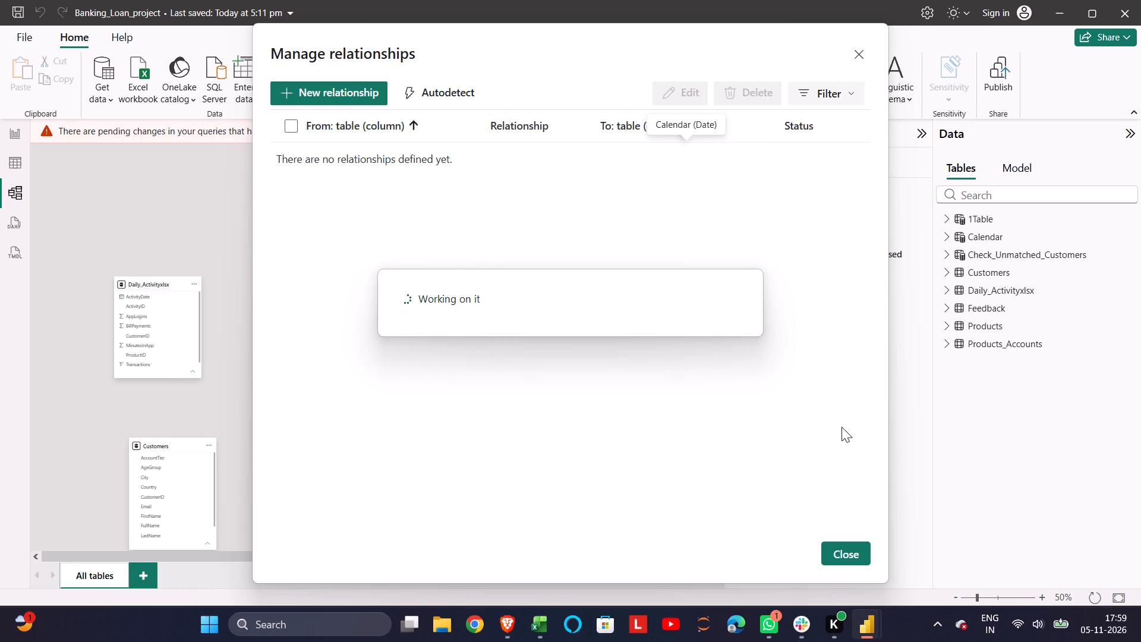
Rearrange the diagram's table cards, placing Products_Accounts beside Daily_Activityxlsx, Products below Products_Accounts, and Calendar and Check_Unmatched_Customers beneath 1Table.
click(862, 546)
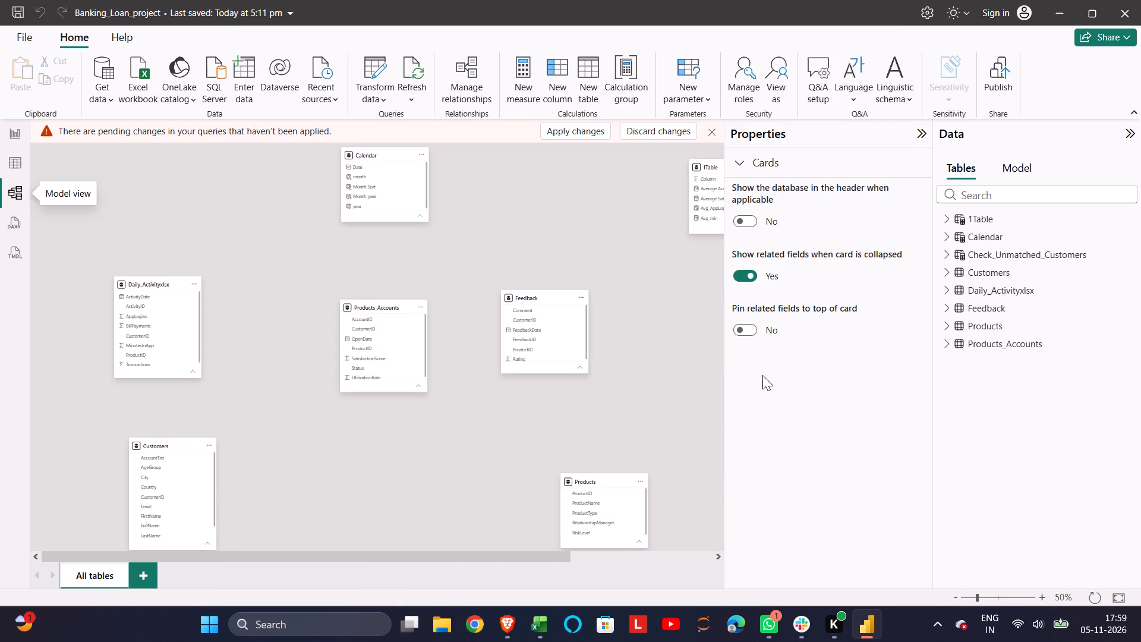
click(926, 136)
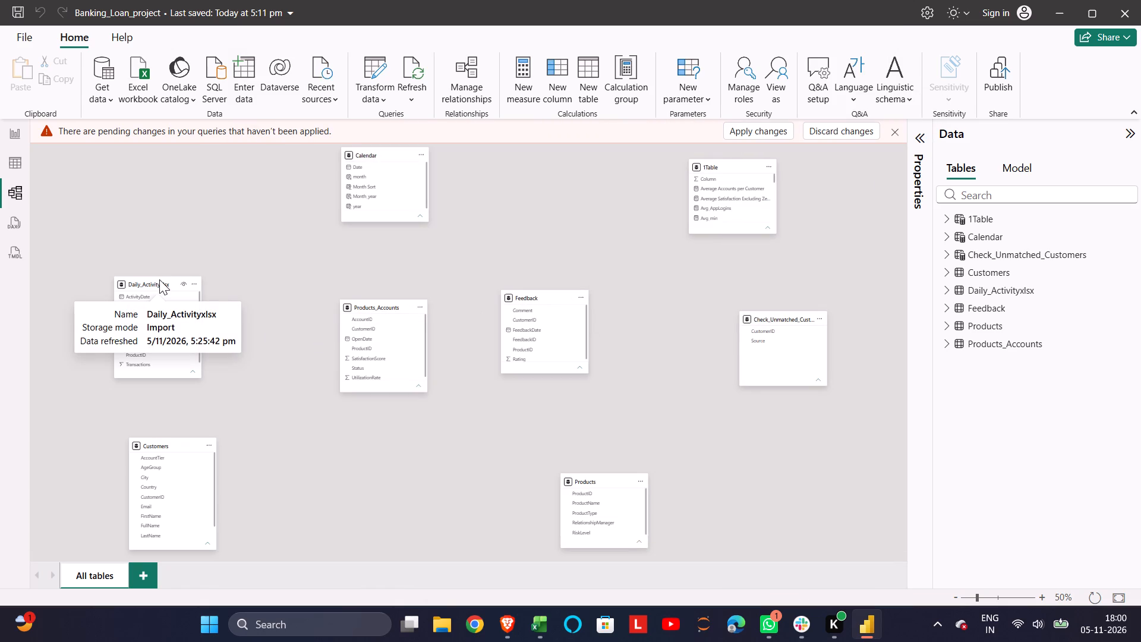
drag(159, 280, 176, 203)
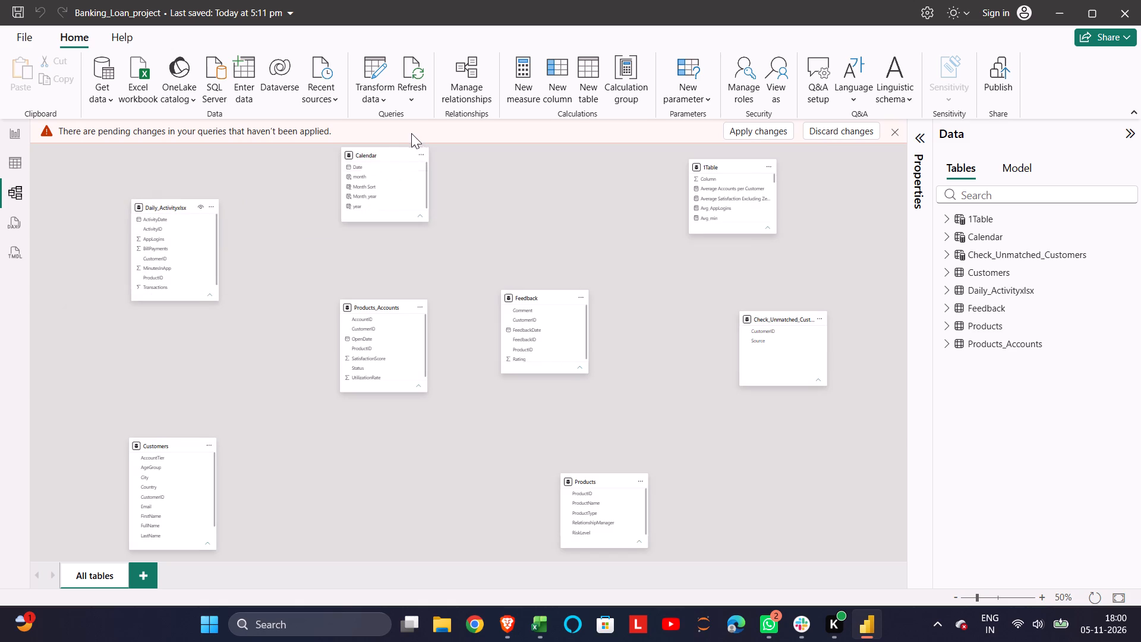
drag(384, 152, 625, 177)
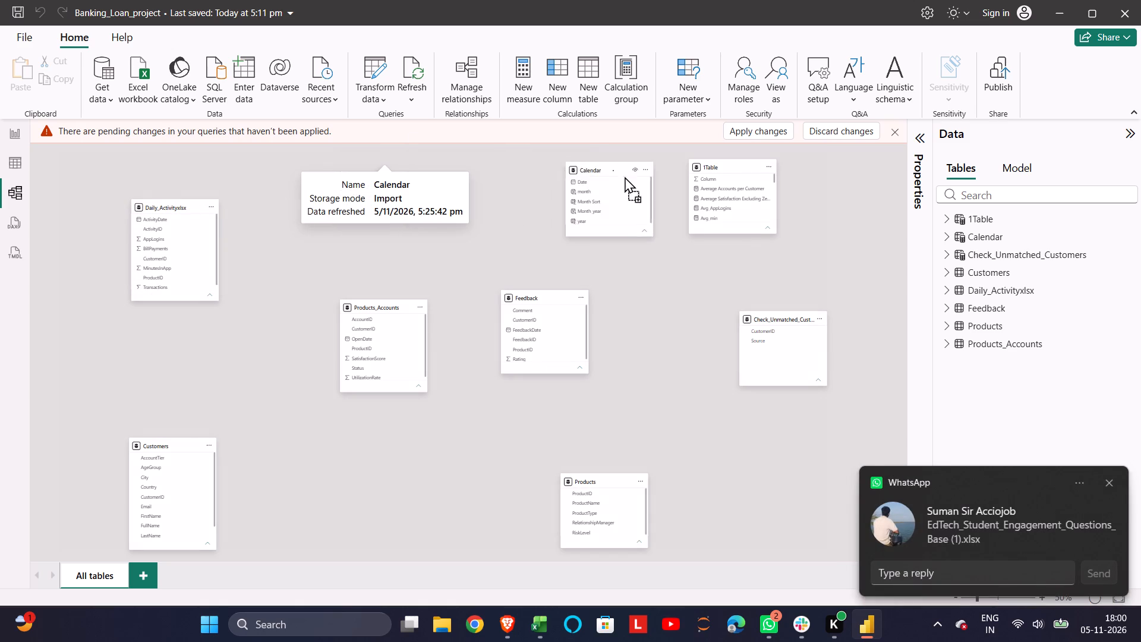
drag(625, 177, 669, 232)
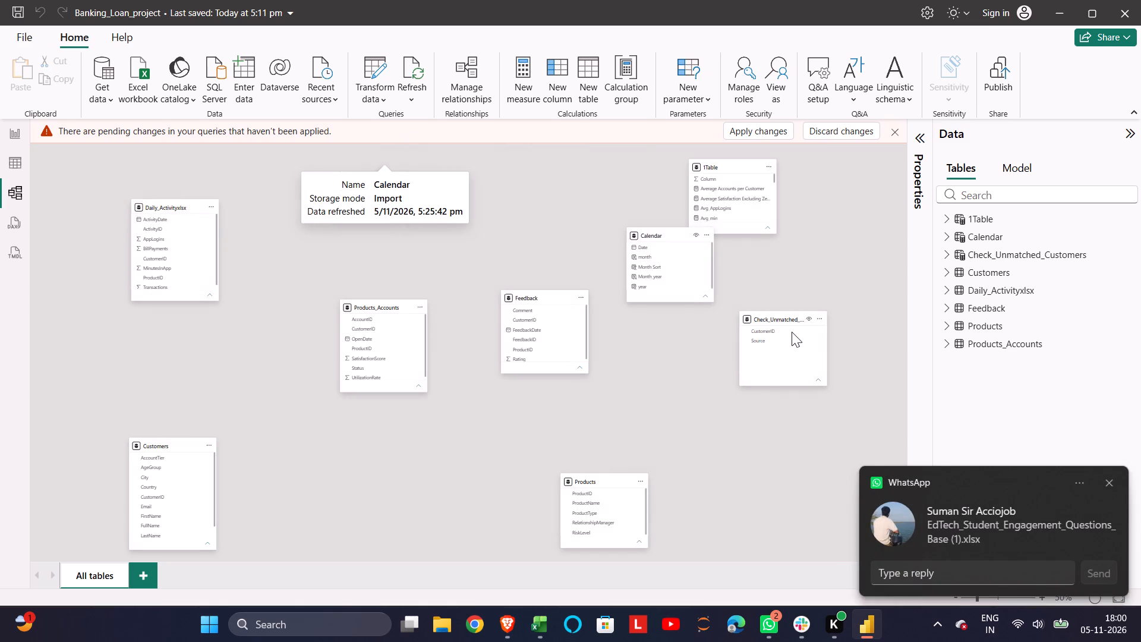
drag(786, 320, 795, 405)
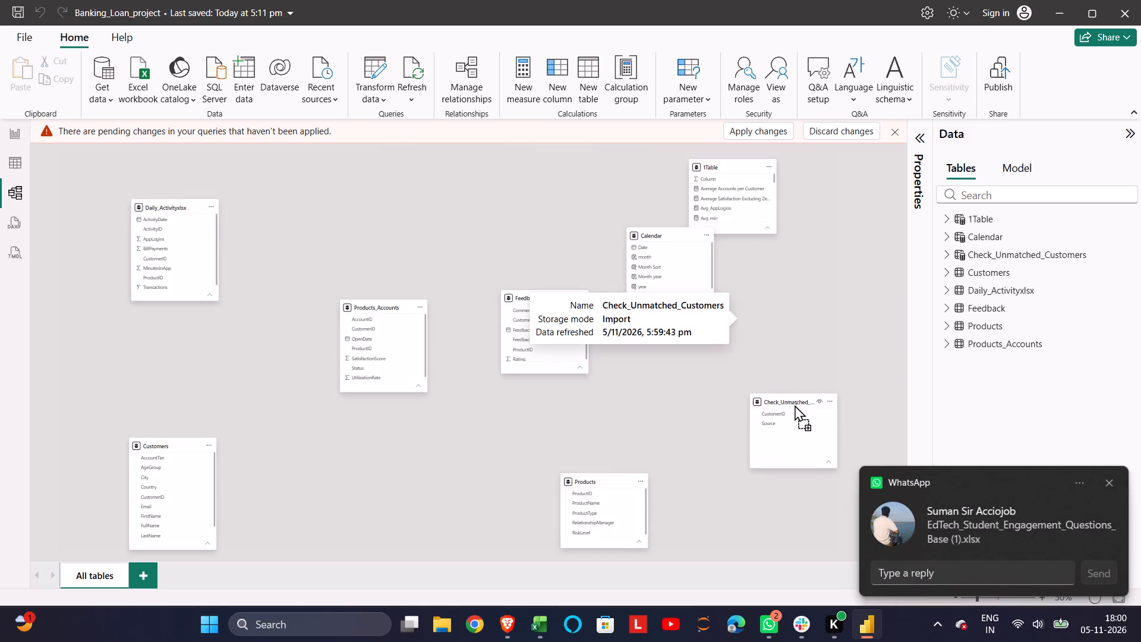
drag(795, 405, 793, 407)
drag(655, 238, 751, 278)
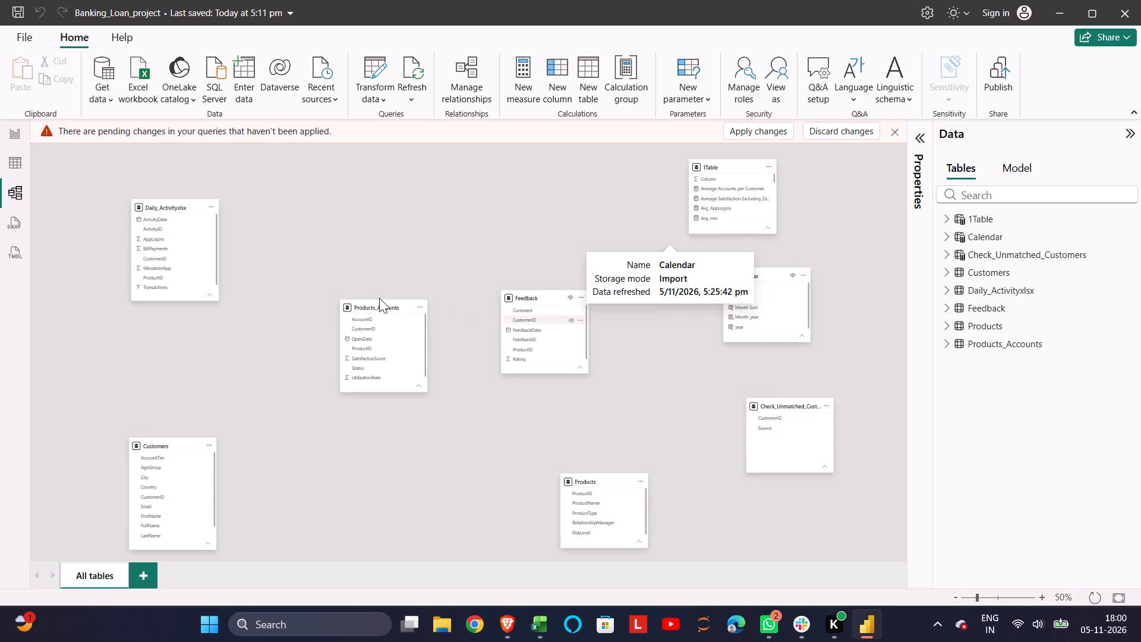
drag(379, 311, 385, 209)
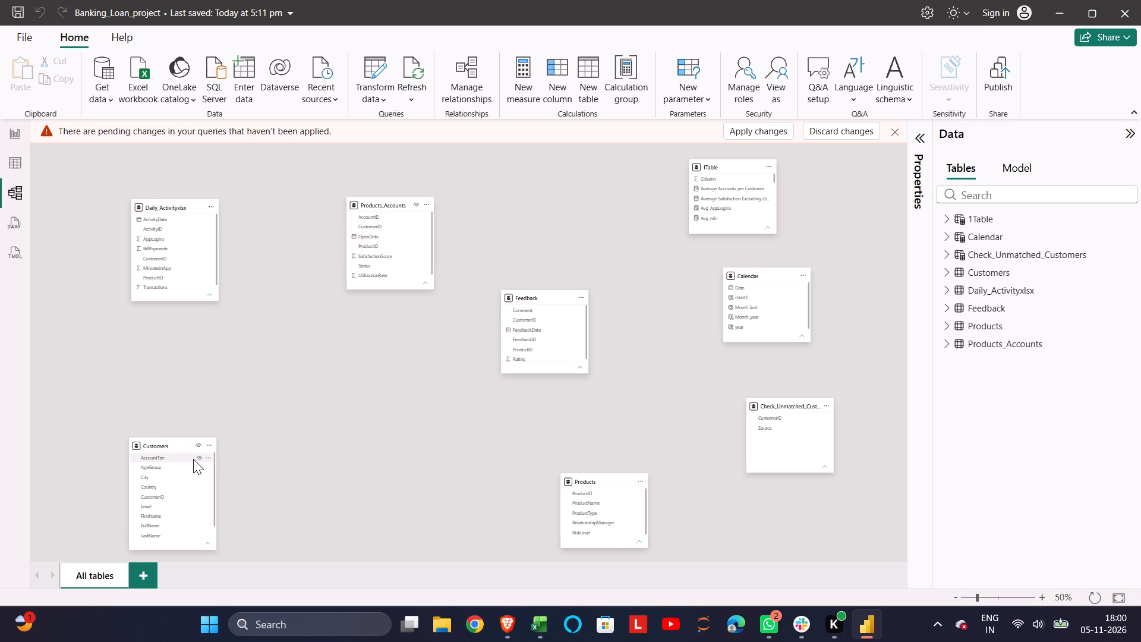
drag(591, 484, 389, 401)
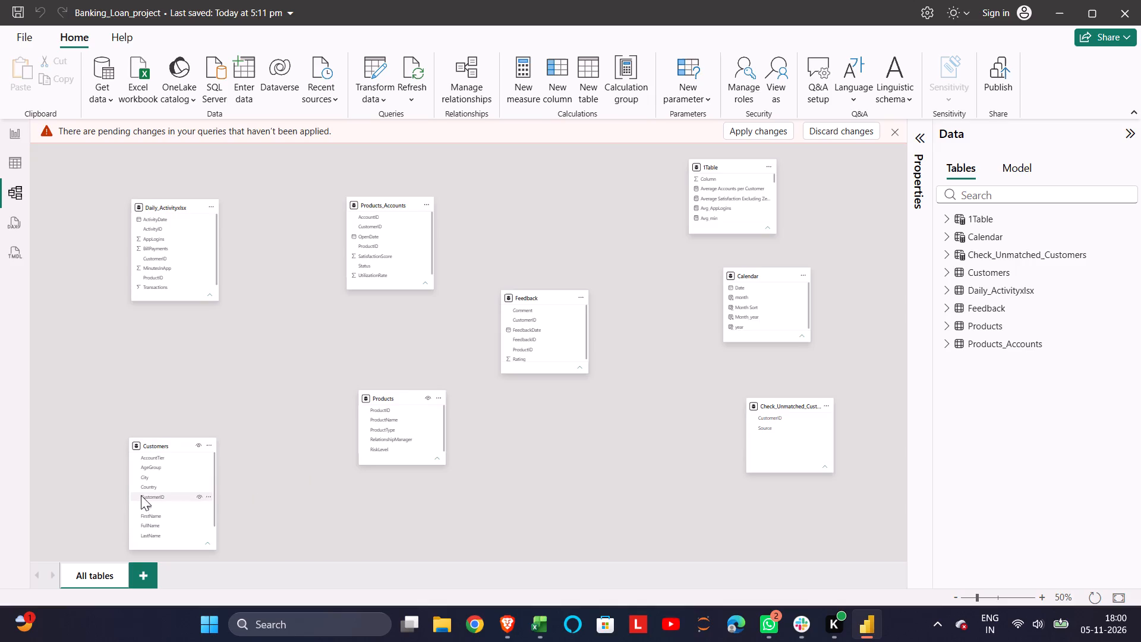
Create a relationship from CustomerID in the Products_Accounts table to CustomerID in the Customers table.
scroll(141, 495, up, 1)
drag(384, 225, 178, 473)
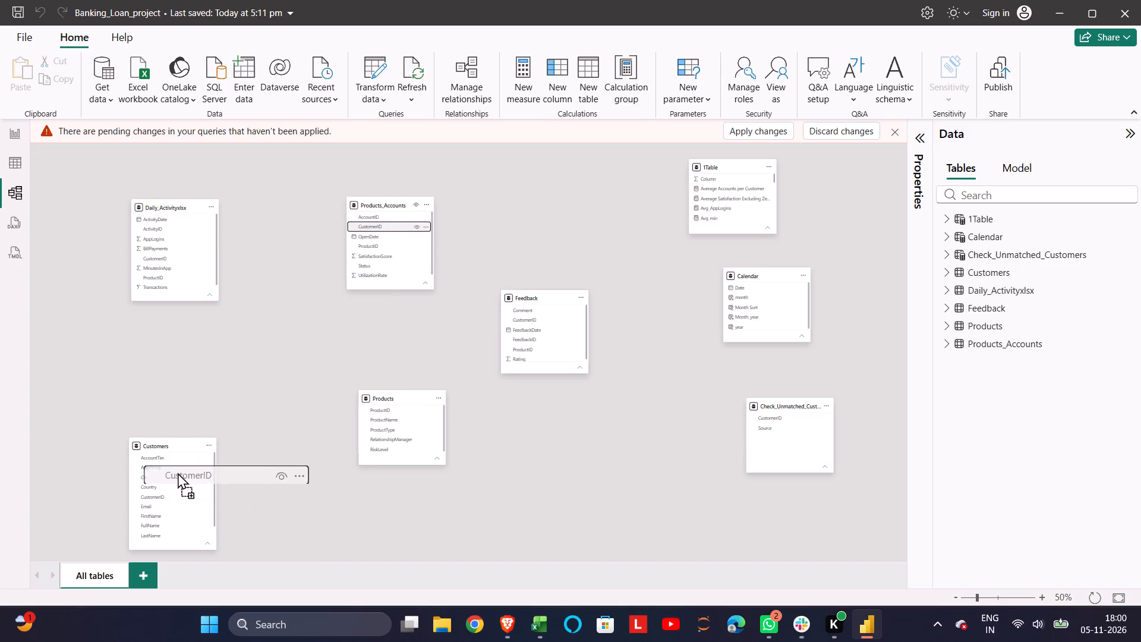
drag(178, 473, 159, 493)
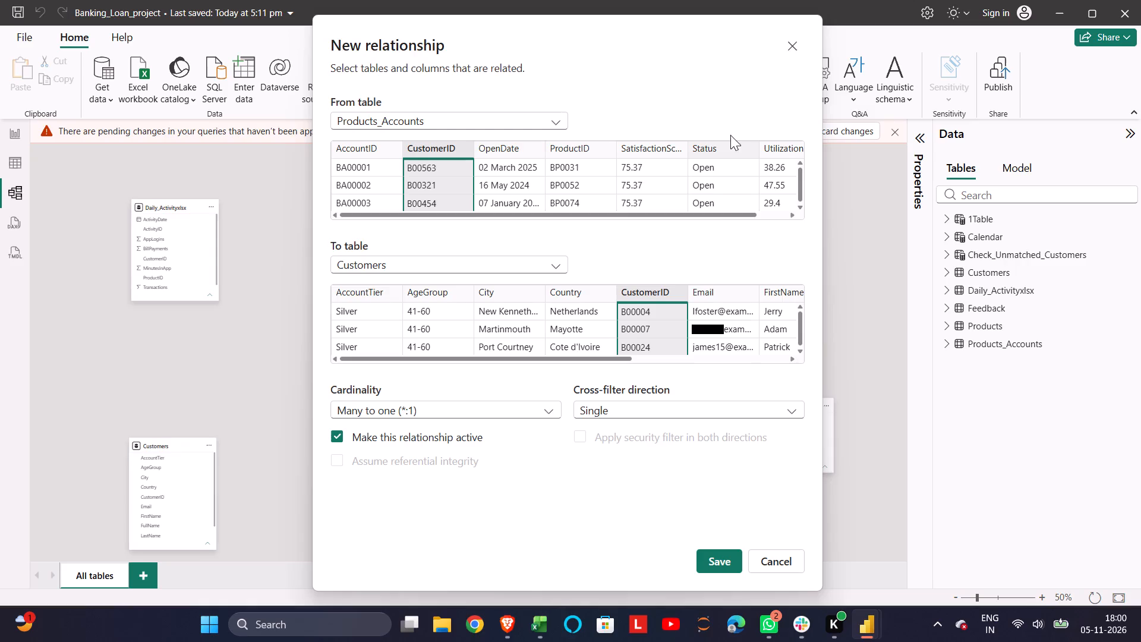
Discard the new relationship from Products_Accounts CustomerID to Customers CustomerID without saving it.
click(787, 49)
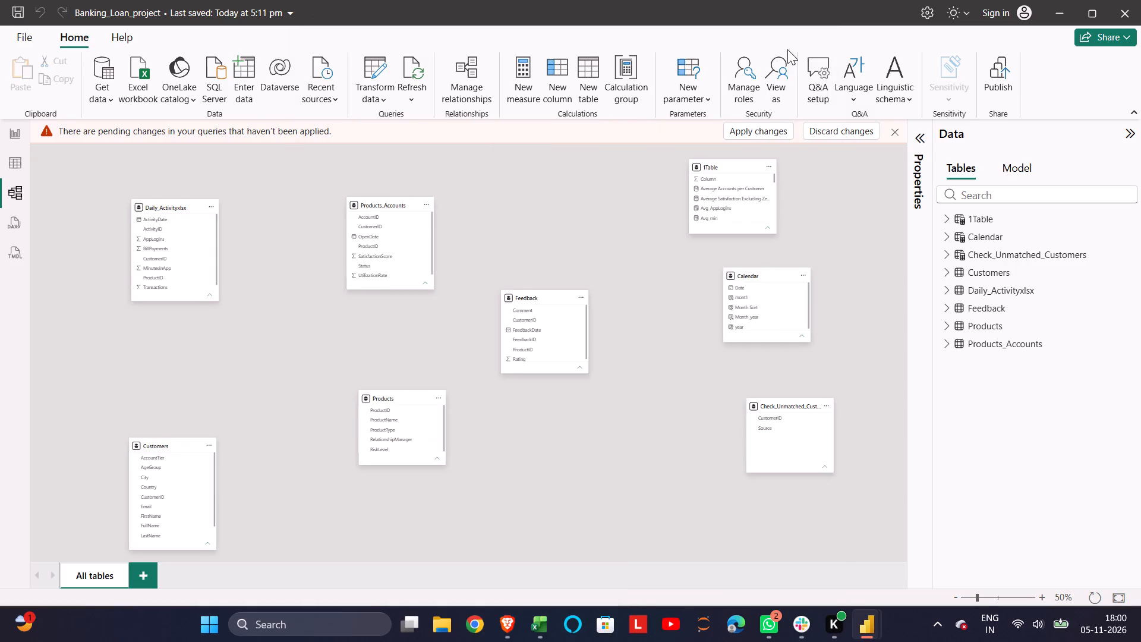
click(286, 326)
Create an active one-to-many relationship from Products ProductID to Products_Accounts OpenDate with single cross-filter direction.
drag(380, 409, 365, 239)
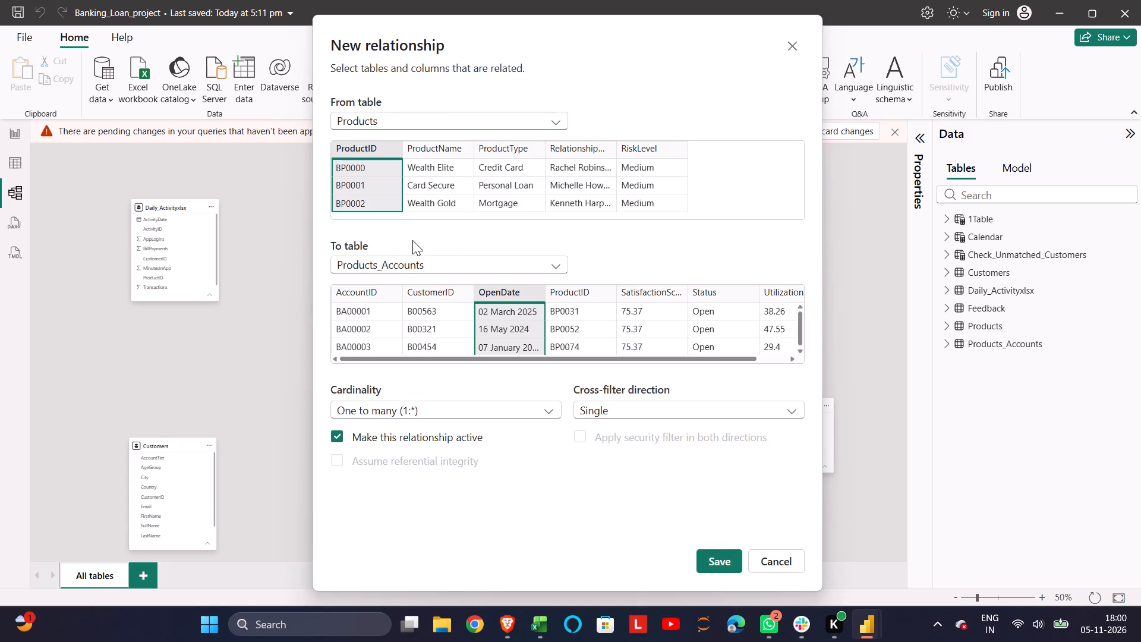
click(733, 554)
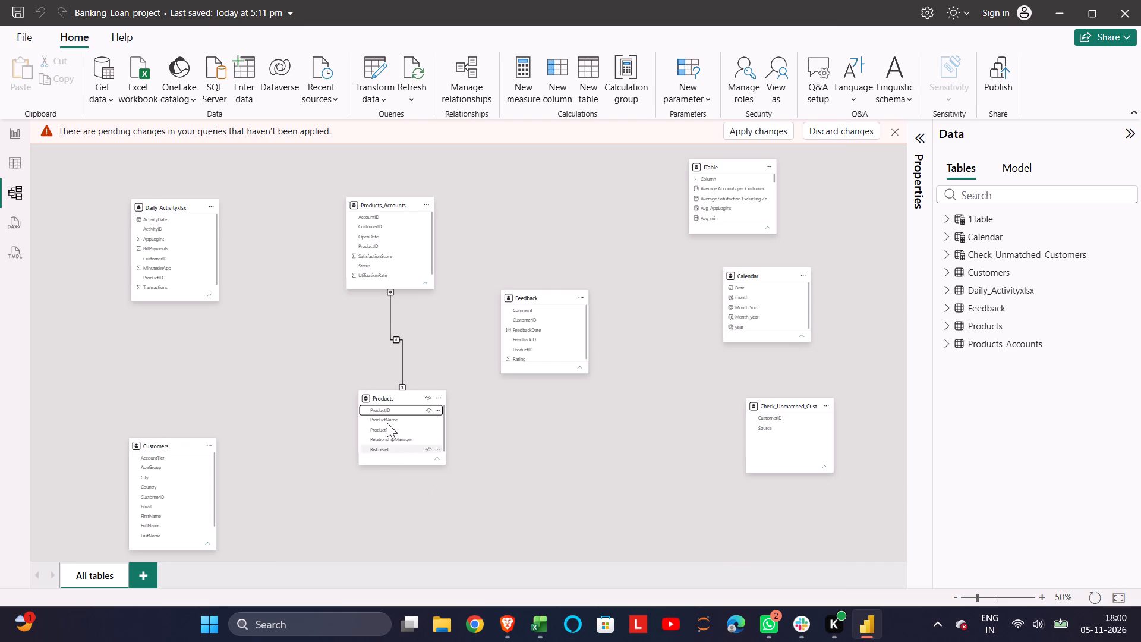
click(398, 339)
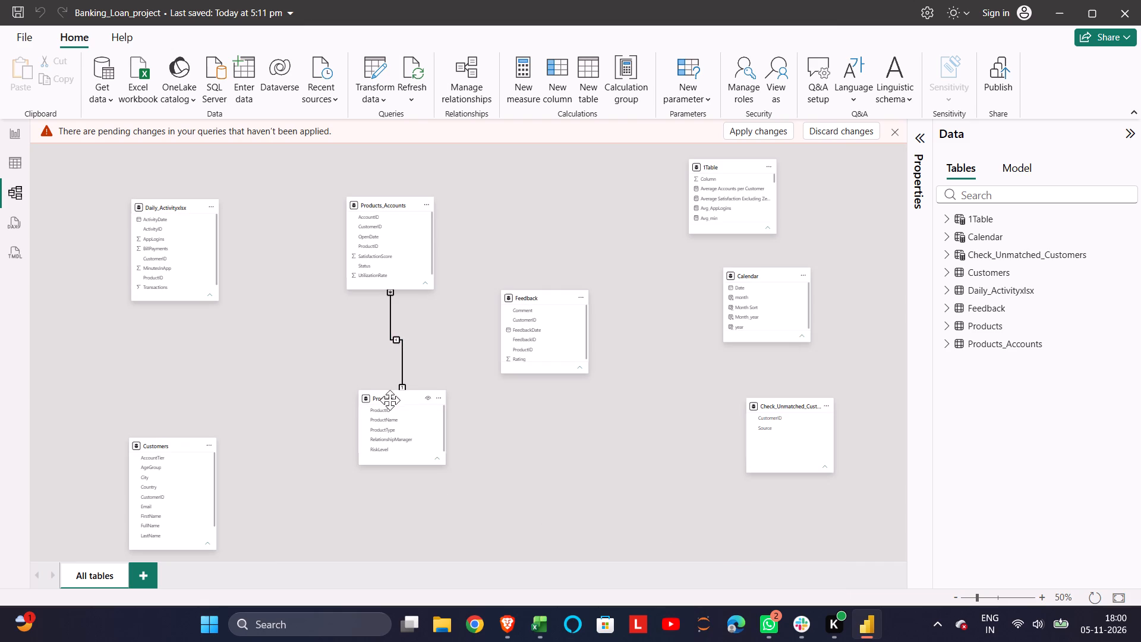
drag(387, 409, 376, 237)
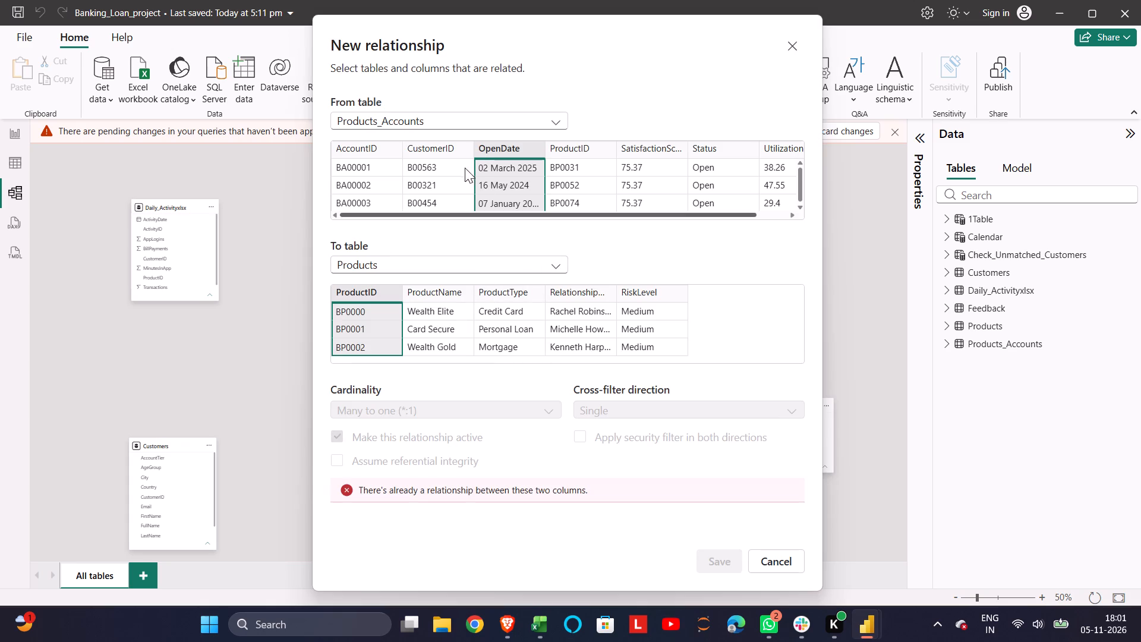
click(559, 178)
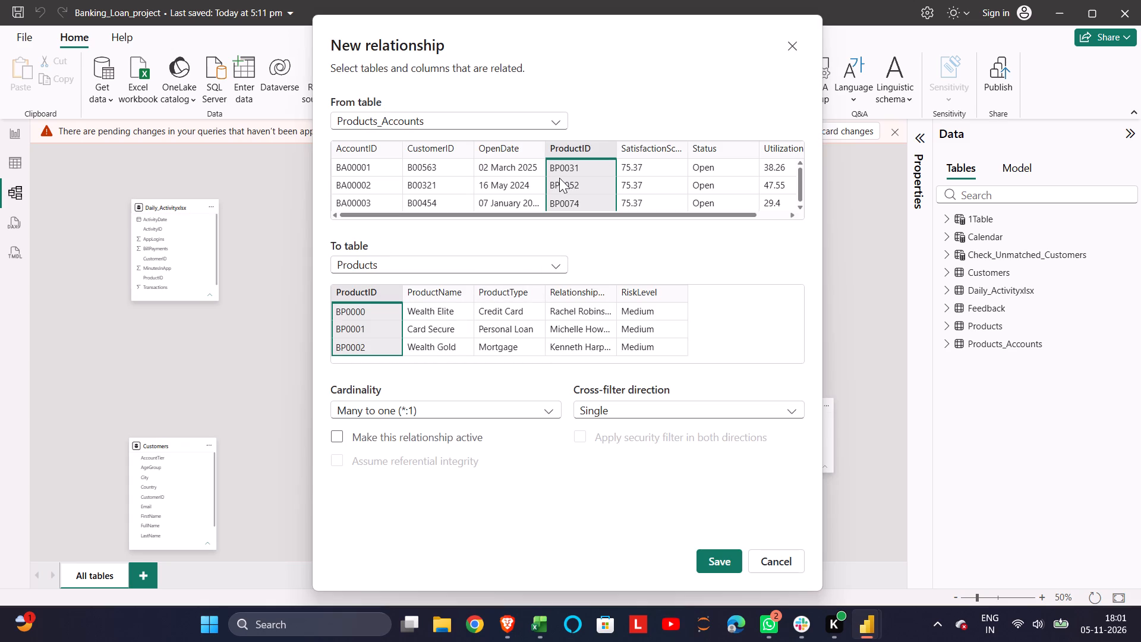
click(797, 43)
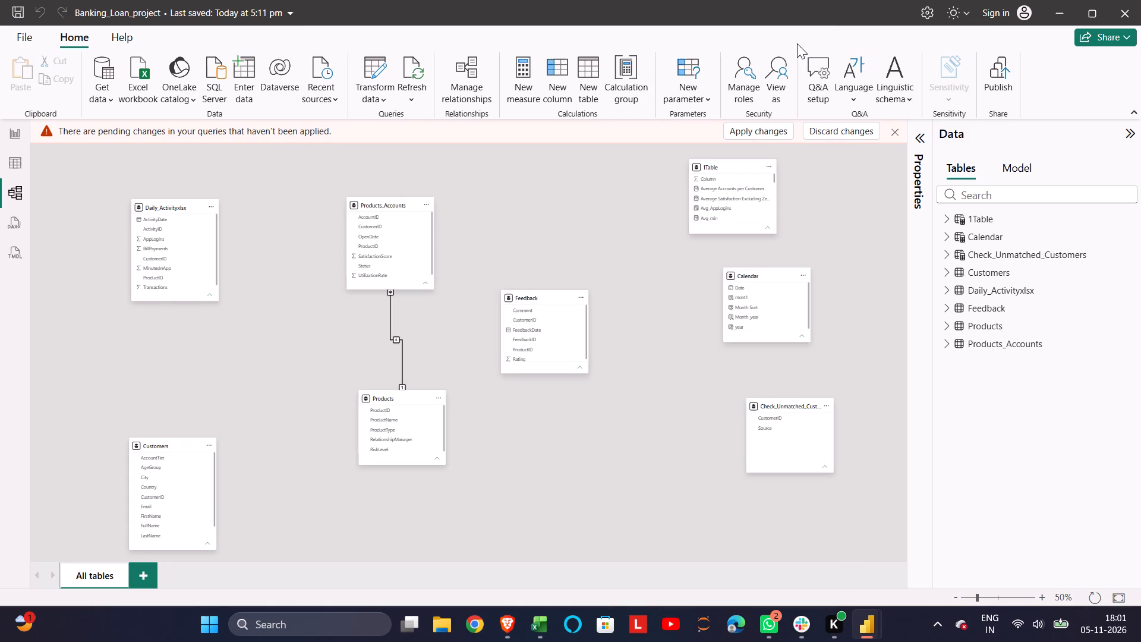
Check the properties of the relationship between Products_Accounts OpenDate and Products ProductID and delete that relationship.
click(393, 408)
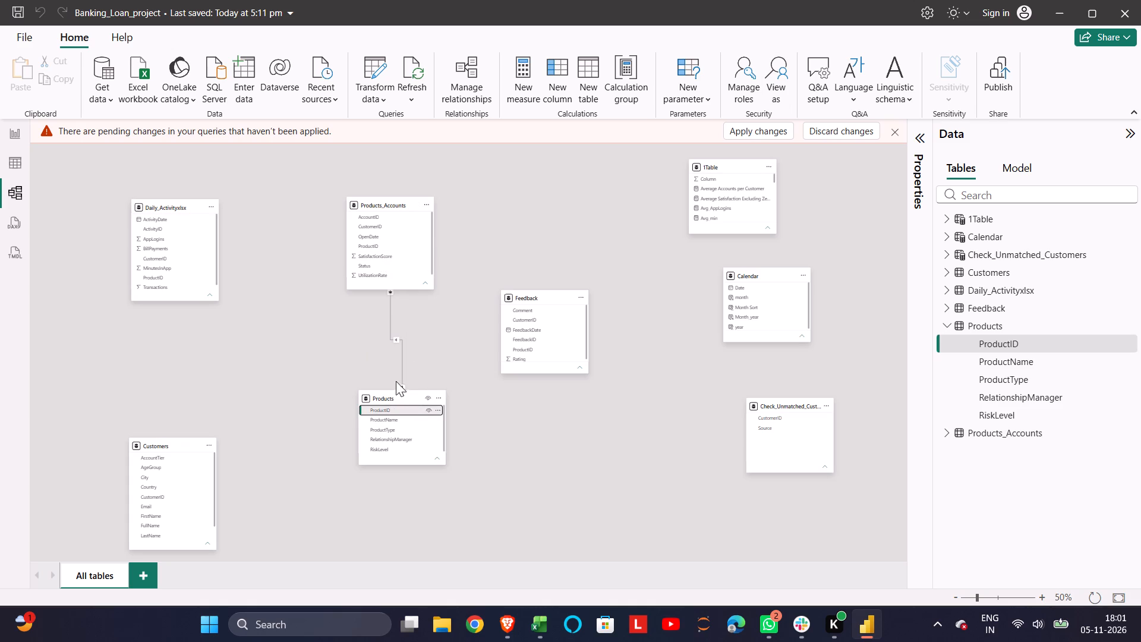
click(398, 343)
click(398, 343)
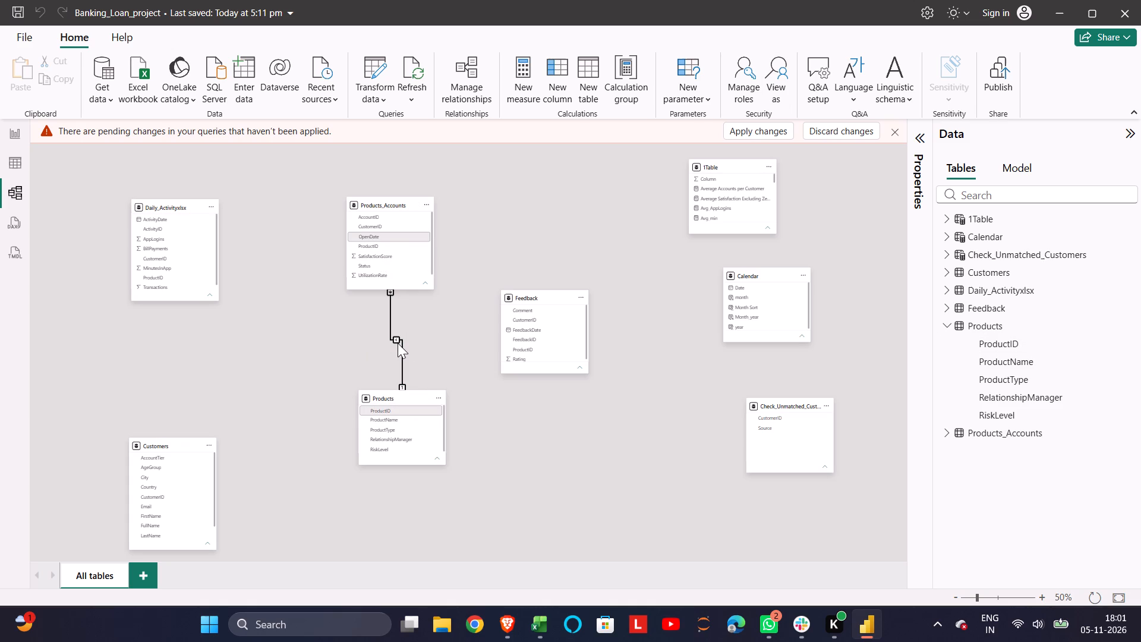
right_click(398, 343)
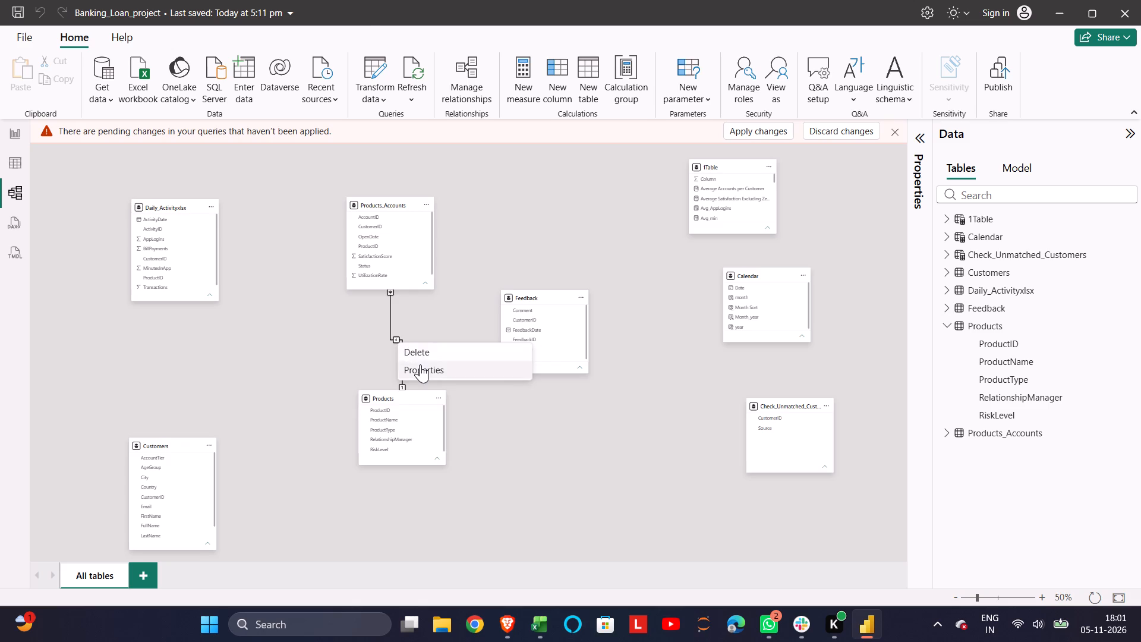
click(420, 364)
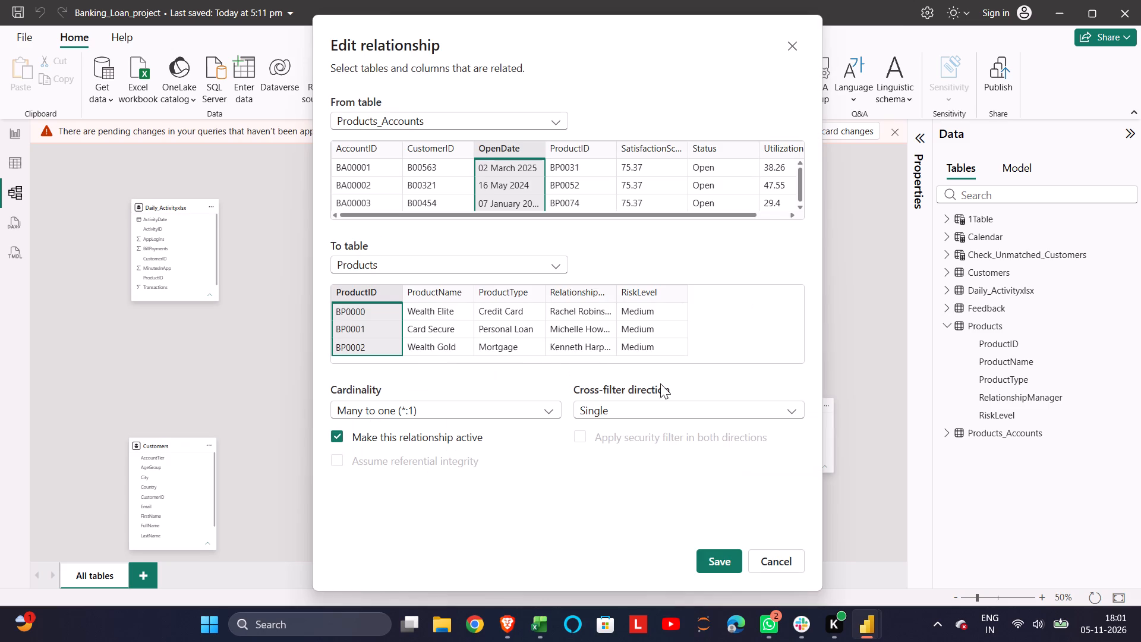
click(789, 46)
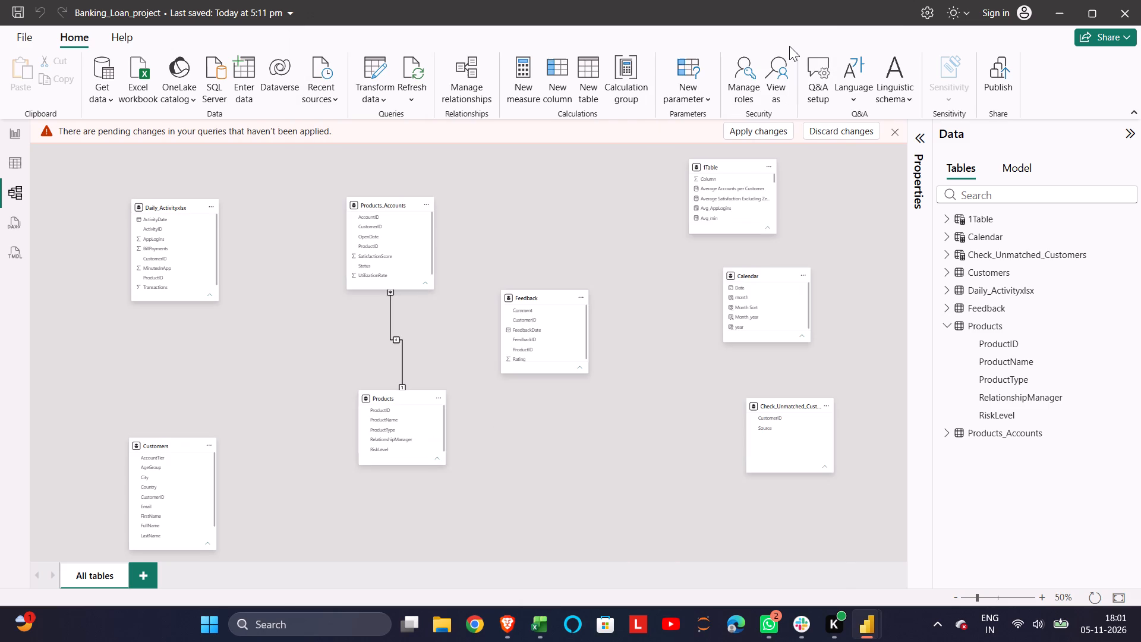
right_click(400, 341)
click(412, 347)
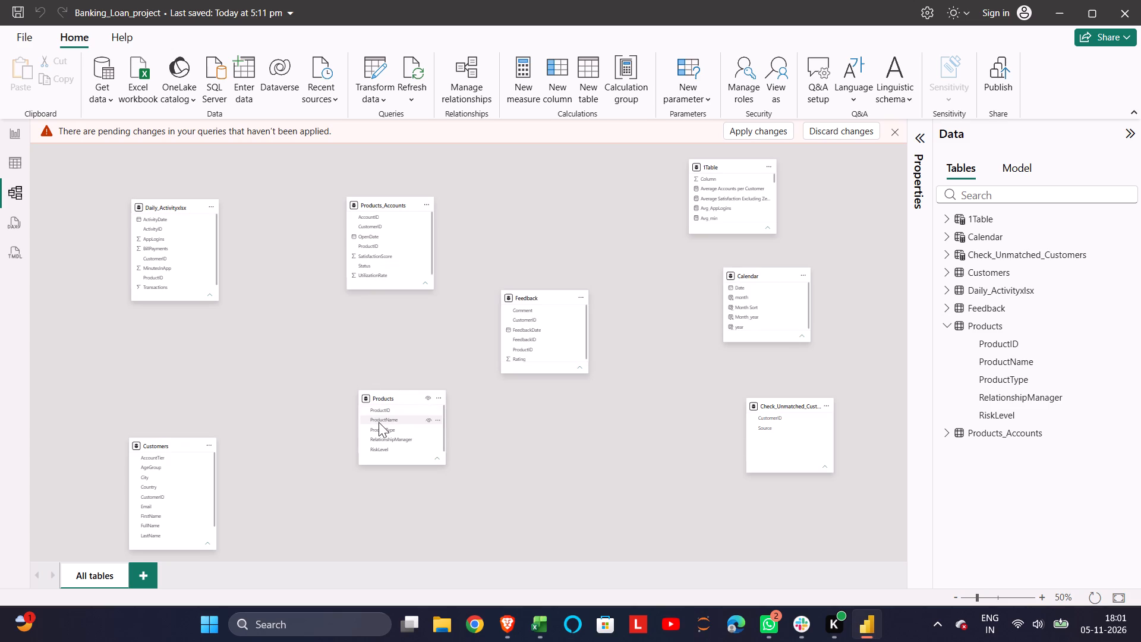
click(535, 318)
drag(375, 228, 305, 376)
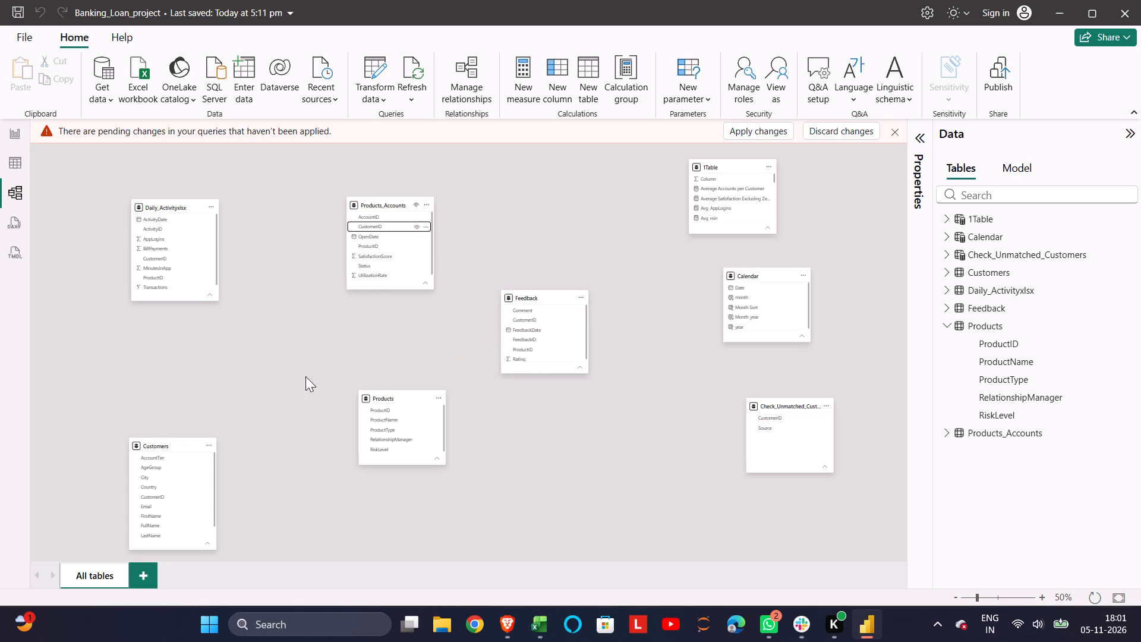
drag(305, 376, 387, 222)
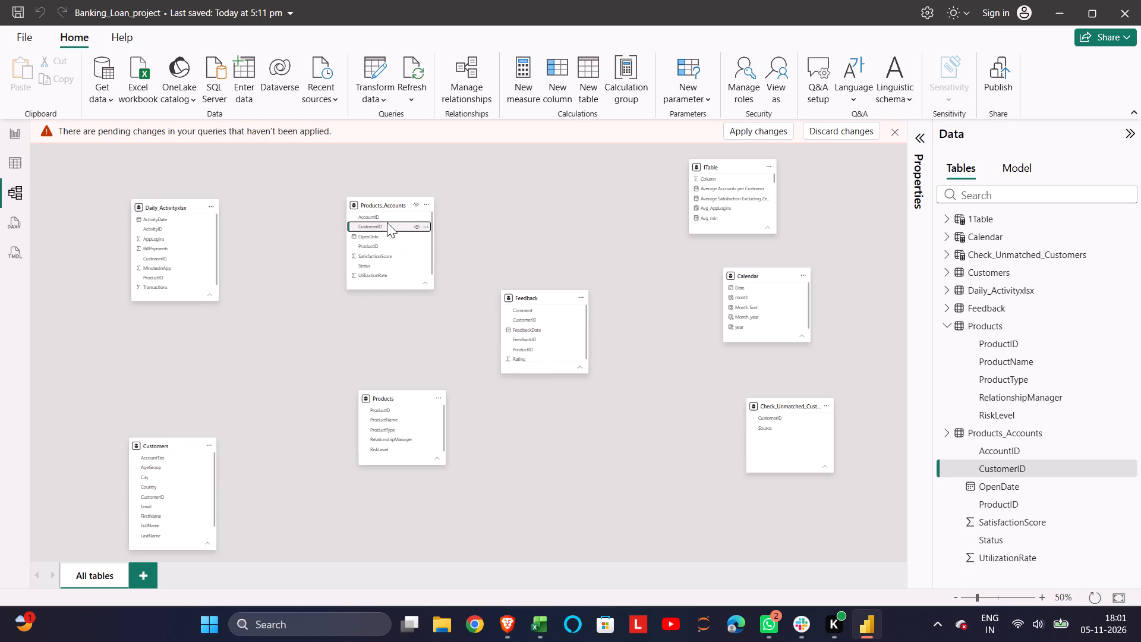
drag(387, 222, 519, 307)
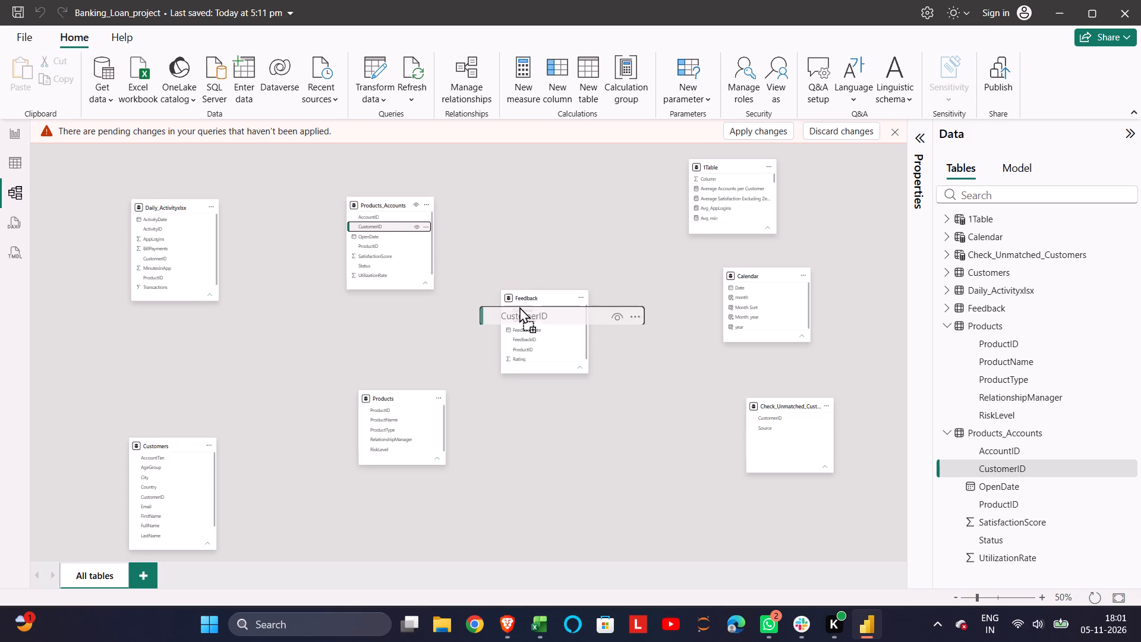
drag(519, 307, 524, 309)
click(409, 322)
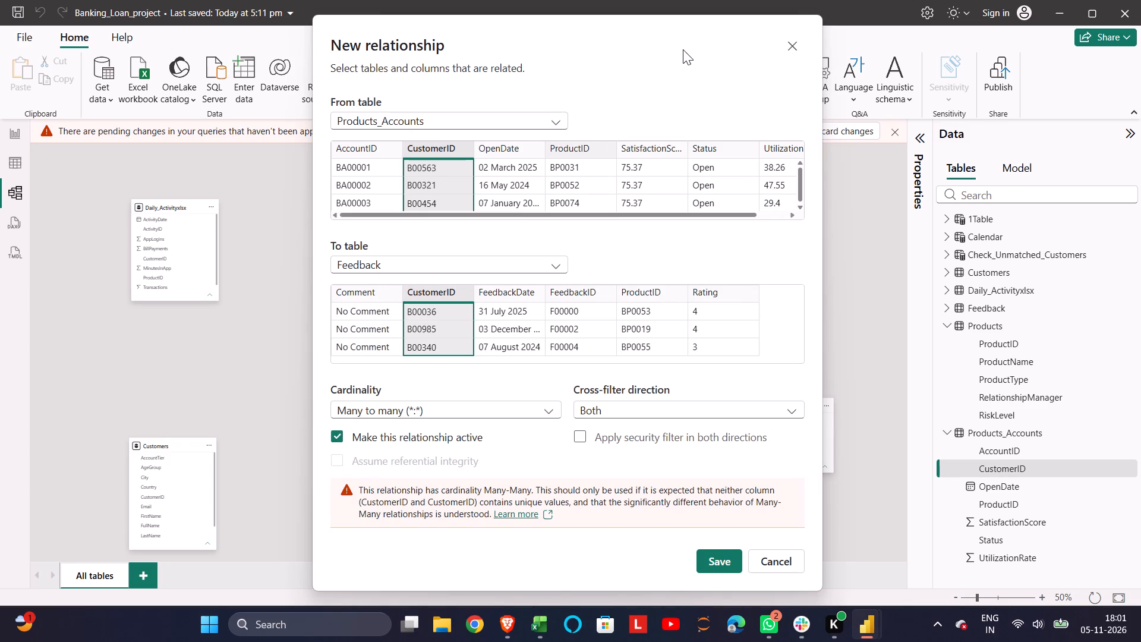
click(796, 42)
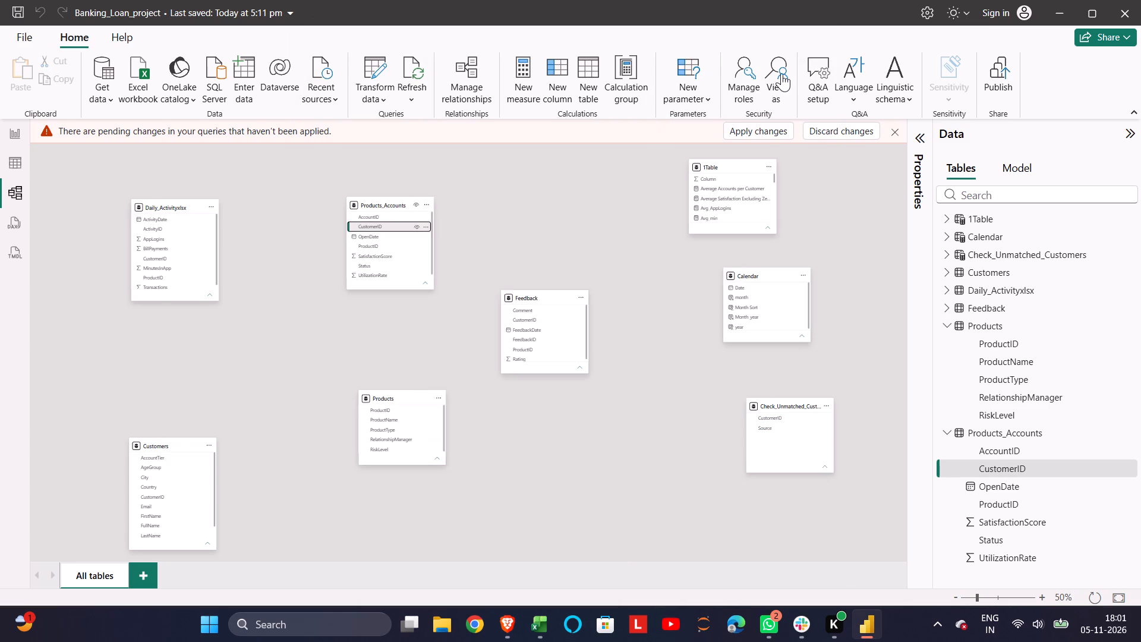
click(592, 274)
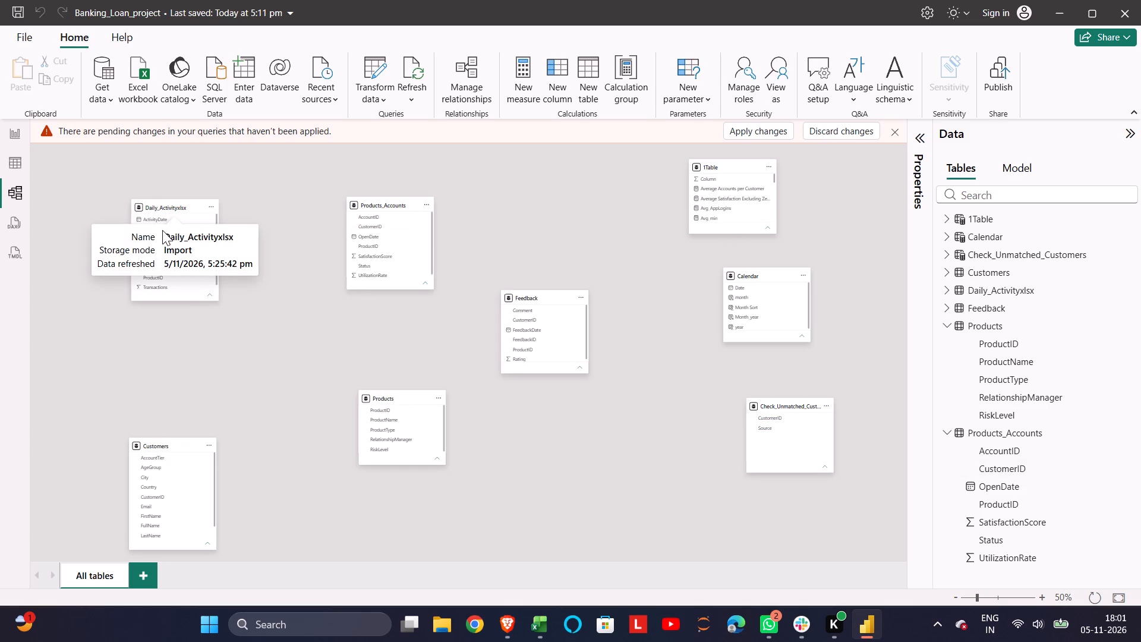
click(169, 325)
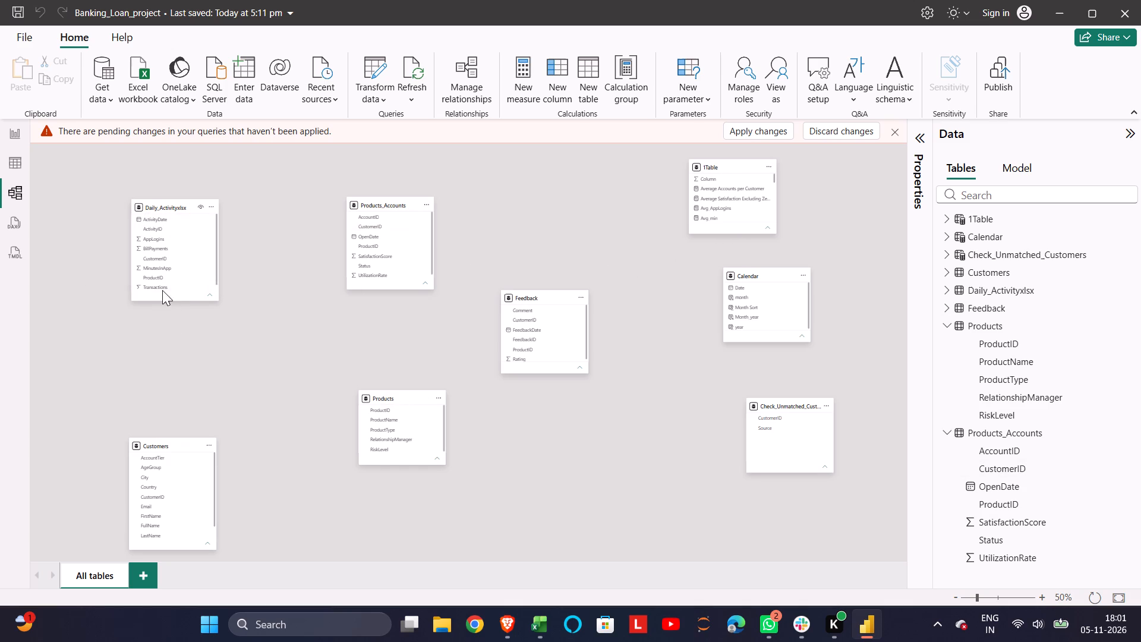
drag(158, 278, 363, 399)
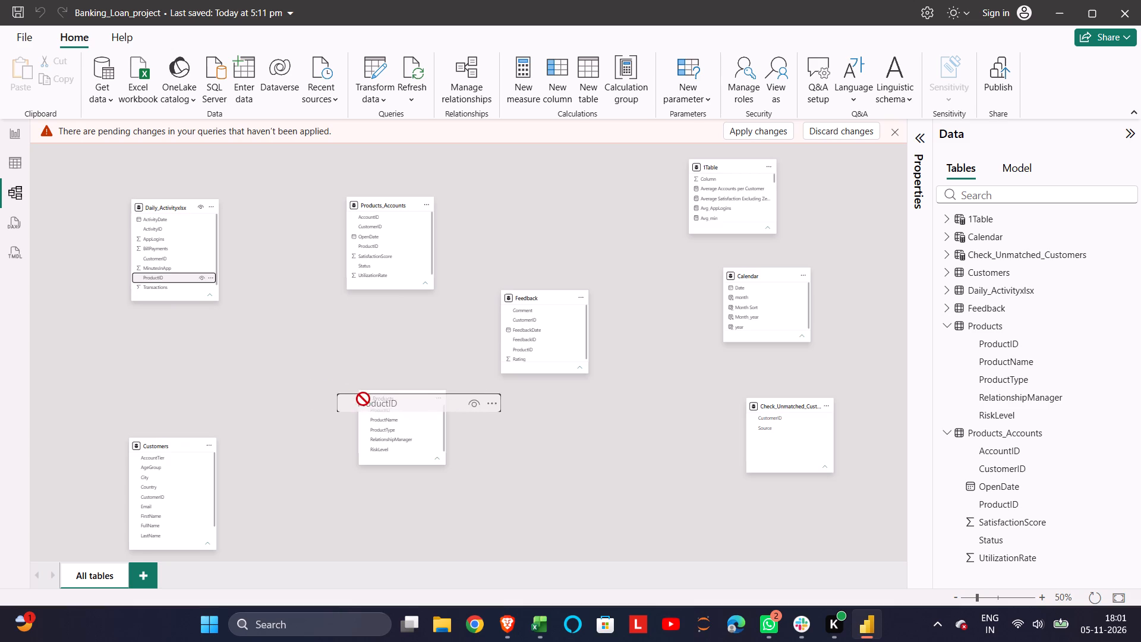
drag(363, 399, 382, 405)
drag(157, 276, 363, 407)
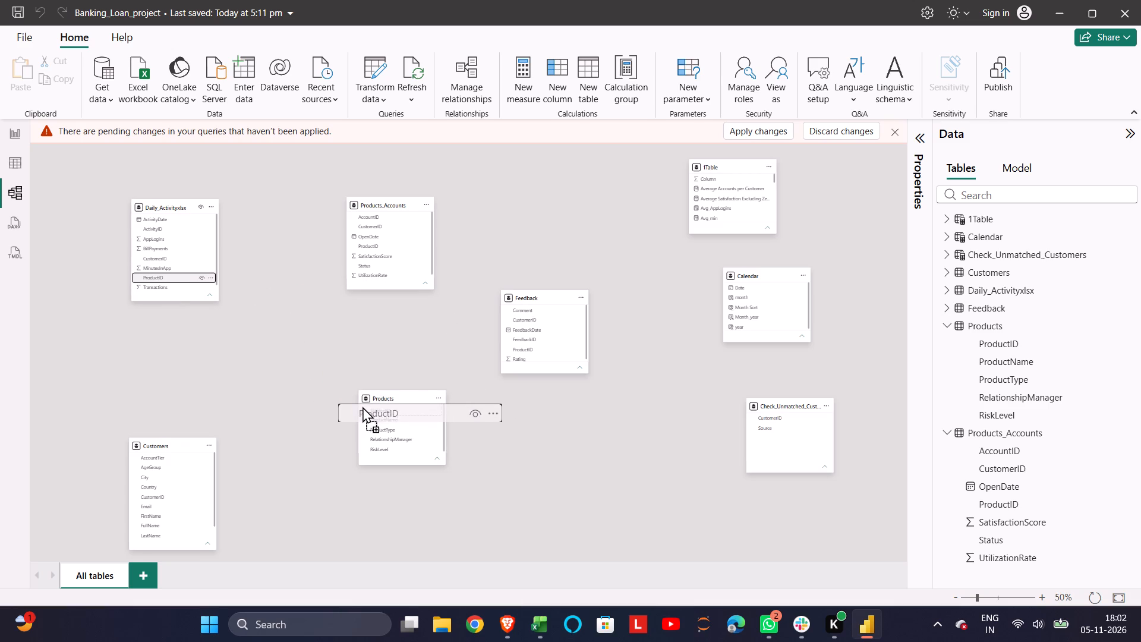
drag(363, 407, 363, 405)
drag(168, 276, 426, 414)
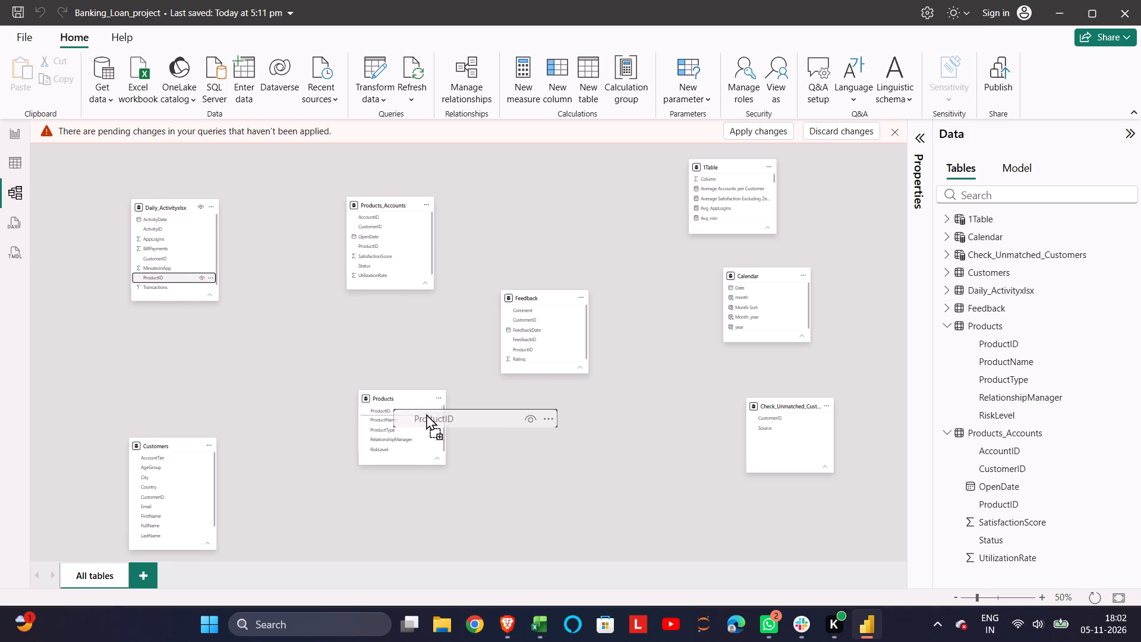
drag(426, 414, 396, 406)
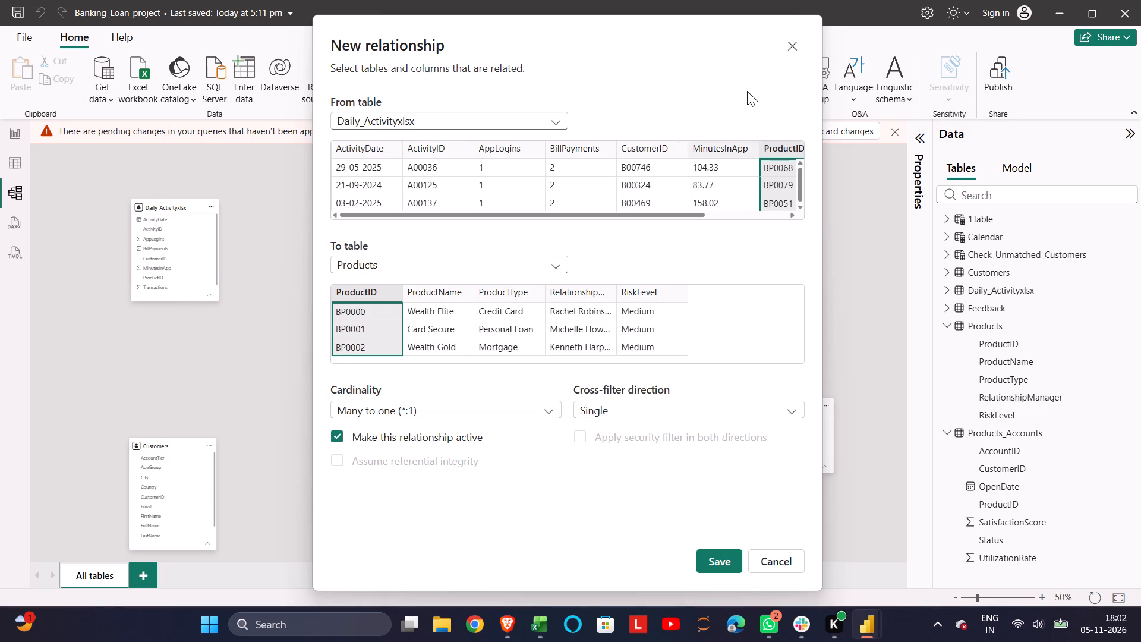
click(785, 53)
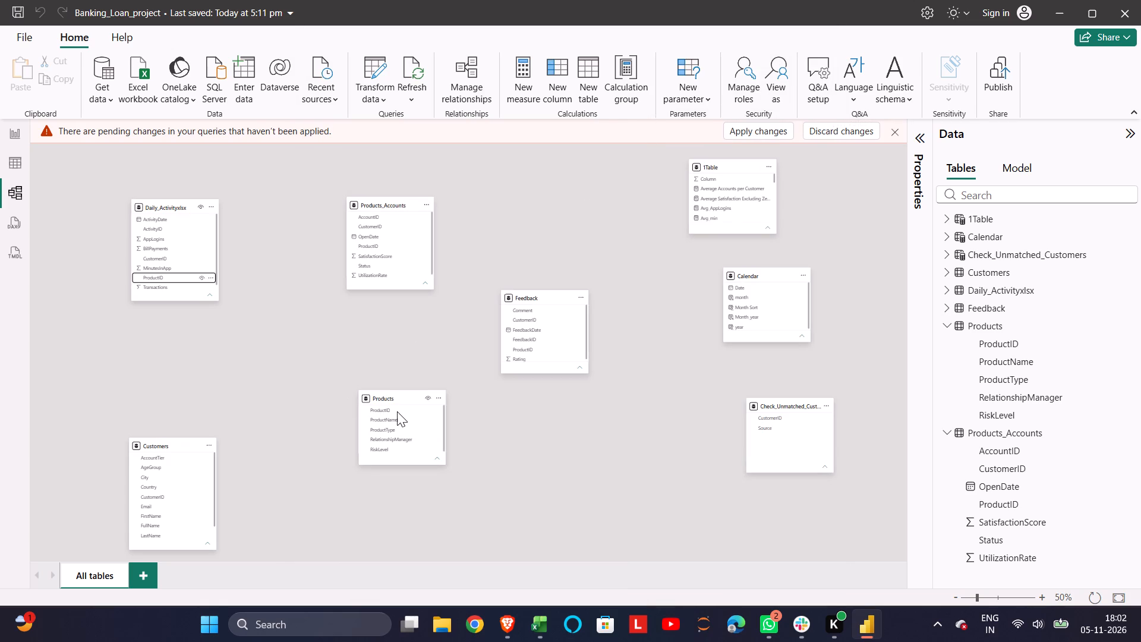
Create an active one-to-many relationship from Products ProductID to Daily_Activityxlsx ProductID with single cross-filter direction.
drag(407, 411, 180, 269)
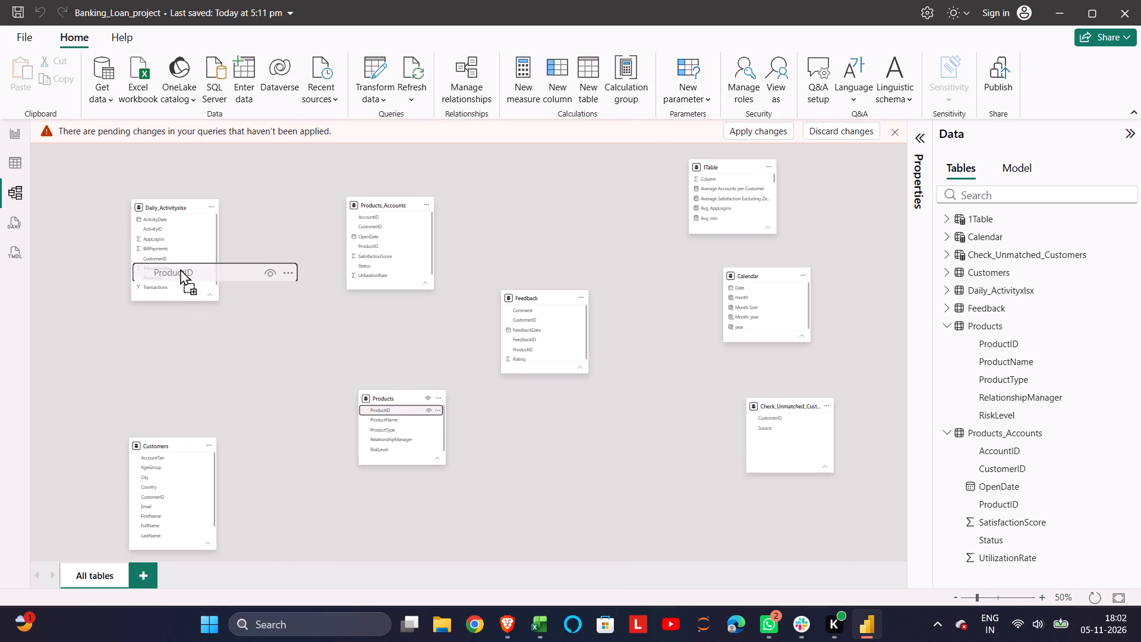
drag(180, 269, 179, 276)
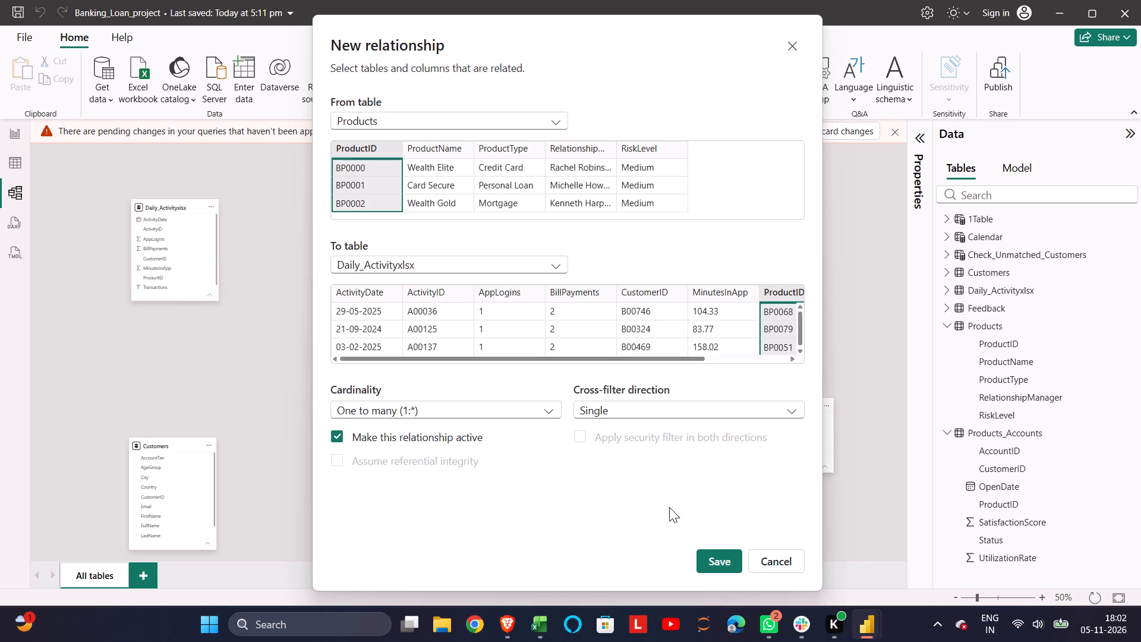
click(711, 553)
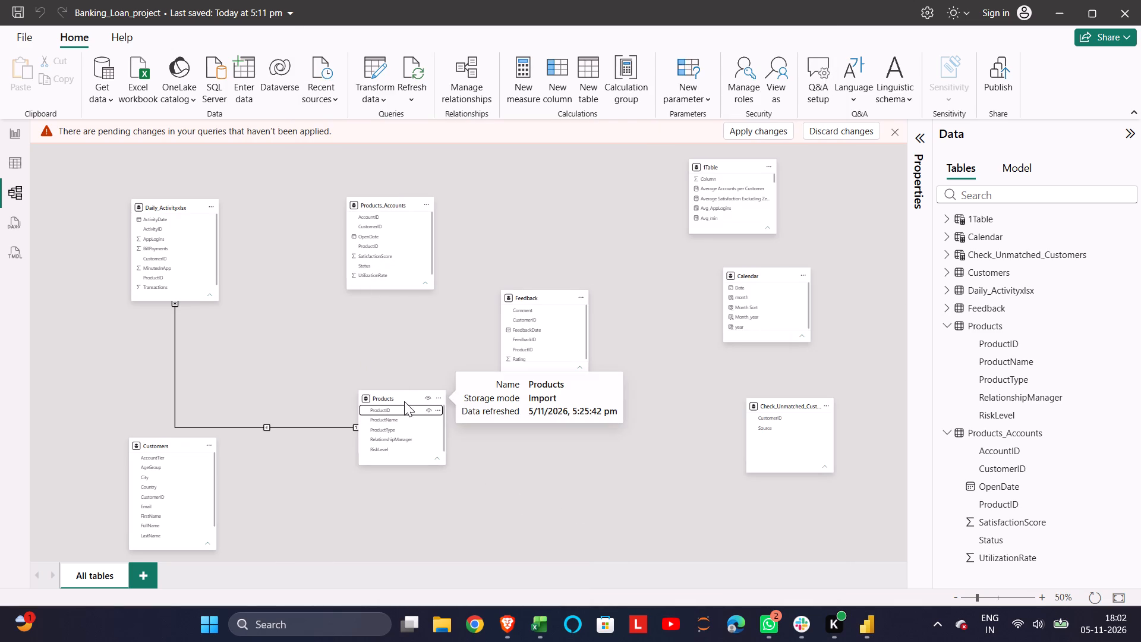
Rearrange the model diagram so Products sits between Daily_Activityxlsx and Feedback, Products_Accounts above Feedback, and Customers below Feedback.
drag(385, 403, 302, 284)
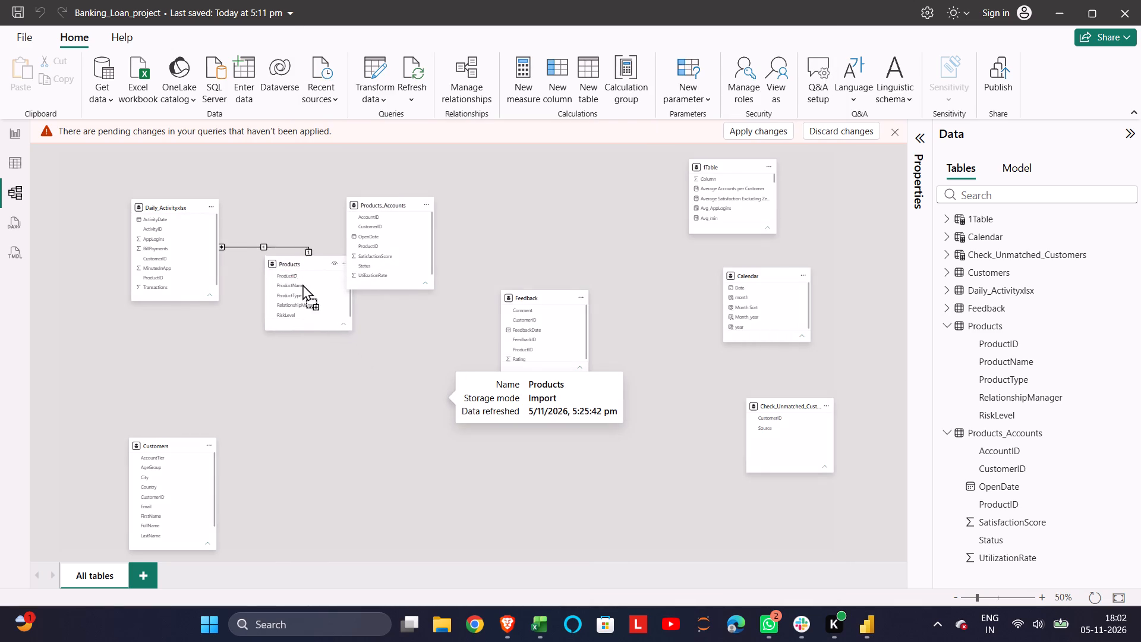
drag(302, 284, 371, 350)
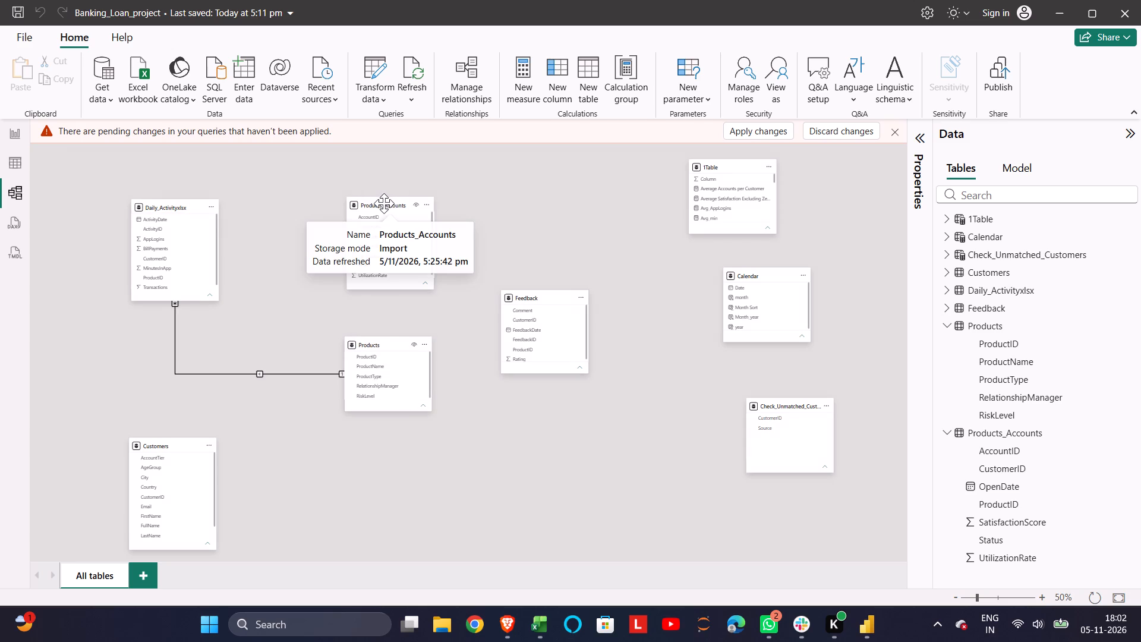
drag(384, 203, 502, 186)
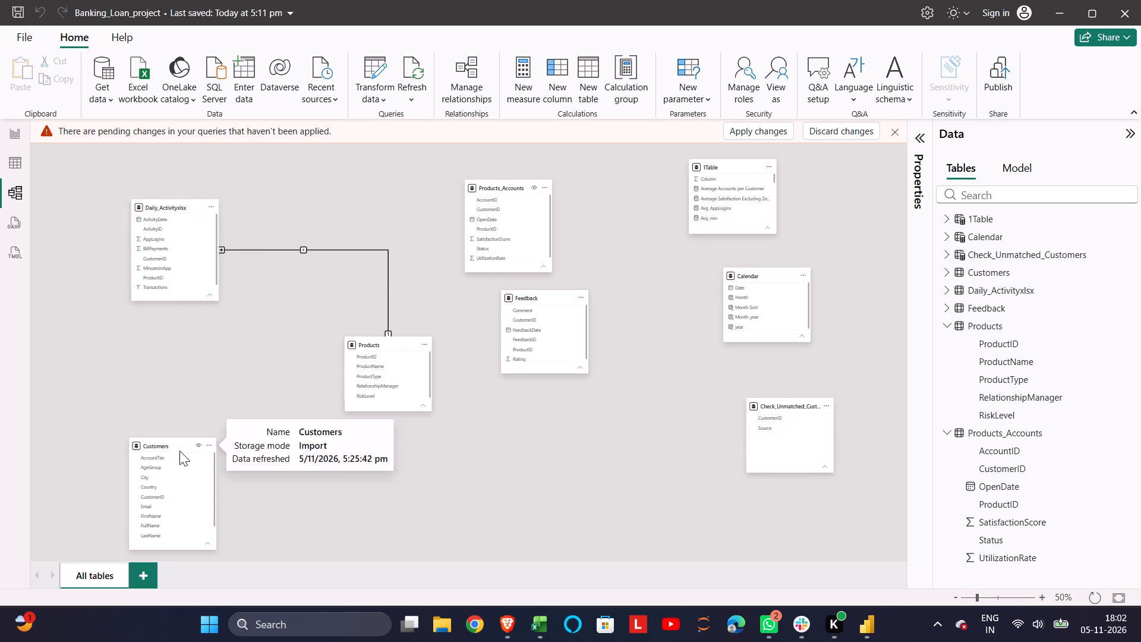
drag(175, 447, 549, 435)
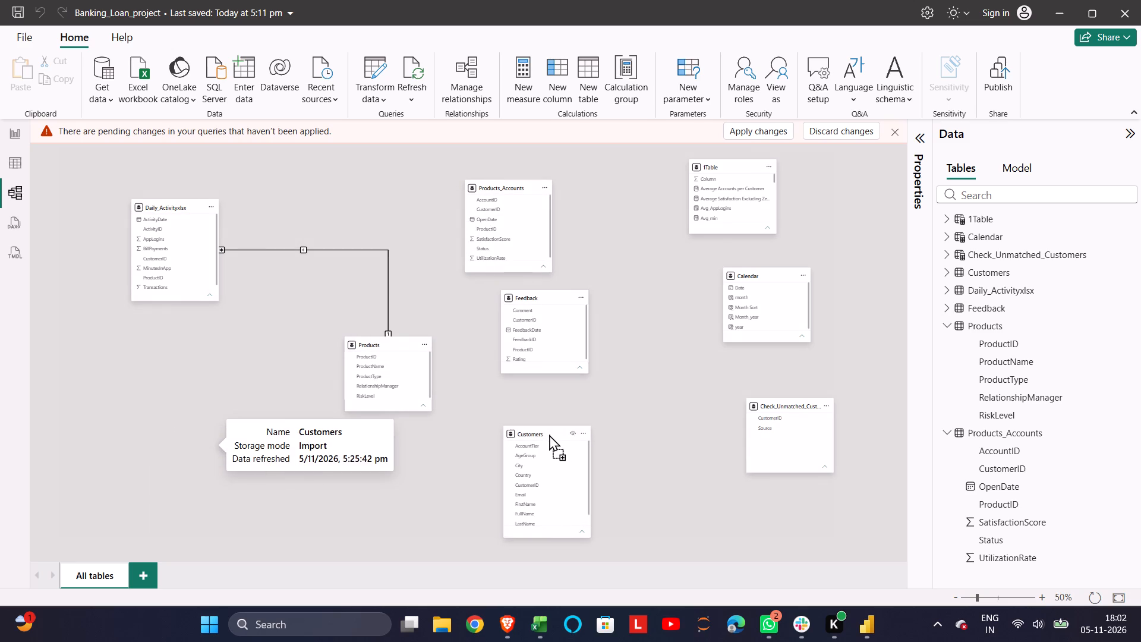
drag(549, 435, 550, 435)
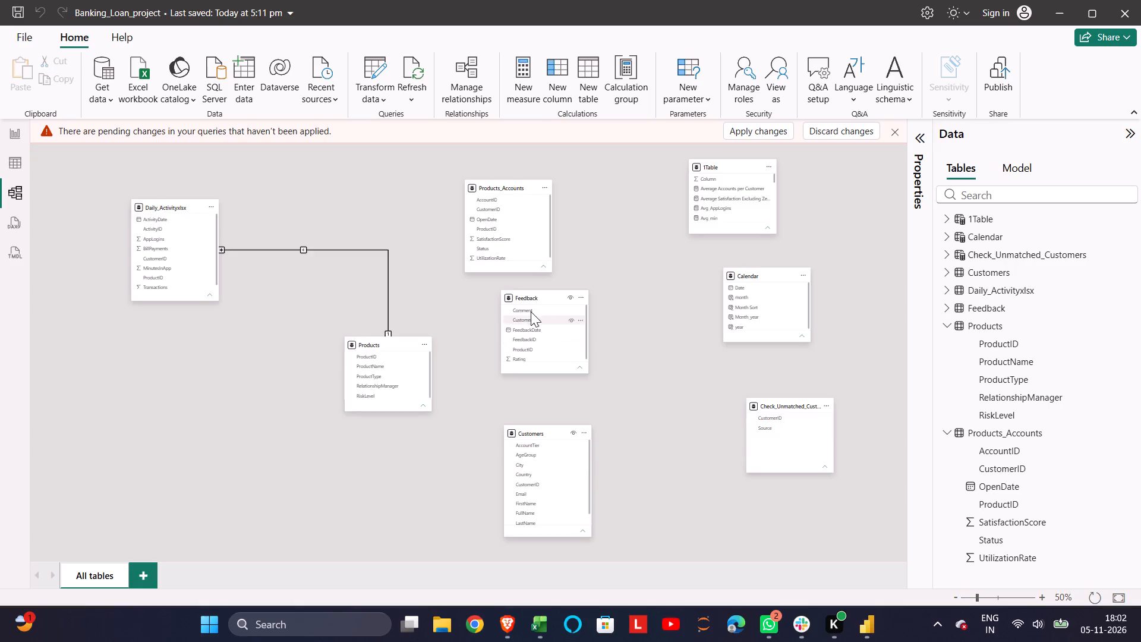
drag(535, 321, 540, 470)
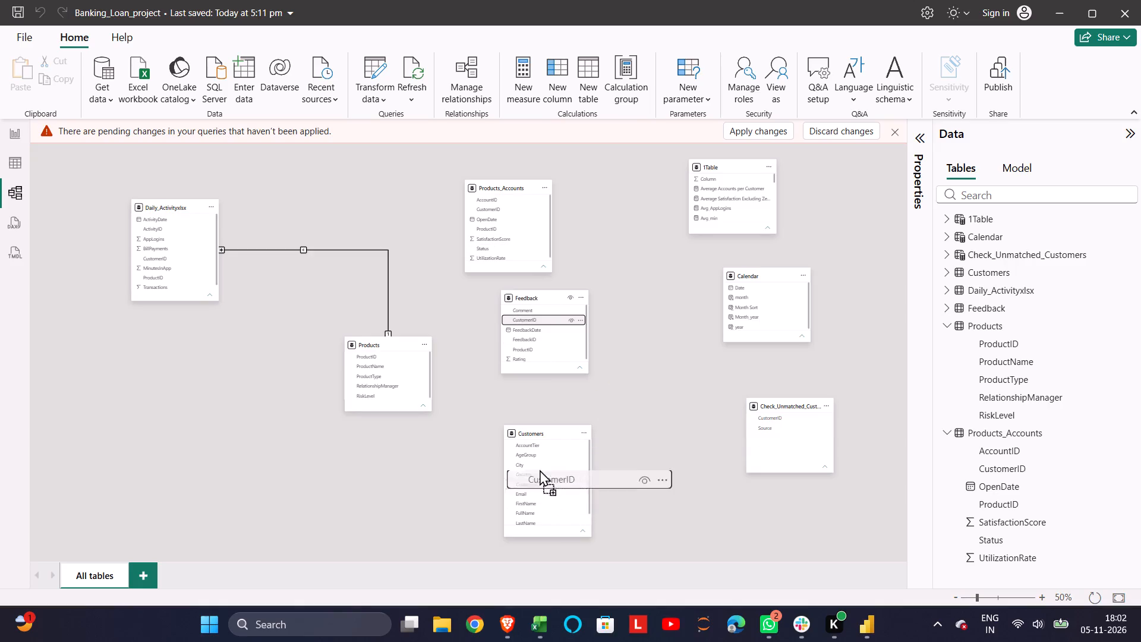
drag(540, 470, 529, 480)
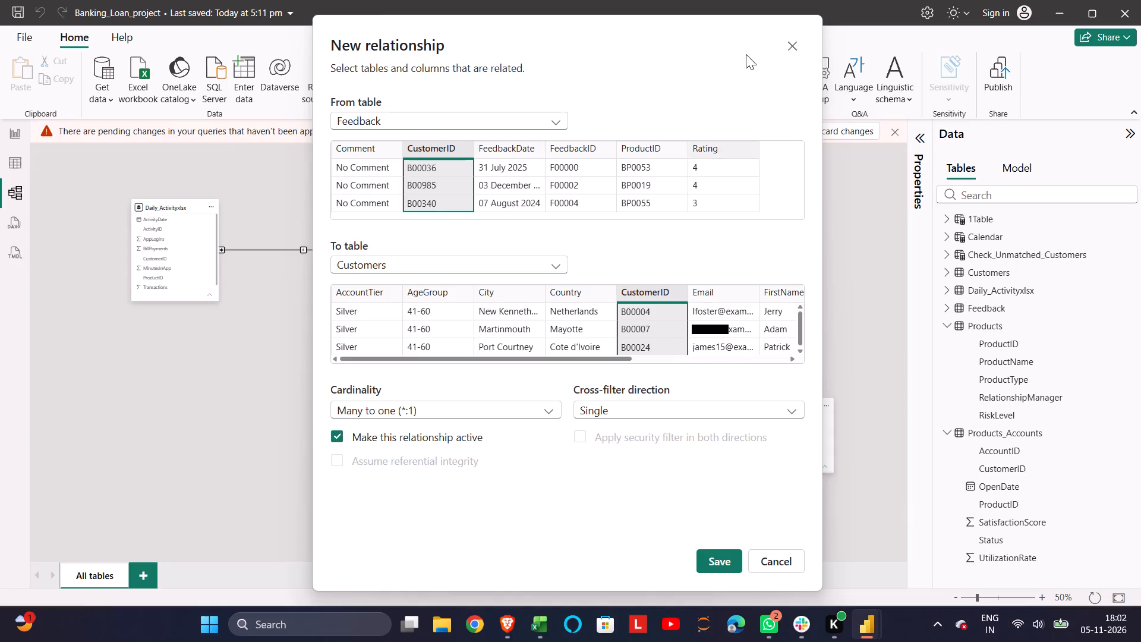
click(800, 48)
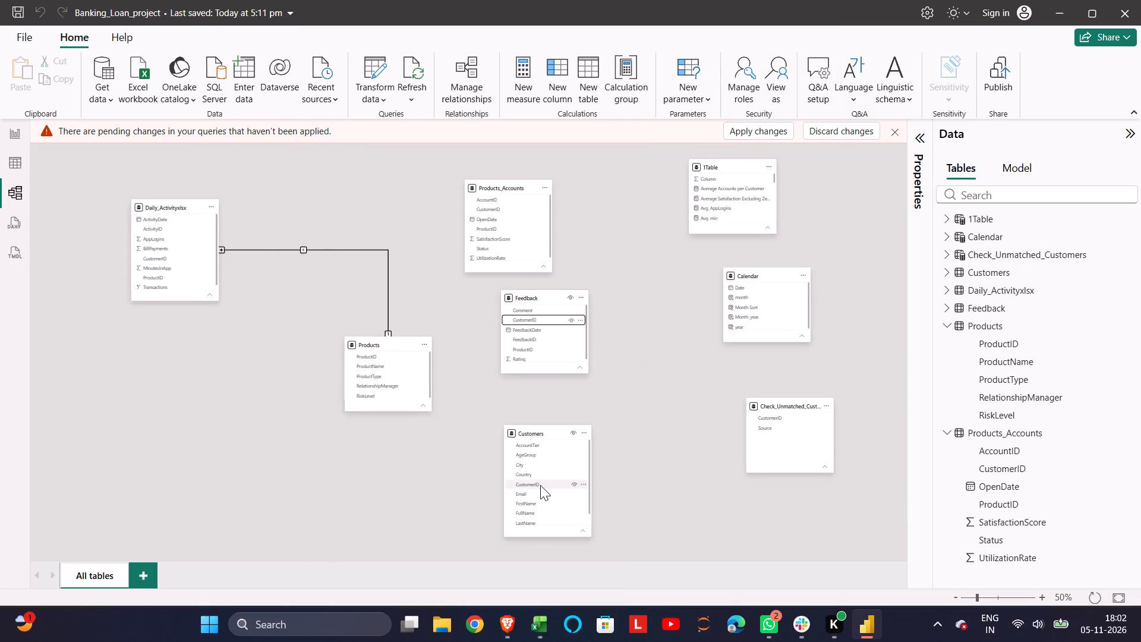
Set up an active one-to-many relationship from Customers CustomerID to Feedback CustomerID with single cross-filter direction.
drag(540, 485, 543, 320)
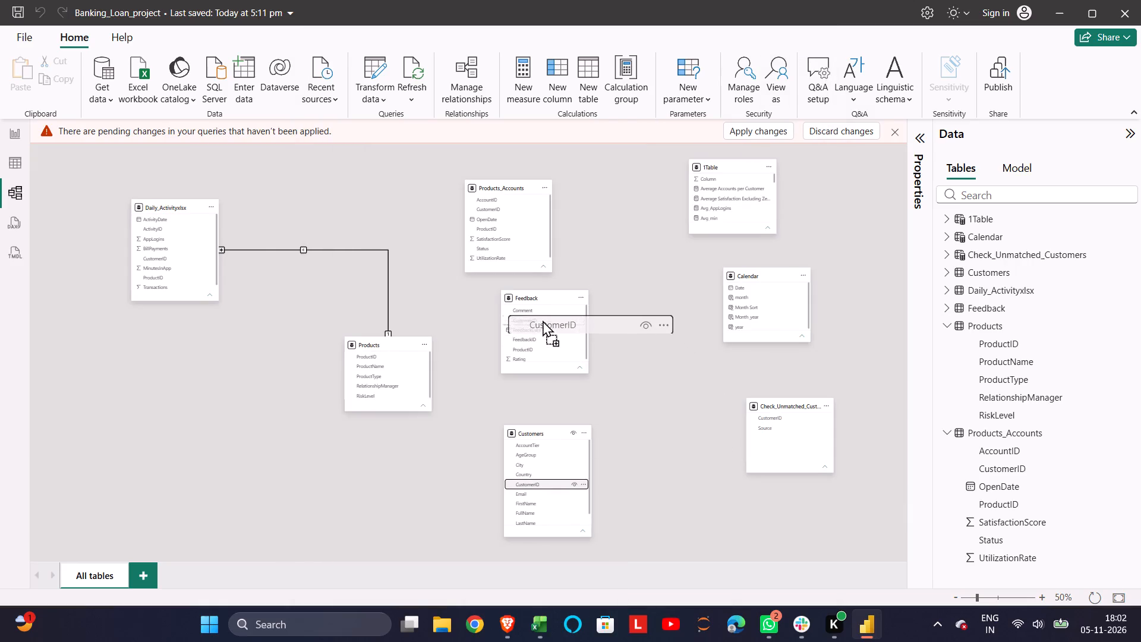
drag(543, 320, 535, 314)
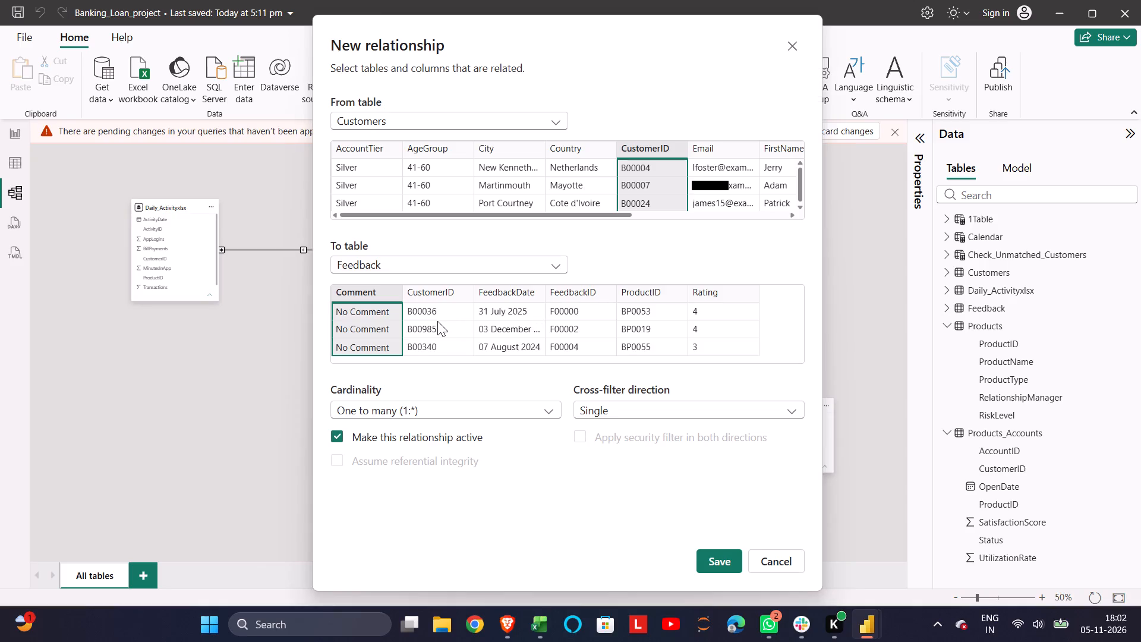
click(437, 321)
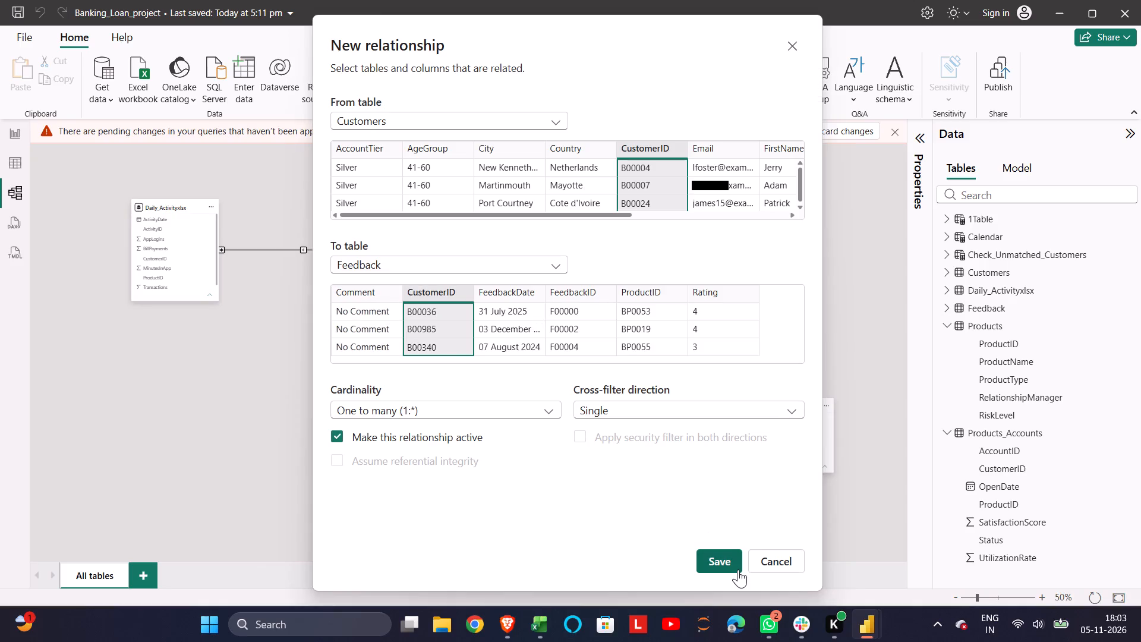
Save the new one-to-many relationship from Customers to Feedback on CustomerID.
click(727, 560)
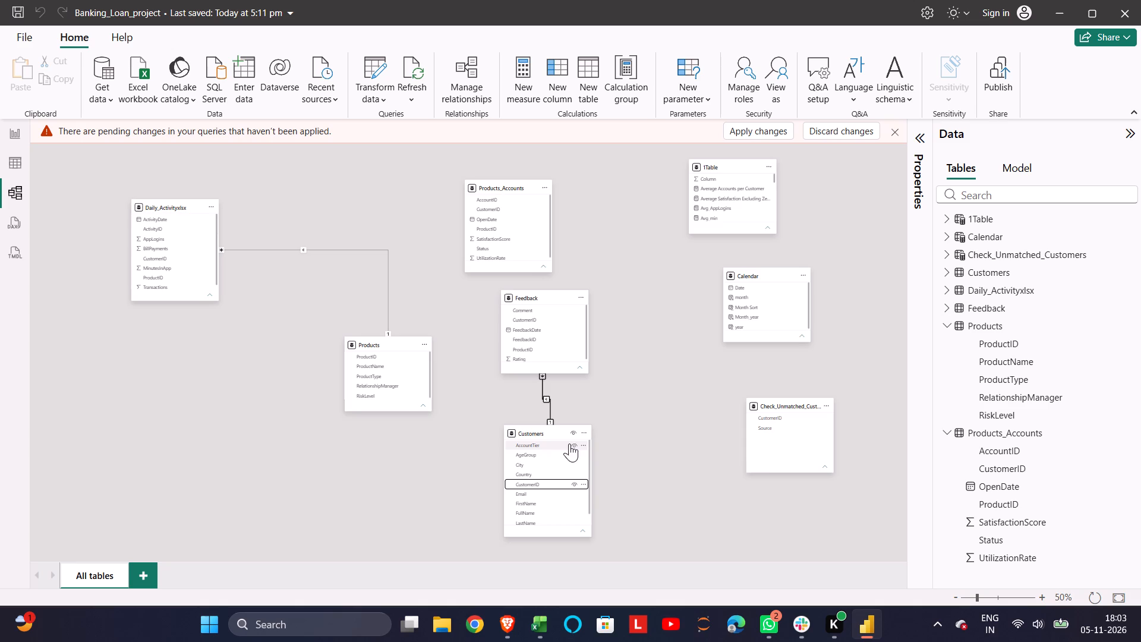
Rearrange the model diagram with Feedback below Daily_Activityxlsx, Customers to the right of Feedback, Products above Customers, and Products_Accounts just right of Daily_Activityxlsx.
drag(556, 436, 634, 430)
drag(530, 293, 159, 410)
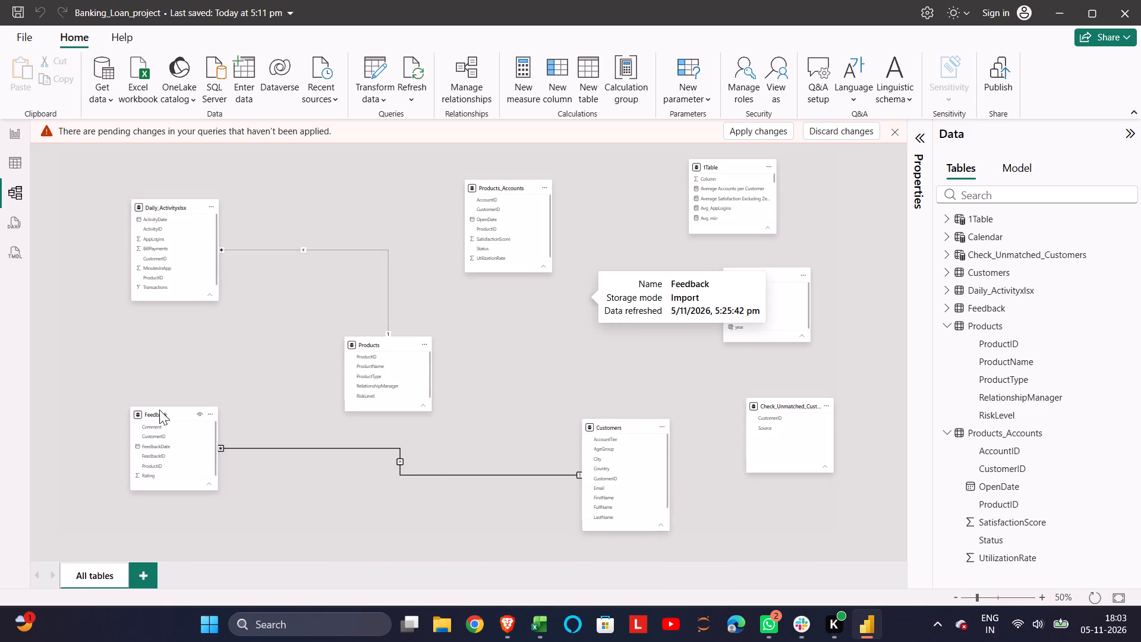
drag(615, 426, 465, 423)
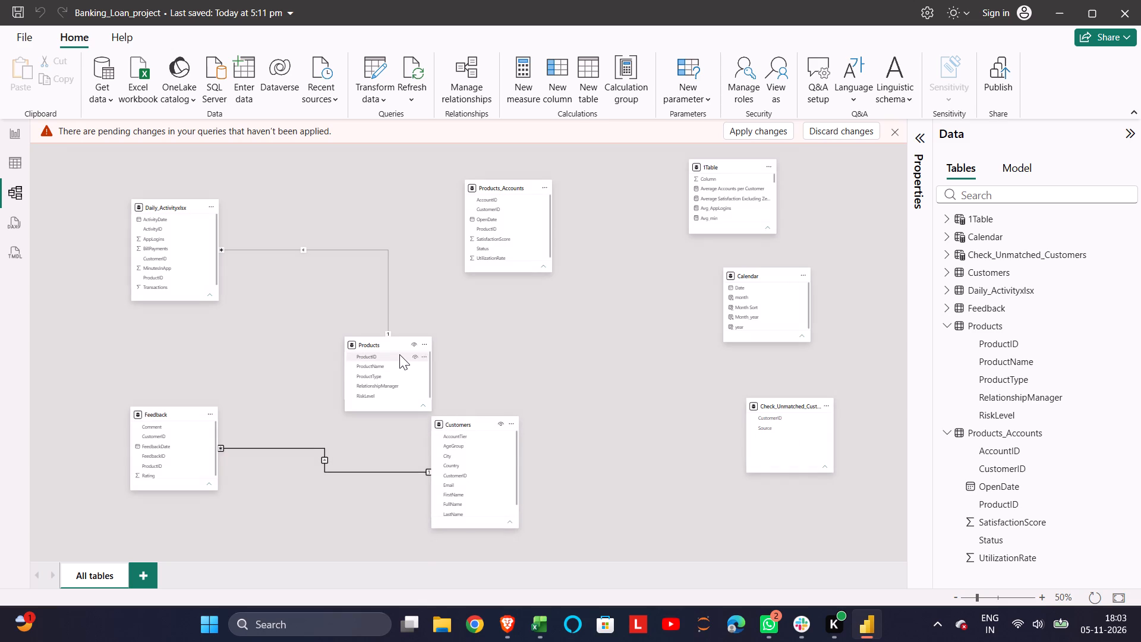
drag(395, 344, 491, 304)
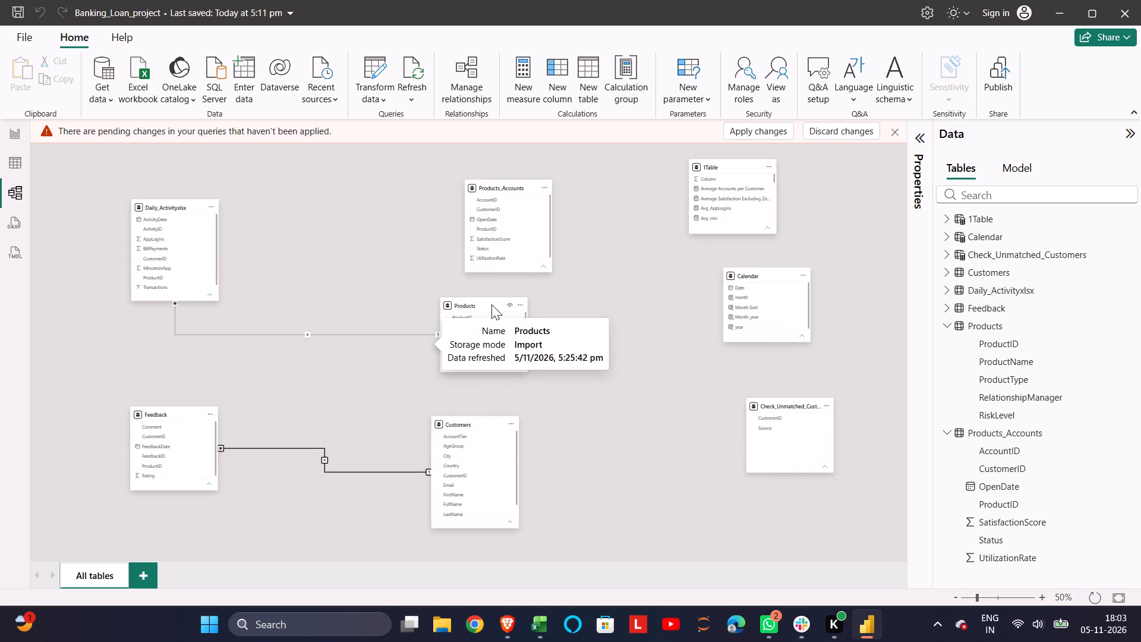
drag(514, 185, 352, 204)
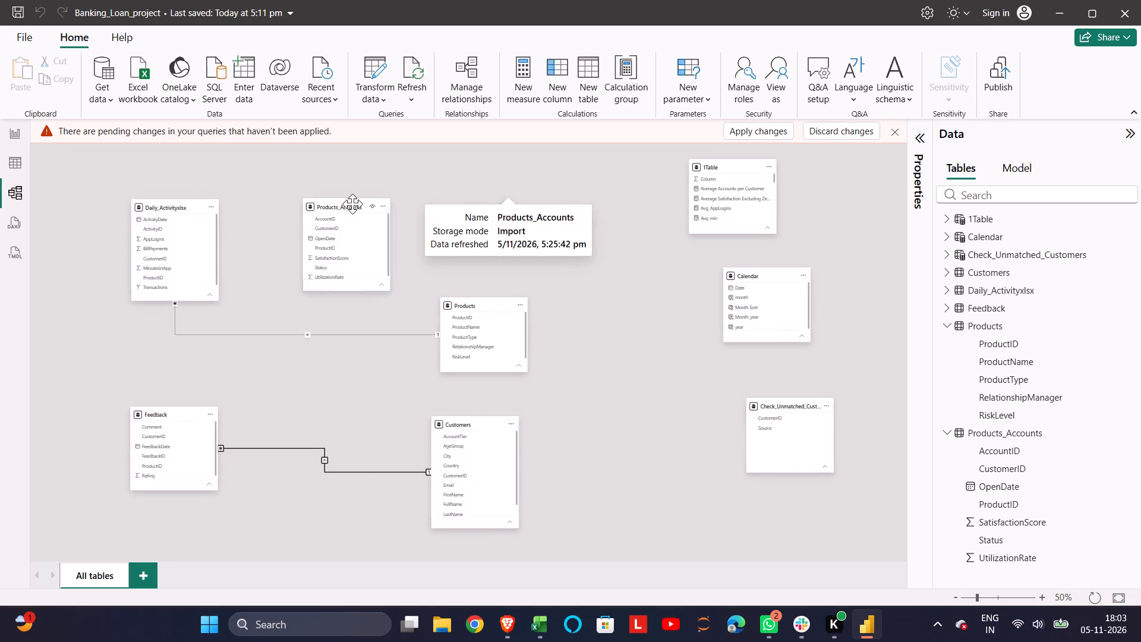
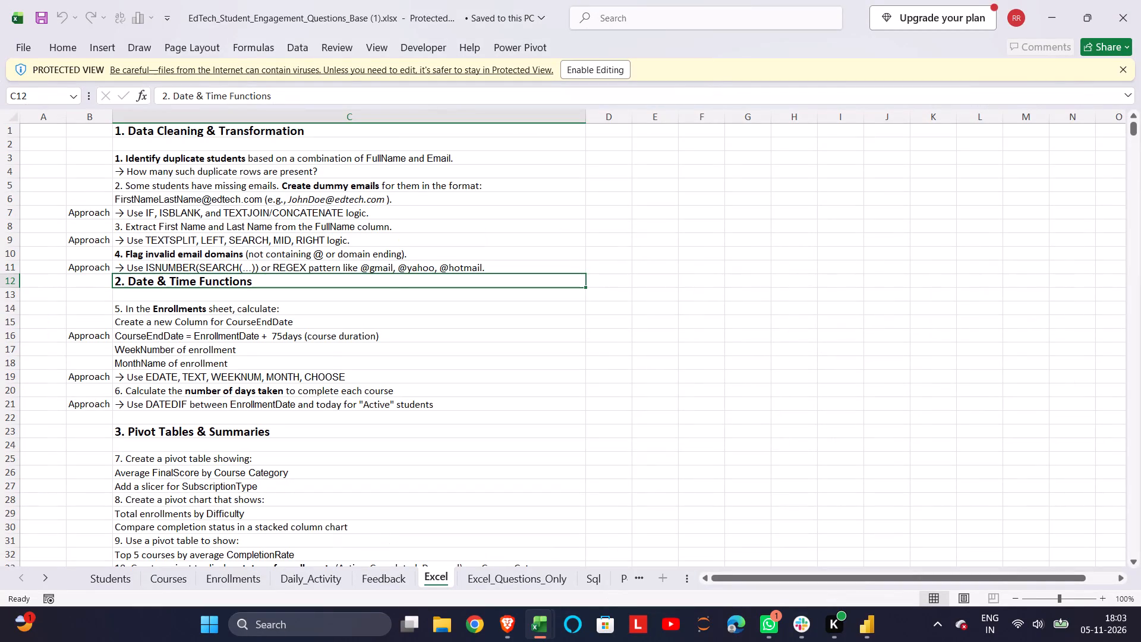
Take the EdTech_Student_Engagement_Questions_Base (1) workbook out of Protected View by enabling editing.
click(606, 63)
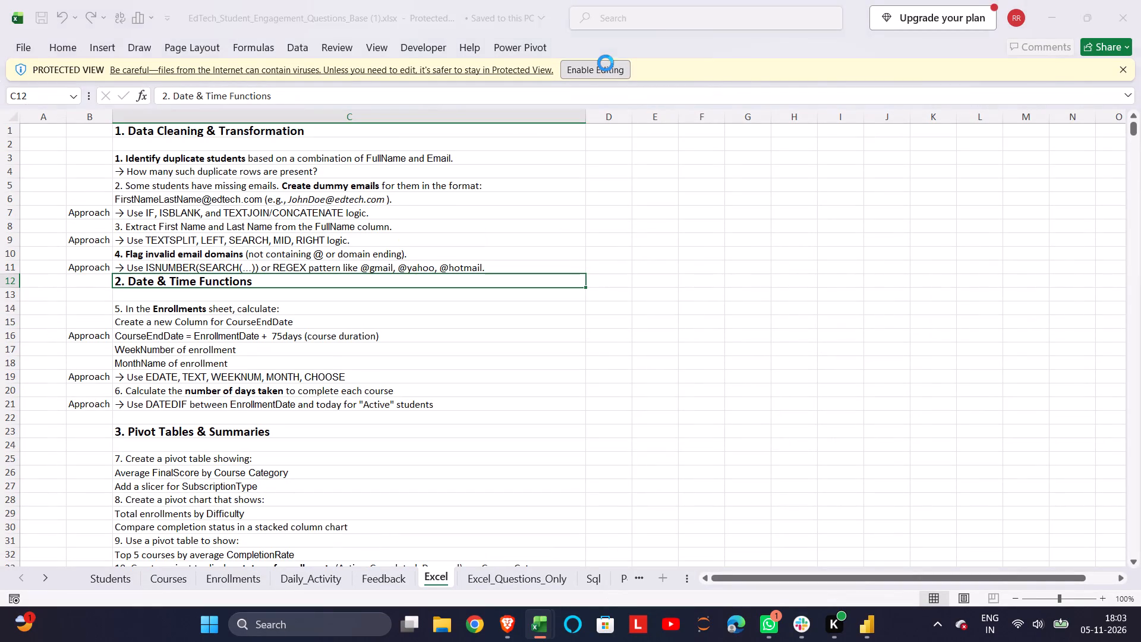
Review the data columns of the EdTech student engagement workbook's Students, Courses, Enrollments, Daily_Activity and Feedback sheets in Excel.
scroll(468, 300, up, 1)
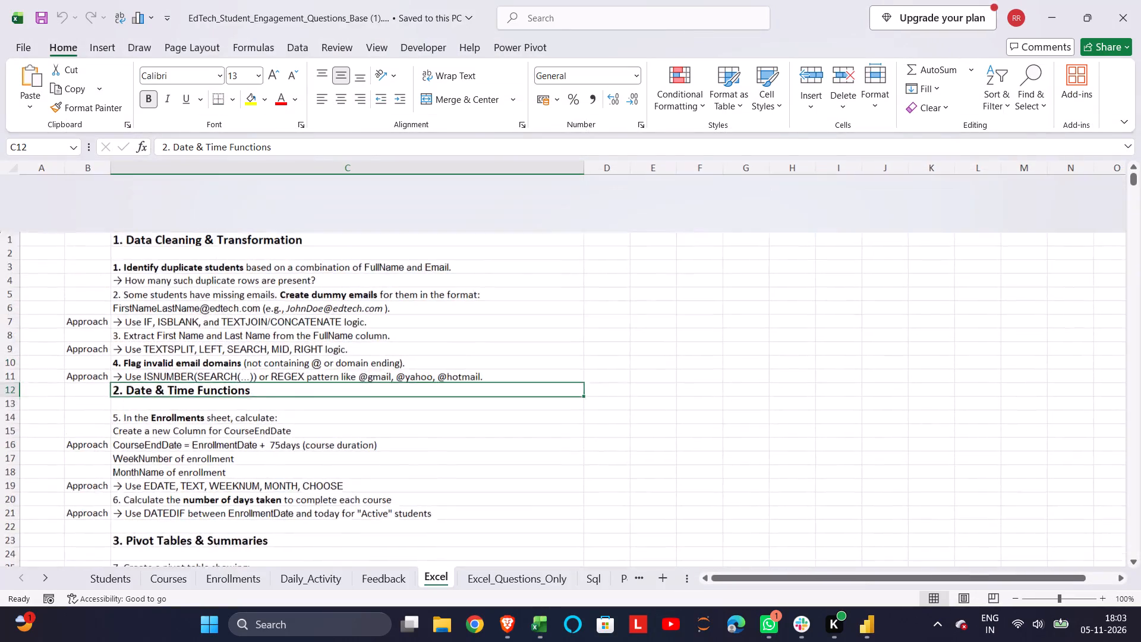
scroll(468, 300, up, 1)
click(128, 574)
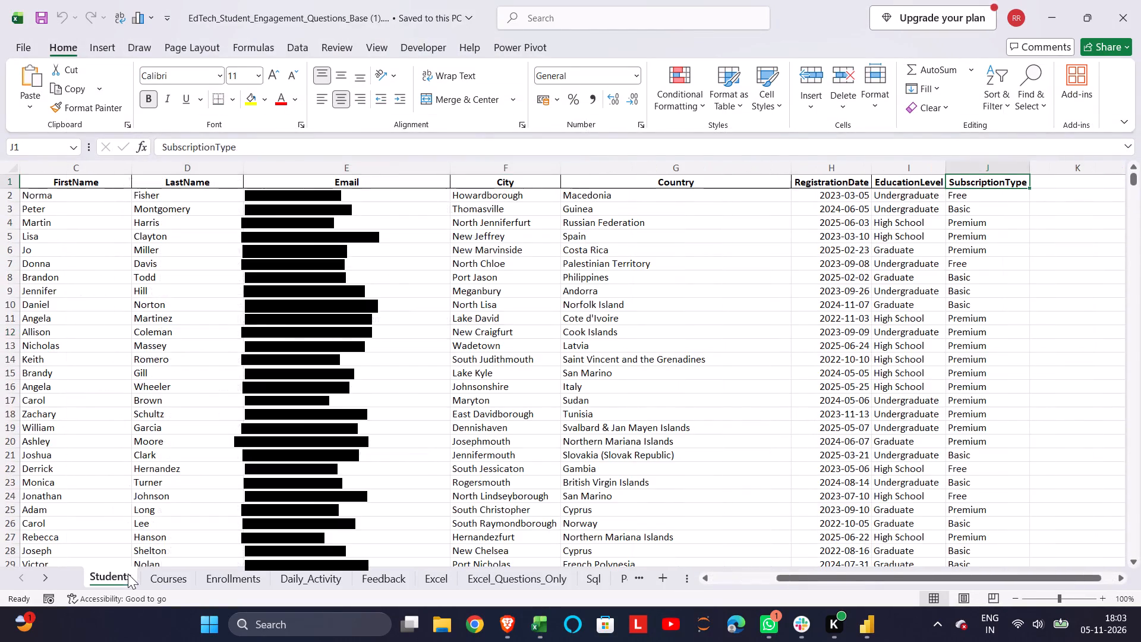
scroll(339, 527, right, 1)
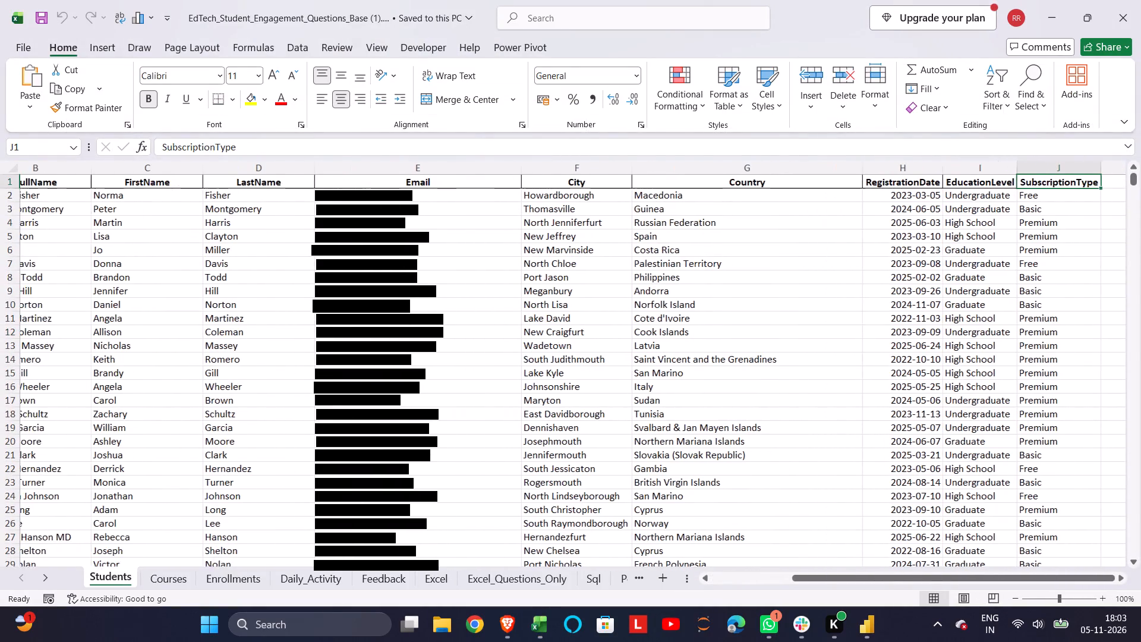
scroll(339, 527, right, 2)
scroll(339, 527, left, 1)
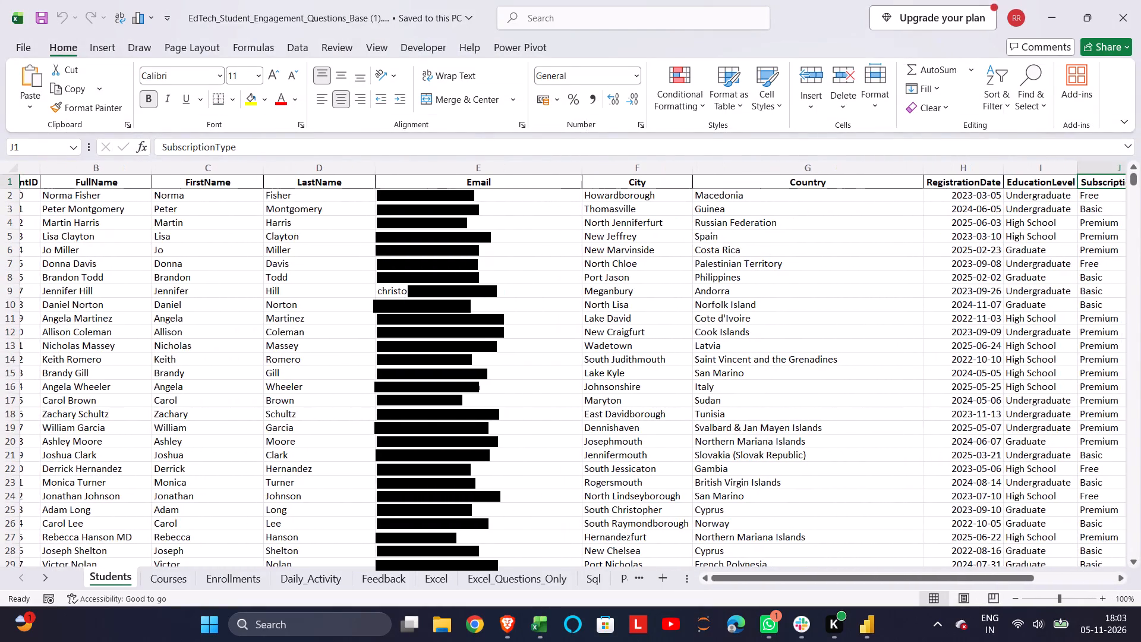
scroll(339, 527, left, 2)
scroll(339, 527, down, 3)
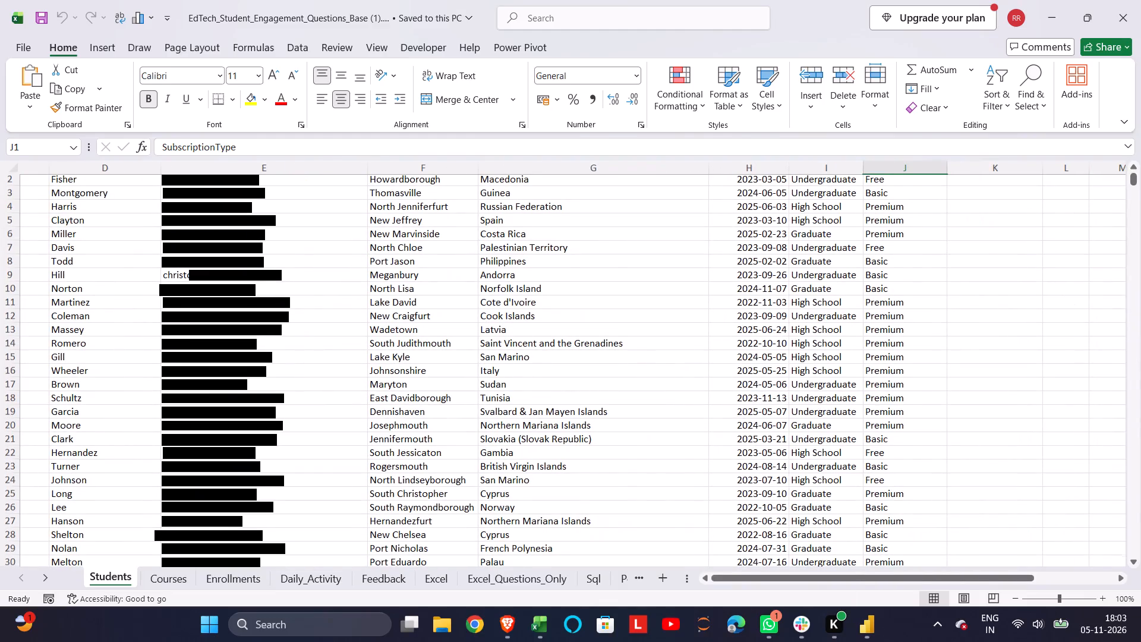
scroll(339, 527, down, 2)
scroll(339, 527, up, 1)
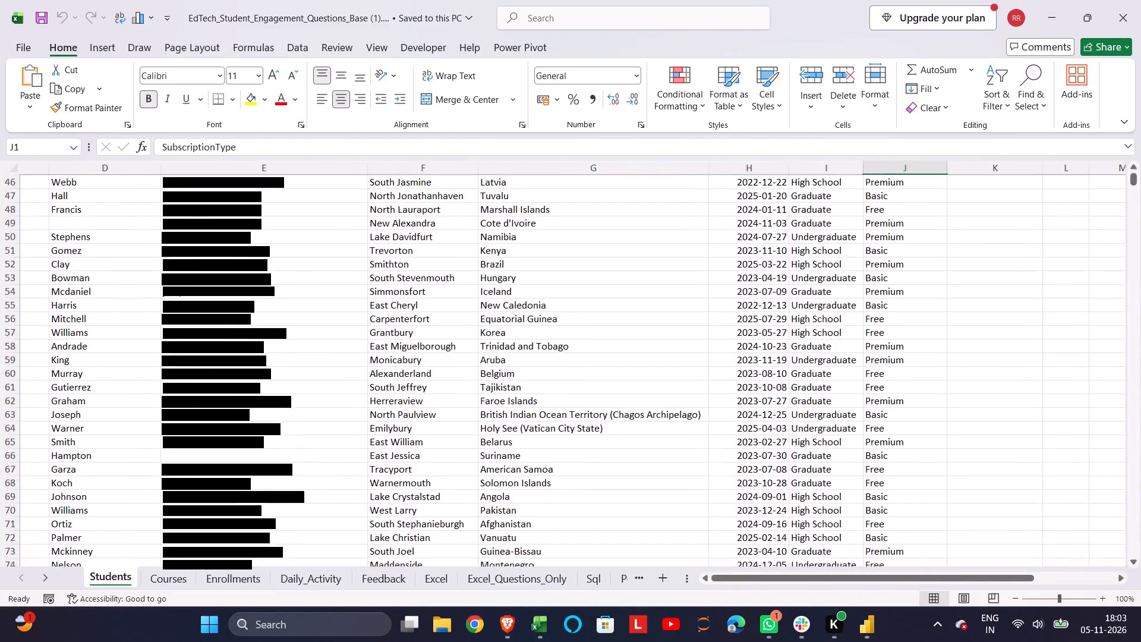
scroll(339, 527, up, 1)
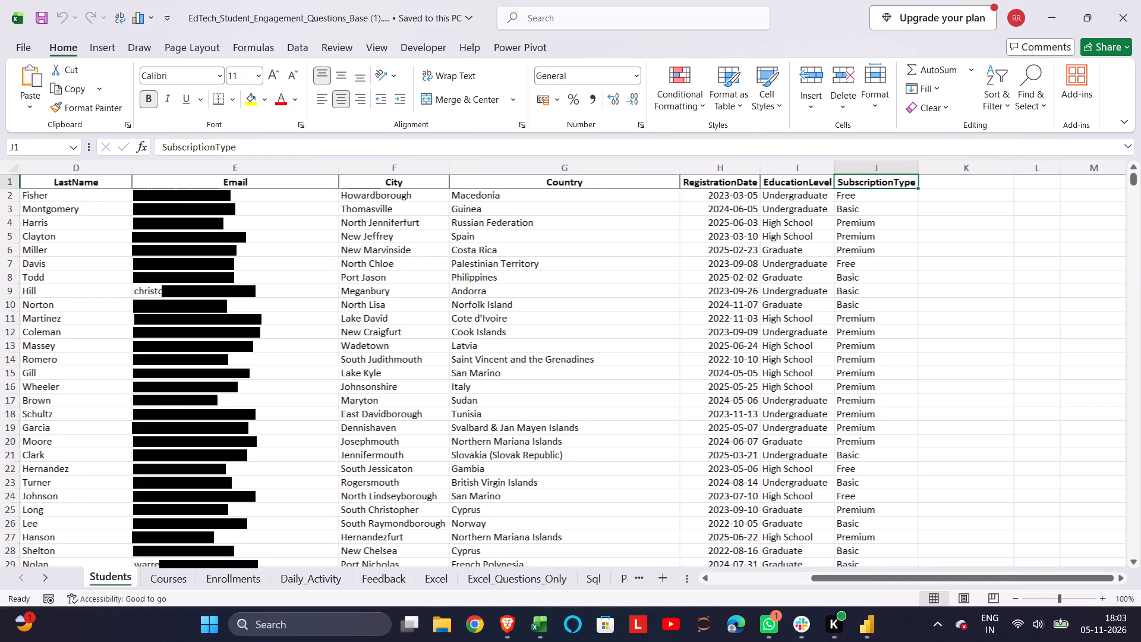
click(161, 583)
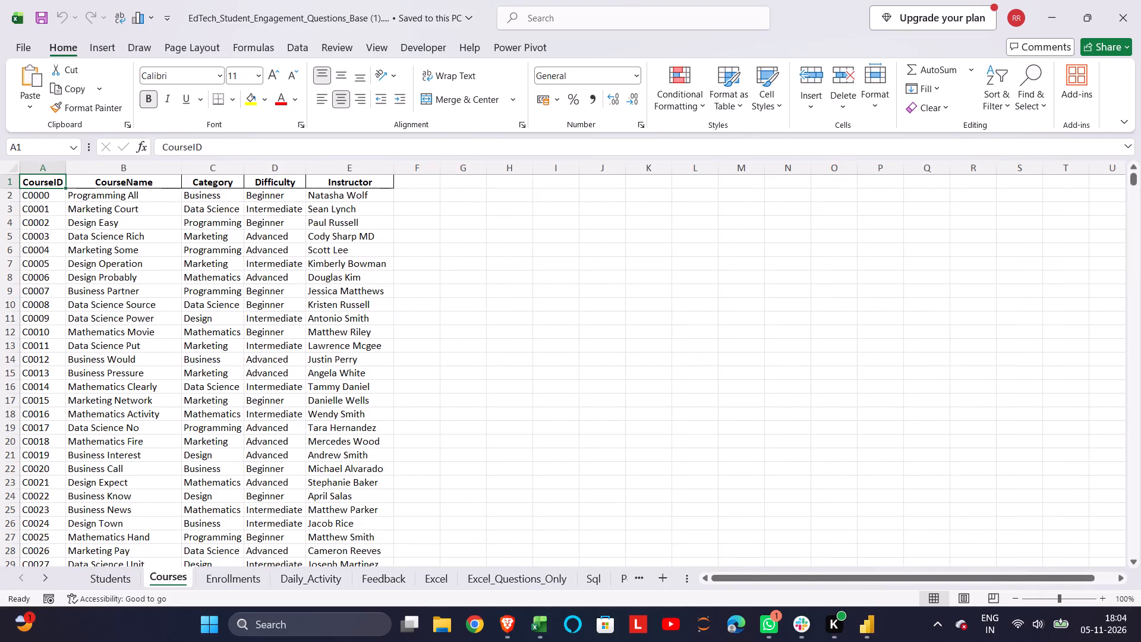
click(234, 574)
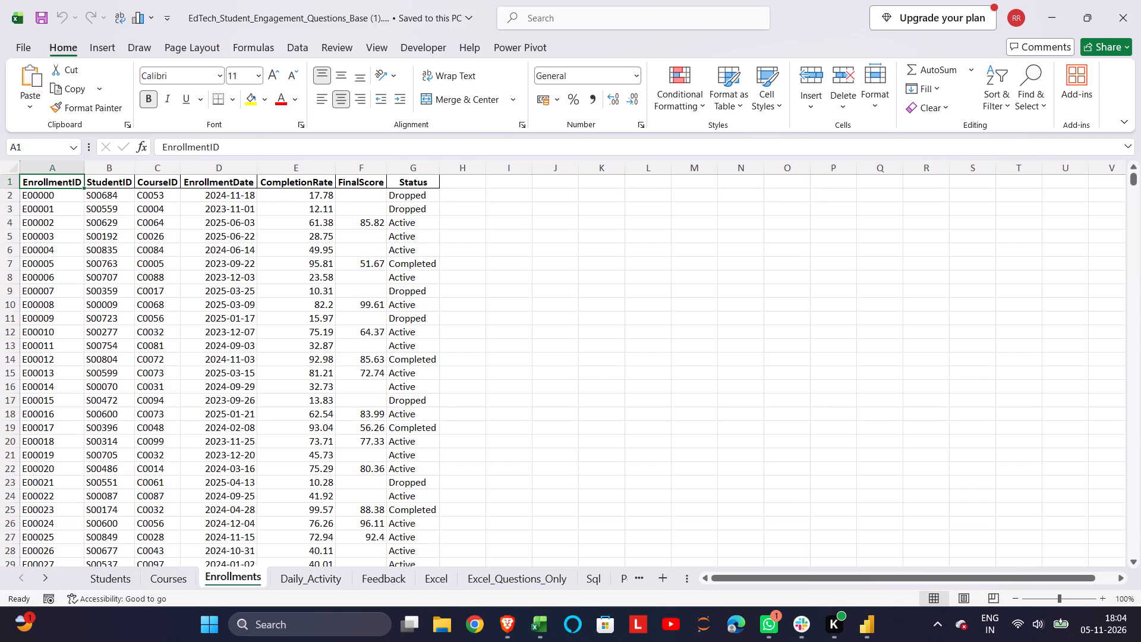
click(291, 583)
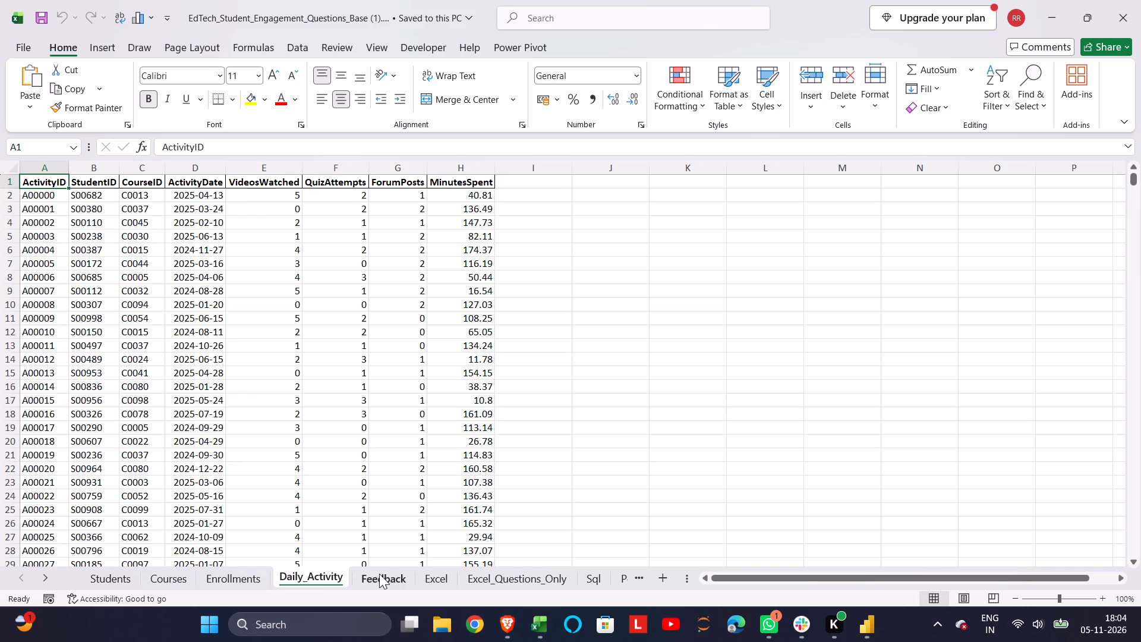
click(397, 572)
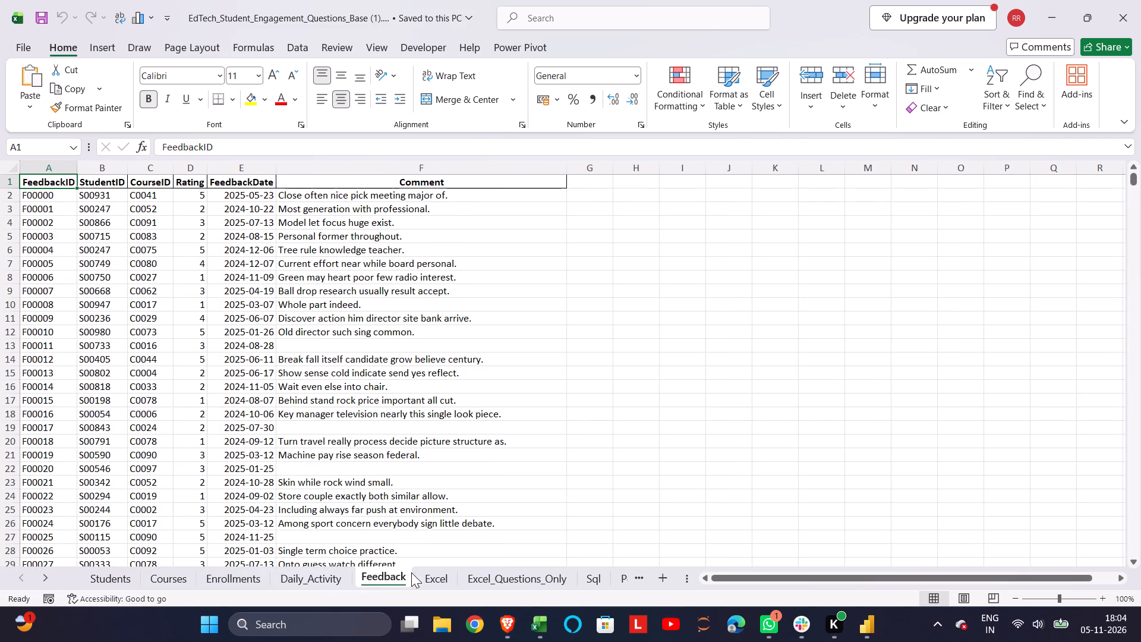
Look through the task questions on the Excel, Excel_Questions_Only, Sql, Power Bi and Business Problem sheets, and minimize the workbook.
click(437, 572)
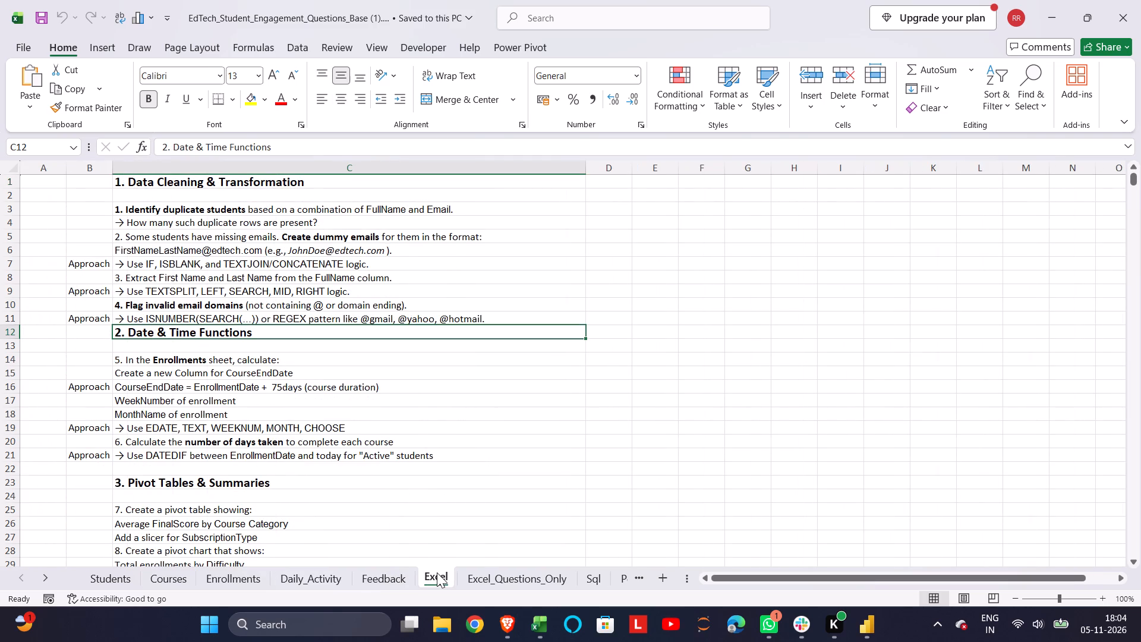
click(494, 572)
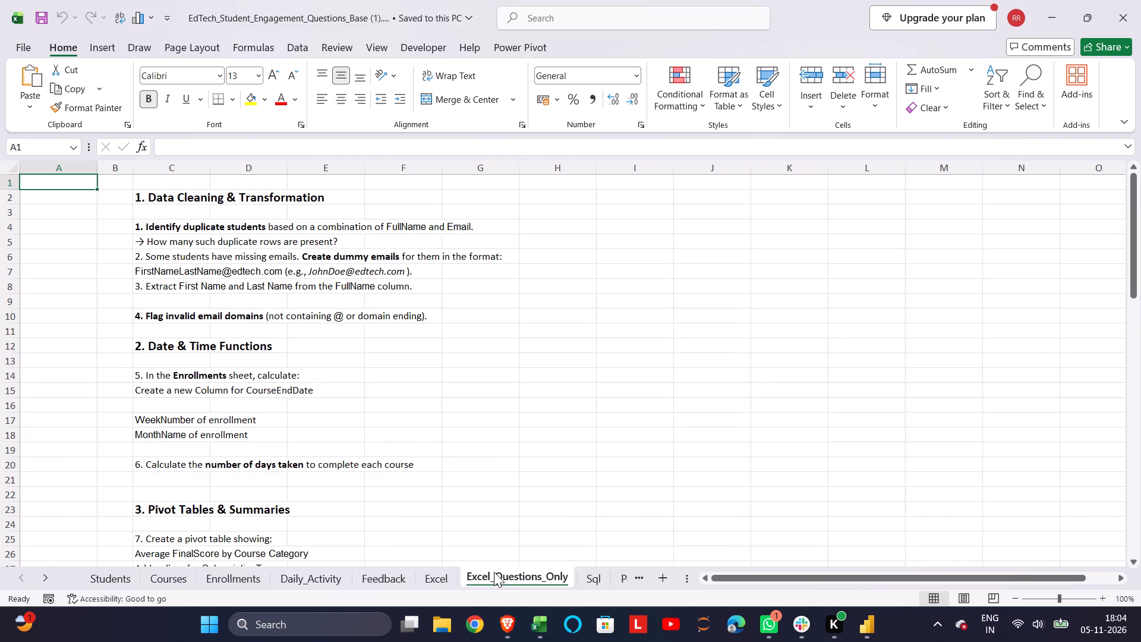
click(597, 571)
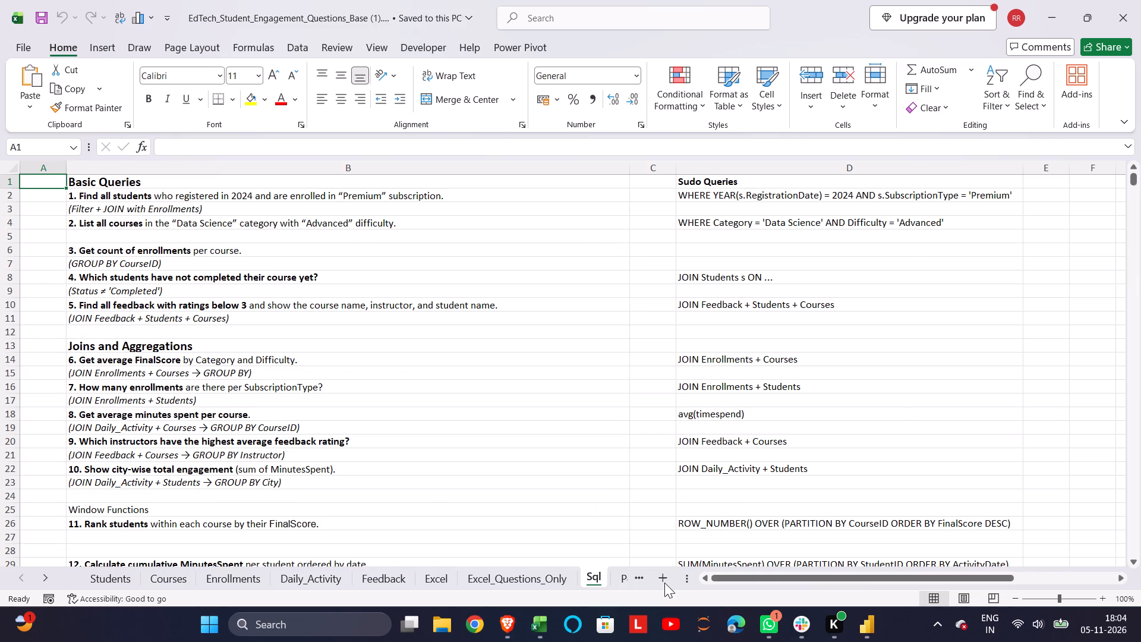
click(622, 575)
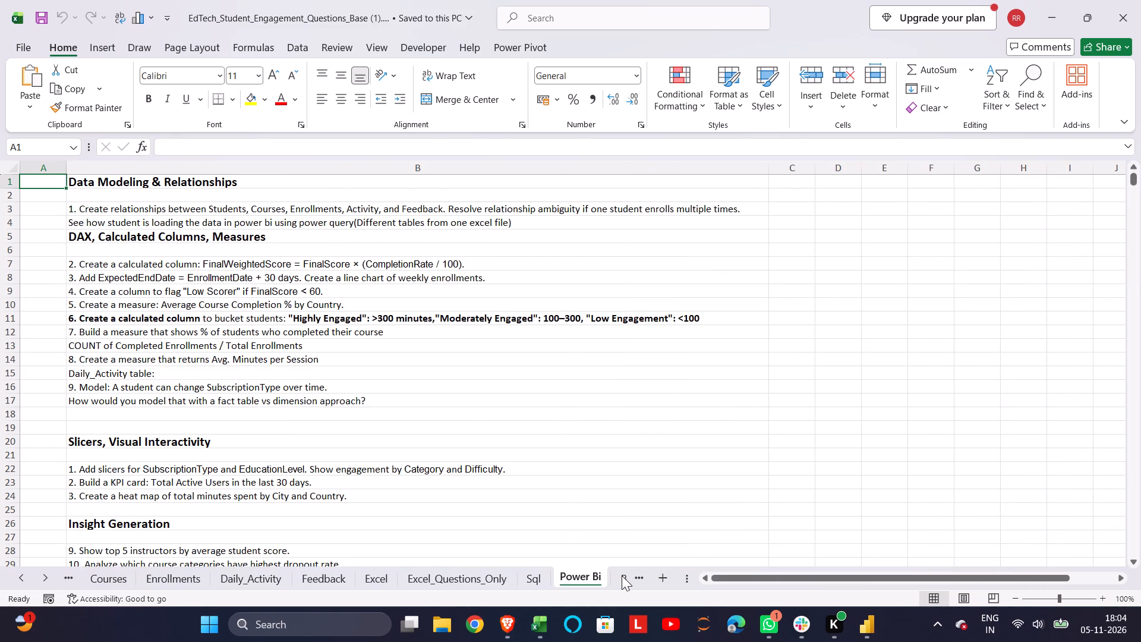
click(622, 575)
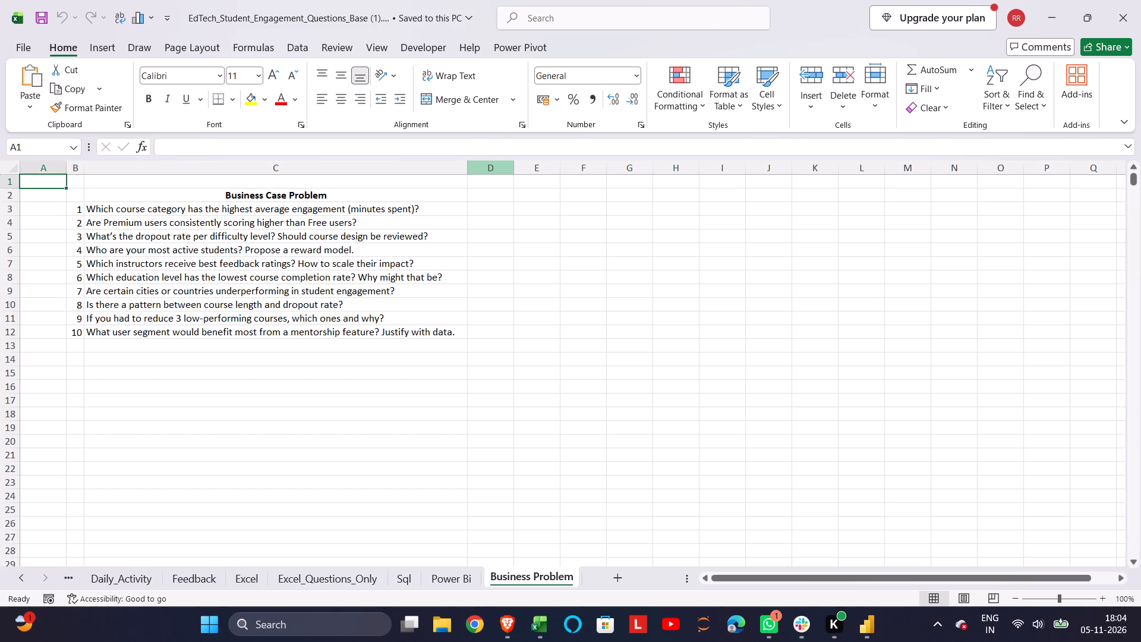
click(409, 571)
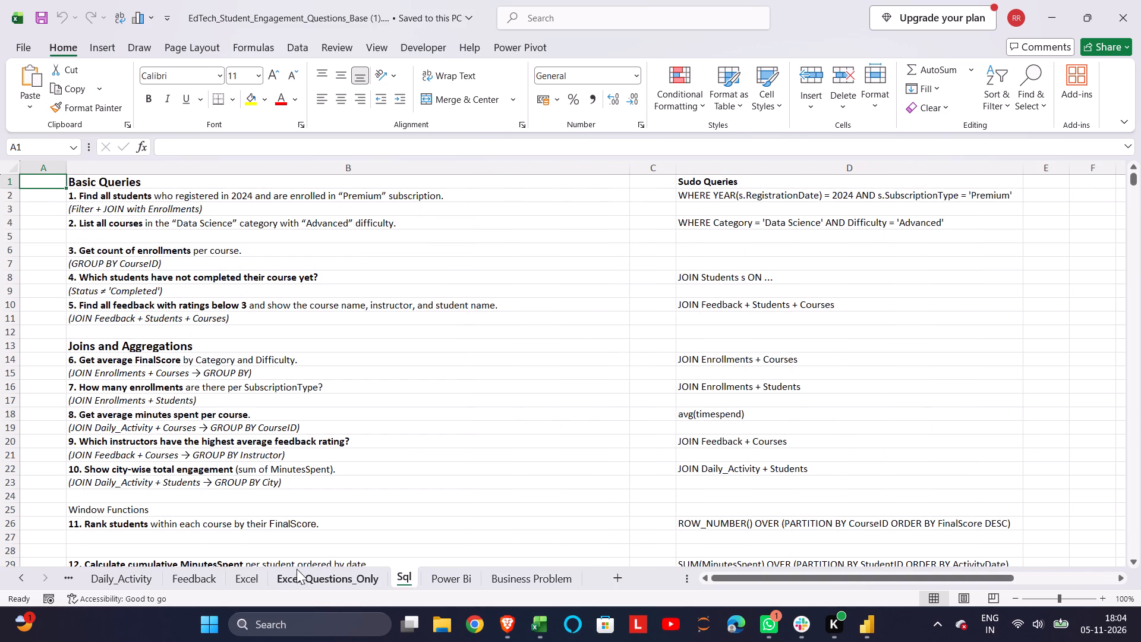
click(297, 576)
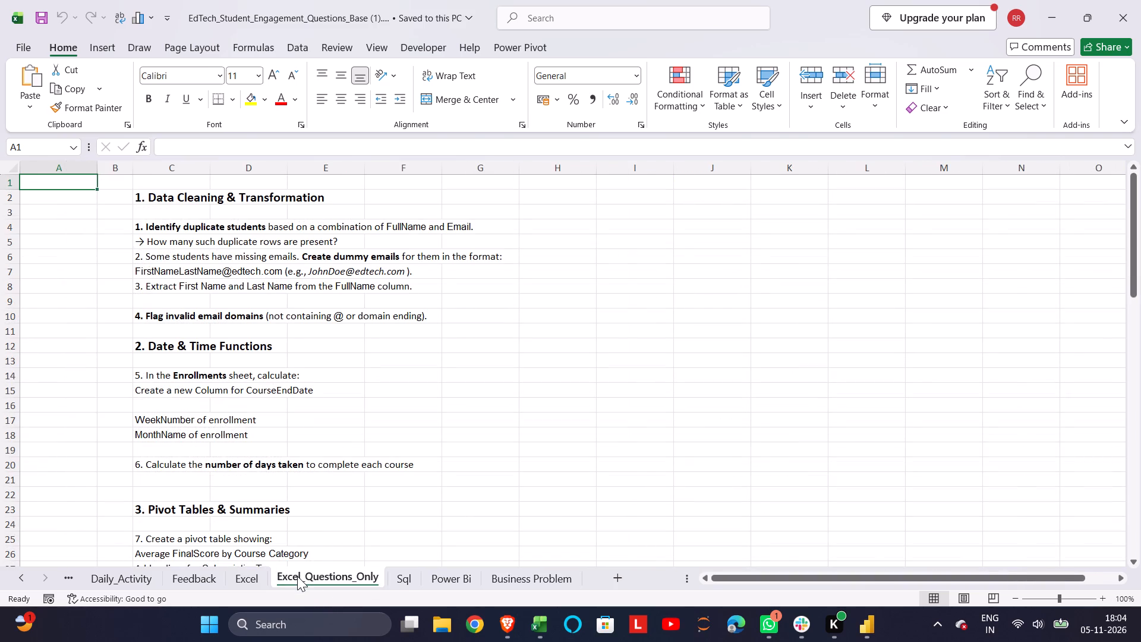
click(1061, 18)
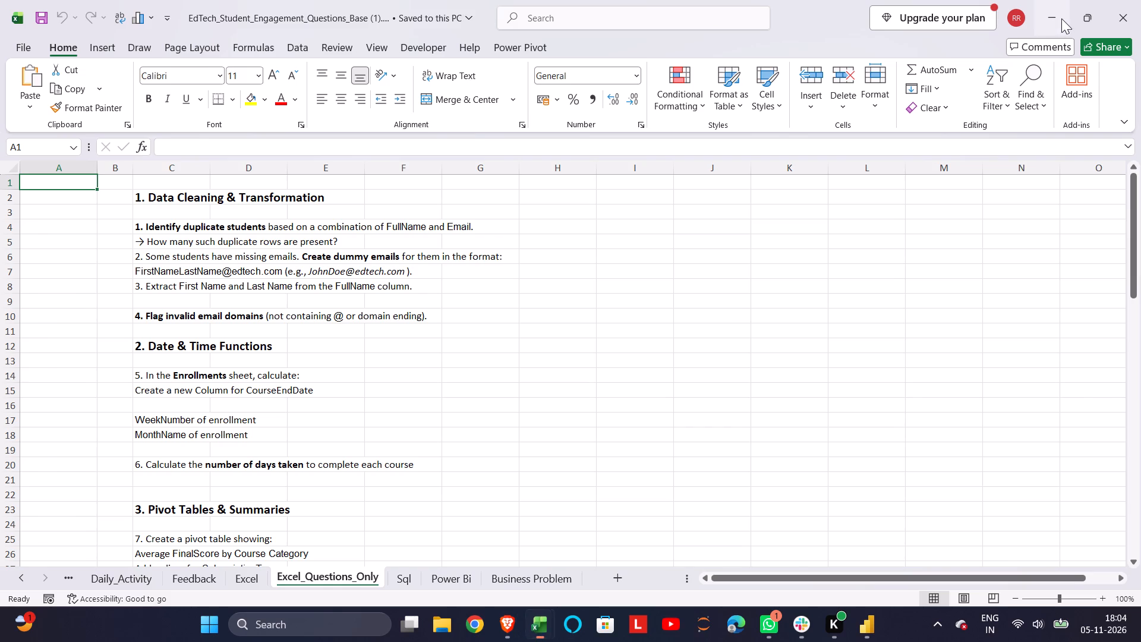
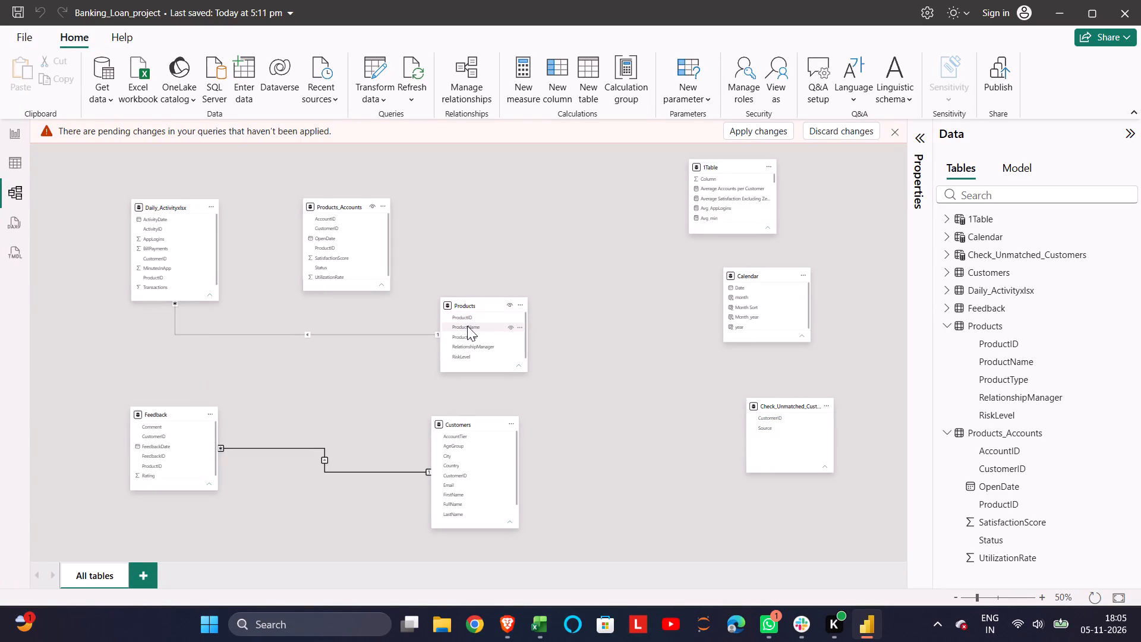
Create an active one-to-many relationship from Products ProductID to Feedback ProductID with single cross-filter direction.
drag(464, 320, 172, 432)
drag(172, 432, 481, 316)
drag(481, 316, 174, 472)
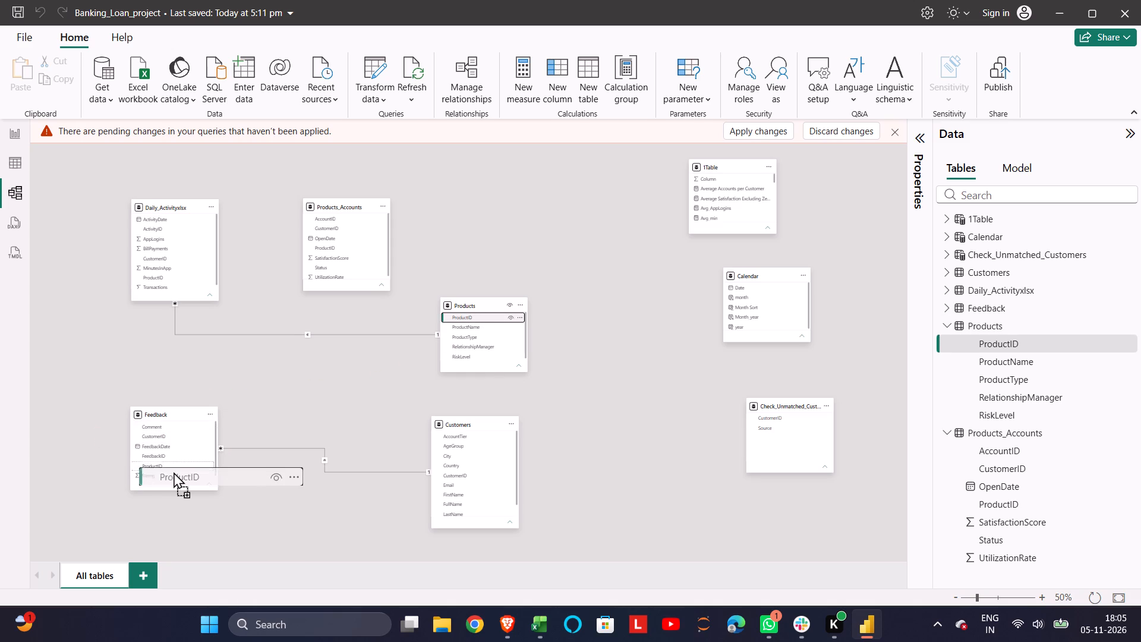
drag(174, 472, 169, 461)
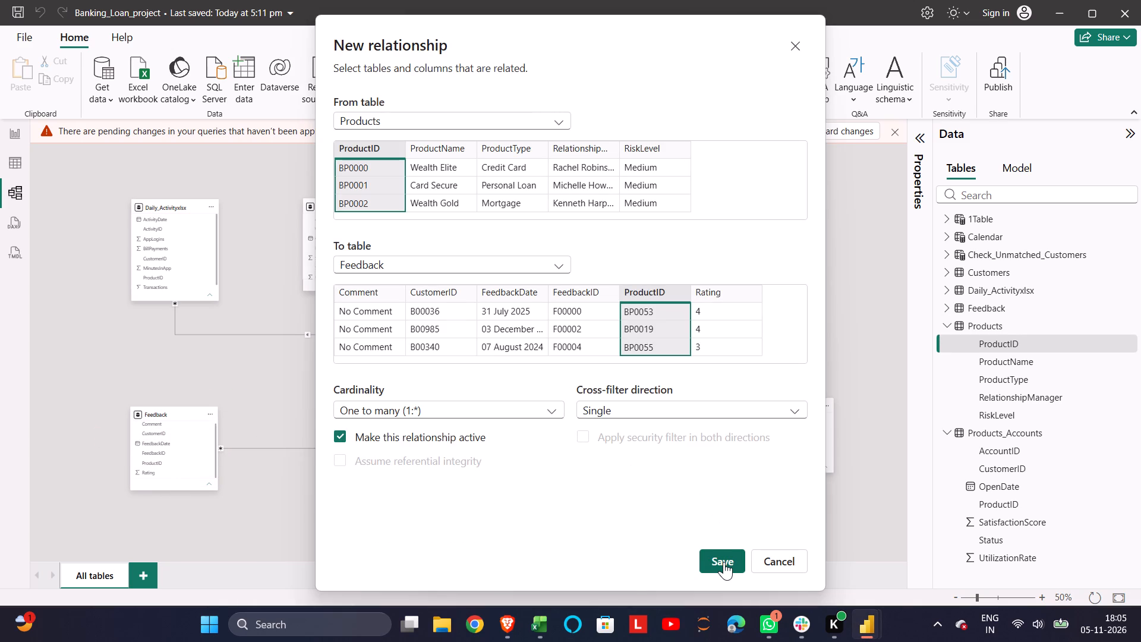
click(724, 563)
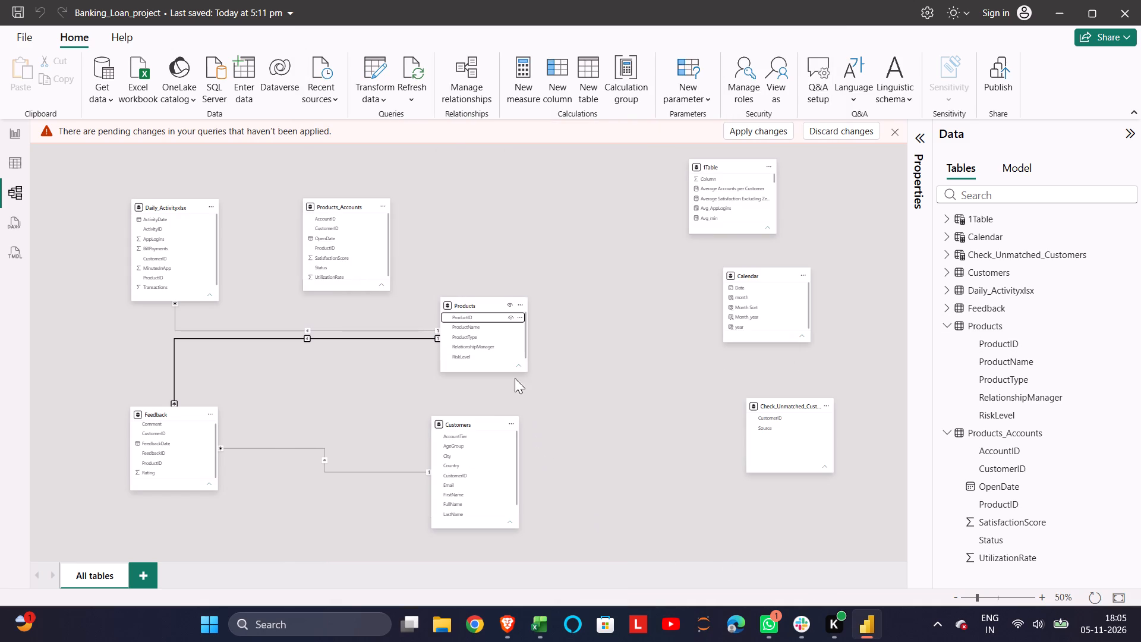
Rearrange the model diagram with Products above Feedback, Daily_Activityxlsx at the top centre, and Products_Accounts between Products and Customers.
drag(476, 306, 357, 326)
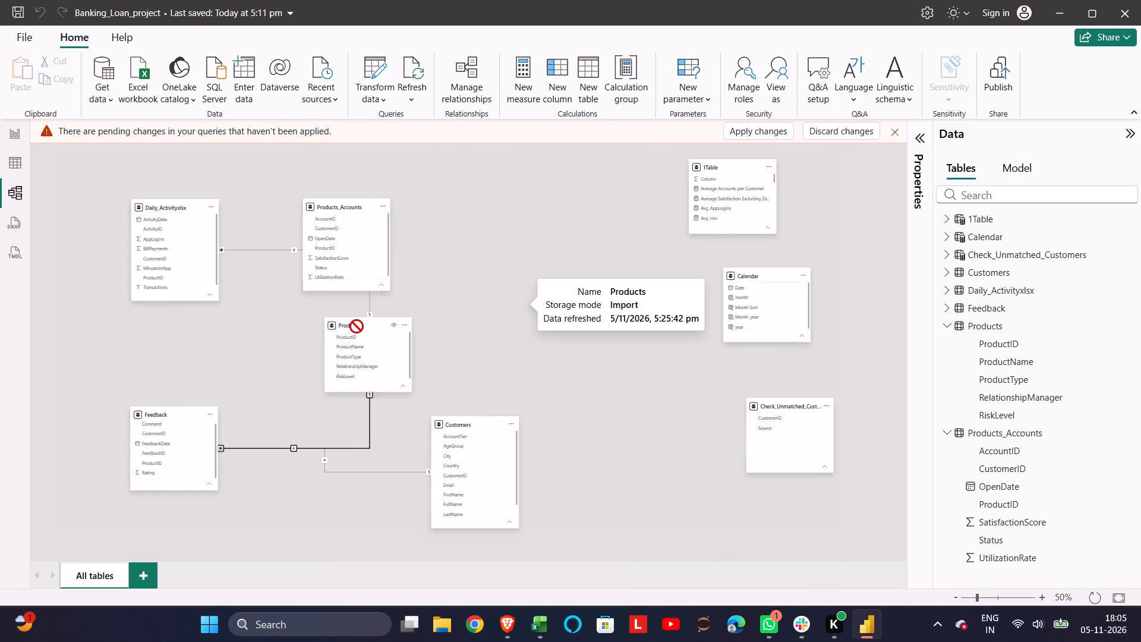
drag(357, 326, 285, 326)
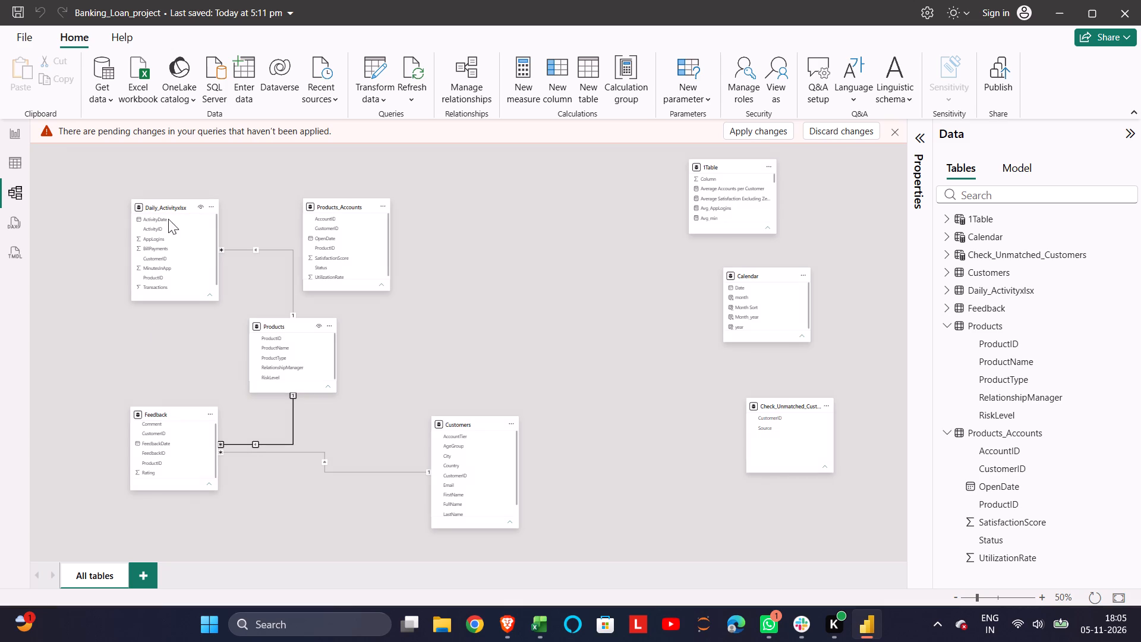
drag(338, 204, 367, 209)
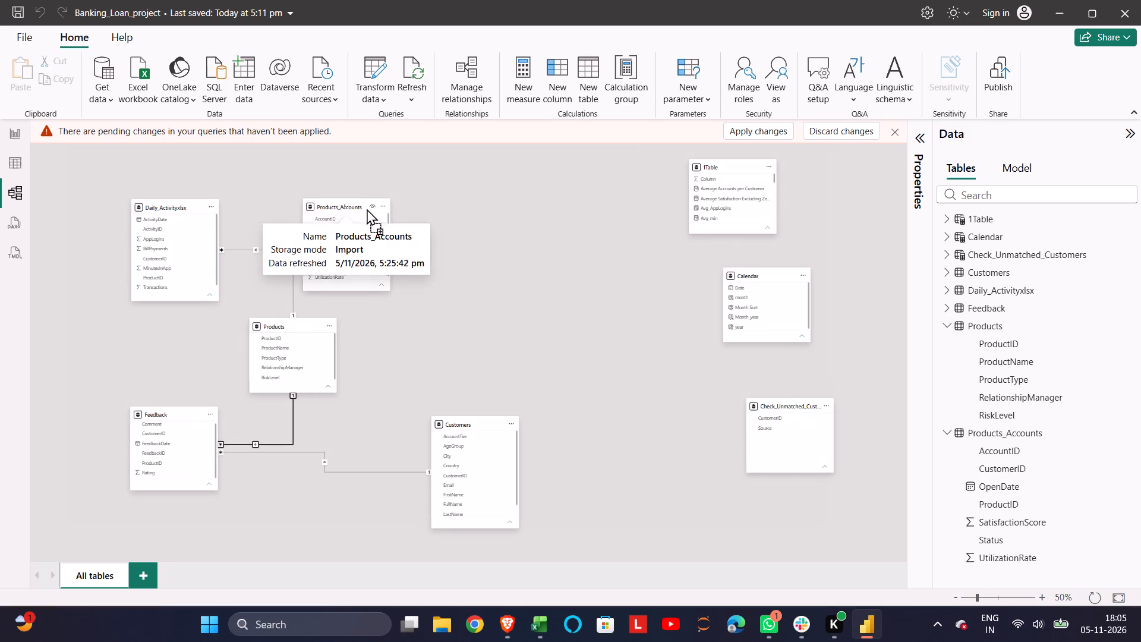
drag(367, 209, 515, 206)
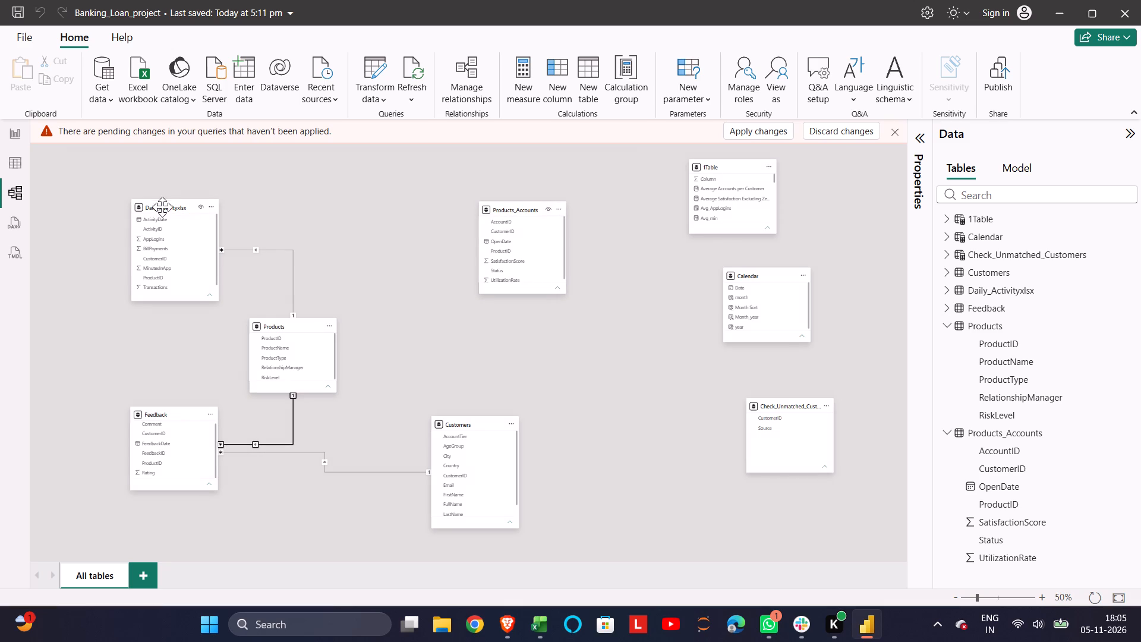
drag(164, 204, 384, 169)
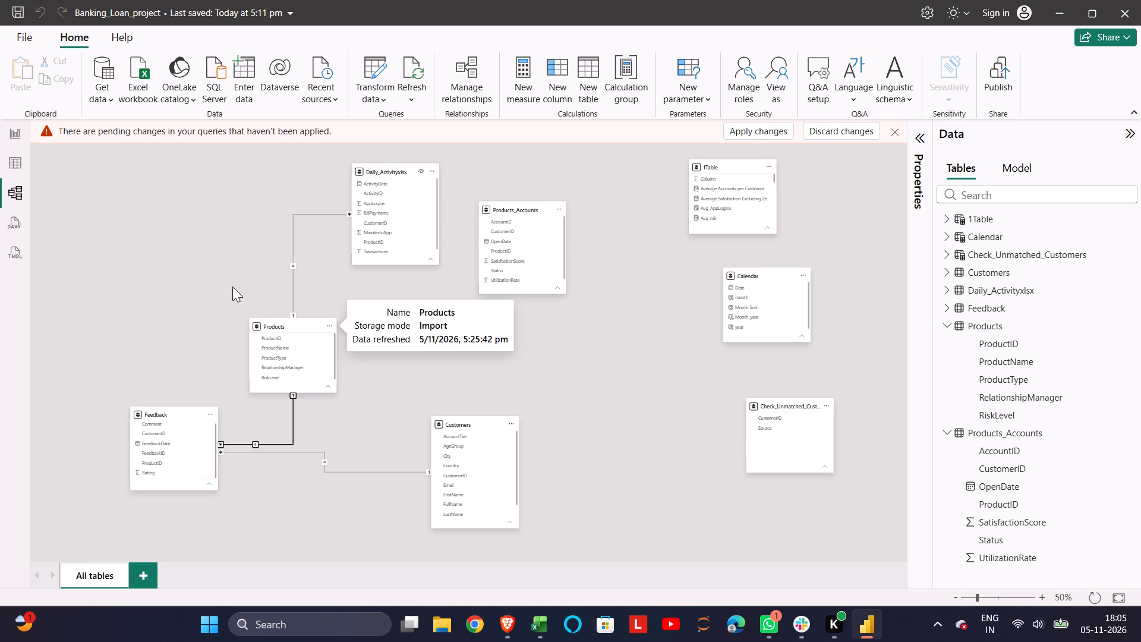
drag(291, 325, 231, 300)
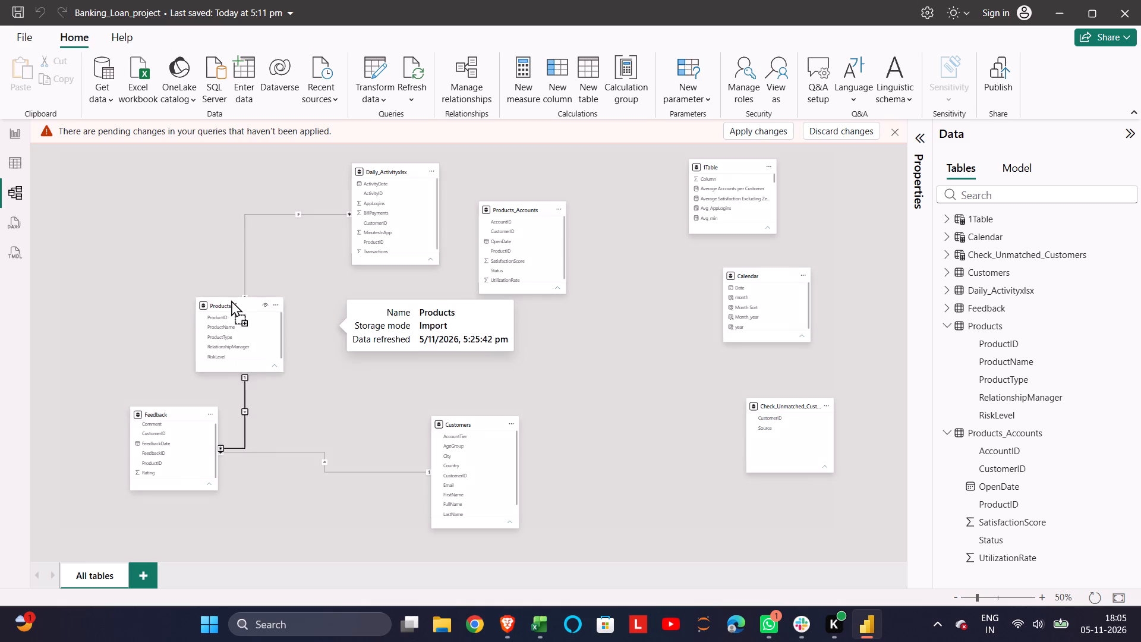
drag(231, 300, 168, 233)
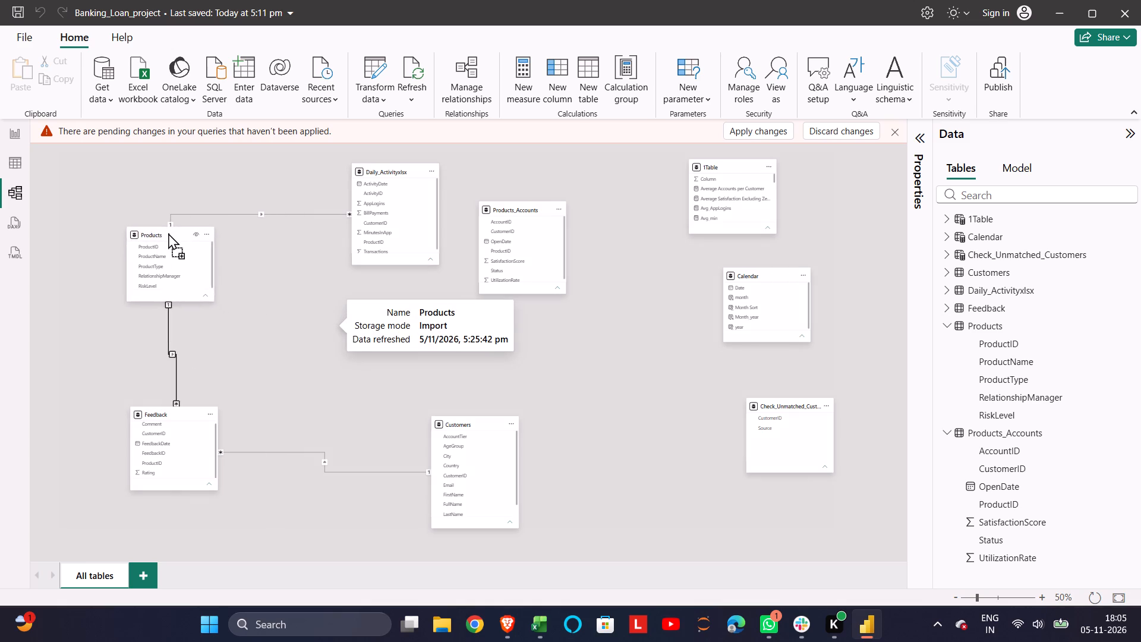
drag(168, 233, 161, 215)
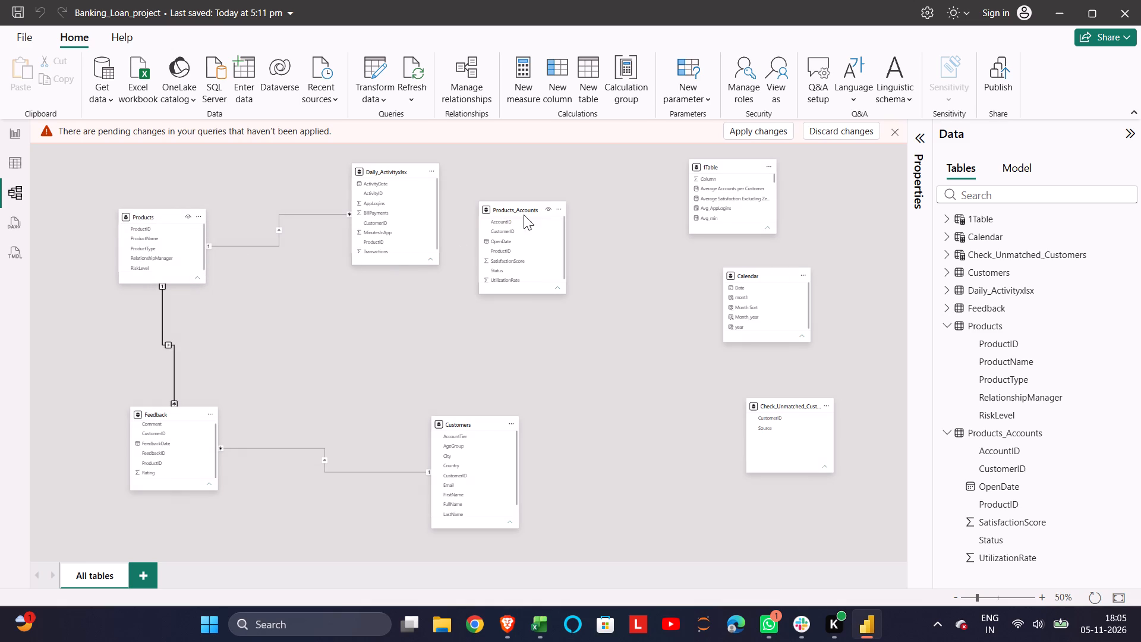
drag(522, 212, 324, 319)
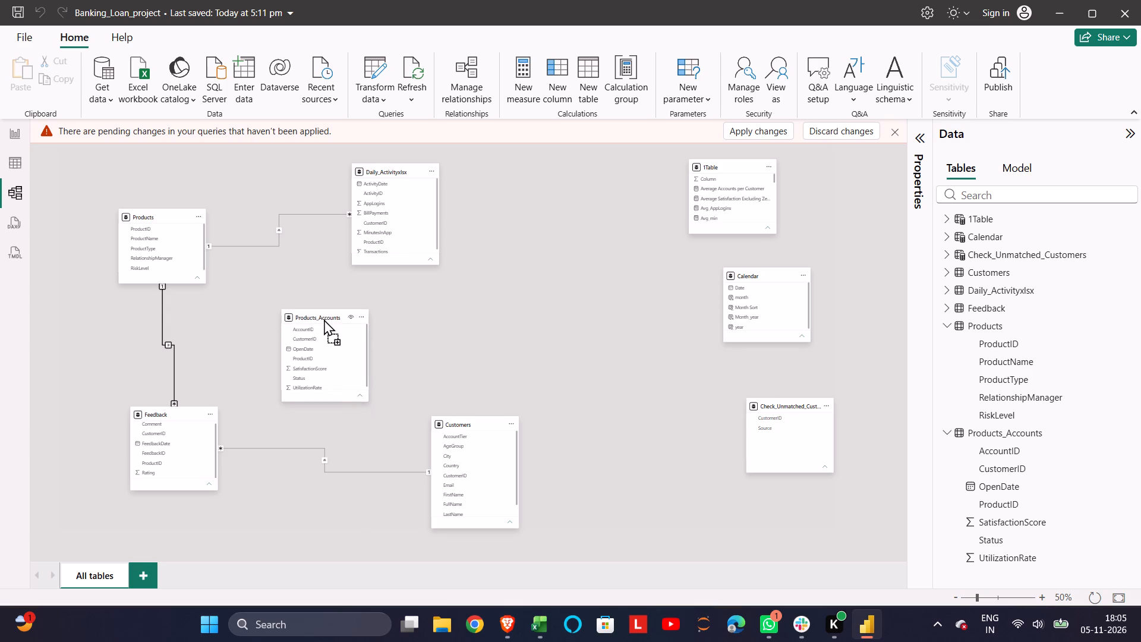
drag(324, 319, 331, 314)
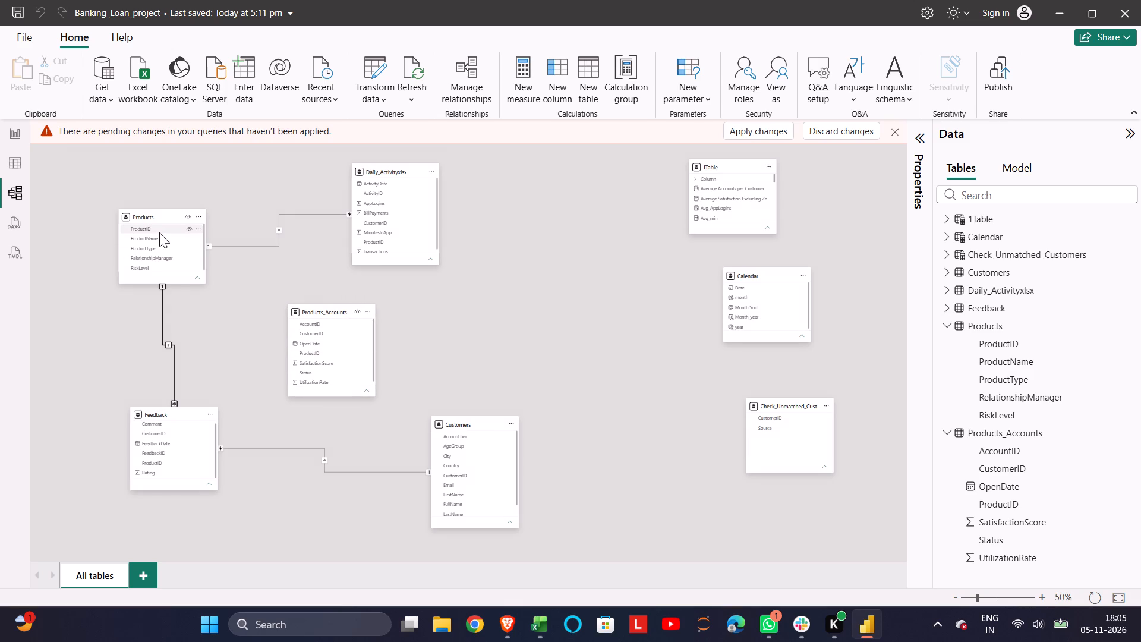
Create an active one-to-many relationship from Products ProductID to Products_Accounts ProductID with single cross-filter direction.
drag(159, 232, 246, 247)
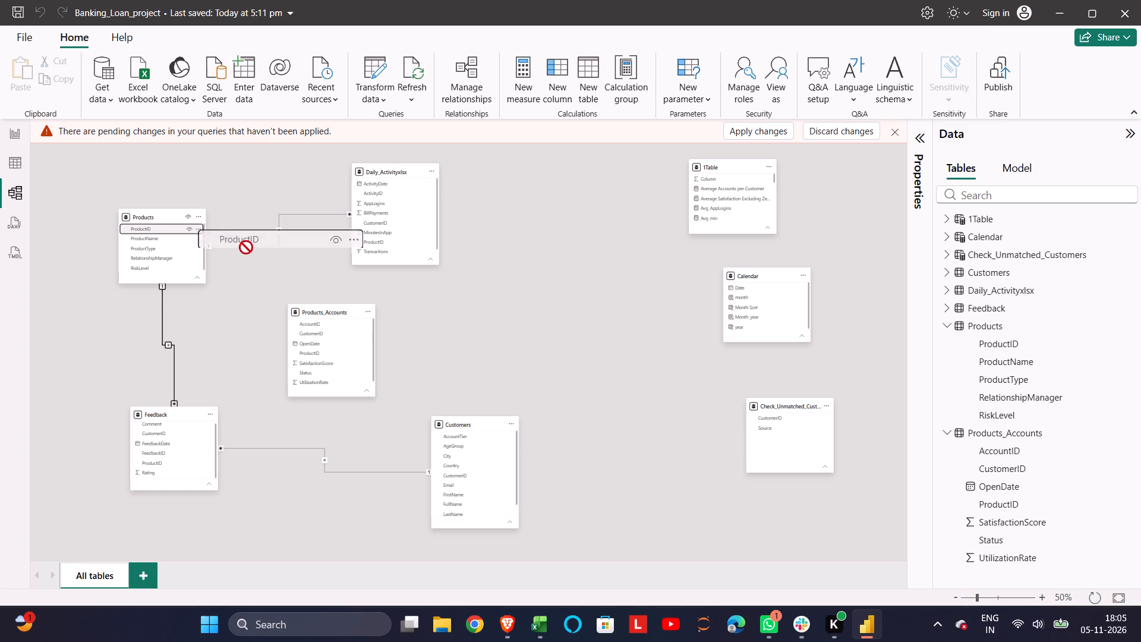
drag(246, 247, 300, 358)
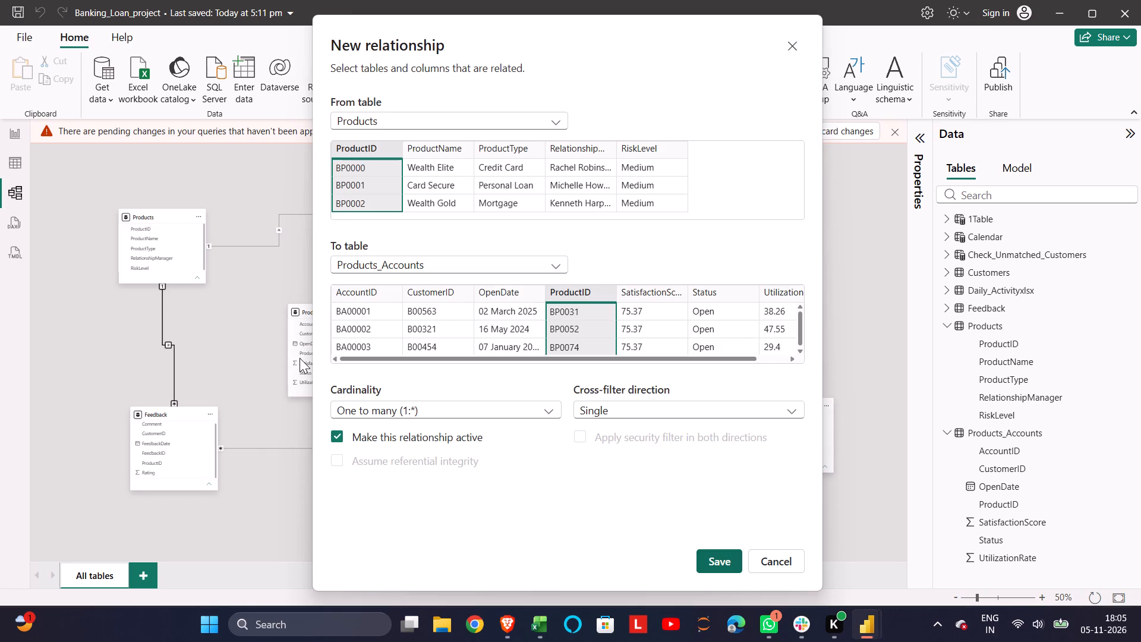
click(725, 566)
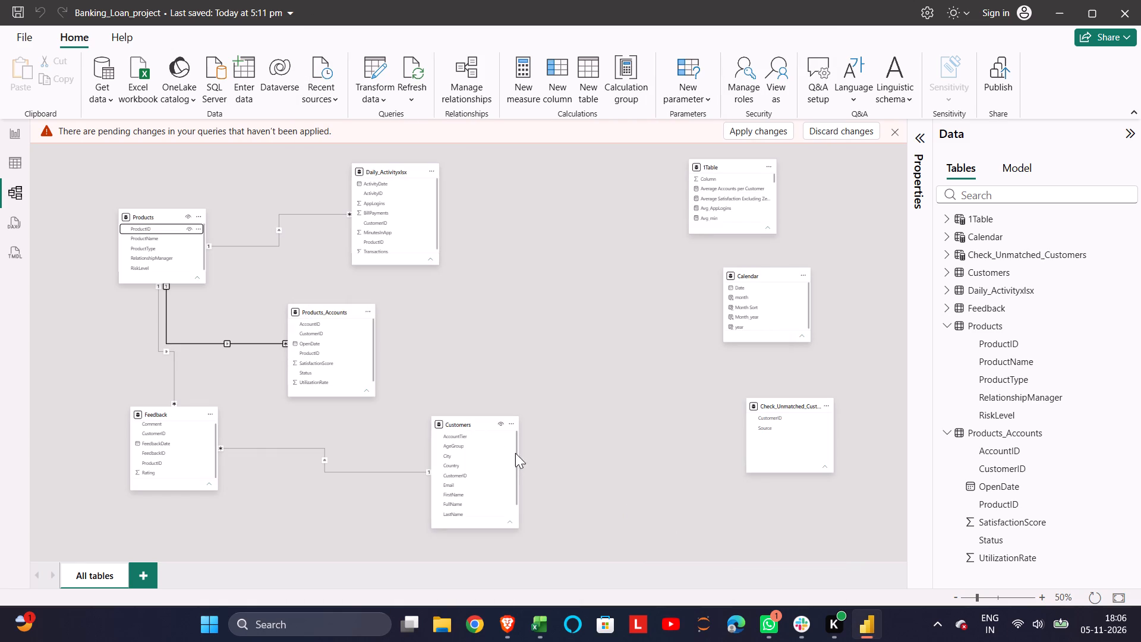
Rearrange the diagram with Products in the centre, Products_Accounts beside it, a resized Feedback table moved up, and Customers below Feedback.
drag(337, 311, 541, 273)
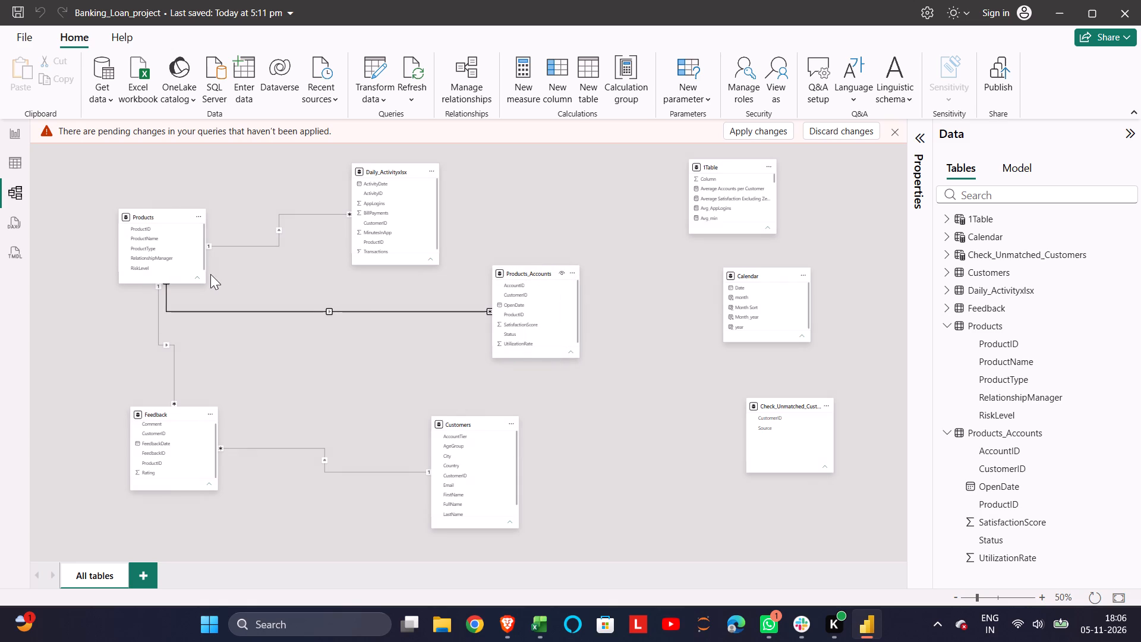
drag(166, 216, 320, 301)
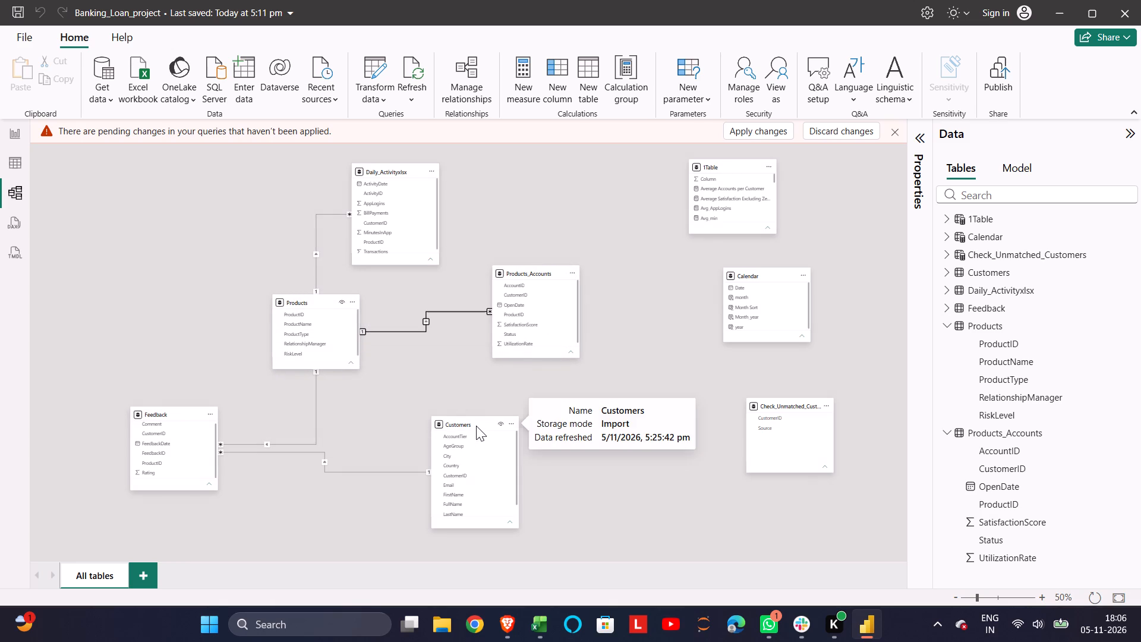
click(476, 426)
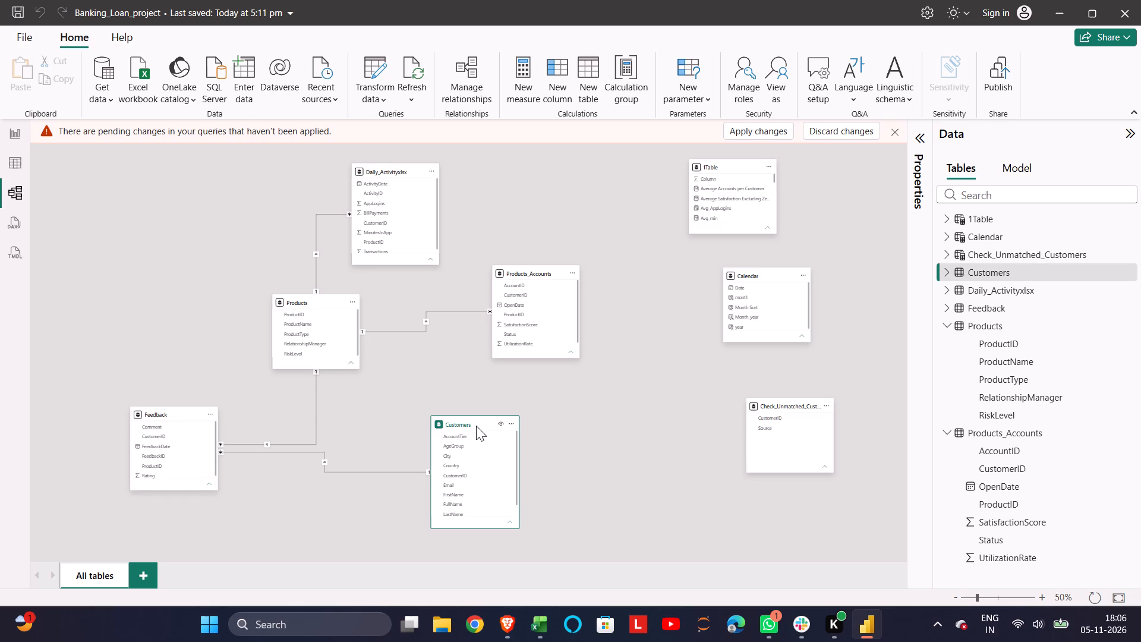
drag(166, 408, 148, 207)
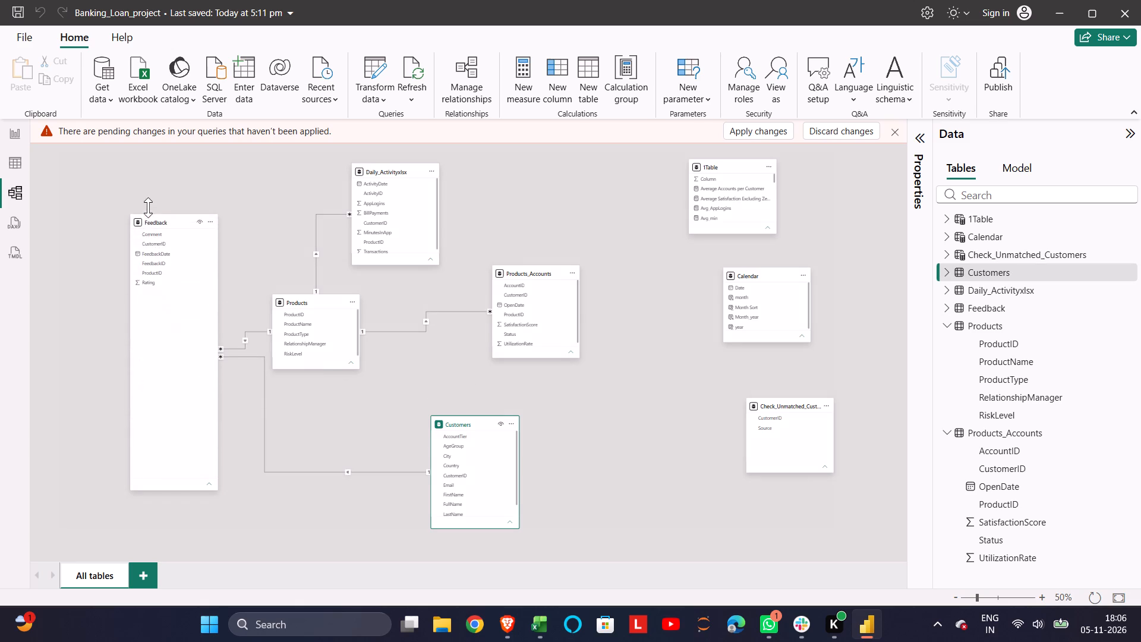
drag(148, 207, 148, 203)
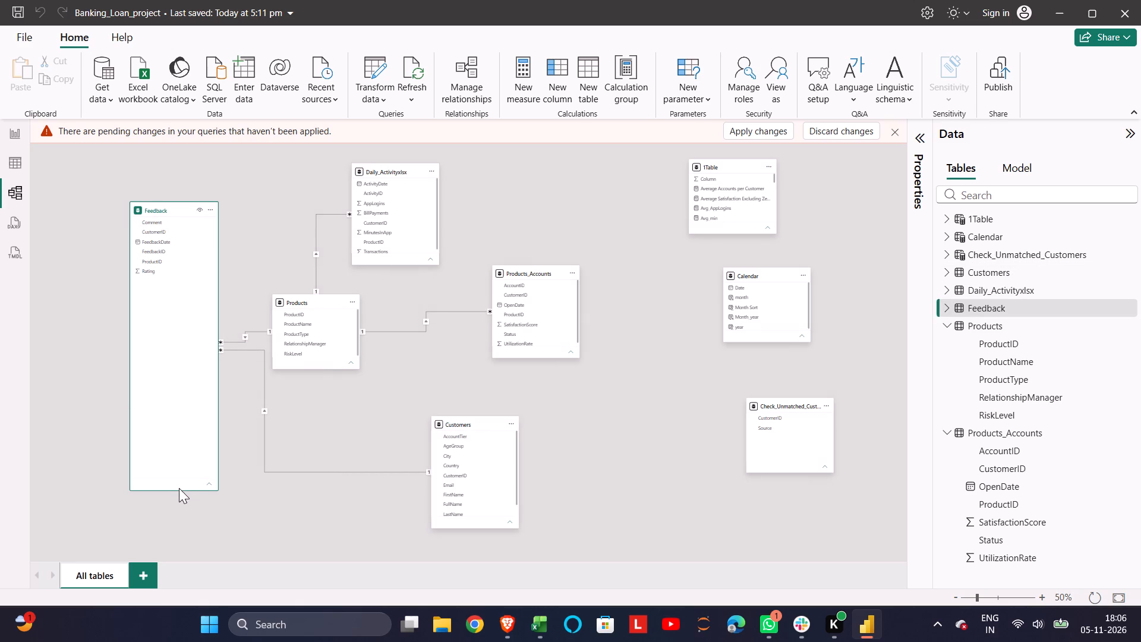
drag(176, 491, 171, 301)
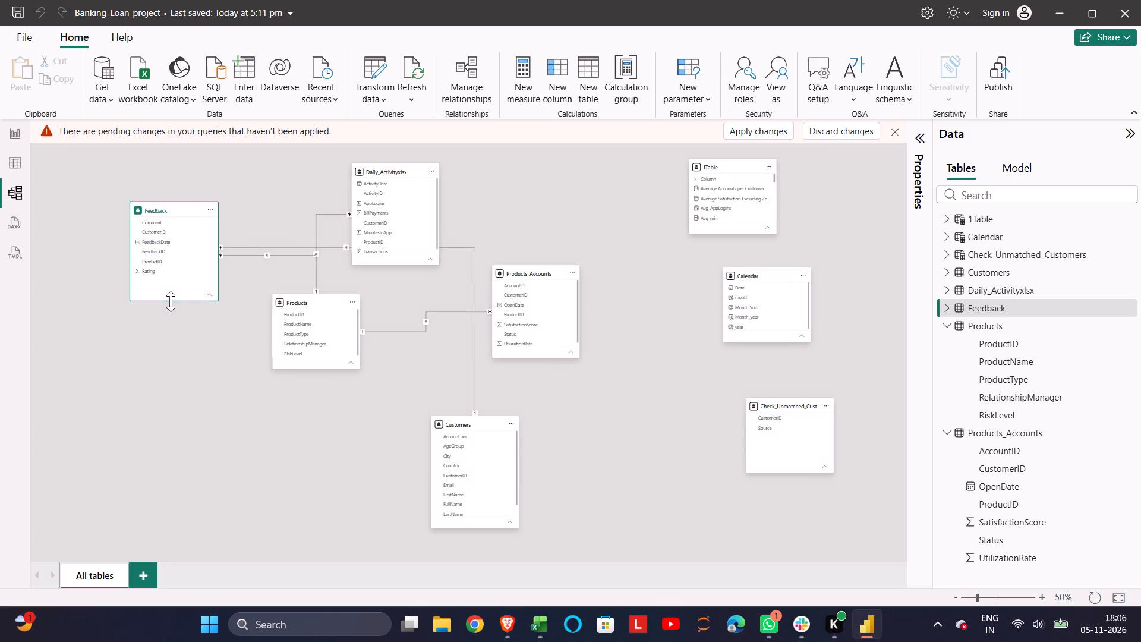
drag(461, 424, 172, 405)
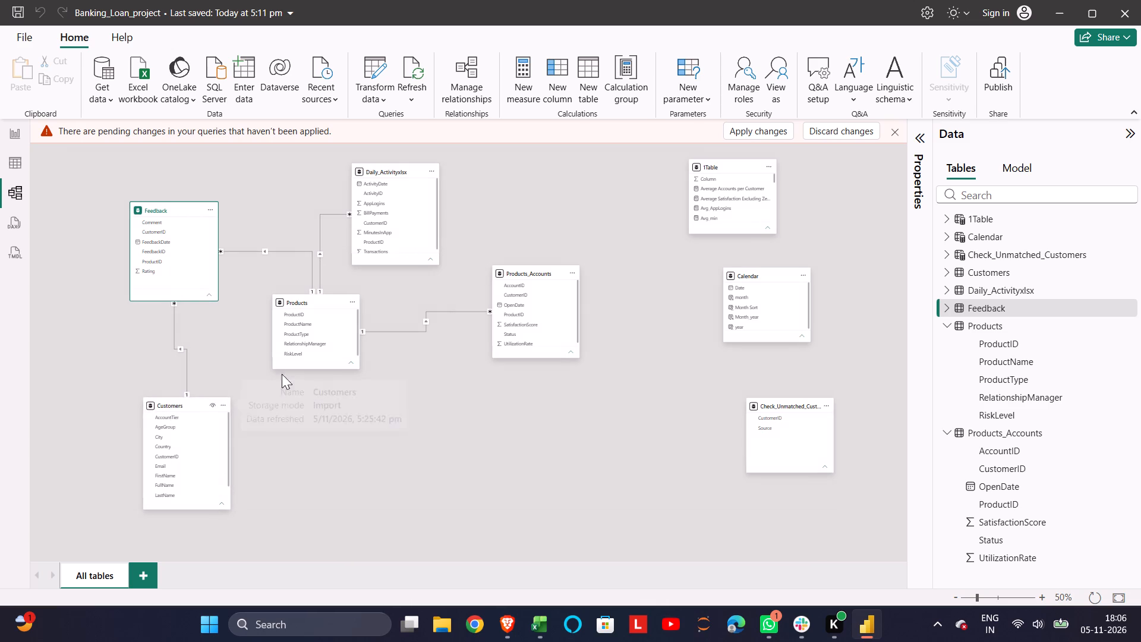
drag(319, 302, 365, 355)
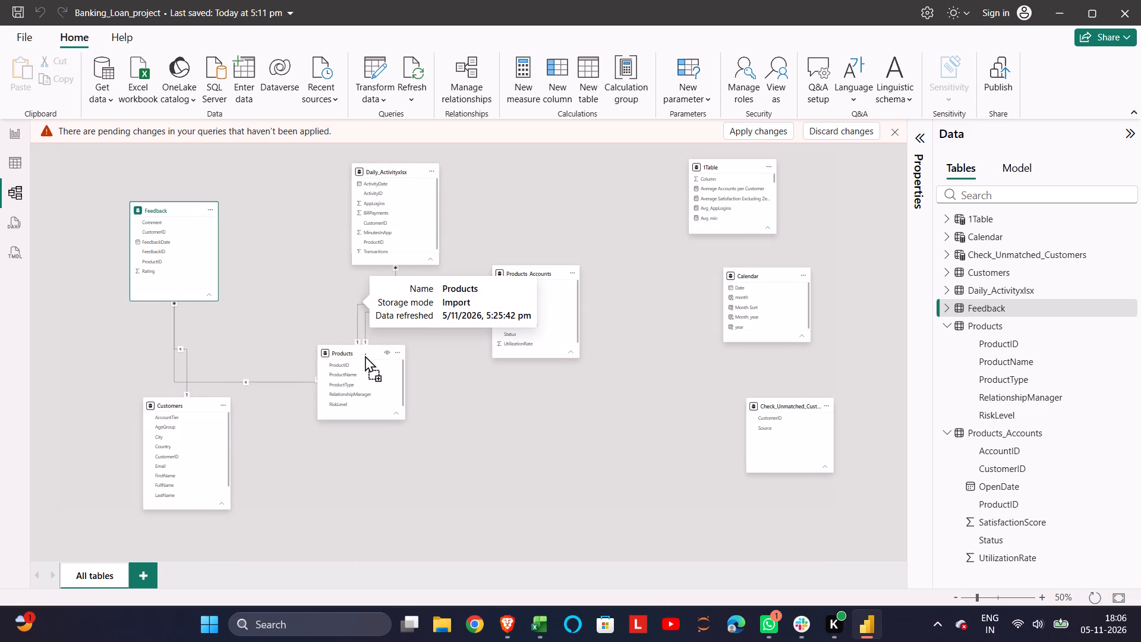
drag(365, 355, 348, 364)
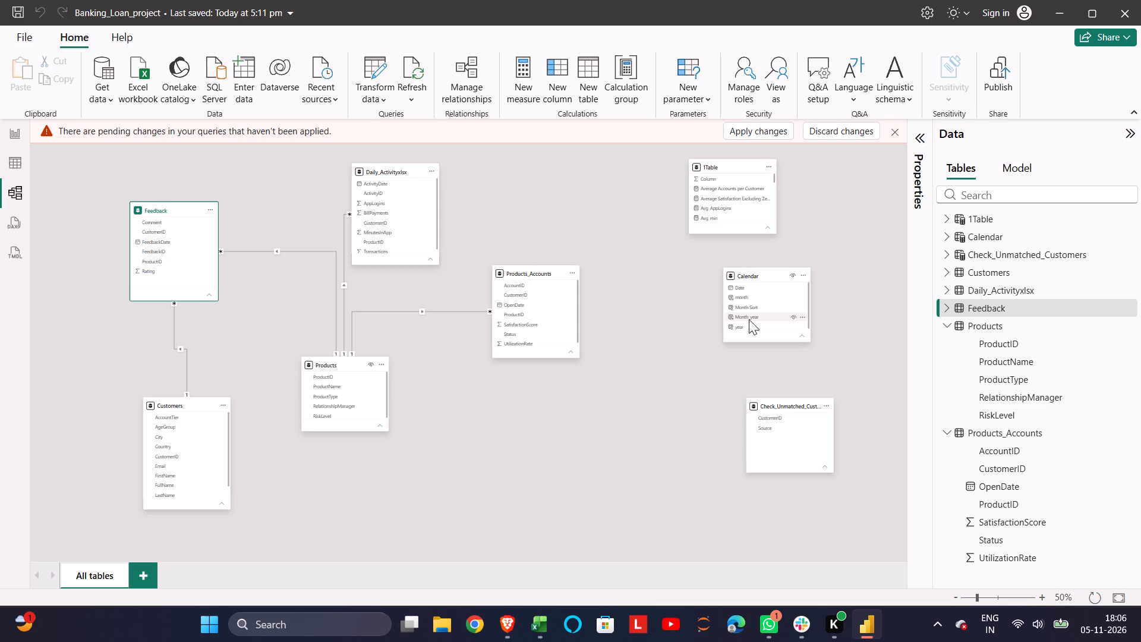
Apply the pending query changes to the model.
click(759, 136)
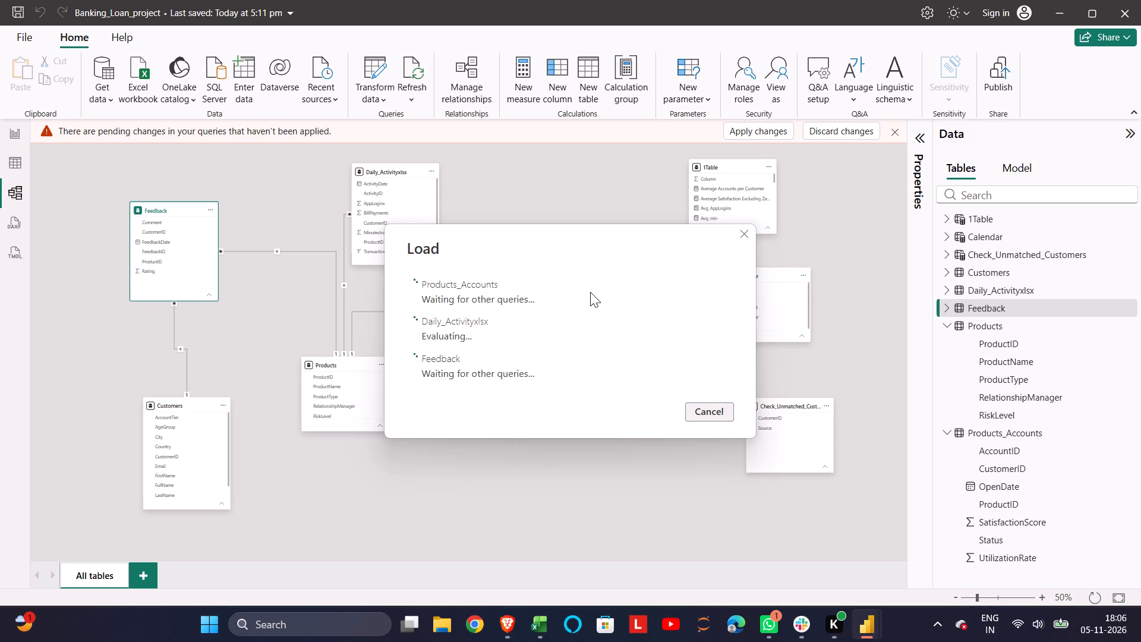
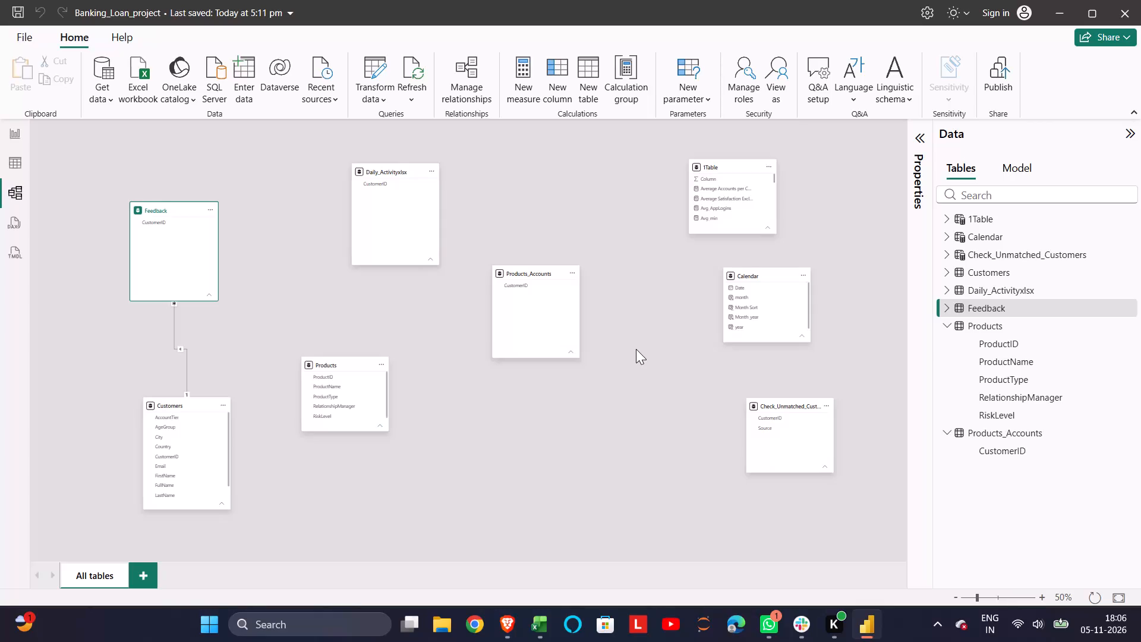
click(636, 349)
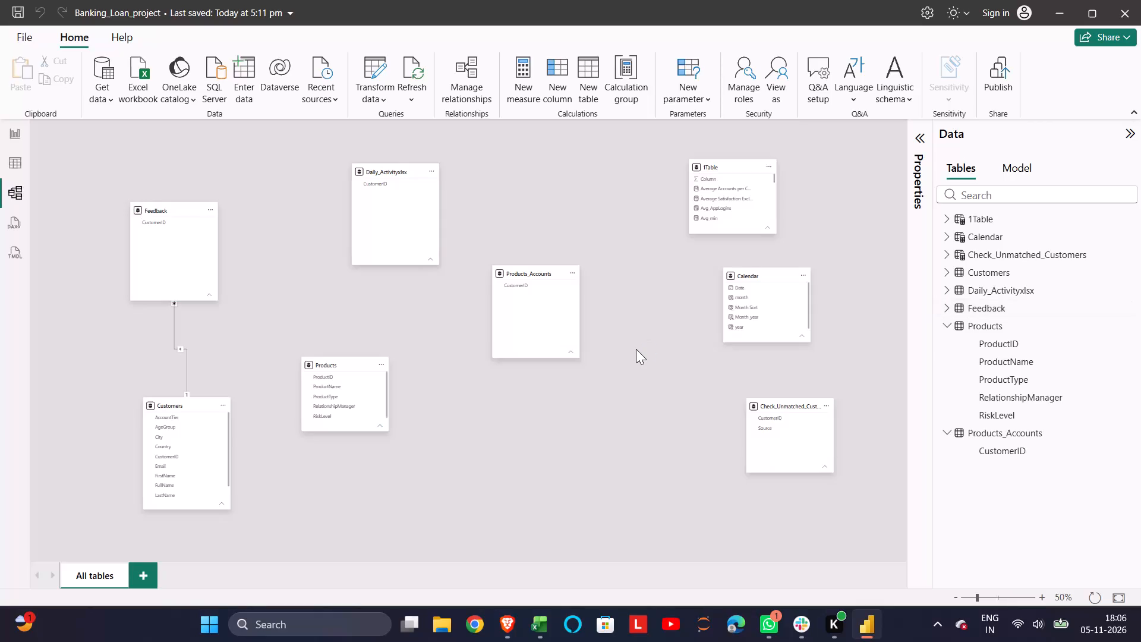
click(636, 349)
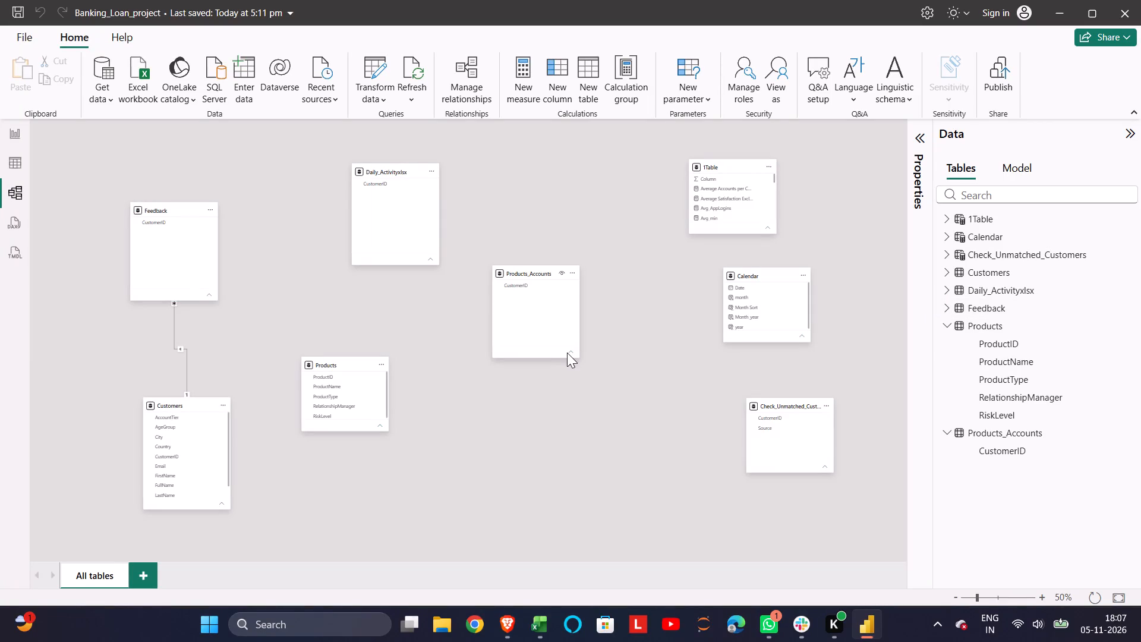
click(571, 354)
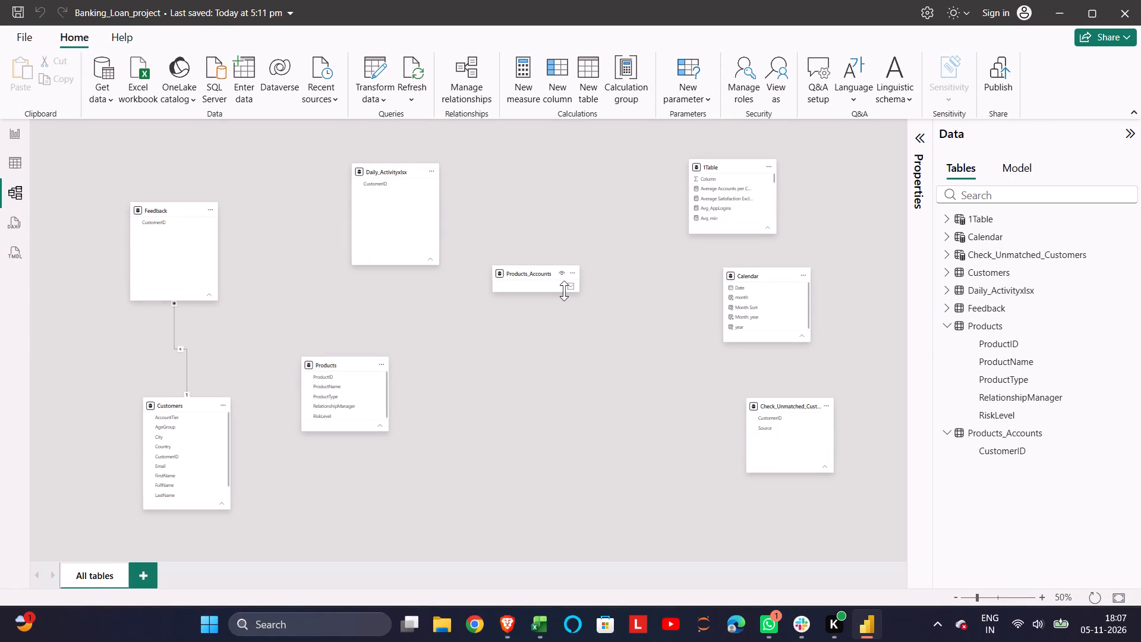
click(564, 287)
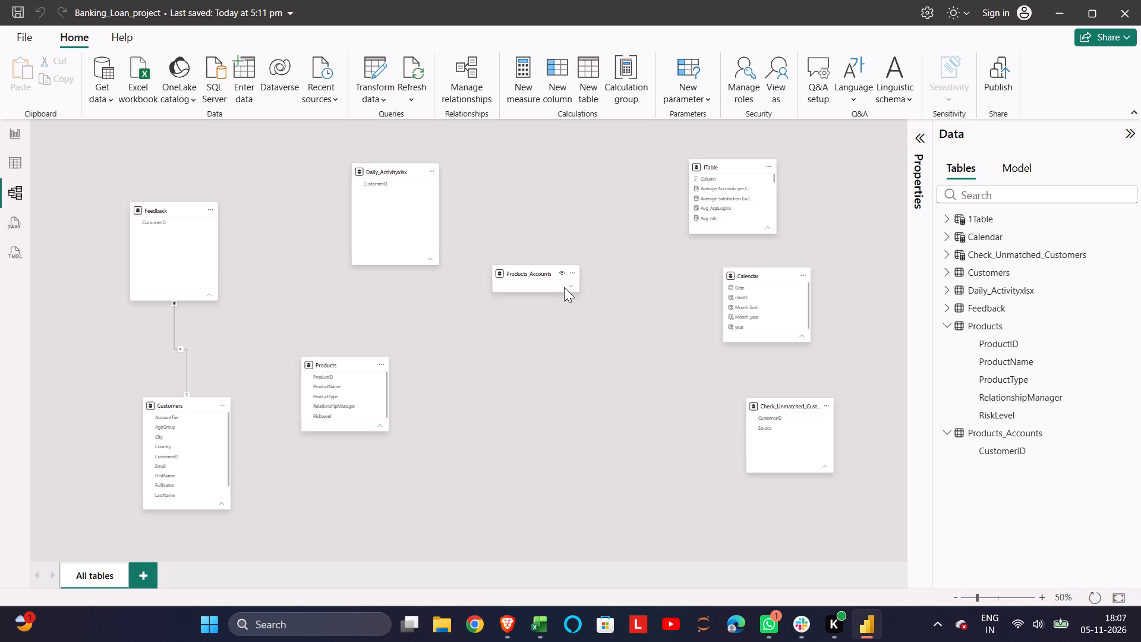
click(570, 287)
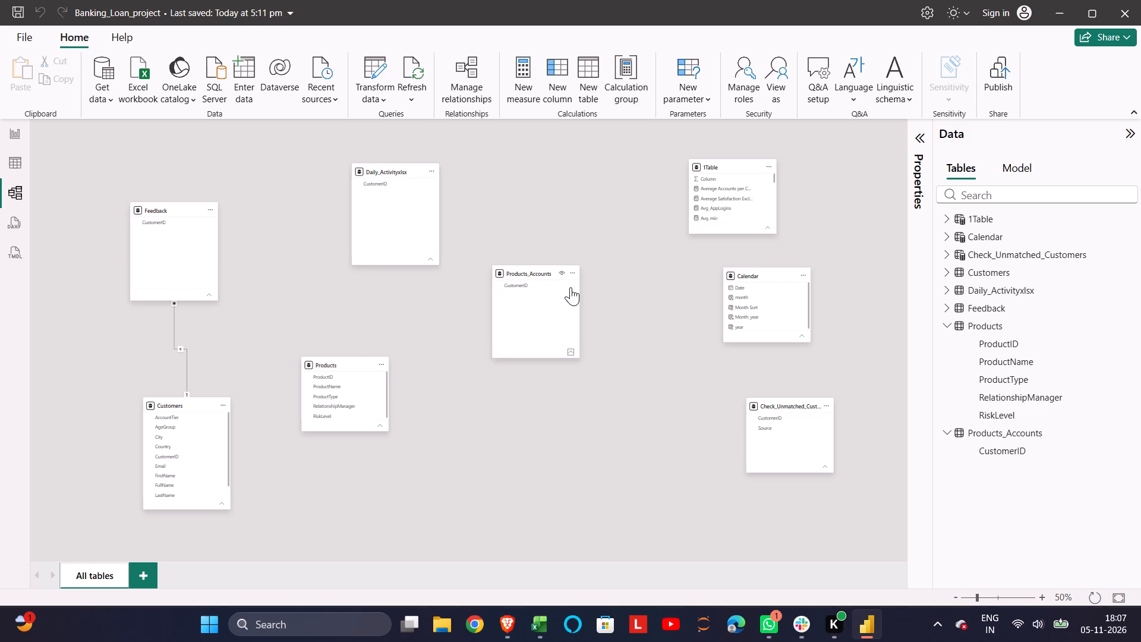
Delete the duplicate-removal, Removed other columns and Merged queries steps from the Daily_Activityxlsx query, and preview its promoted-headers step.
click(28, 166)
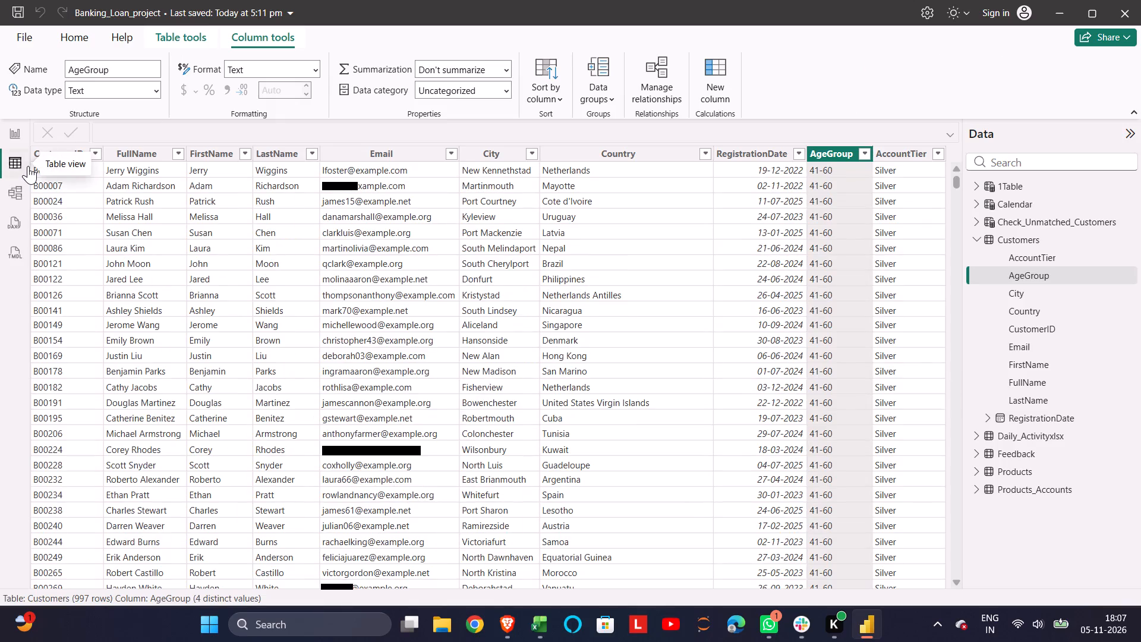
click(1018, 430)
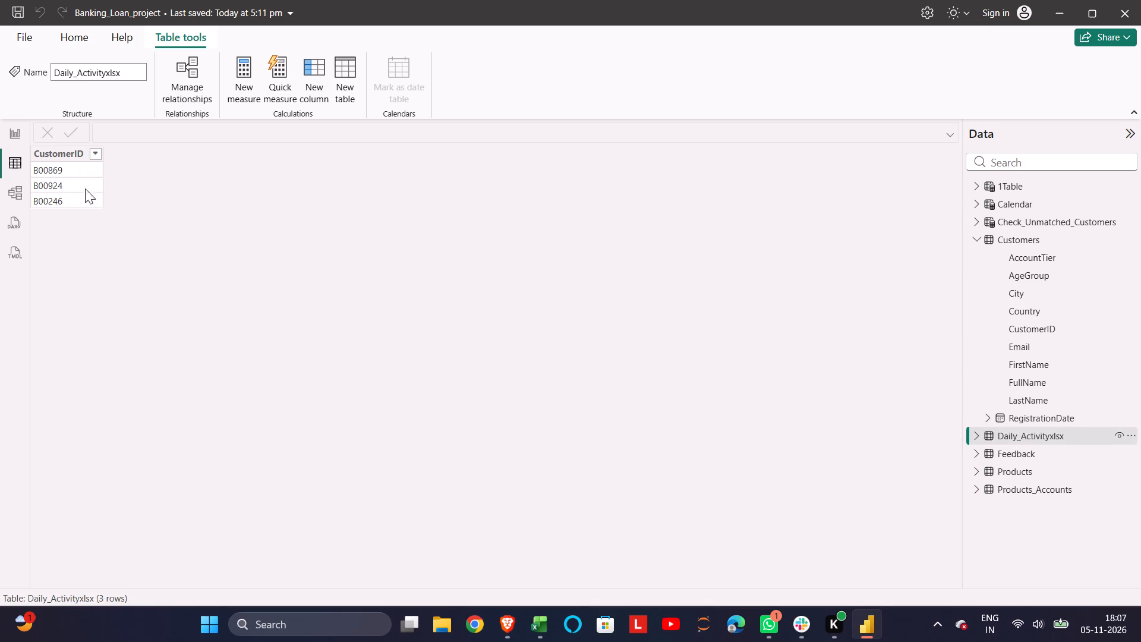
right_click(47, 167)
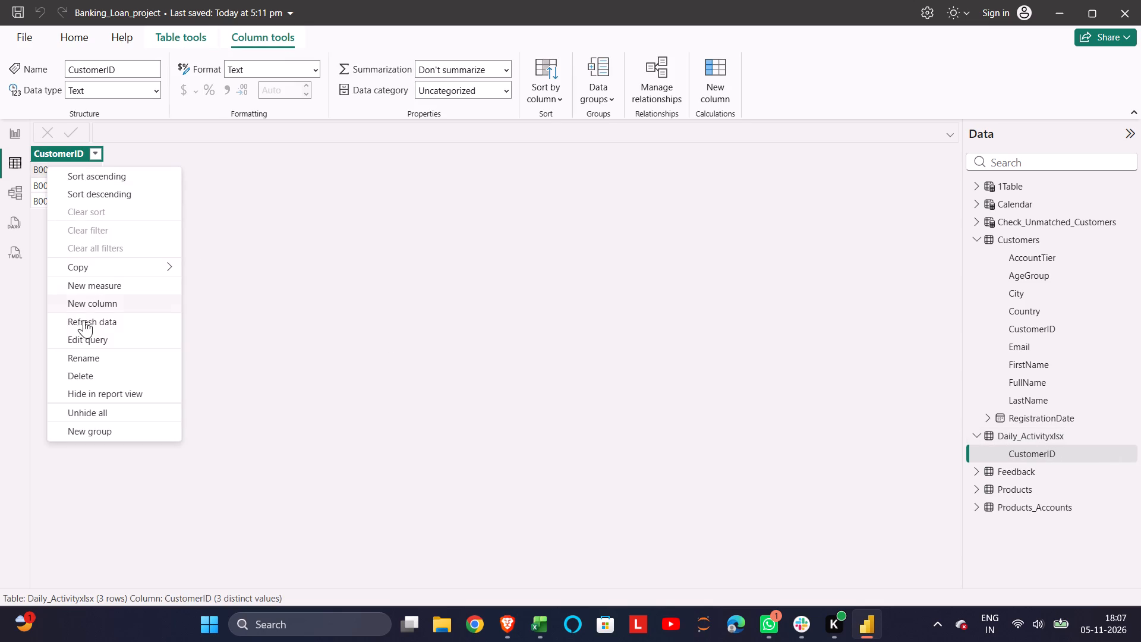
click(88, 341)
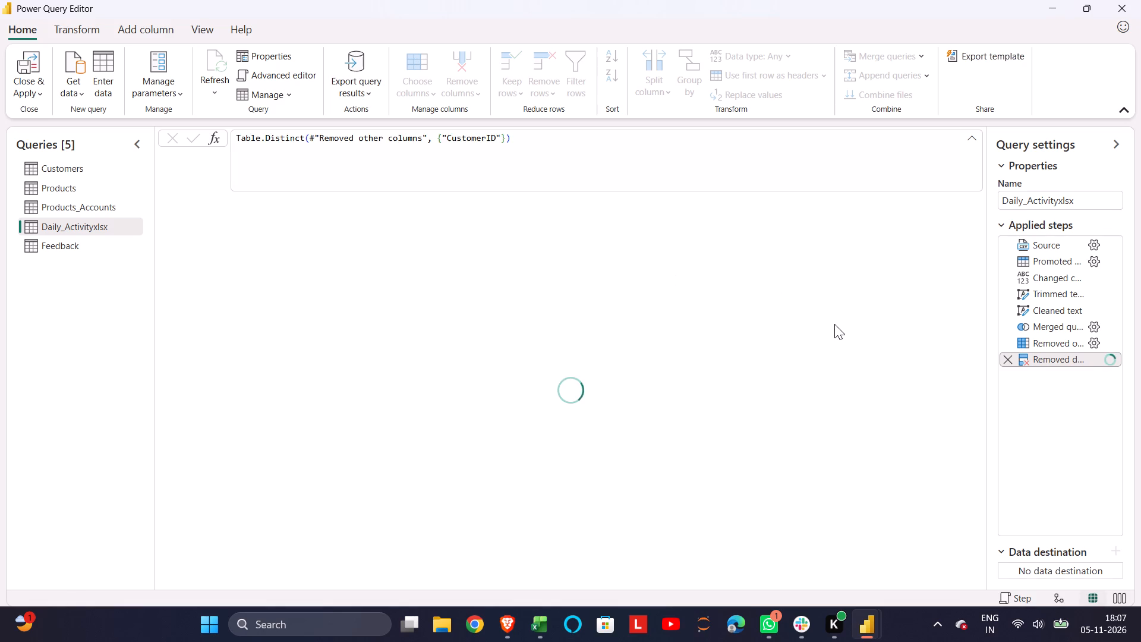
click(1007, 357)
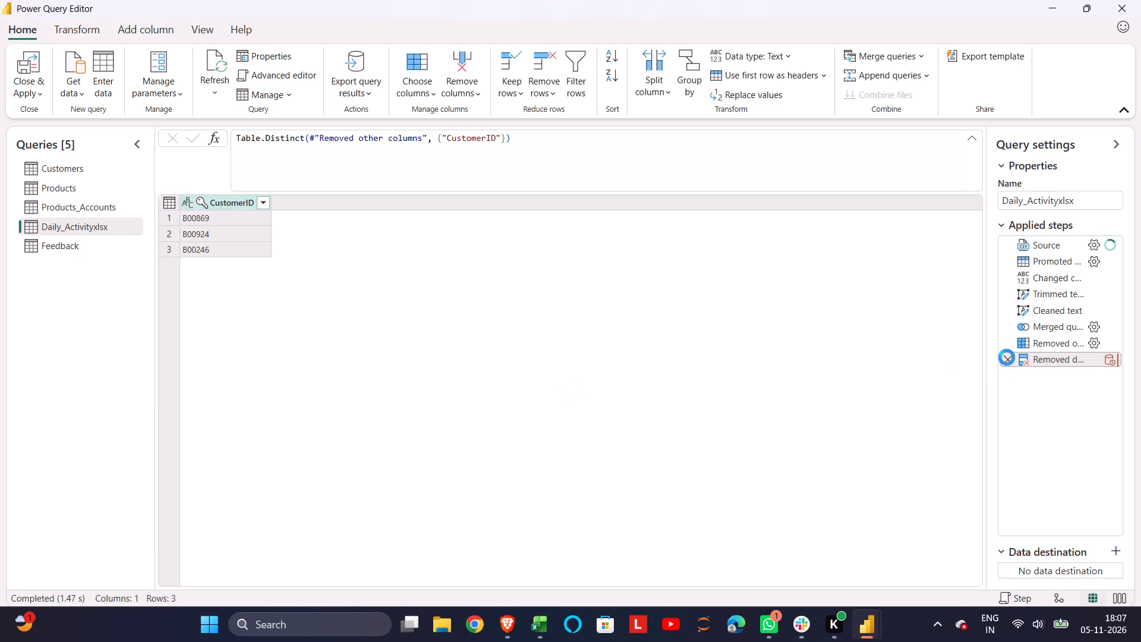
click(1007, 344)
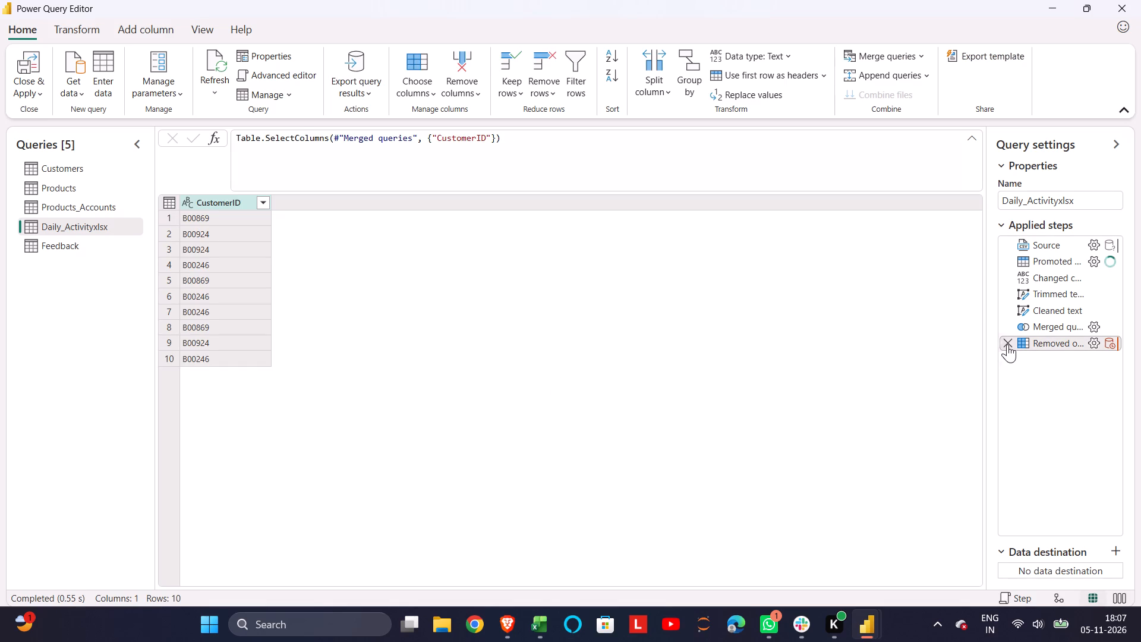
click(1010, 325)
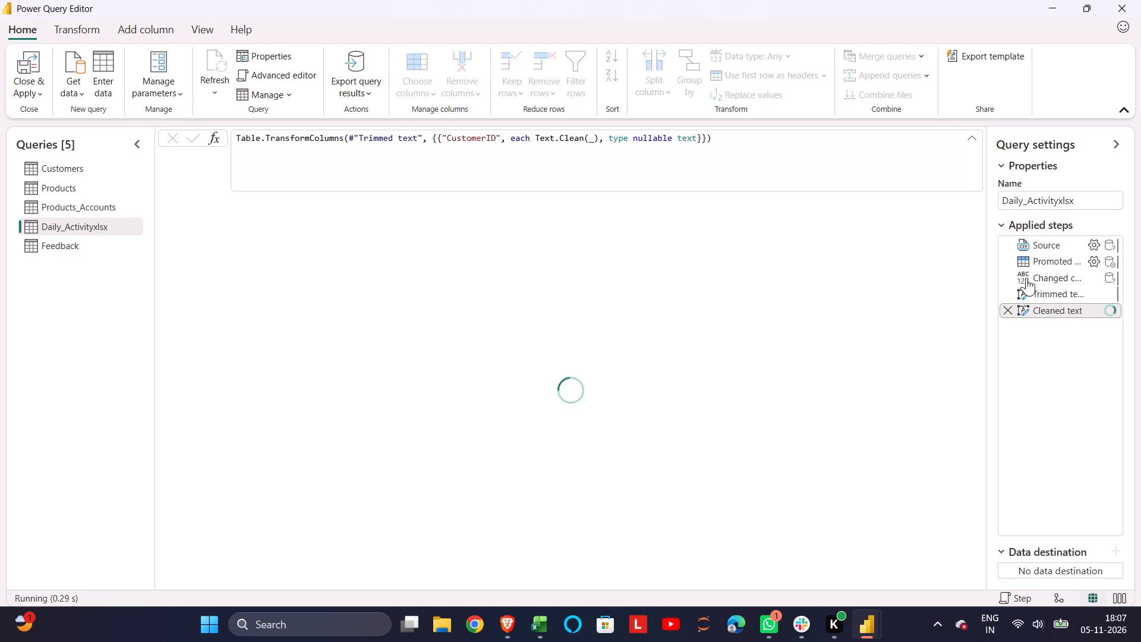
click(1038, 263)
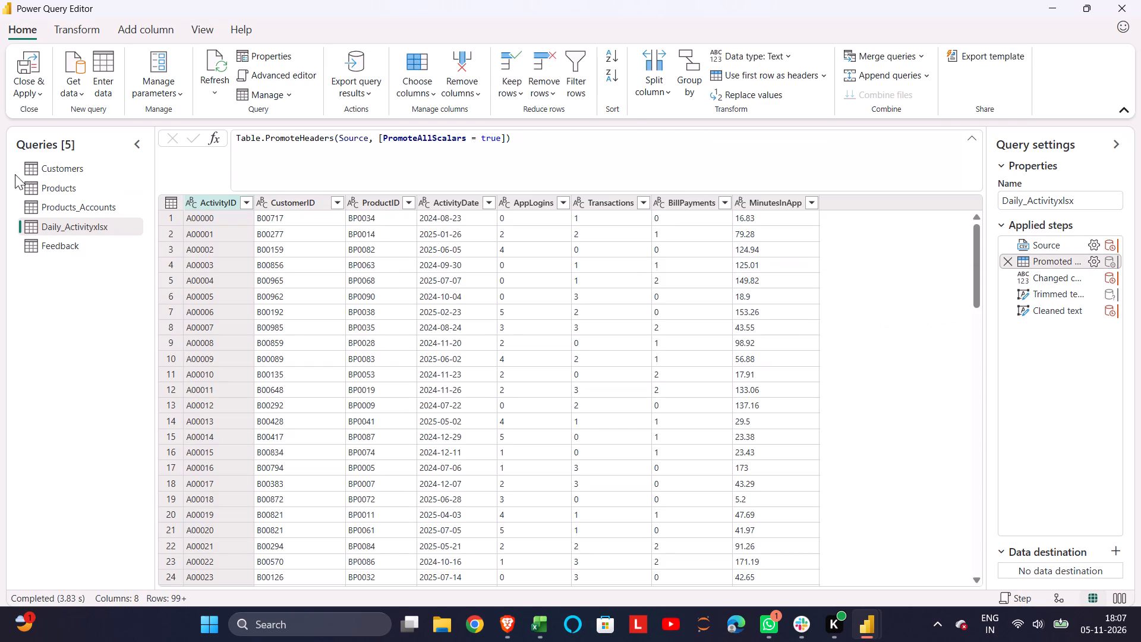
Delete the duplicate-removal, Removed other columns and Merged queries steps from the Products_Accounts query, and preview its promoted-headers step.
click(70, 212)
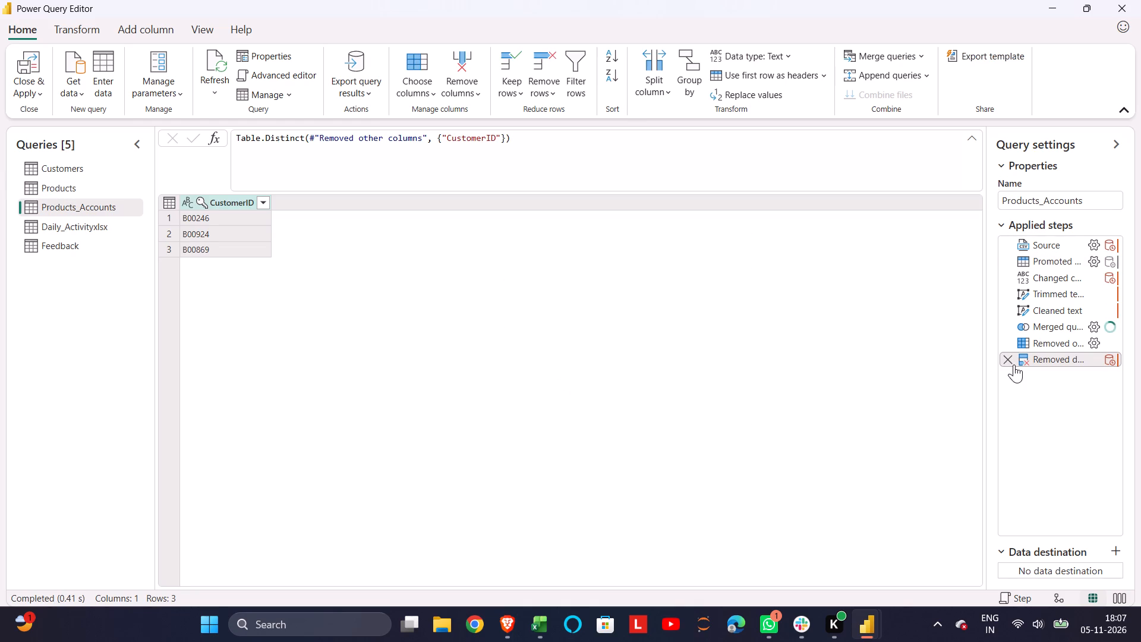
click(1010, 362)
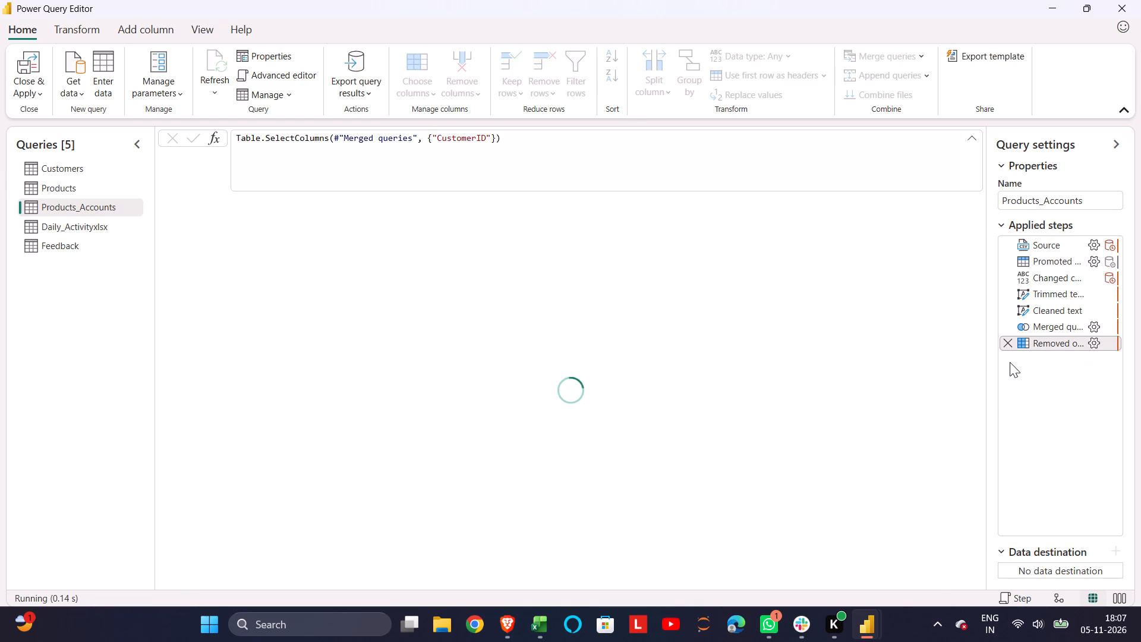
click(1007, 345)
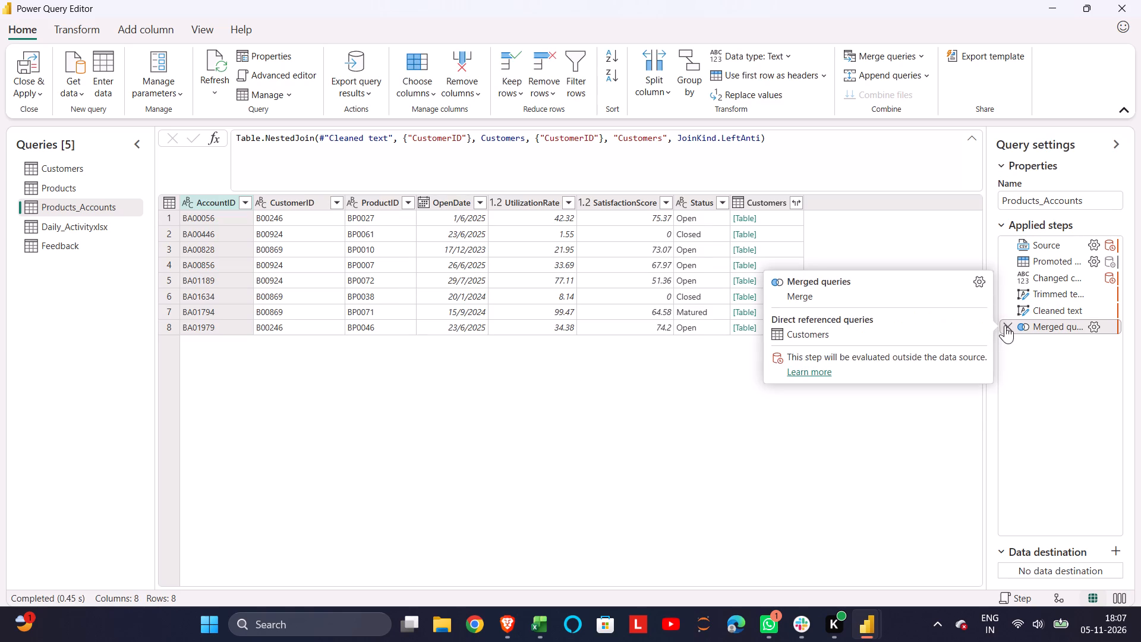
click(1005, 325)
click(1041, 262)
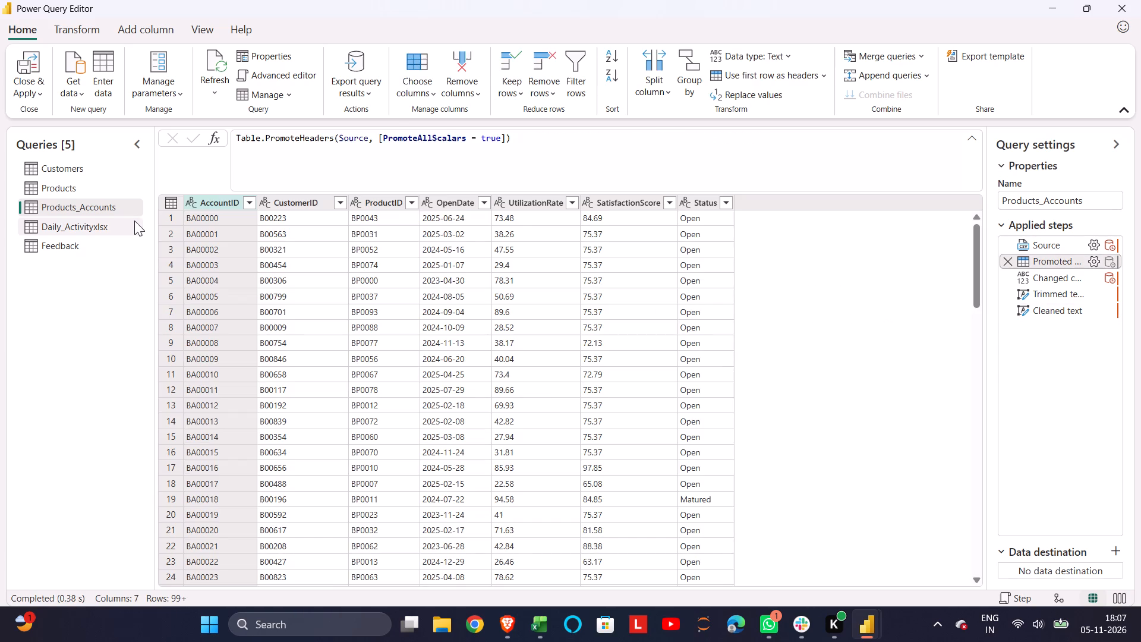
Delete the duplicate-removal, Removed other columns and Merged queries steps from the Feedback query, and preview its promoted-headers step.
click(83, 238)
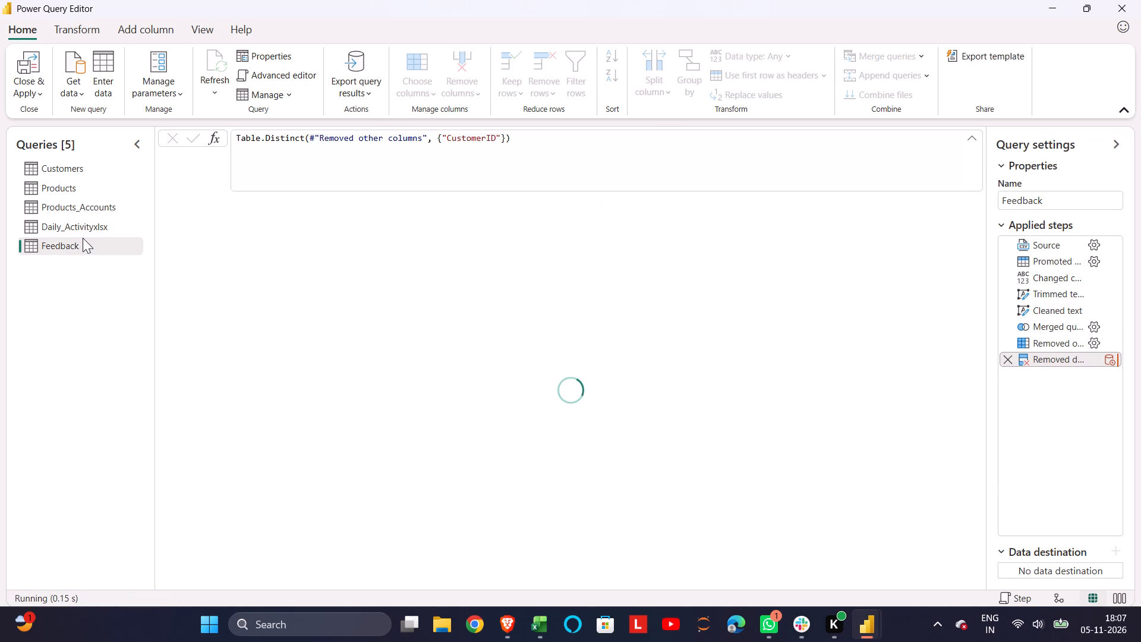
click(1005, 360)
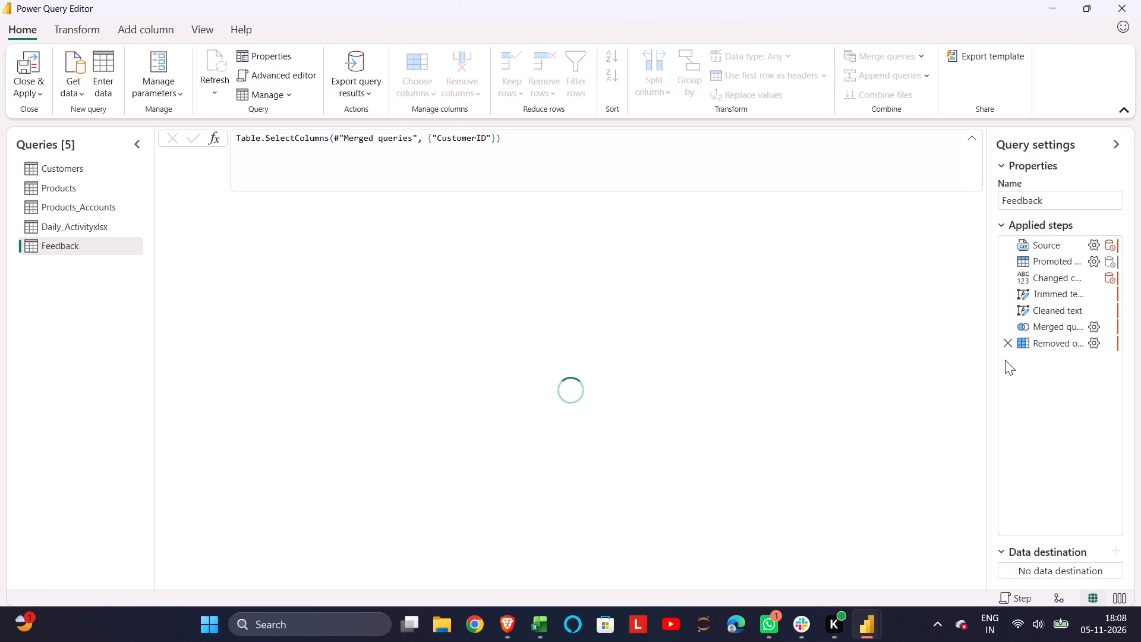
click(1006, 345)
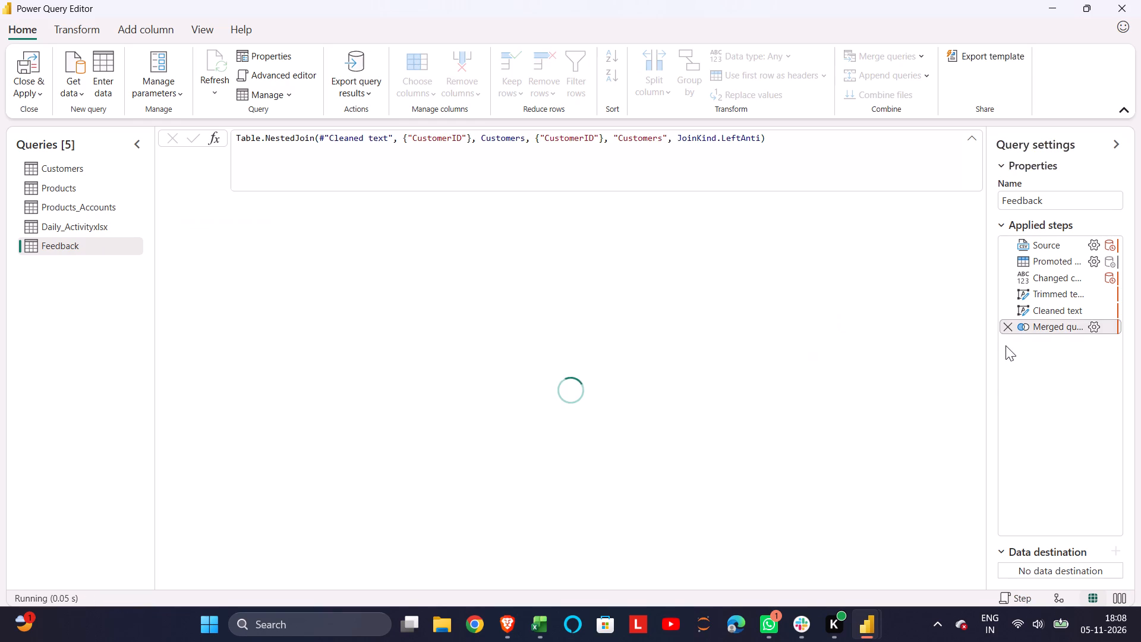
click(1006, 329)
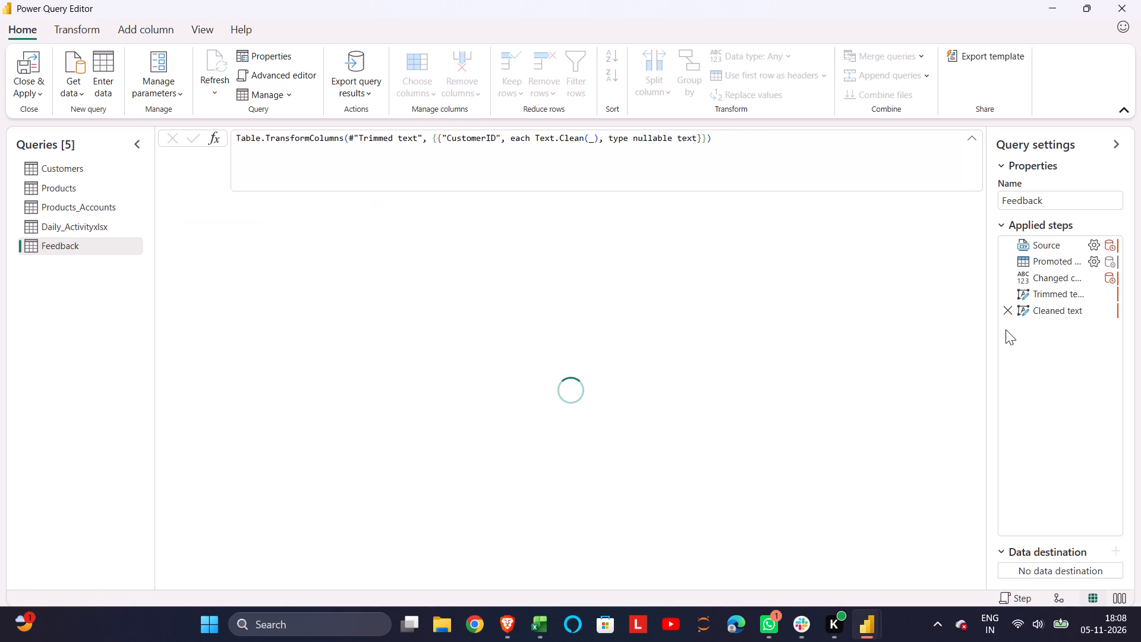
click(1044, 265)
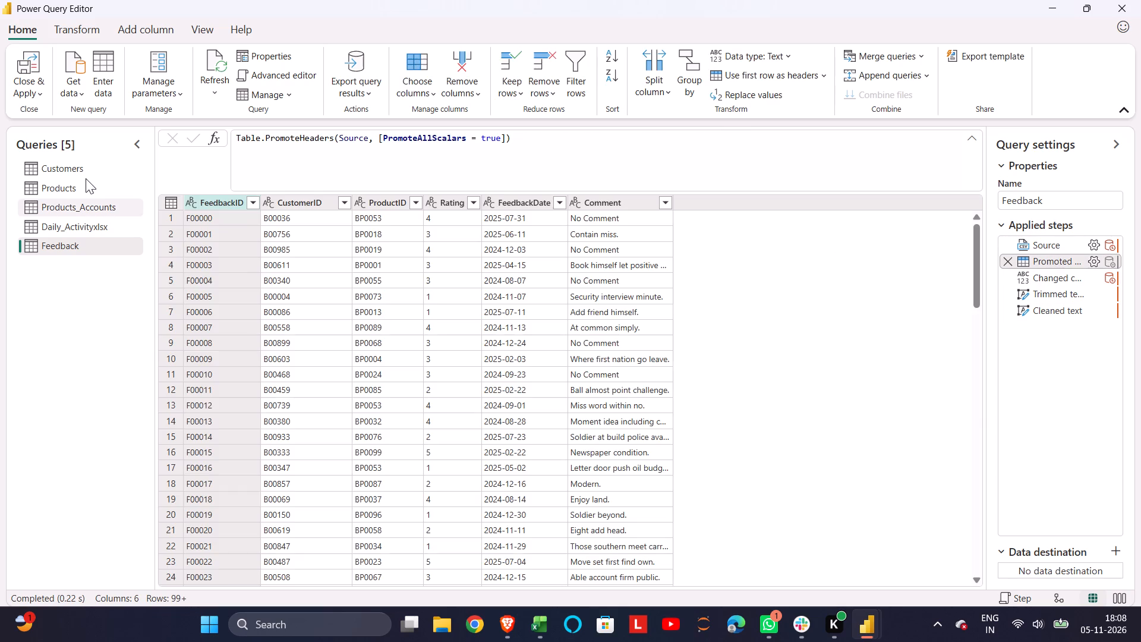
Apply the query changes to the model and close the Power Query Editor.
click(27, 77)
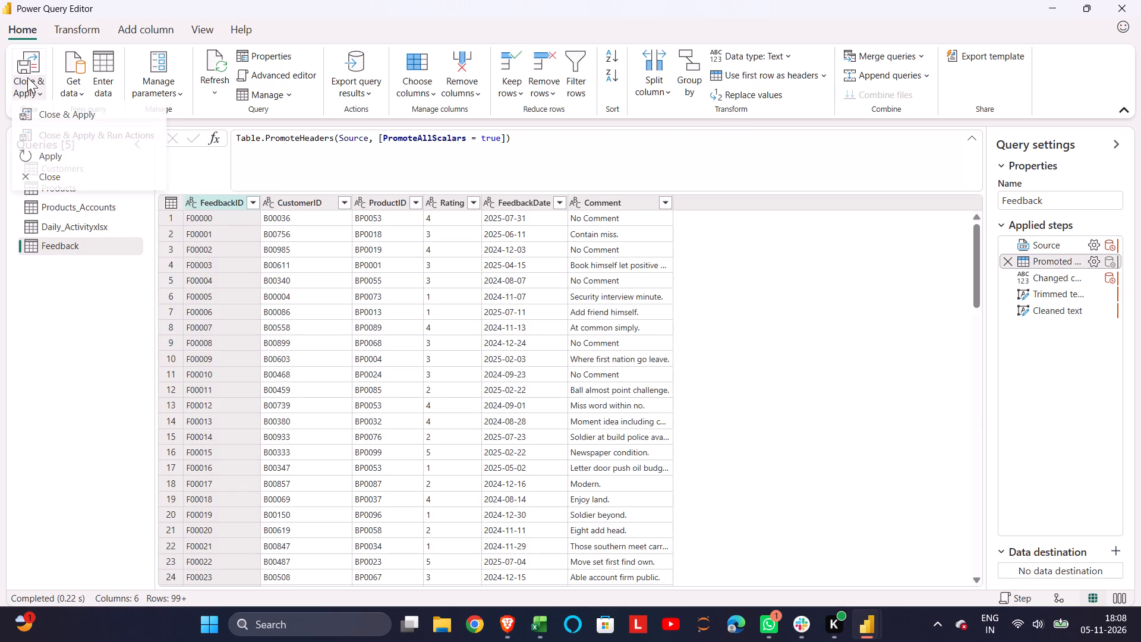
click(58, 113)
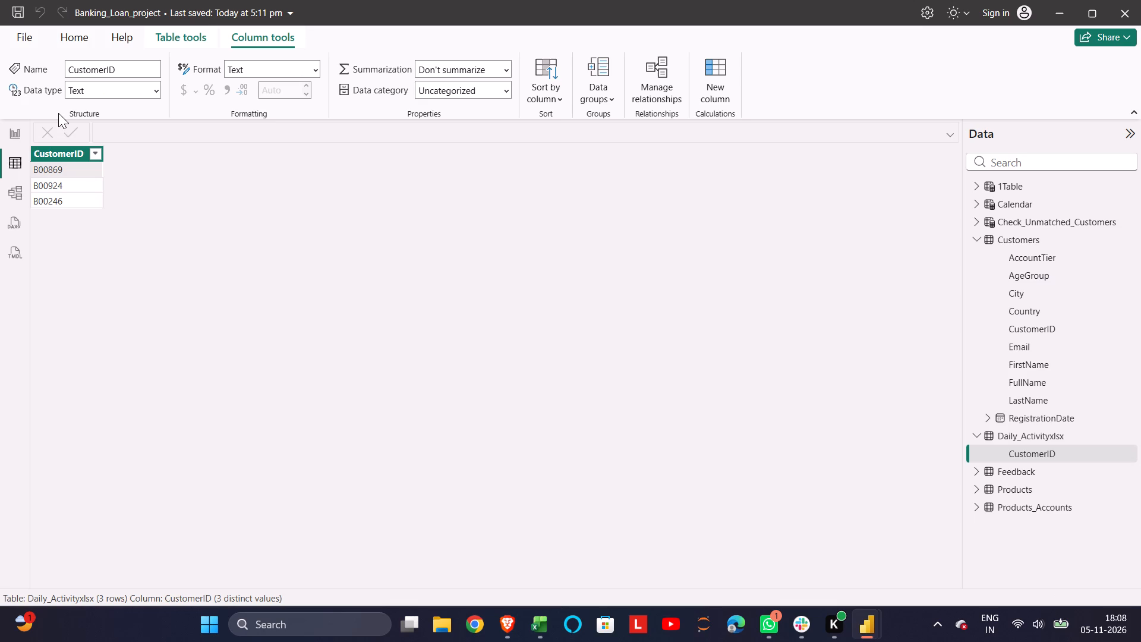
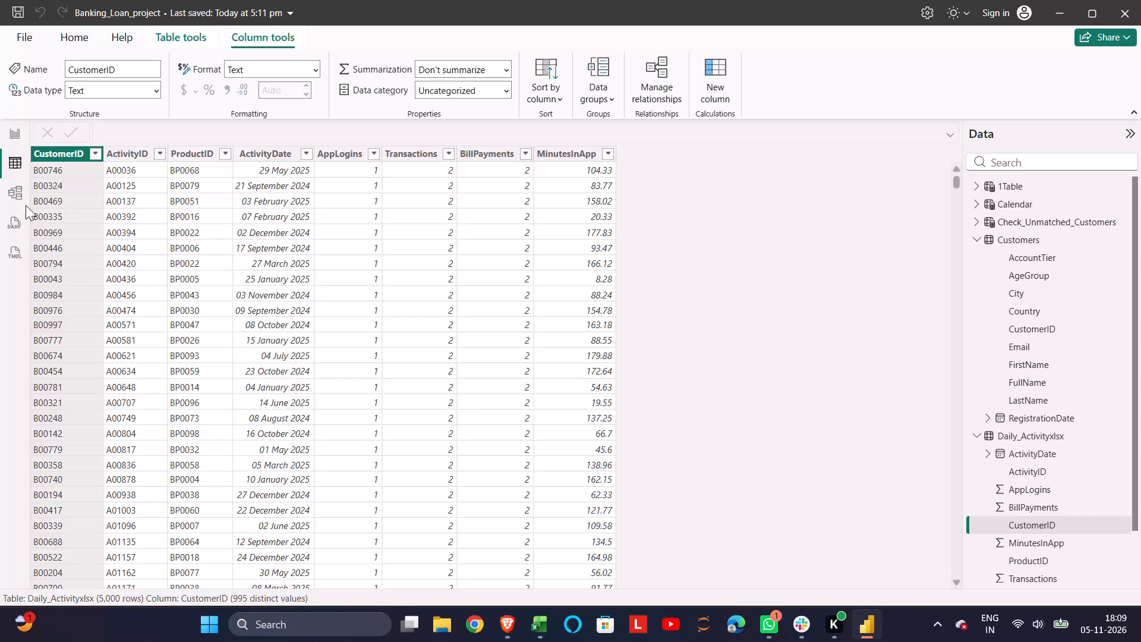
Add a slicer for the Customers table's AgeGroup field in the empty area beside the Total_transactions chart on the Customers page.
click(12, 200)
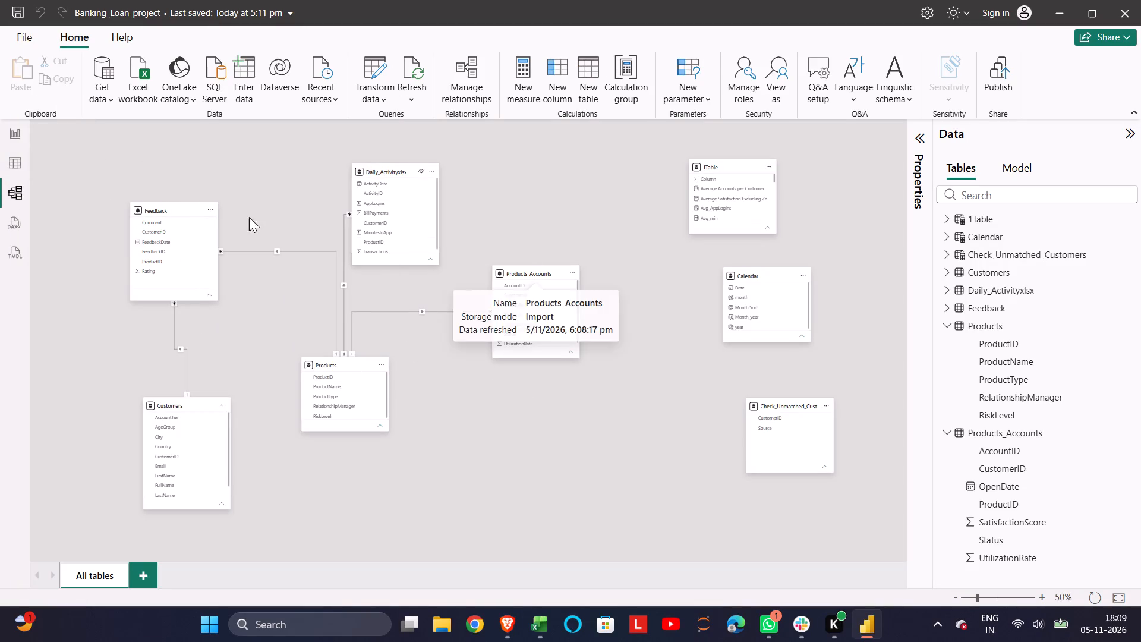
click(3, 158)
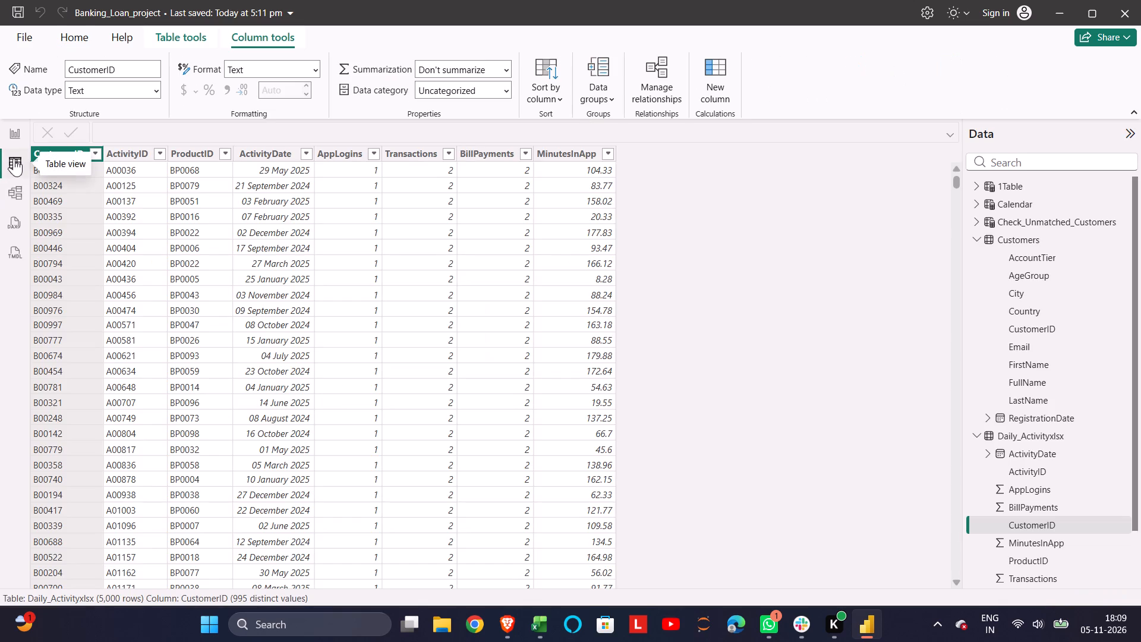
click(5, 141)
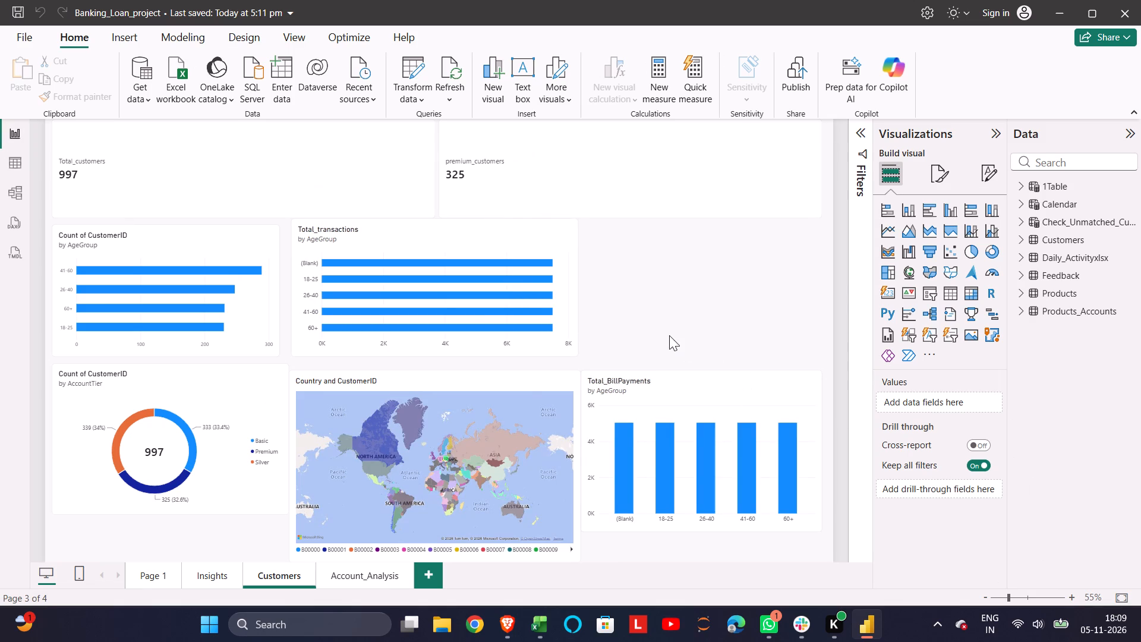
click(519, 267)
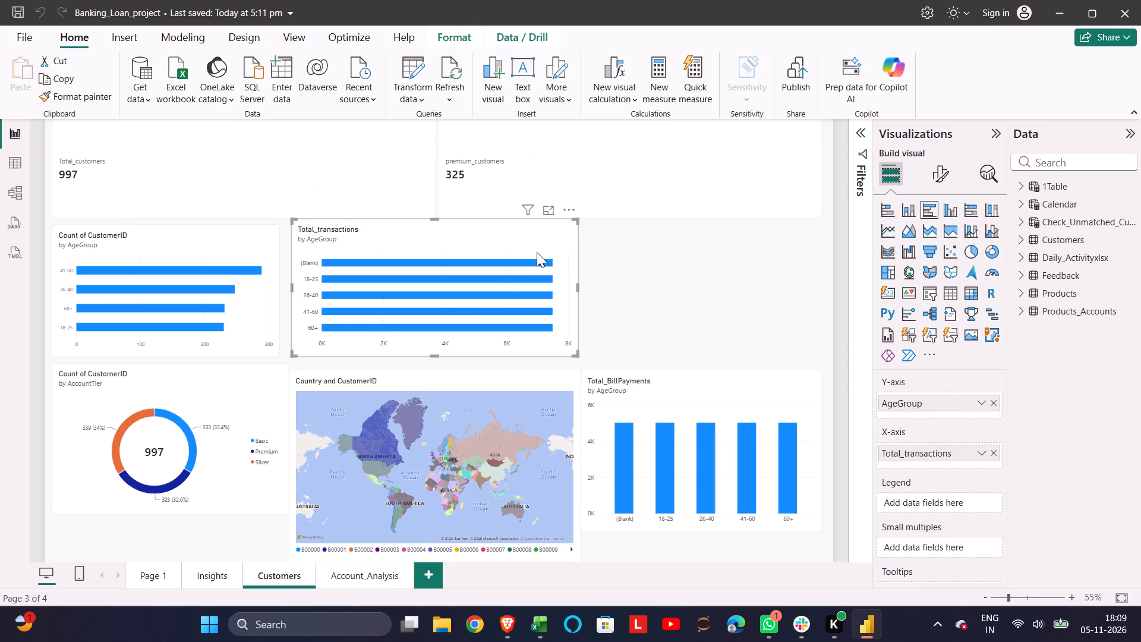
click(691, 273)
click(929, 294)
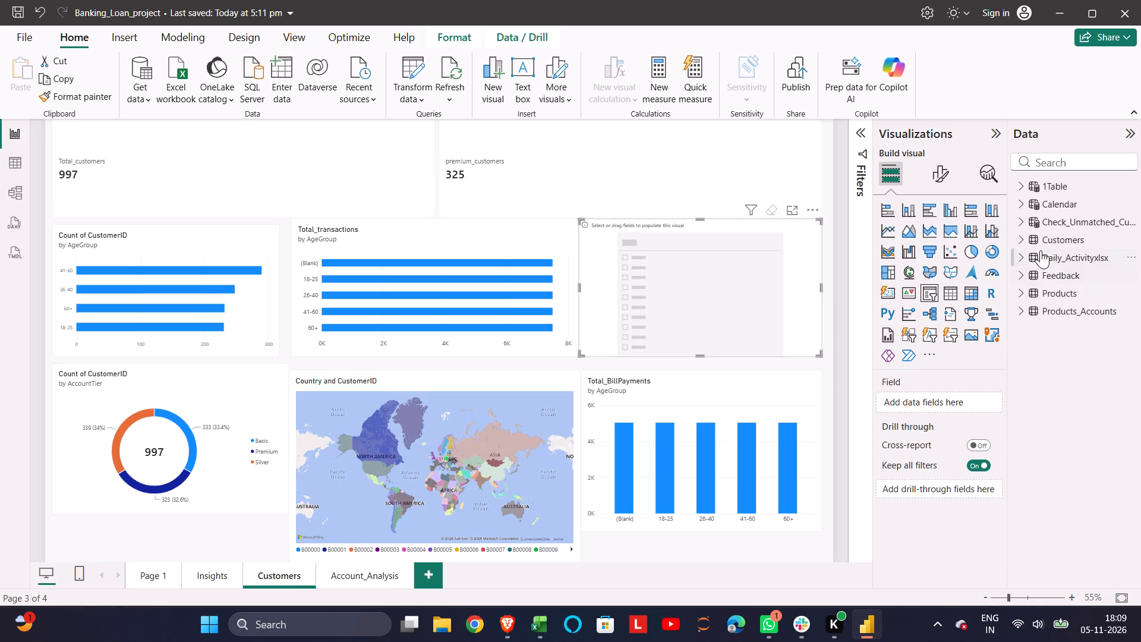
click(1020, 232)
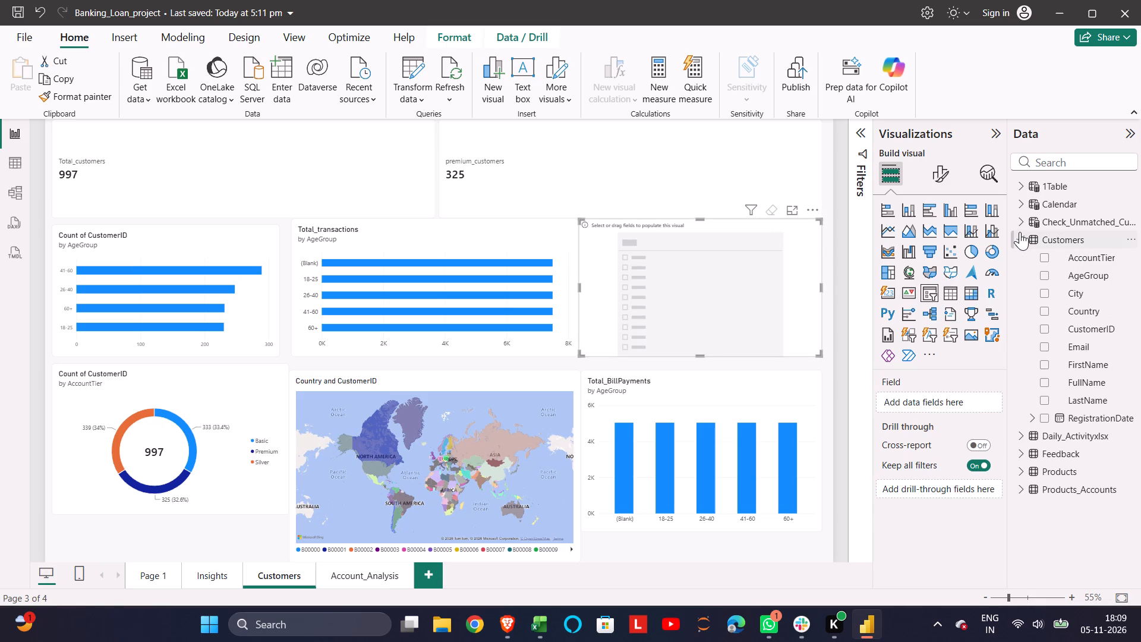
click(1046, 277)
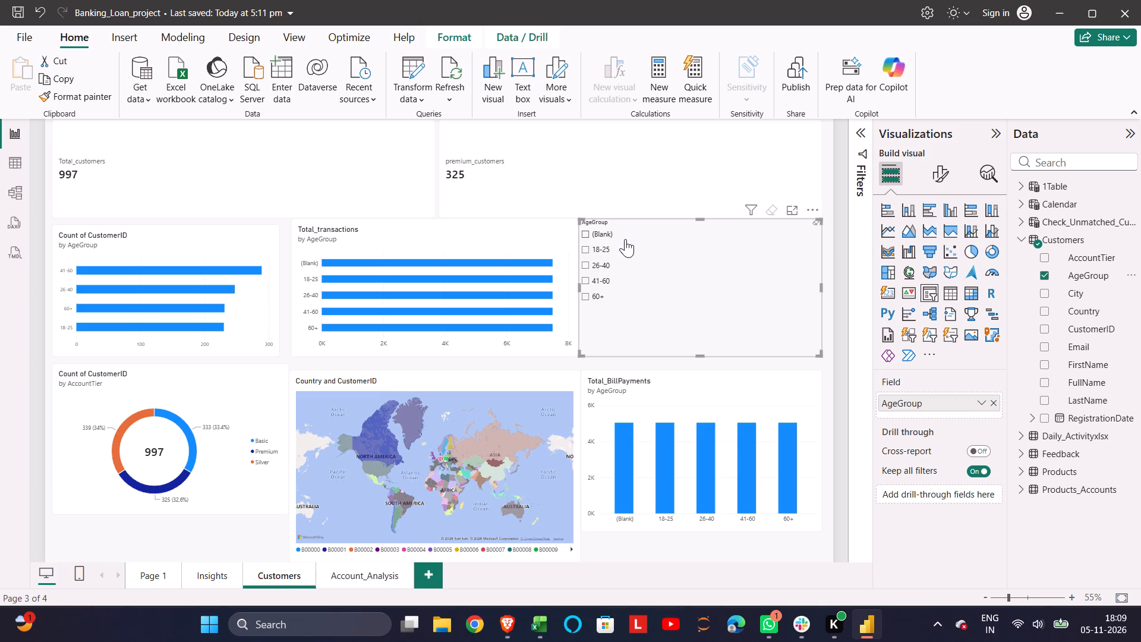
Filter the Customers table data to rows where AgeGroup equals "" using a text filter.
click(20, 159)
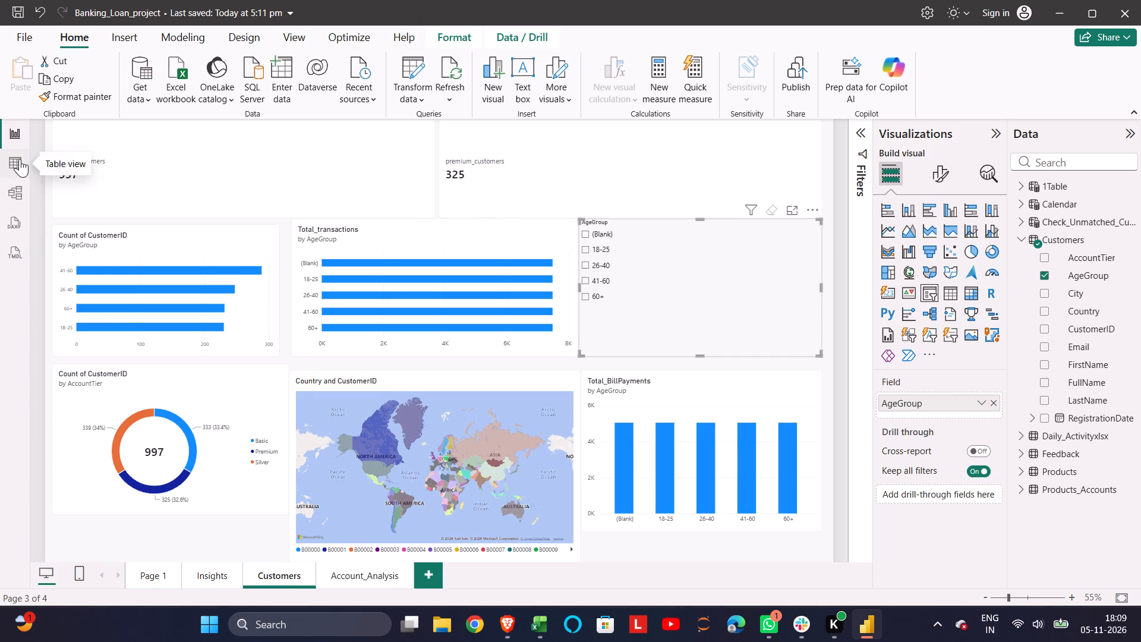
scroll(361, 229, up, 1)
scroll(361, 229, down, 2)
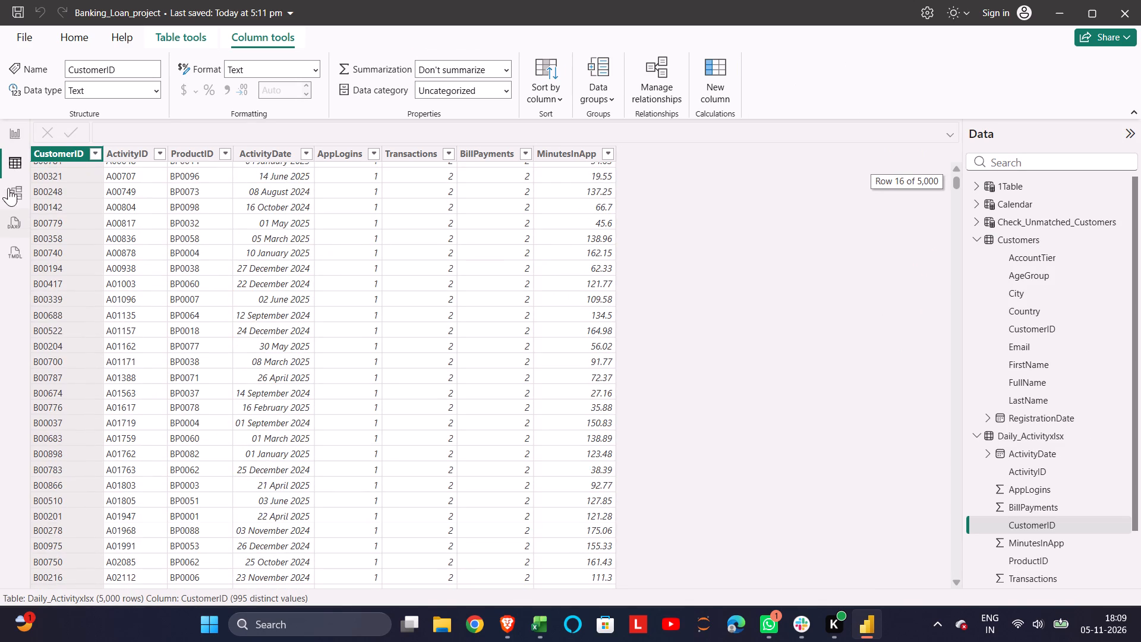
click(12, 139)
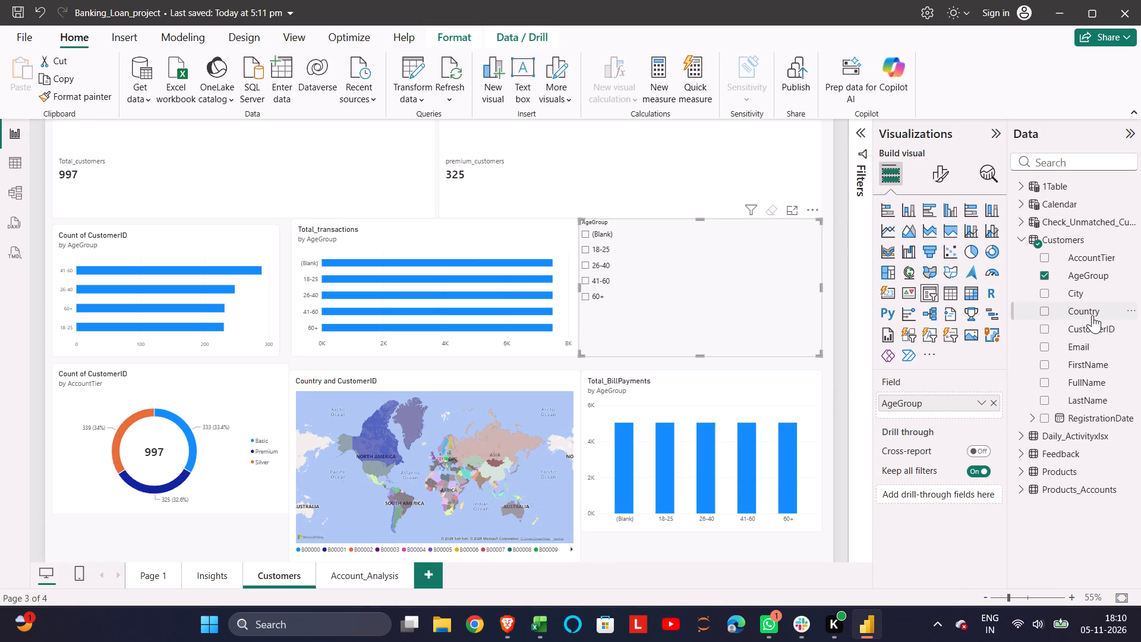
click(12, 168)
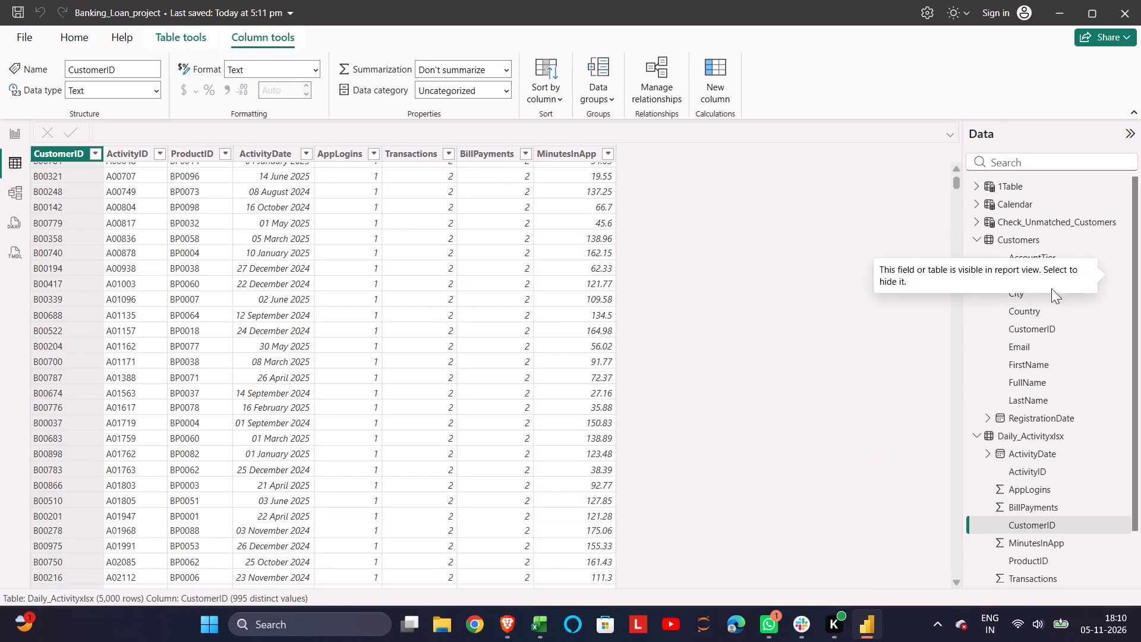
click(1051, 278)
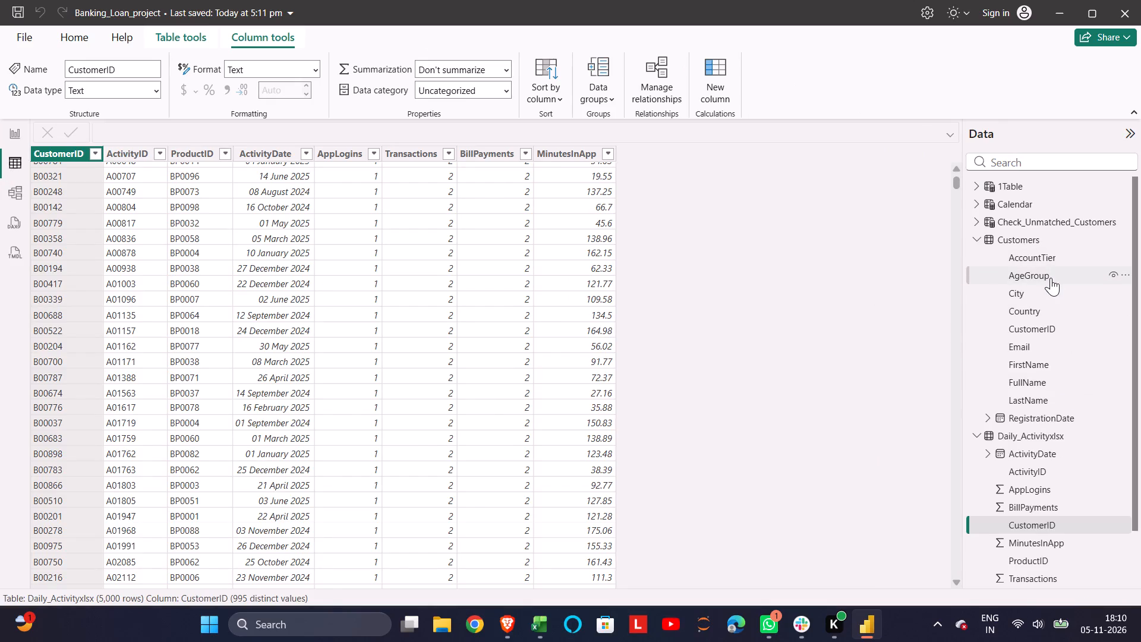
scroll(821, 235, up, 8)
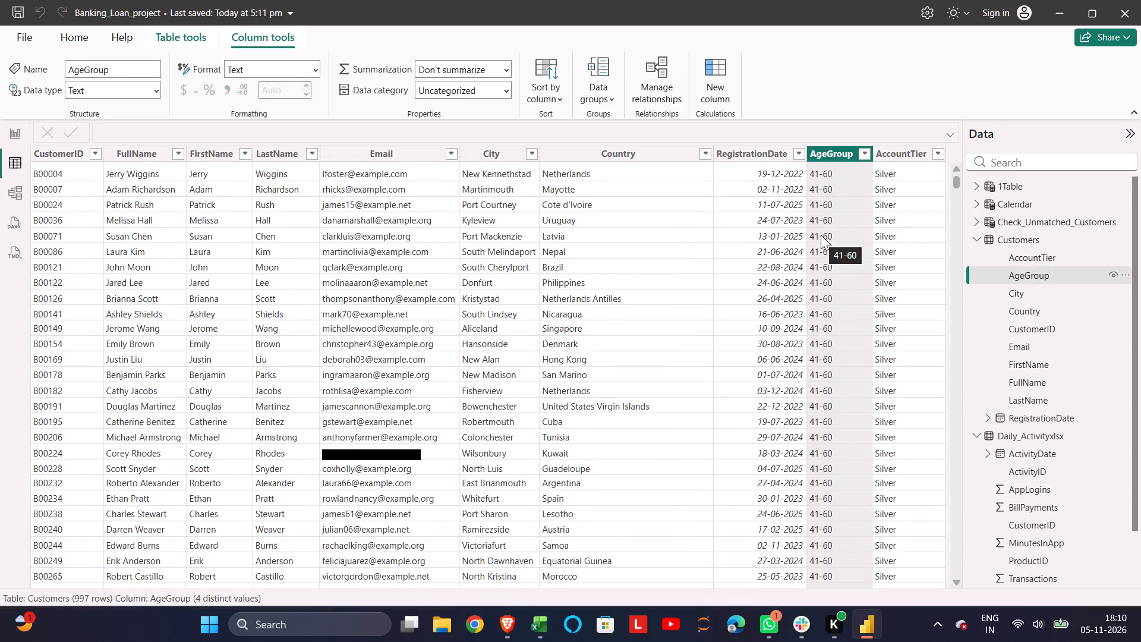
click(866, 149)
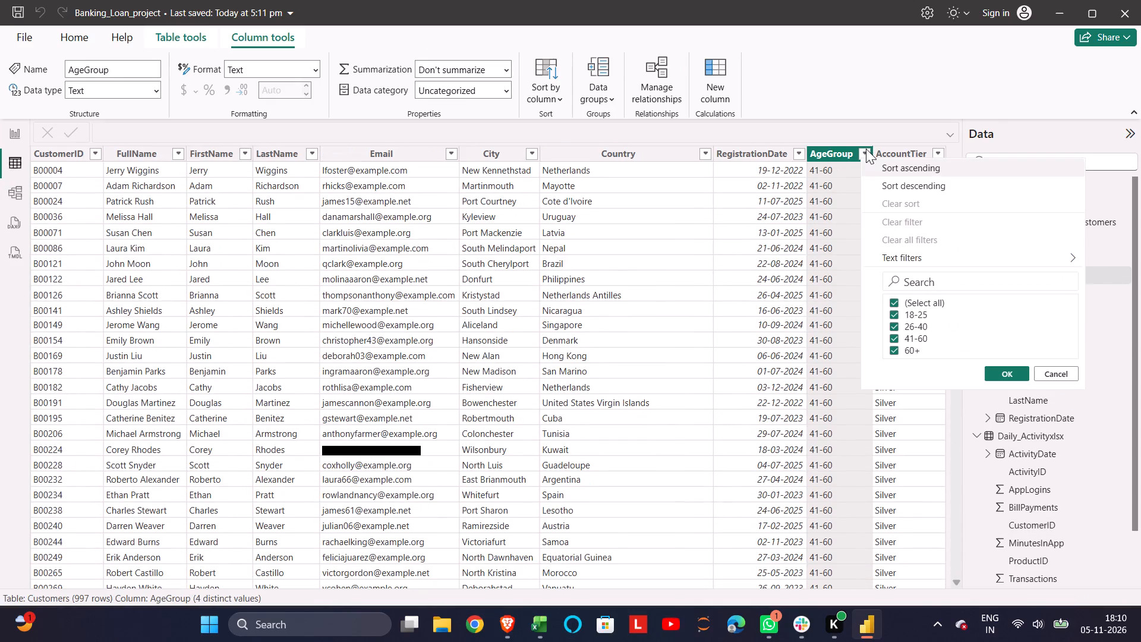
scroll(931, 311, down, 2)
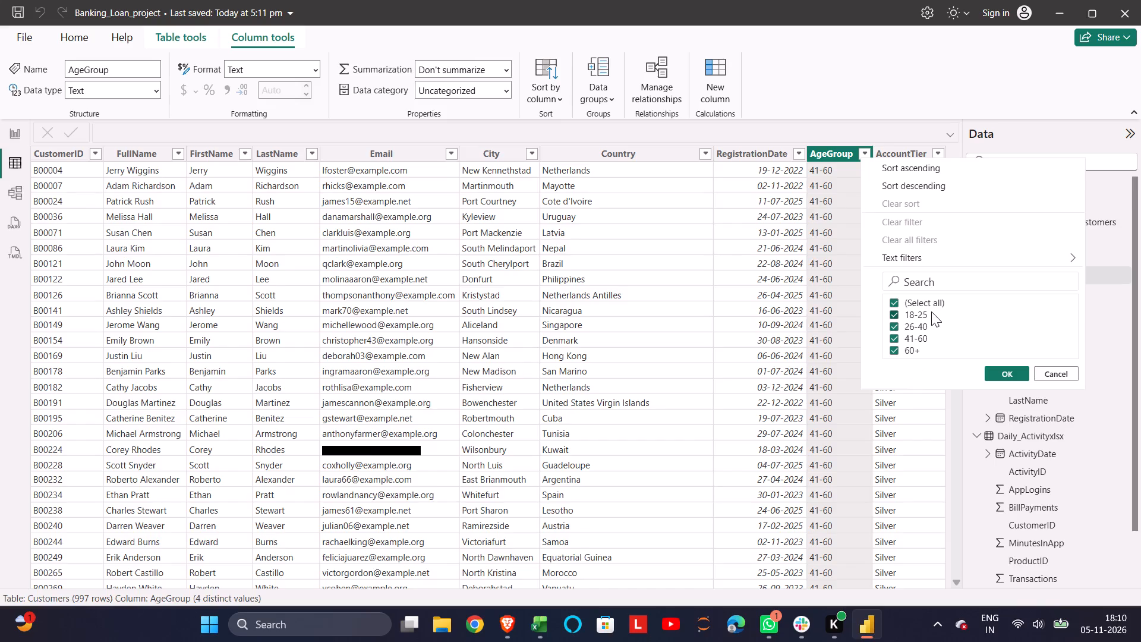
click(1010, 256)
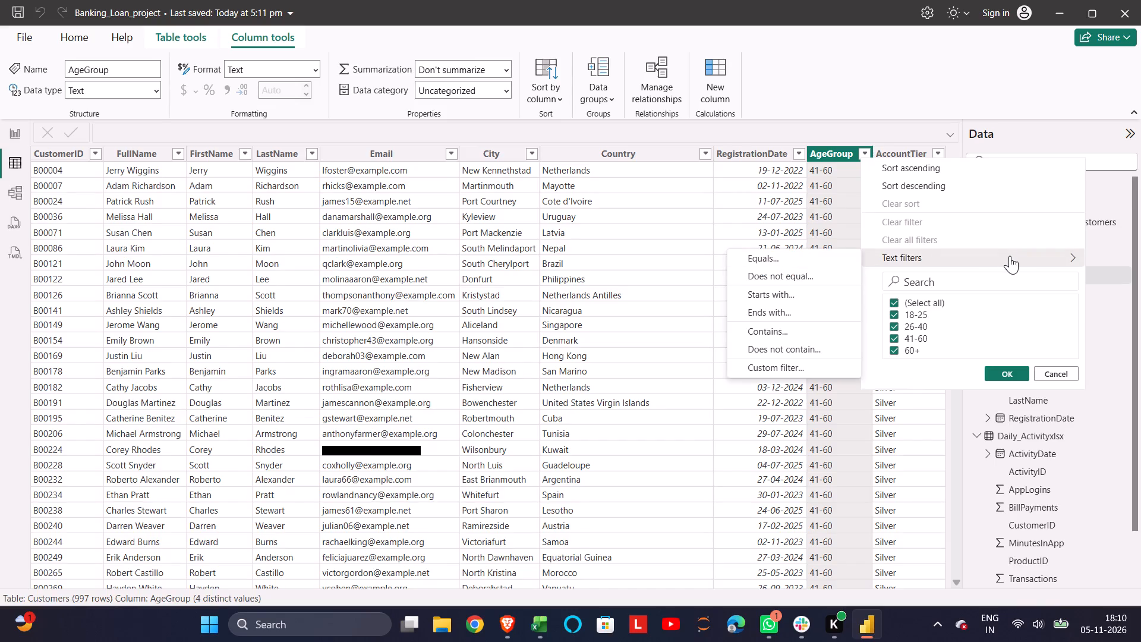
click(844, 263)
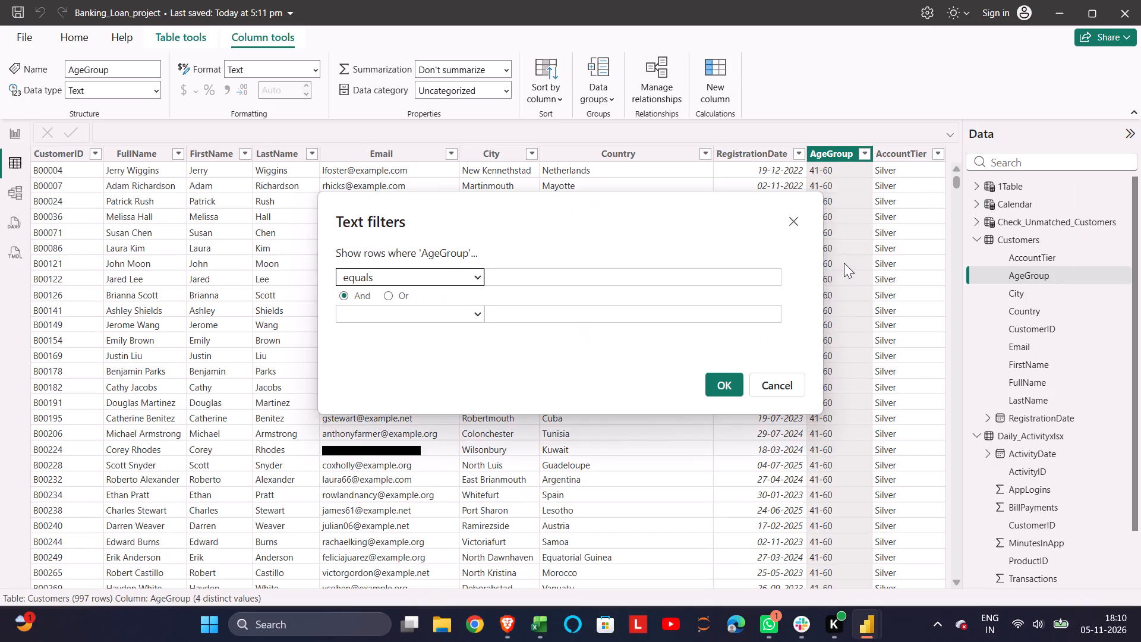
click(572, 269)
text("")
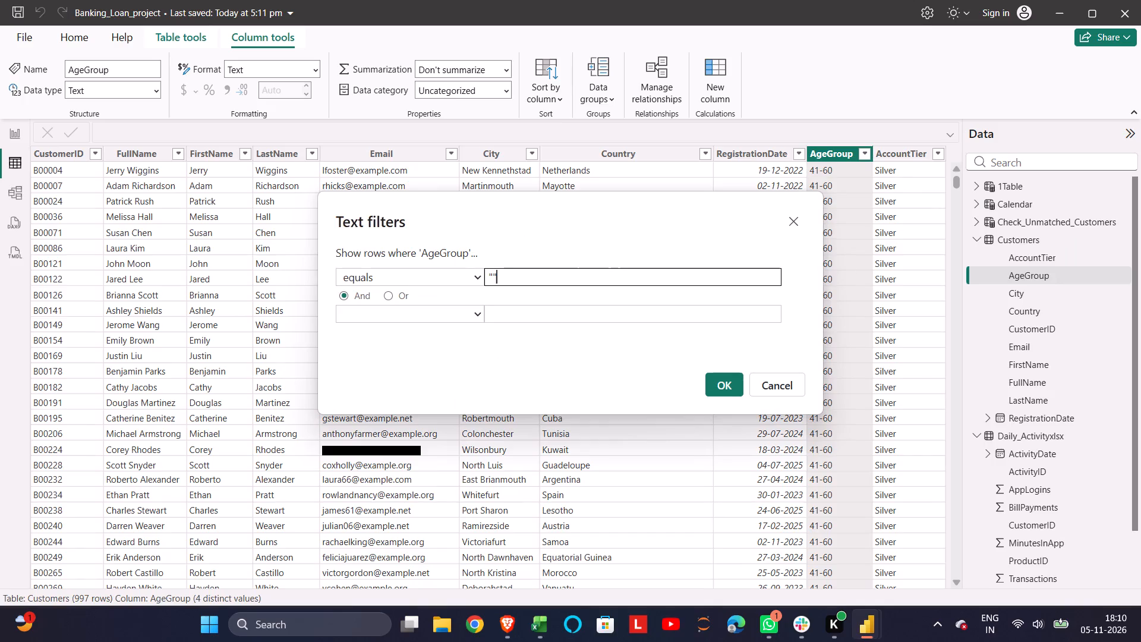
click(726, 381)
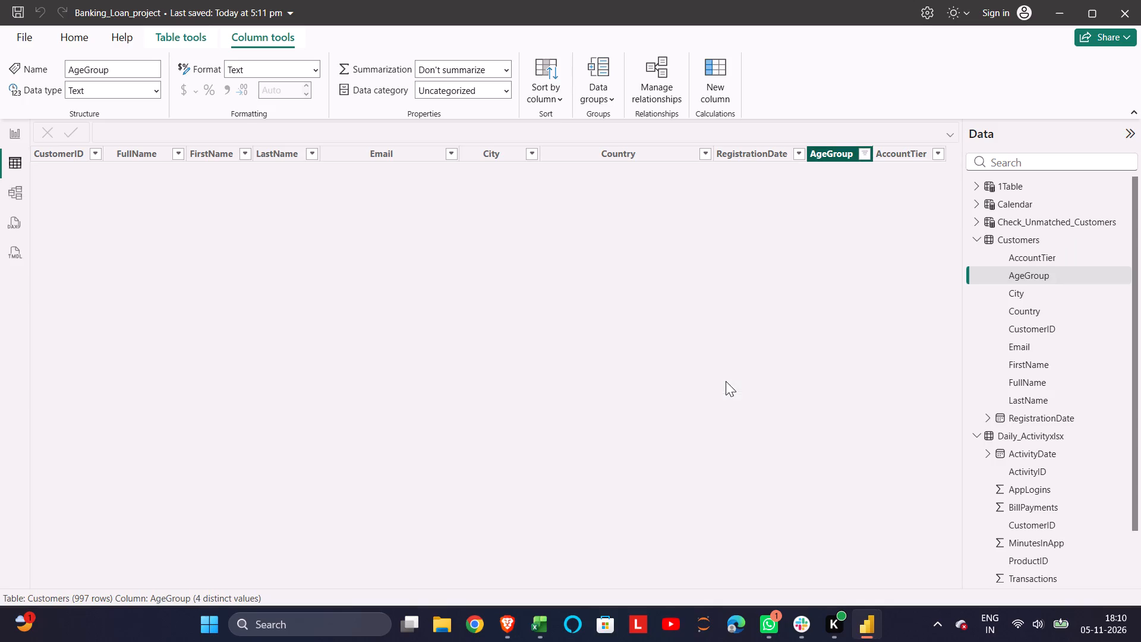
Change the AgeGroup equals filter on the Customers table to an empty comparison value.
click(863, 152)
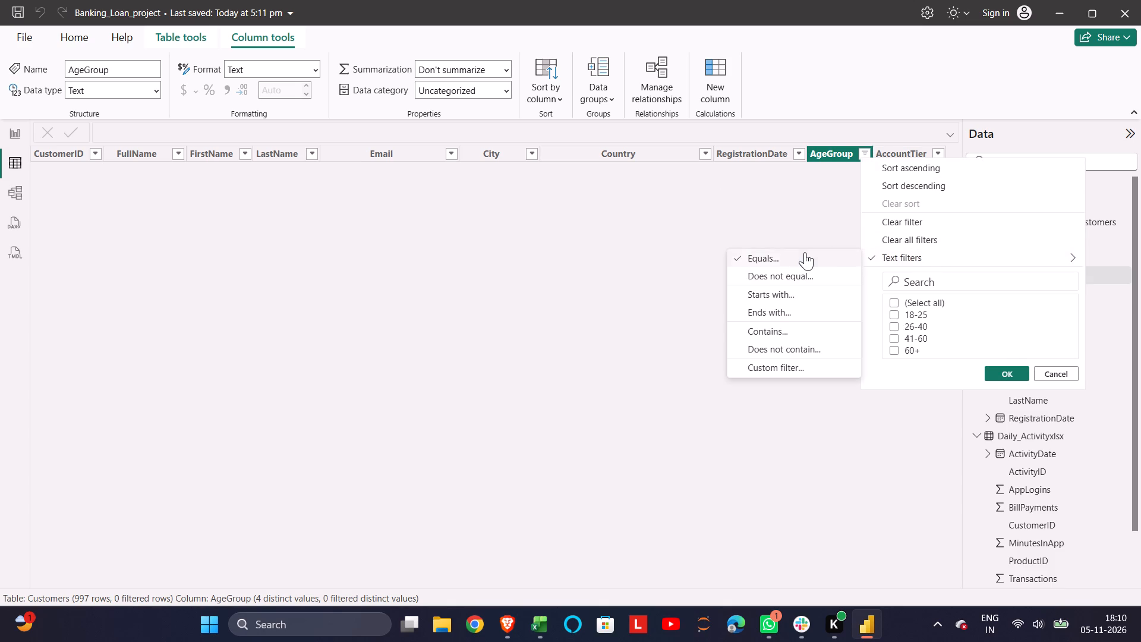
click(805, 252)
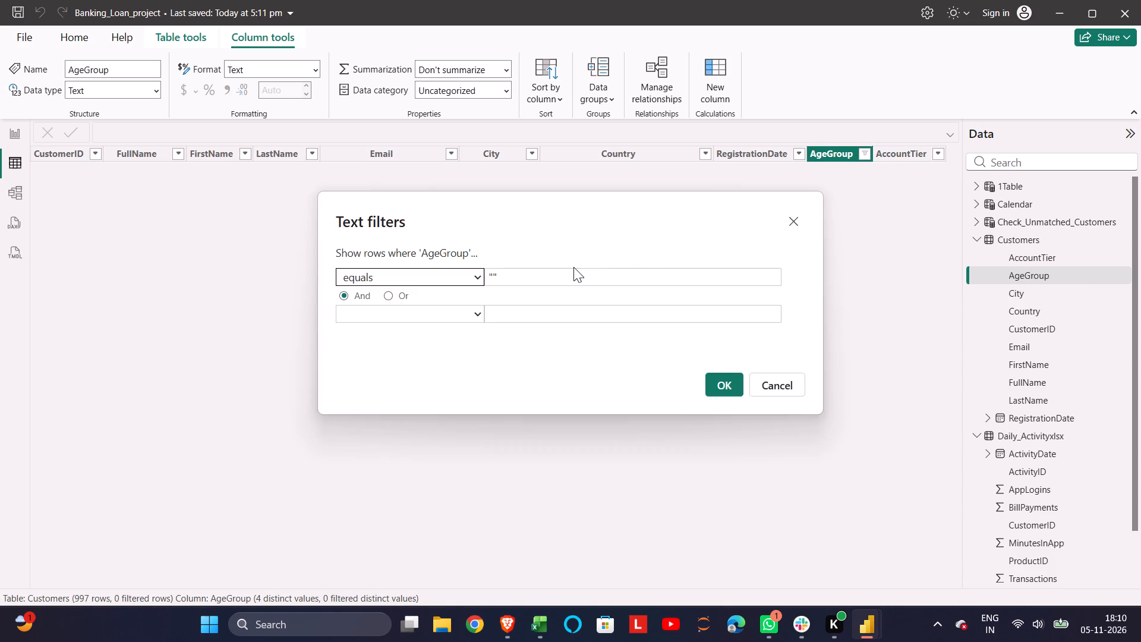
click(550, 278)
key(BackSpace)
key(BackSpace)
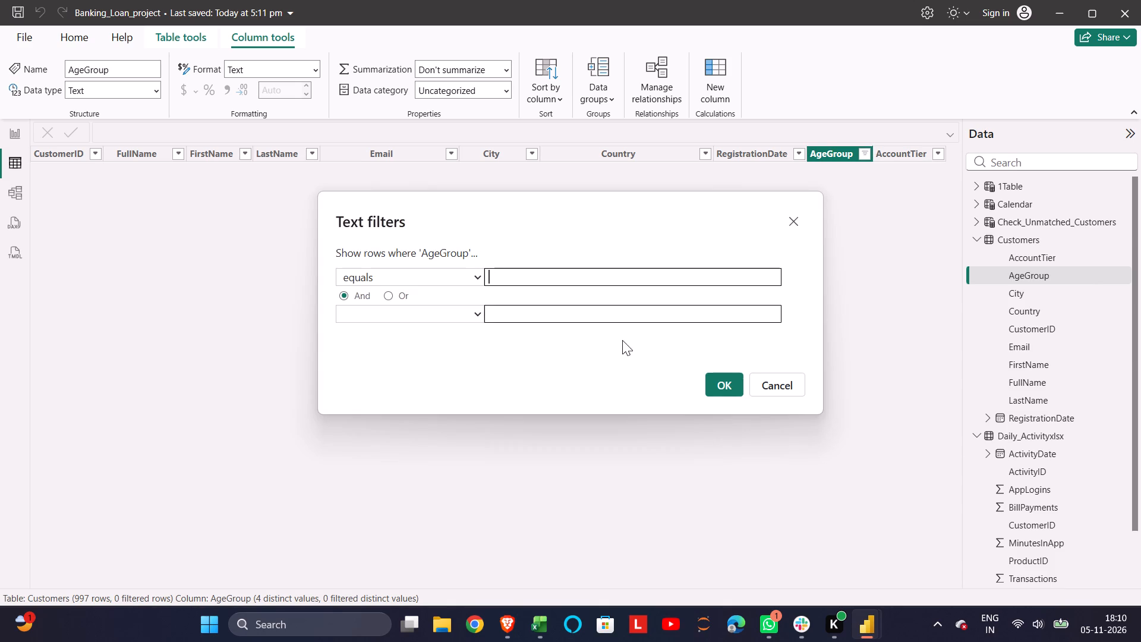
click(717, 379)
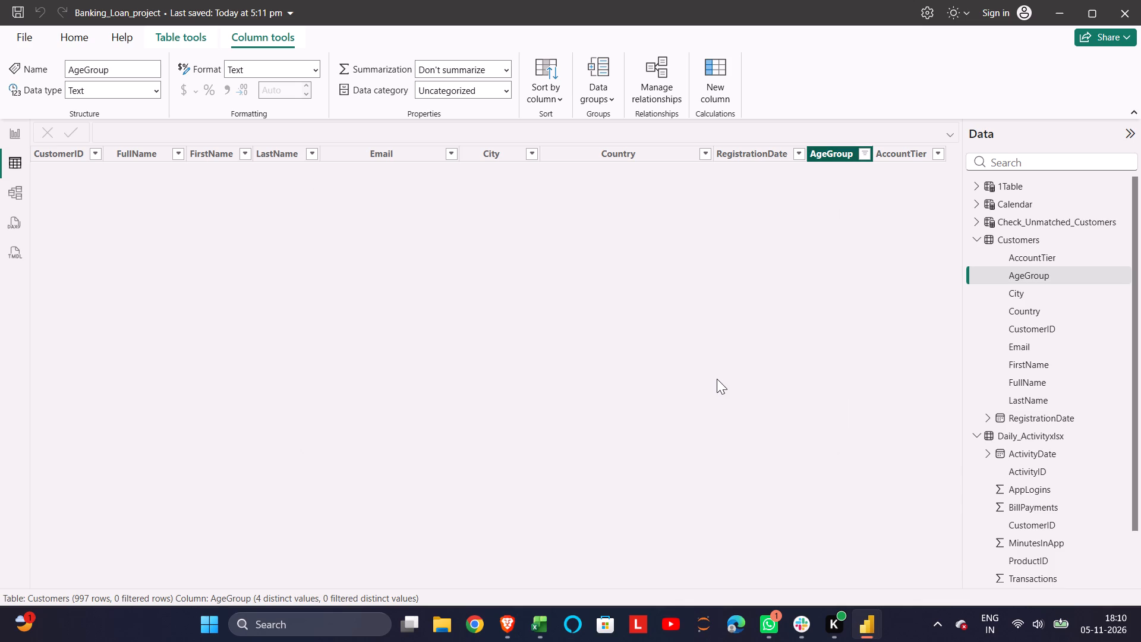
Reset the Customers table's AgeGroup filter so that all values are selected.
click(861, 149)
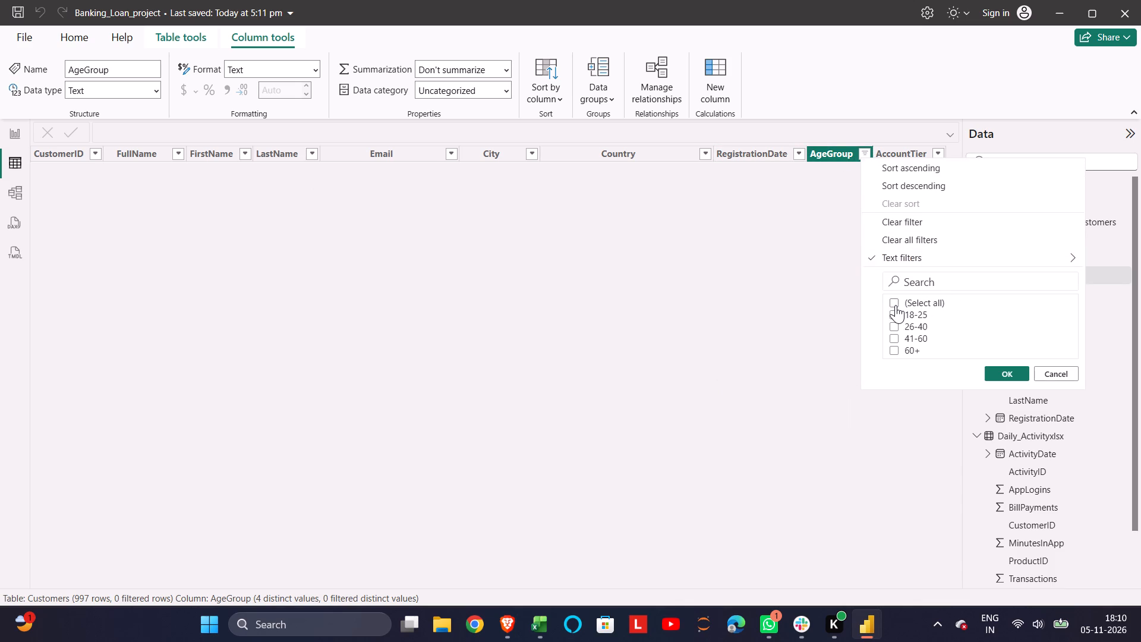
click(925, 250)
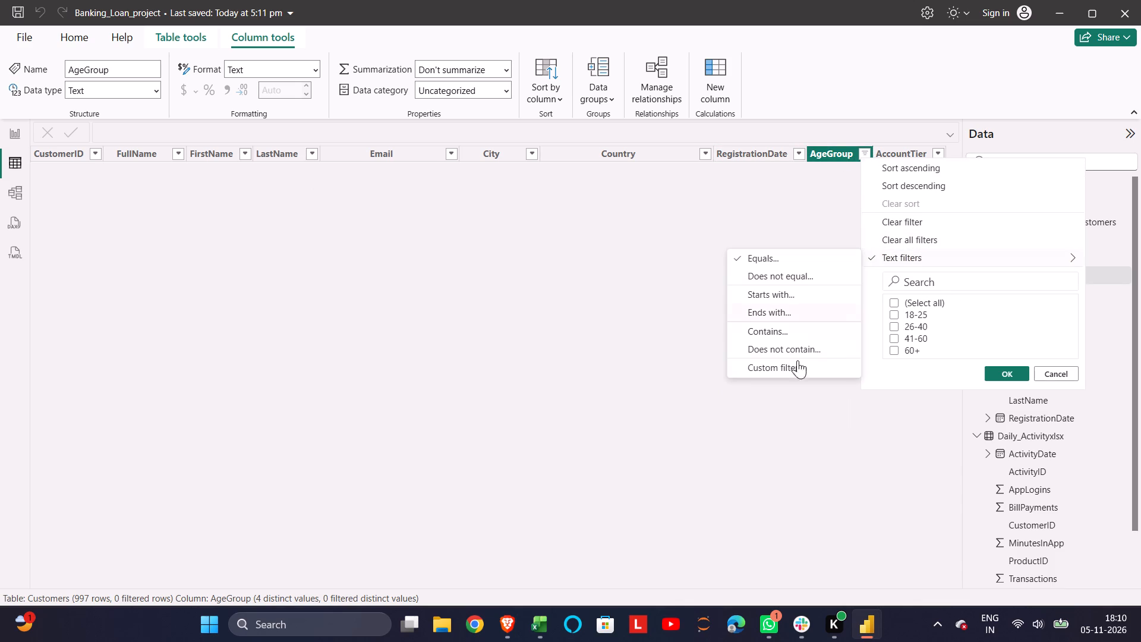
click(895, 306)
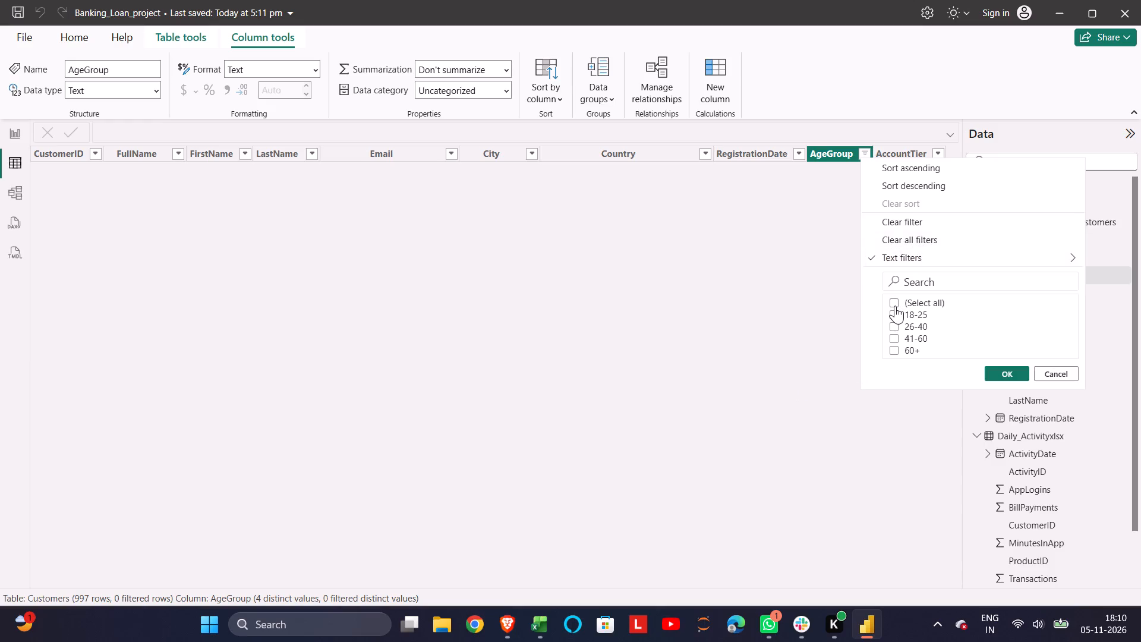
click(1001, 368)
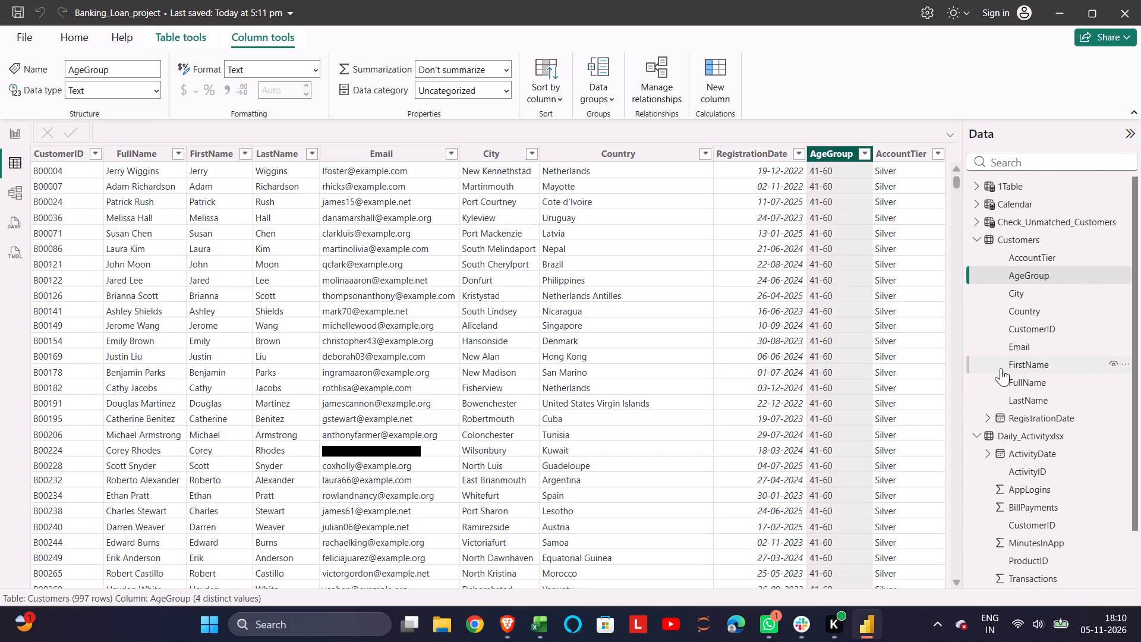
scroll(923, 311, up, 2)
Select (Blank), 18-25, 26-40, 41-60 and 60+ one after another in the AgeGroup slicer, comparing the Customers page visuals.
click(25, 133)
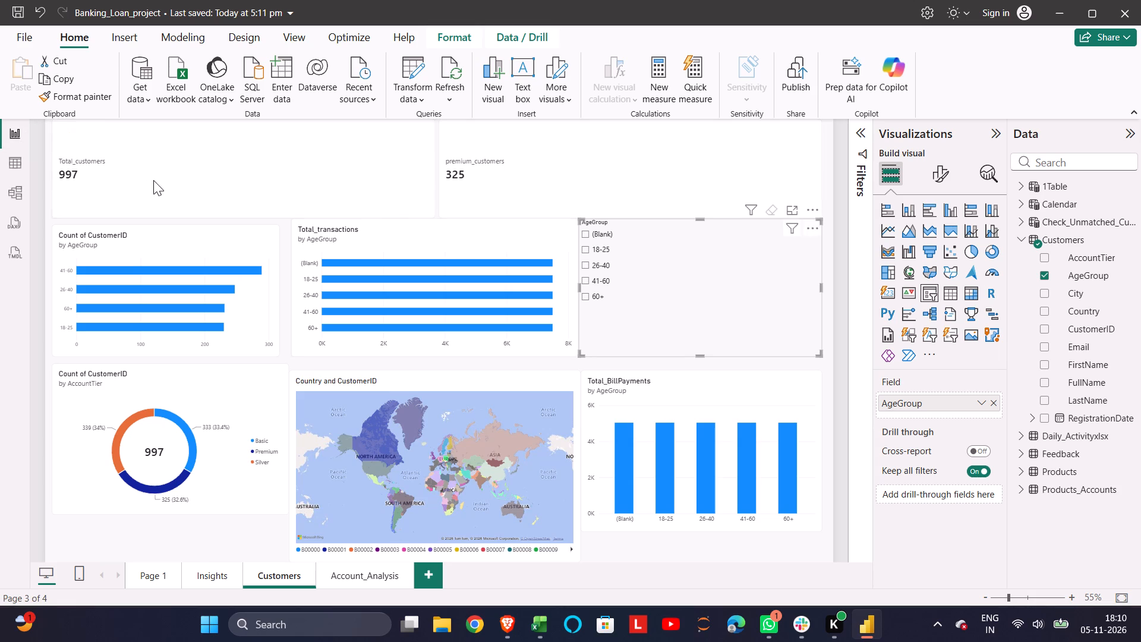
click(589, 235)
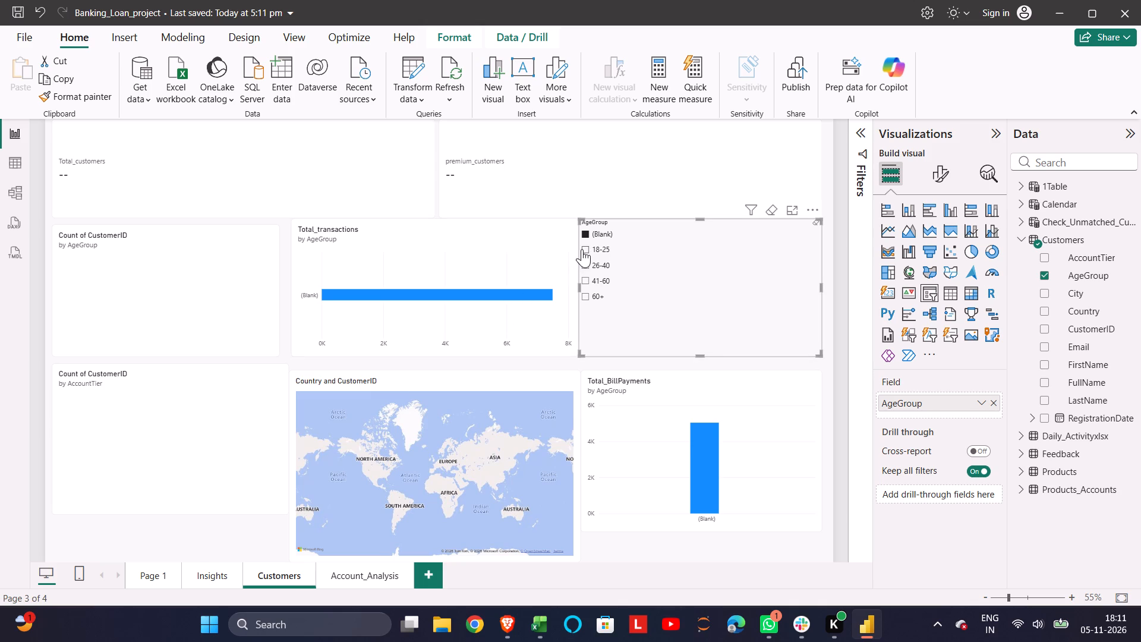
click(582, 249)
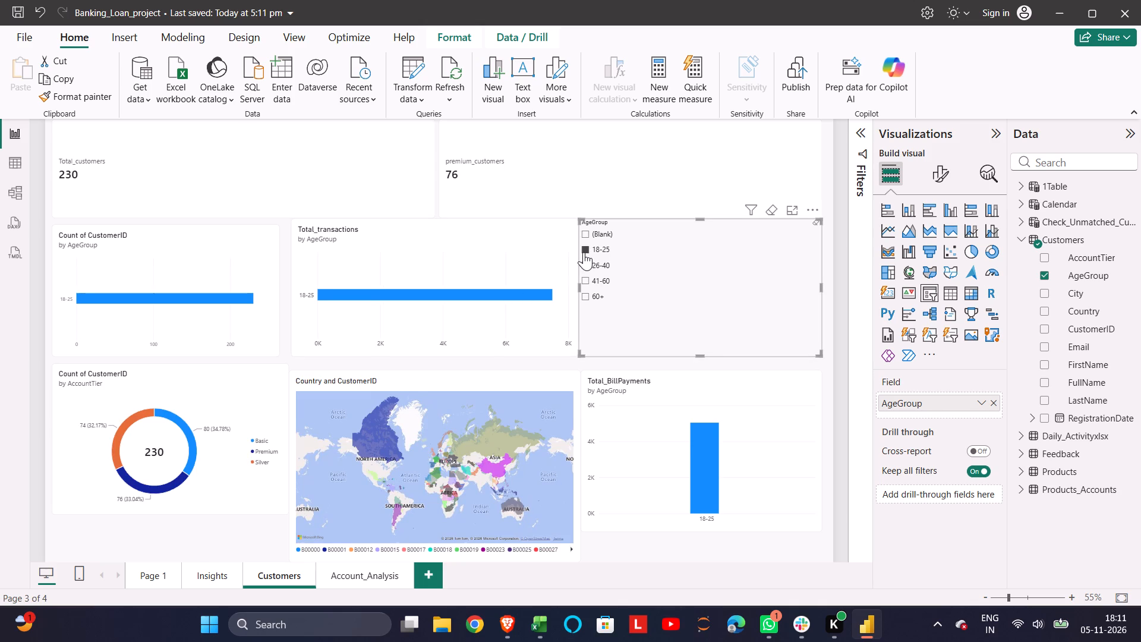
click(585, 266)
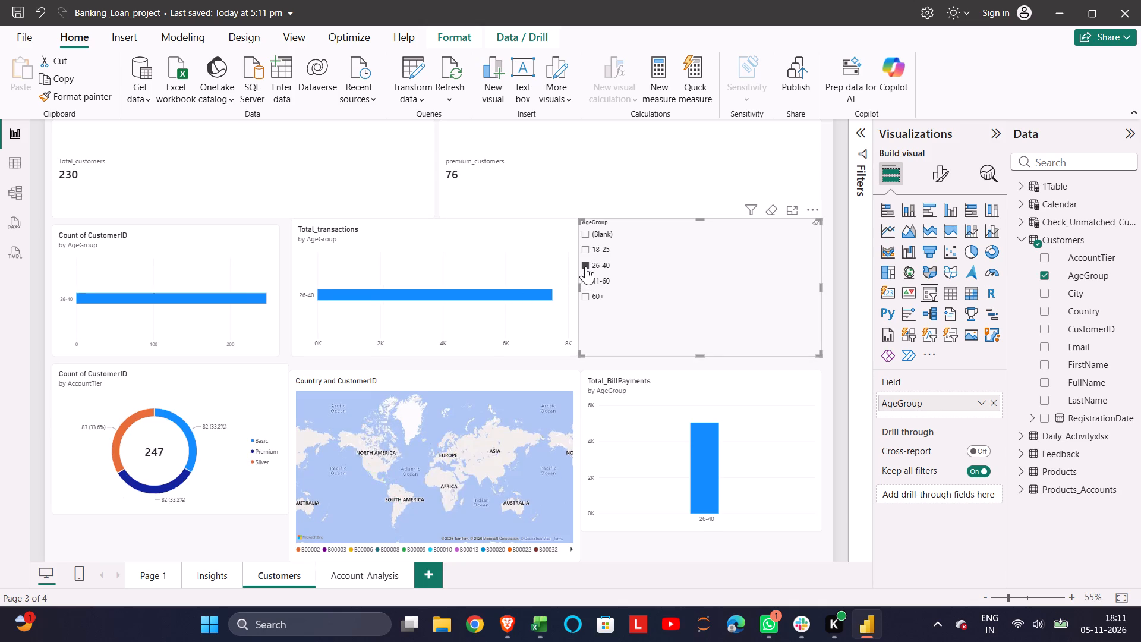
click(585, 276)
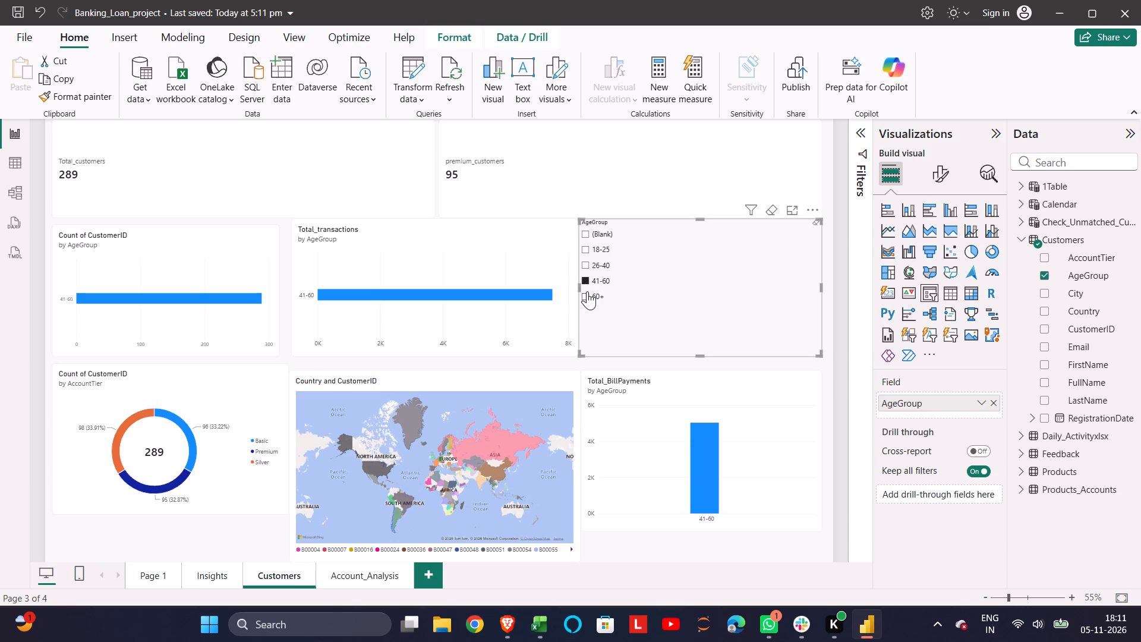
click(587, 292)
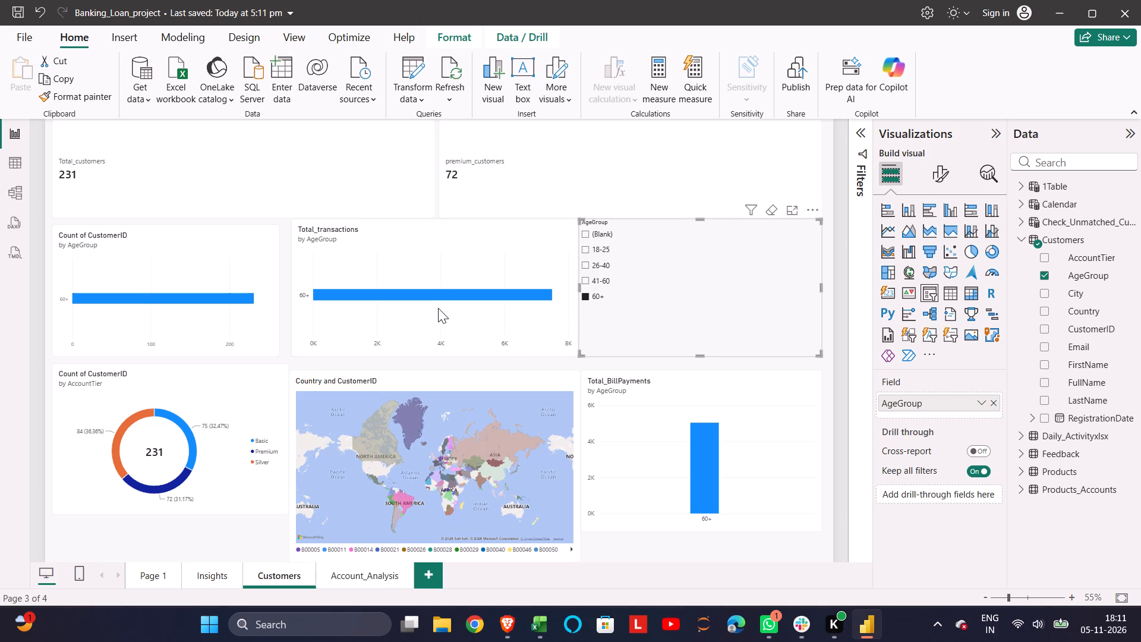
Check the Customers visuals against AgeGroup slicer selections (Blank), 18-25 and 26-40 in turn, and clear the slicer's selection.
click(9, 165)
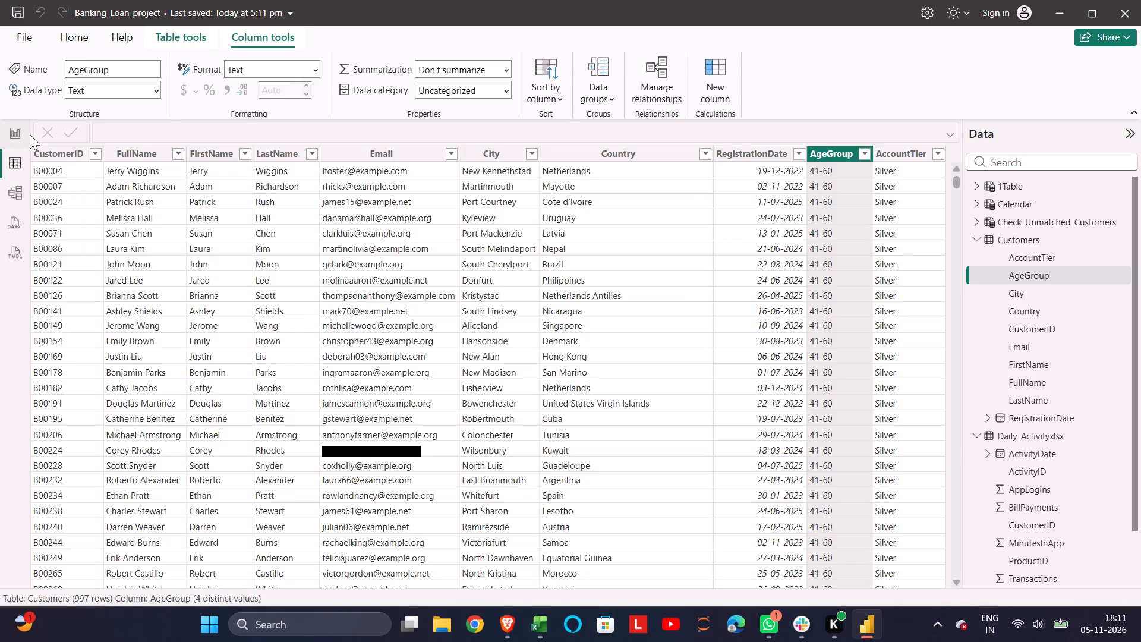
click(14, 140)
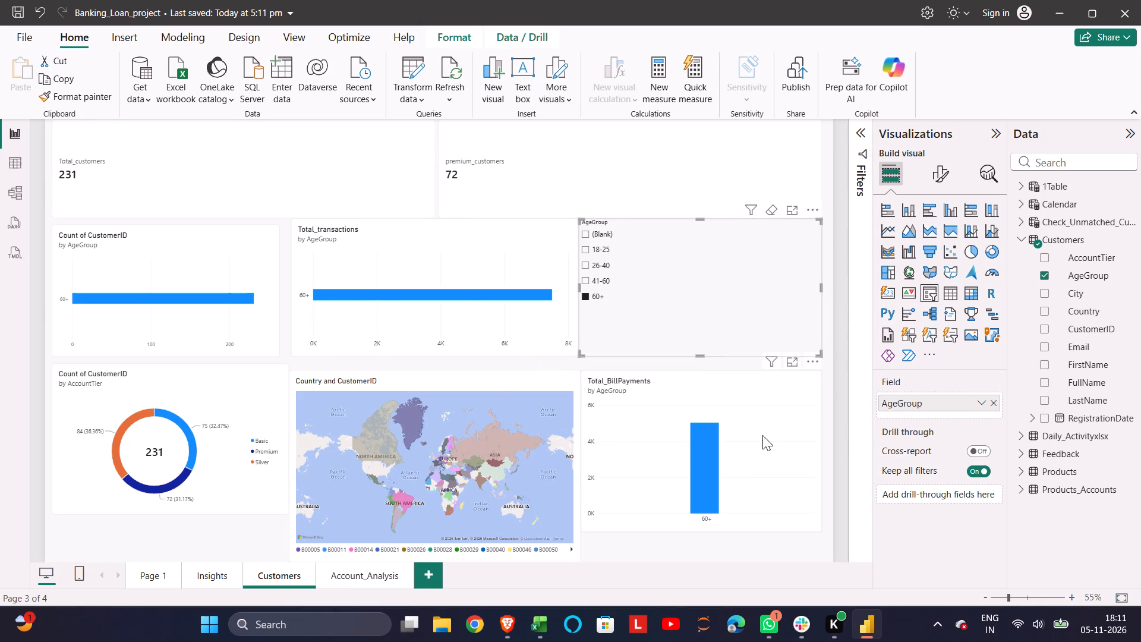
scroll(881, 407, down, 1)
click(519, 229)
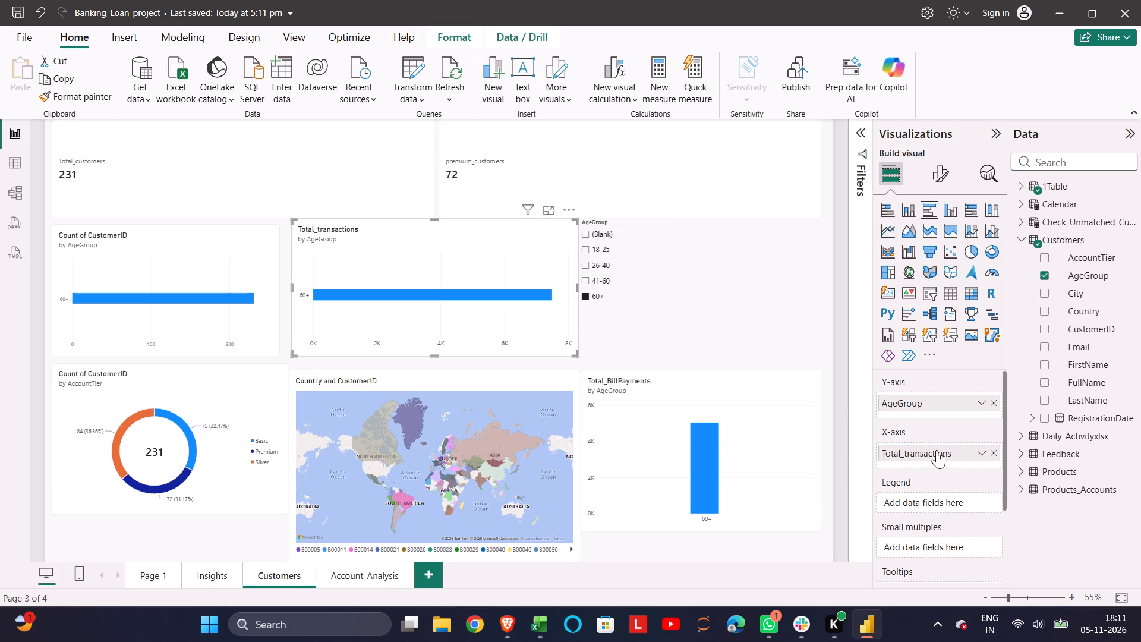
click(957, 451)
click(585, 226)
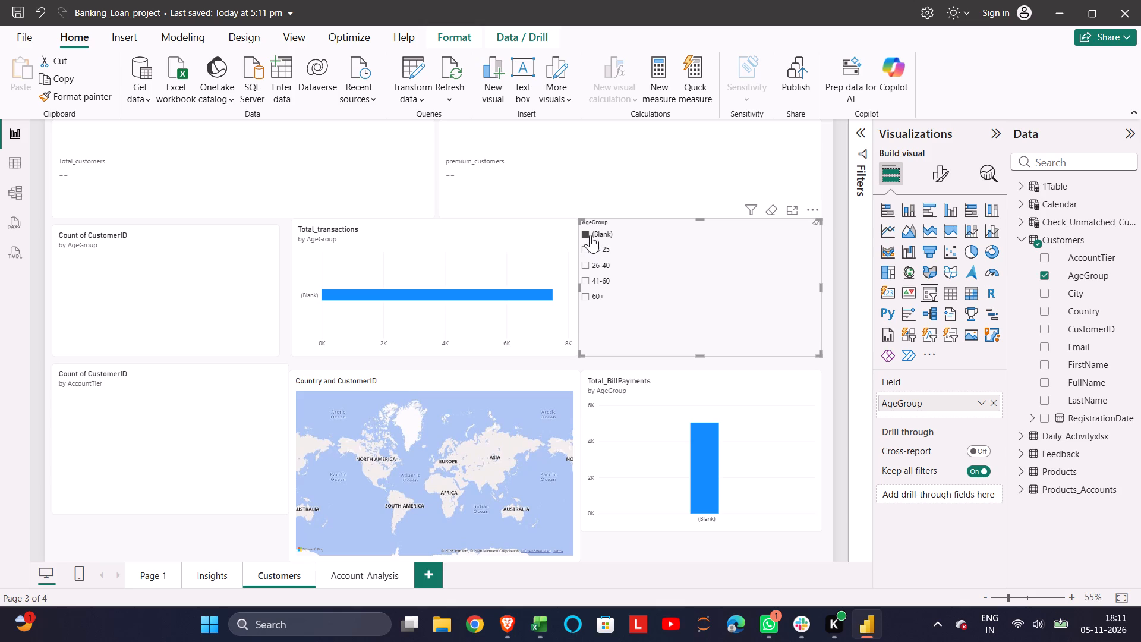
click(587, 254)
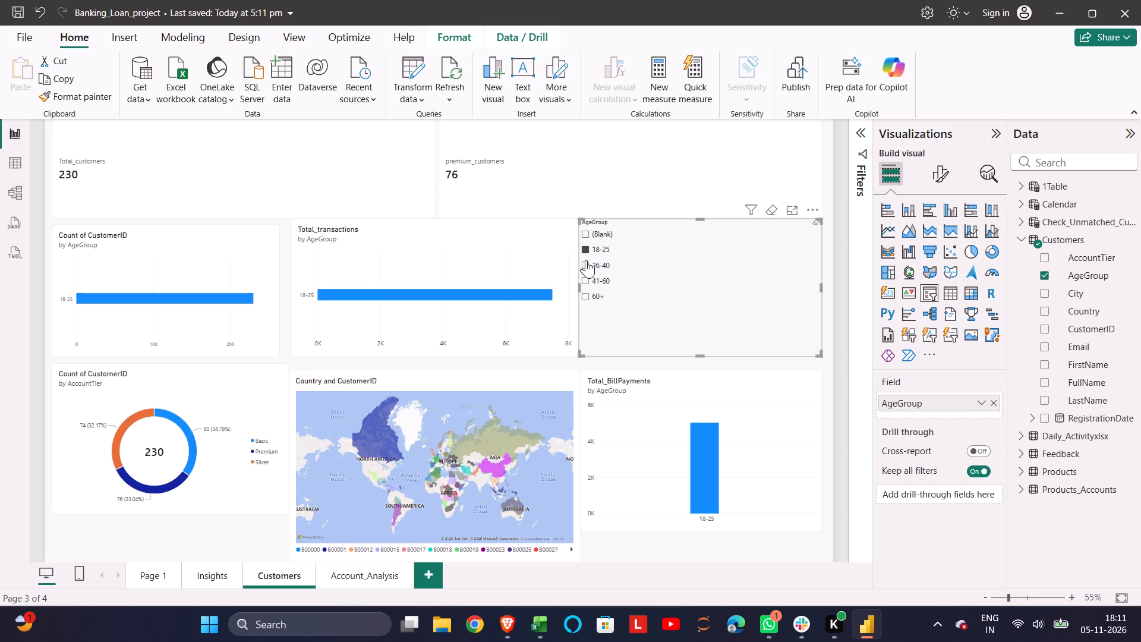
click(585, 271)
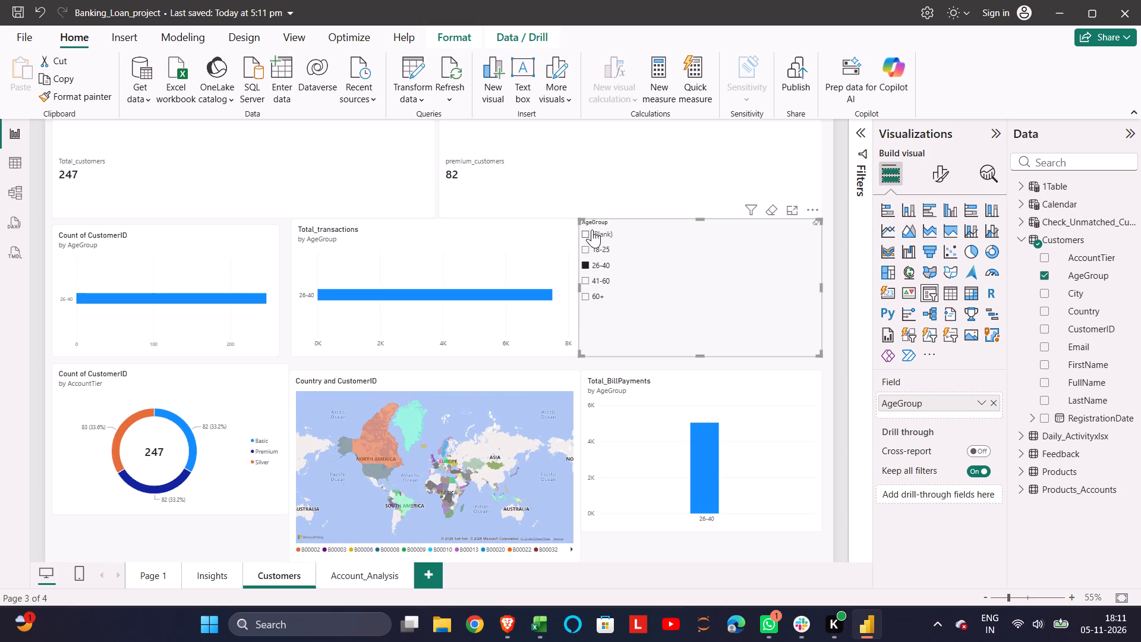
click(771, 206)
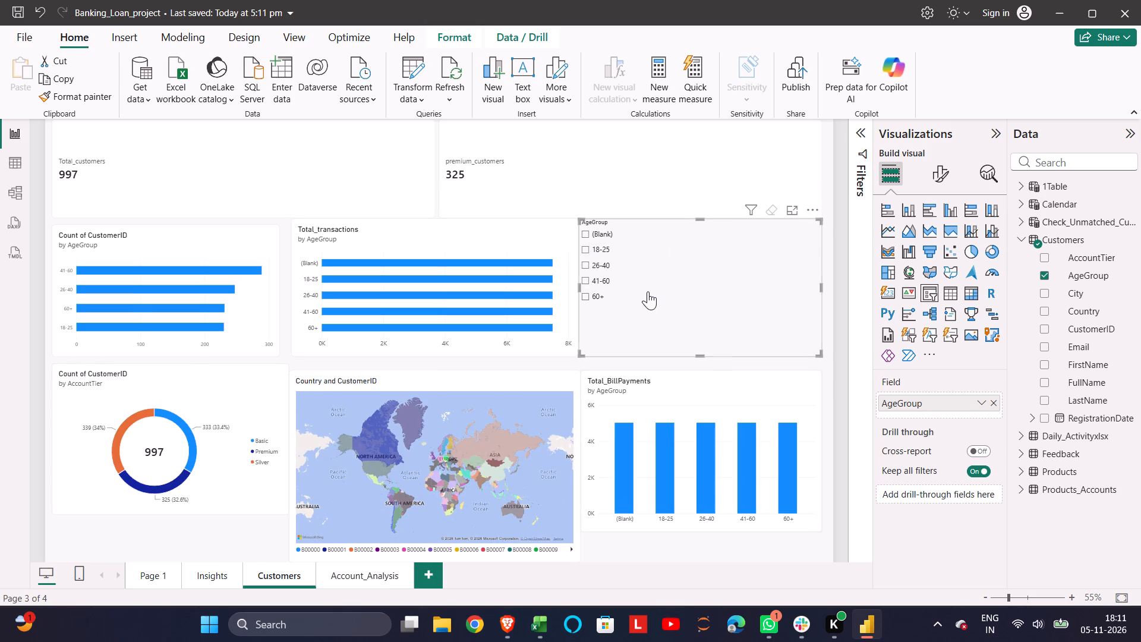
Look through the Products, Products_Accounts and Daily_Activityxlsx fields for the source behind the Total_transactions by AgeGroup chart.
click(540, 234)
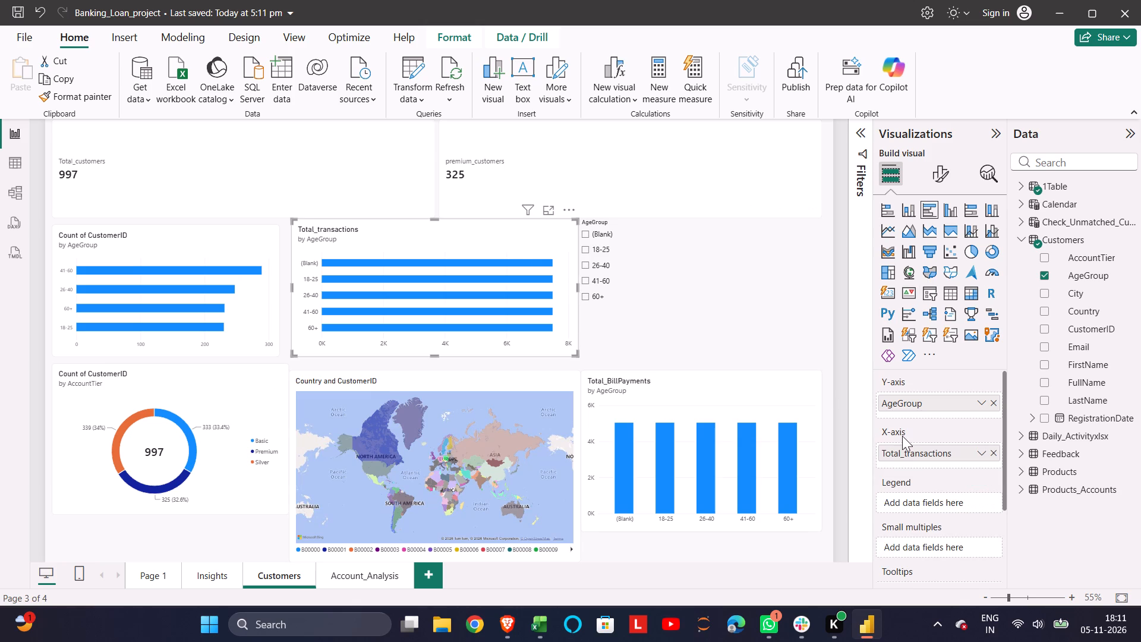
click(903, 444)
click(906, 453)
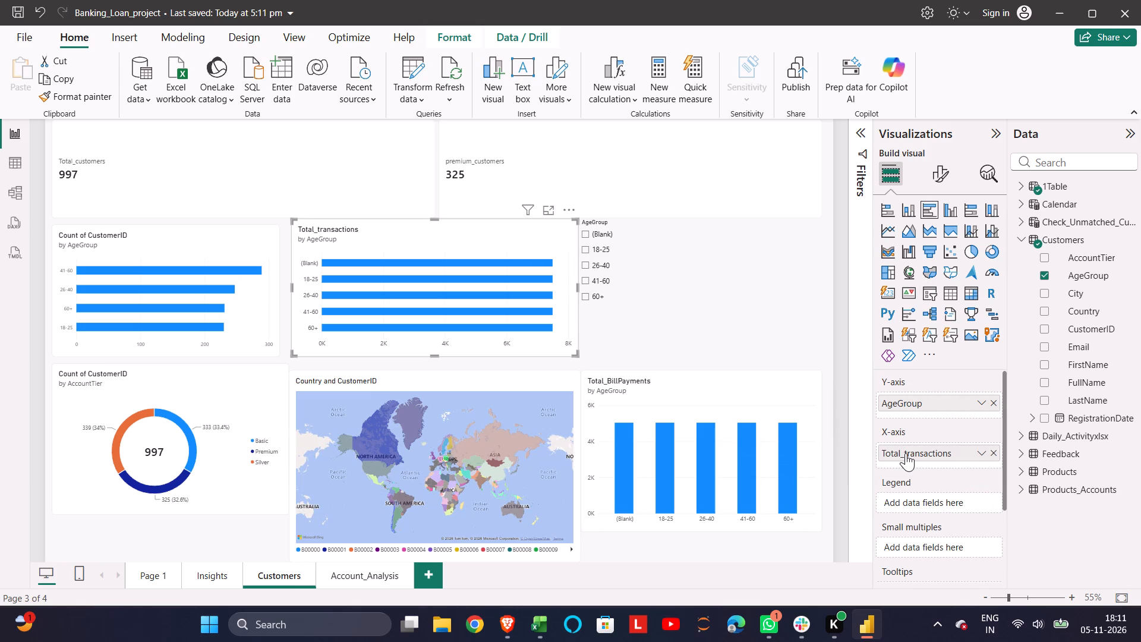
double_click(906, 453)
click(970, 426)
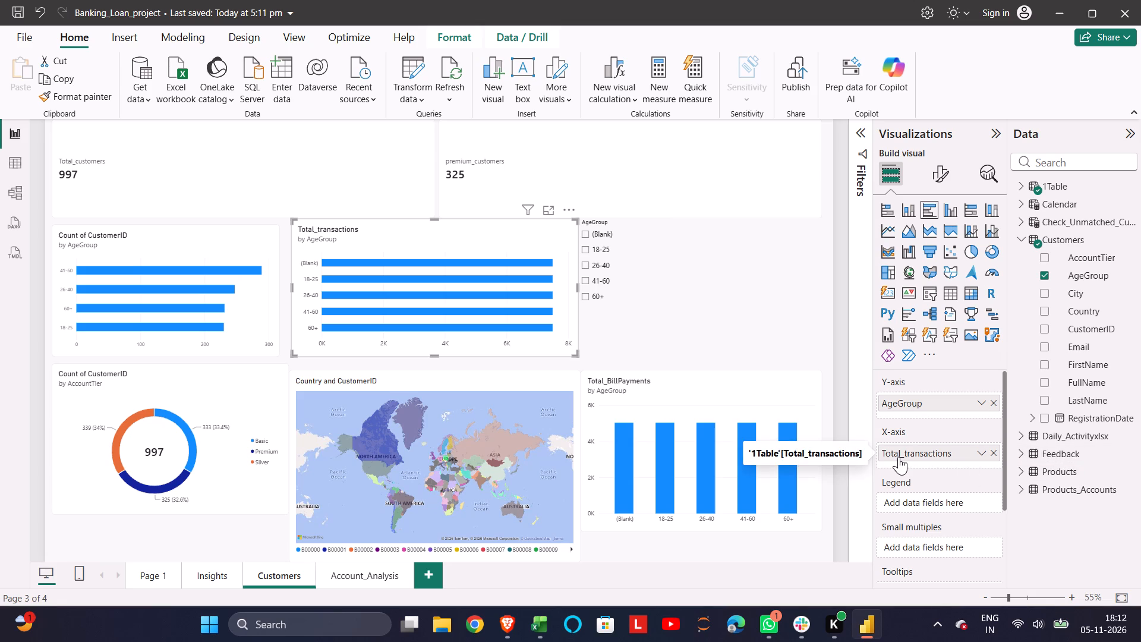
click(1023, 469)
scroll(1023, 469, down, 1)
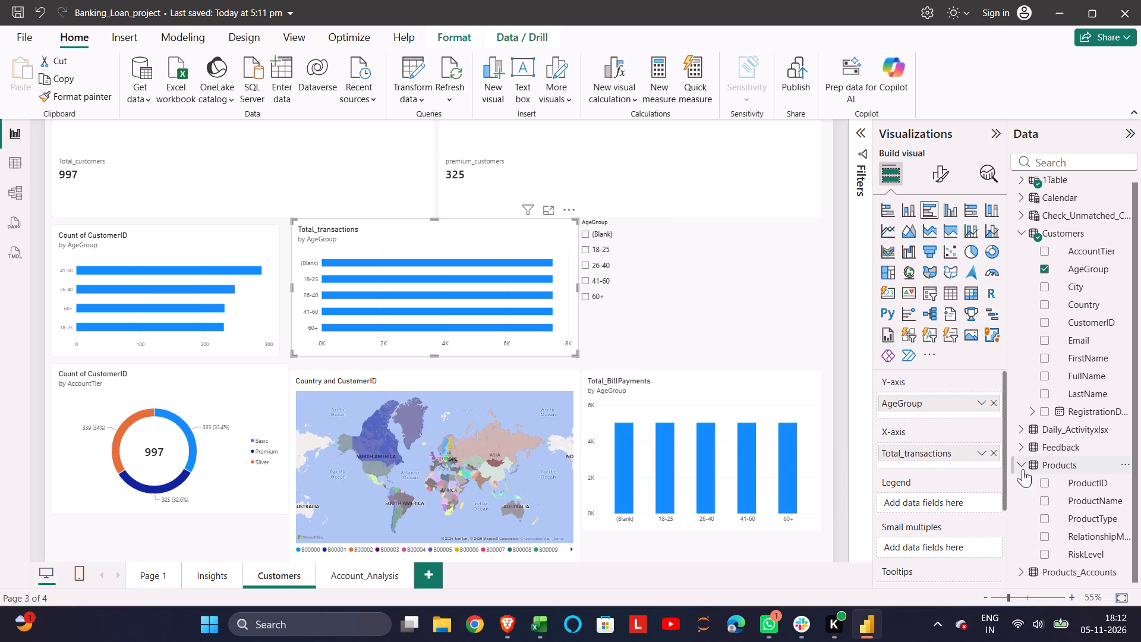
click(1023, 469)
click(1029, 489)
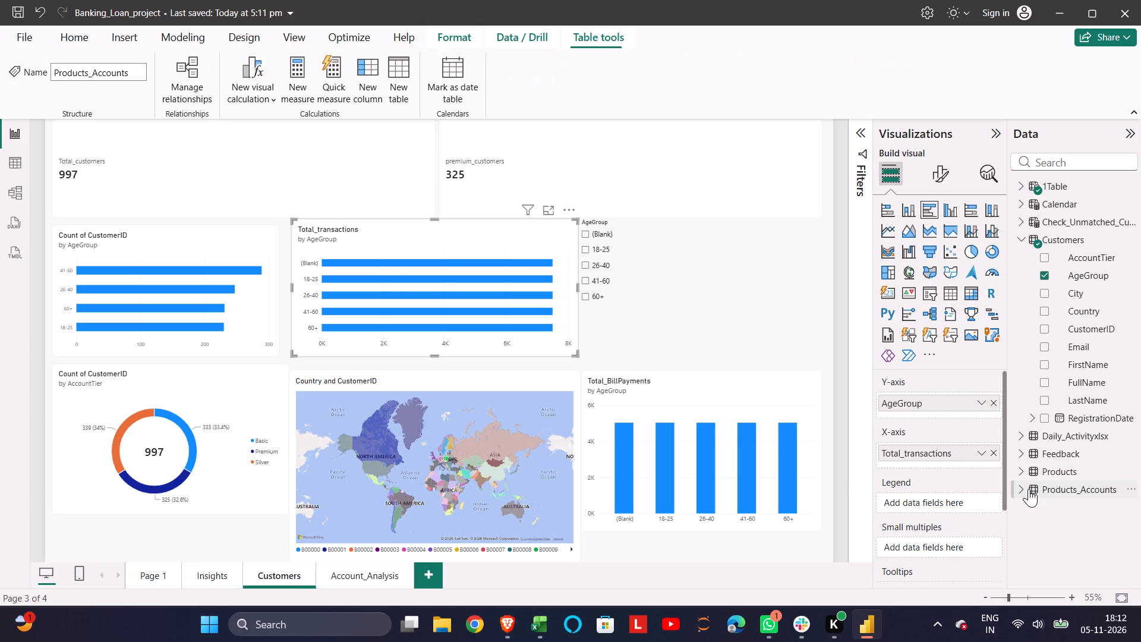
click(1022, 489)
scroll(1039, 517, down, 2)
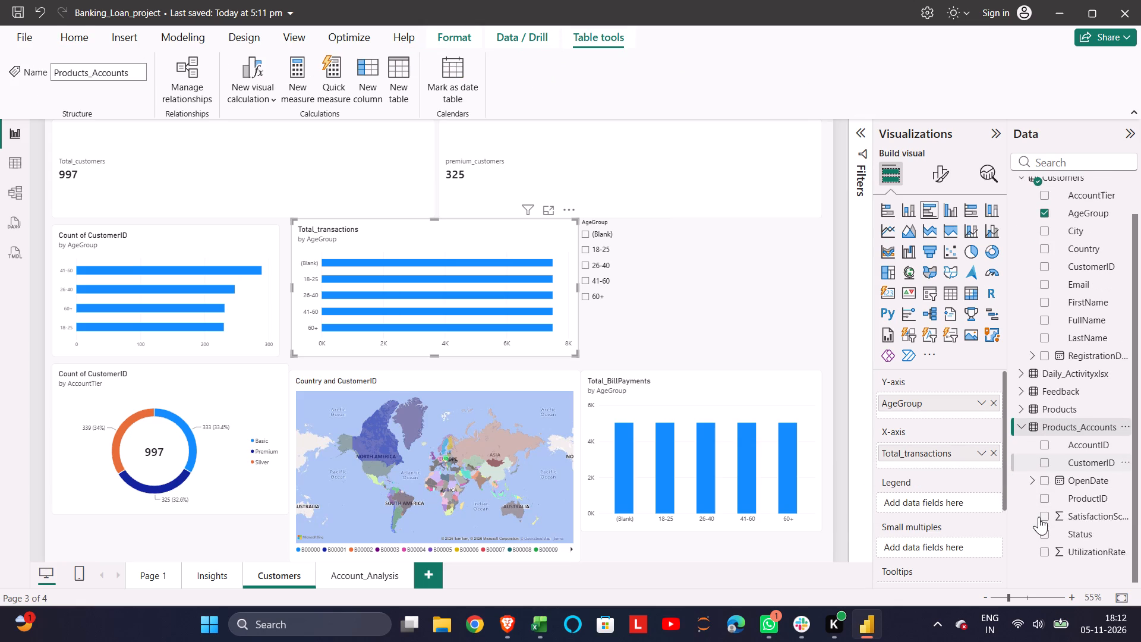
scroll(1039, 517, up, 1)
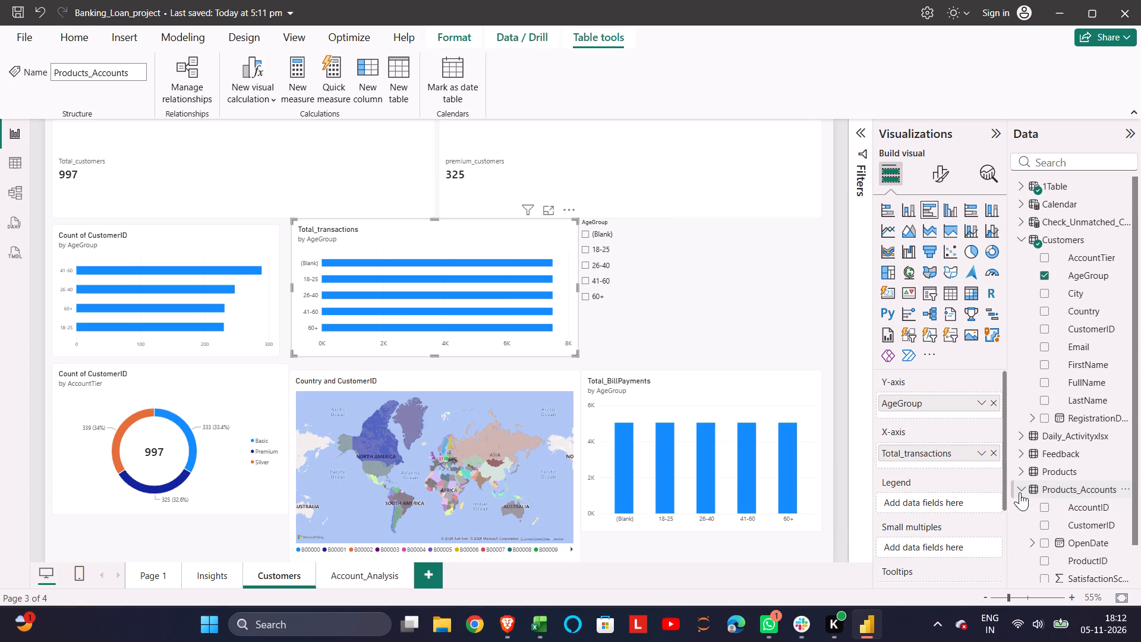
click(1025, 435)
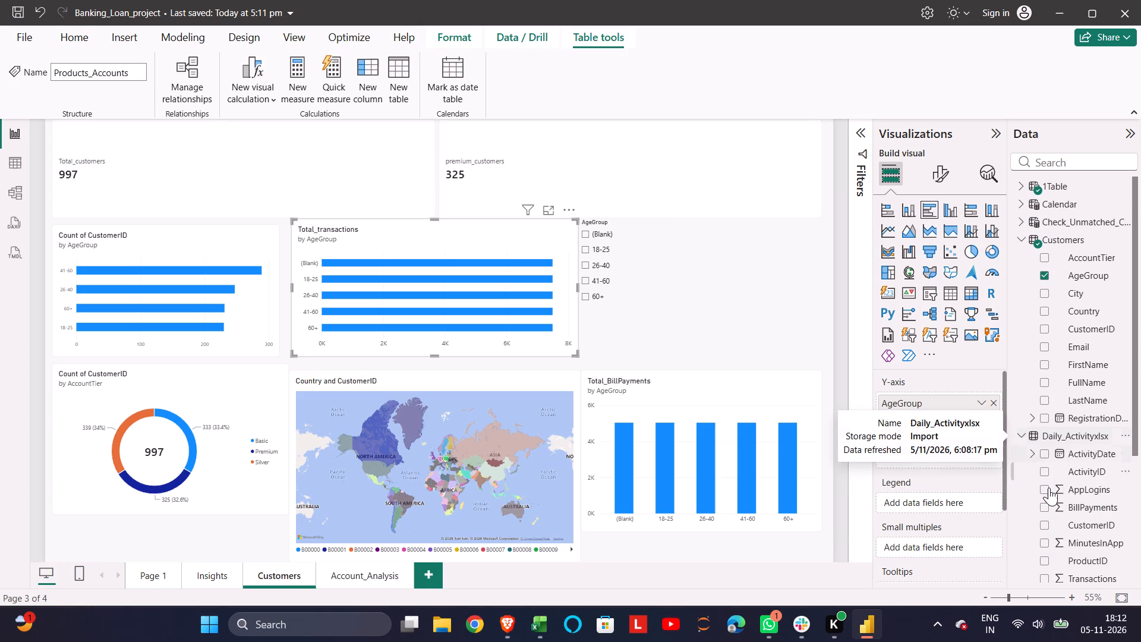
scroll(1049, 487, down, 1)
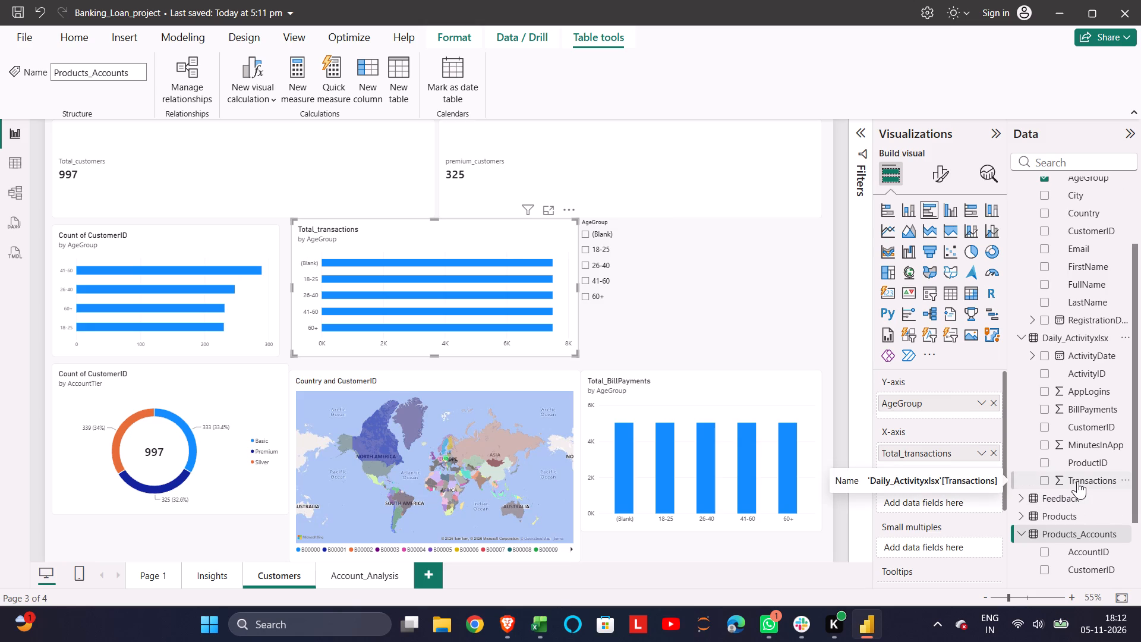
scroll(945, 311, up, 1)
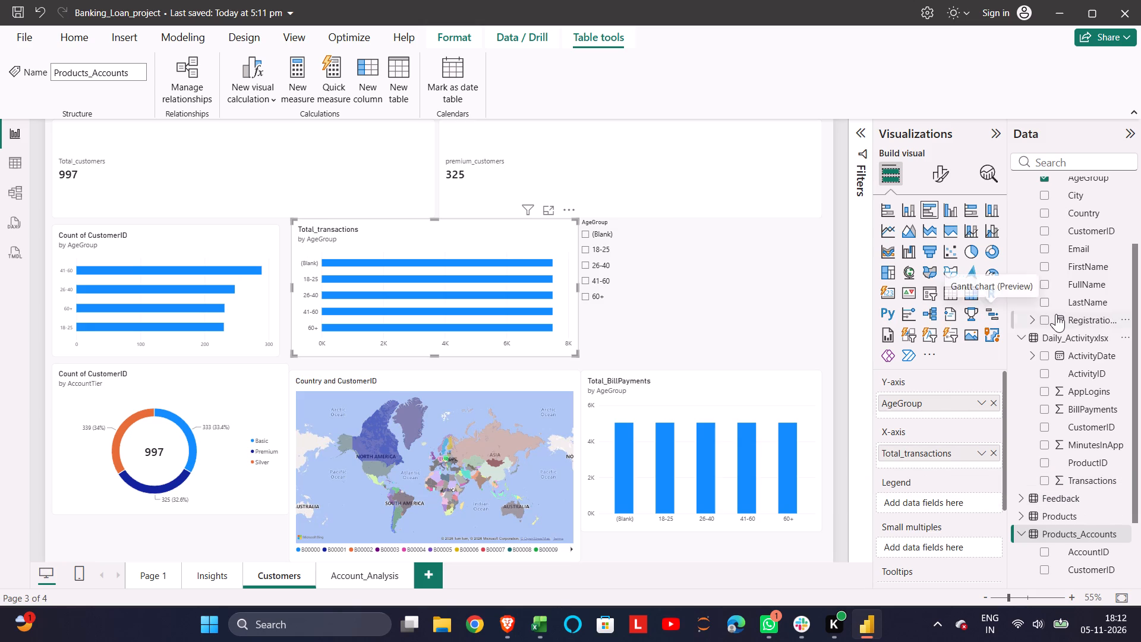
scroll(1056, 314, up, 2)
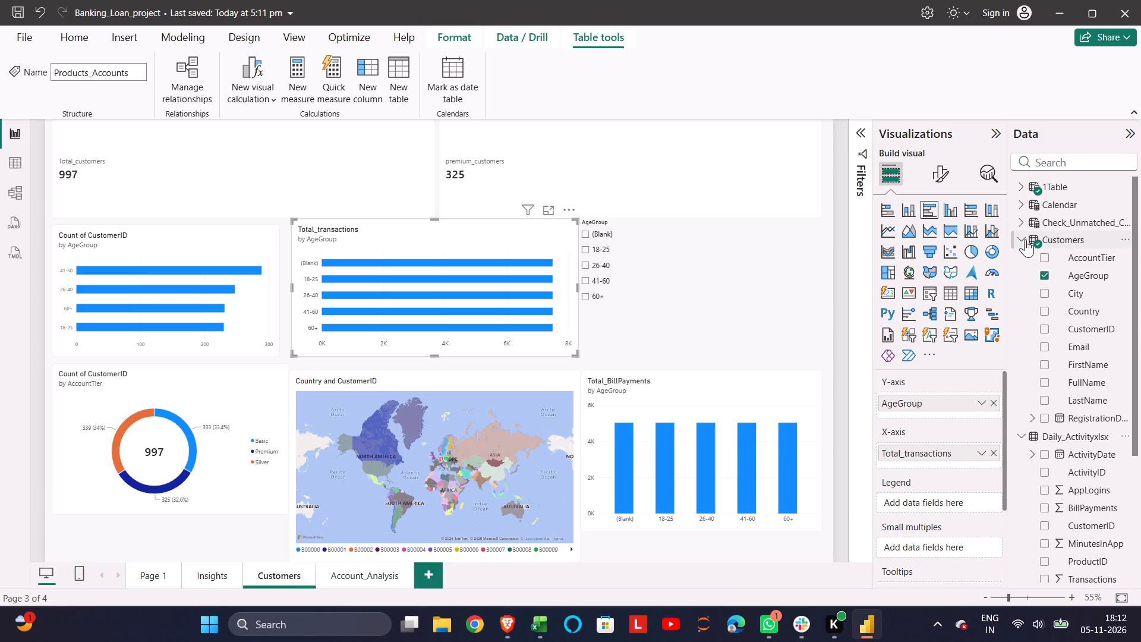
Find the Total_transactions measure in 1Table and display its DAX formula for review.
click(1025, 239)
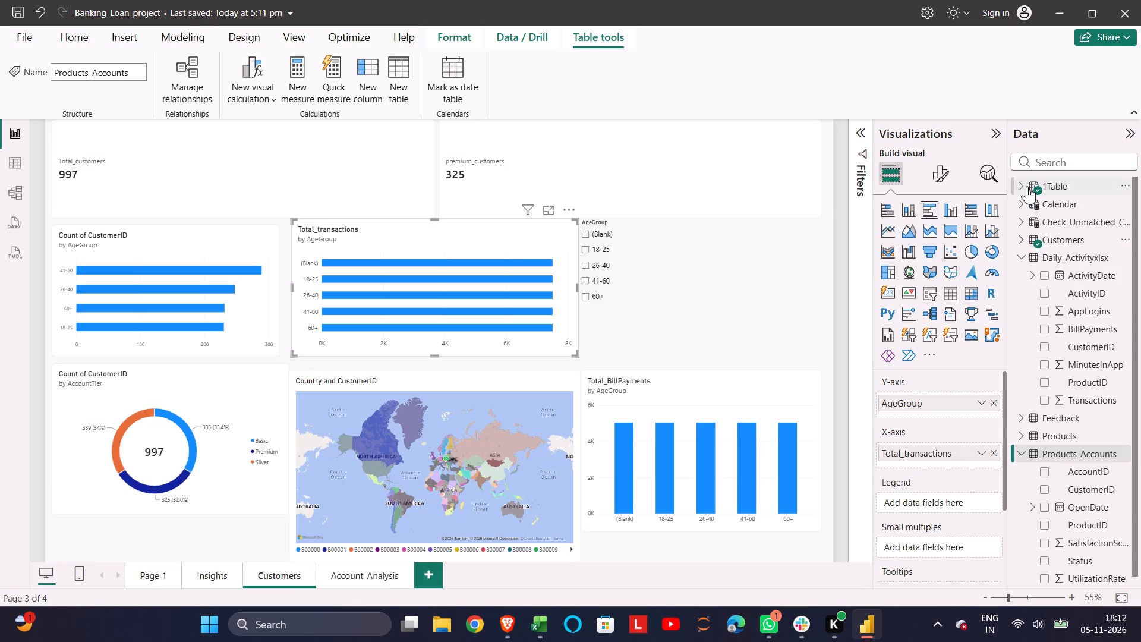
click(1027, 186)
click(1021, 184)
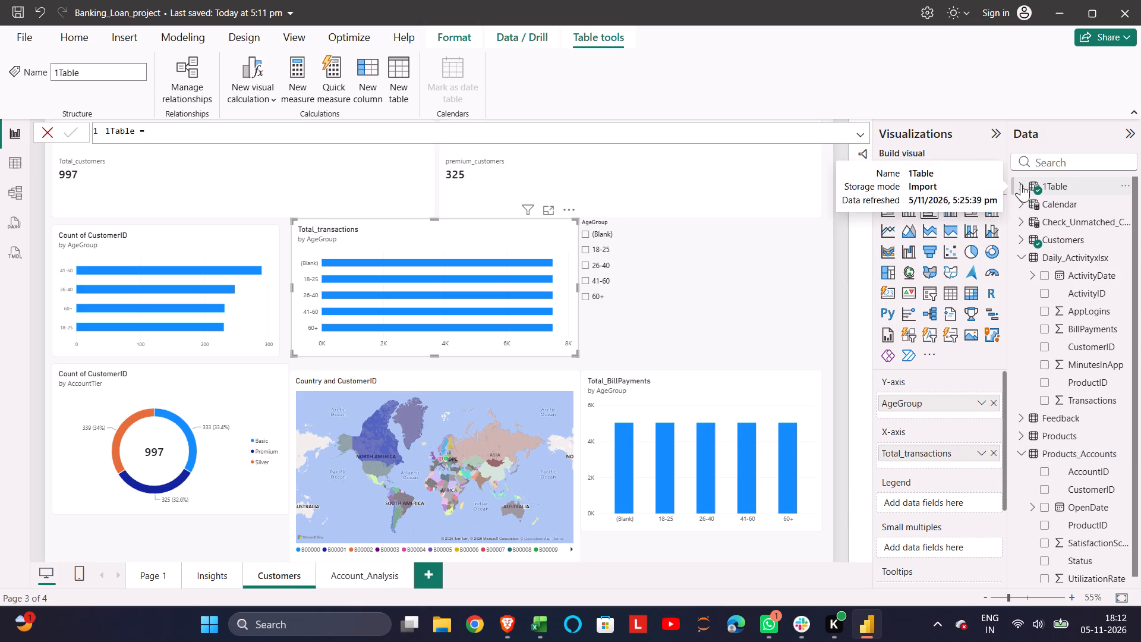
scroll(1090, 360, down, 2)
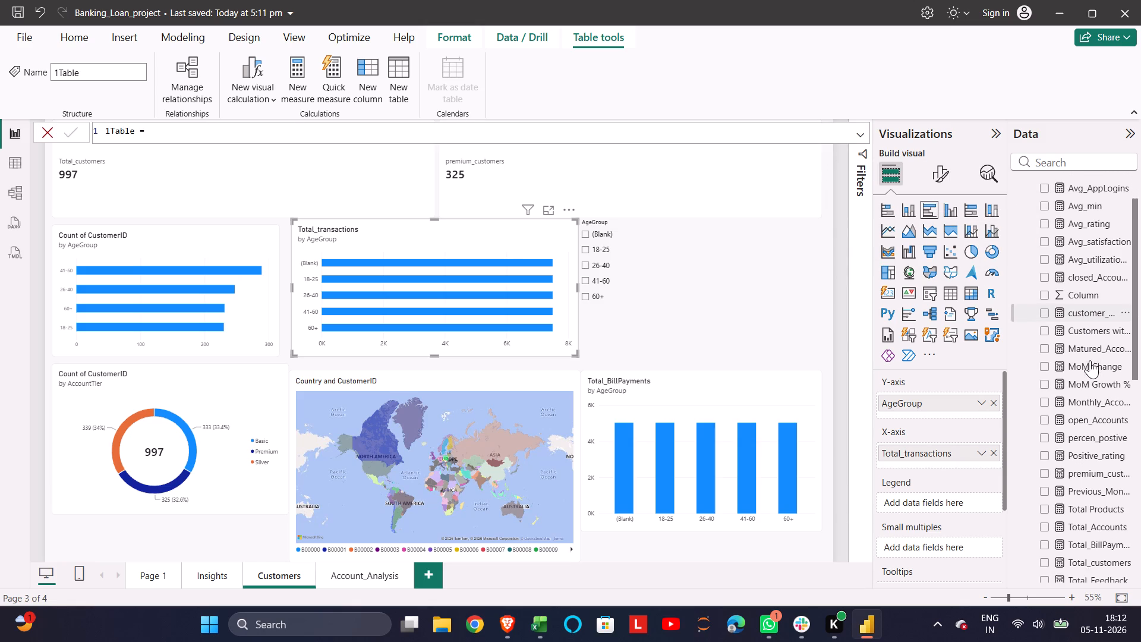
scroll(1090, 360, down, 1)
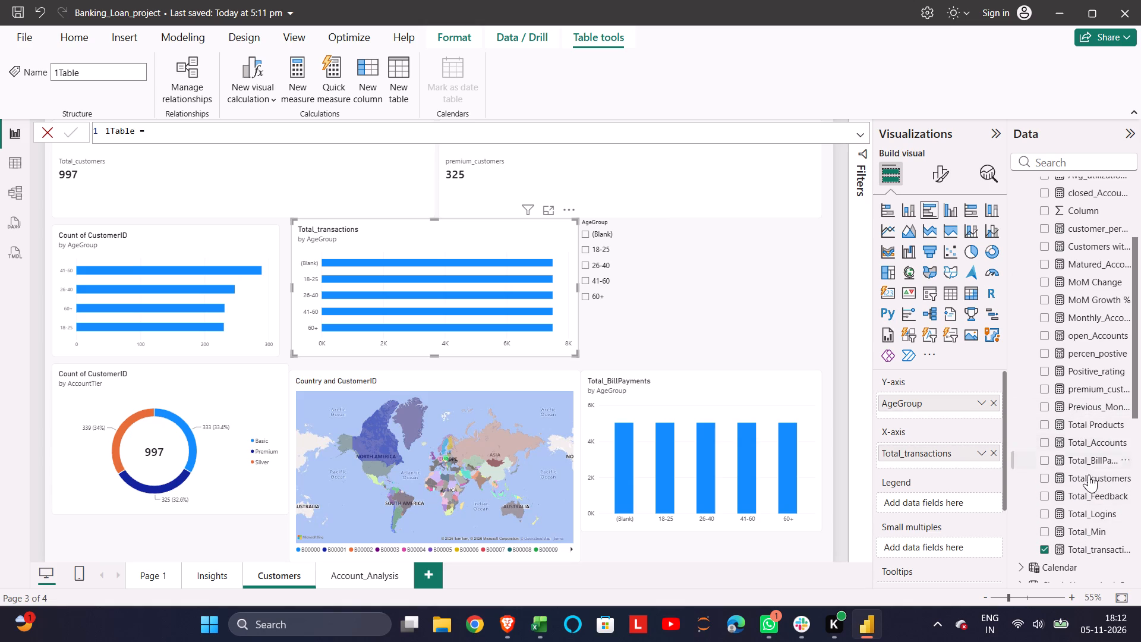
click(1085, 543)
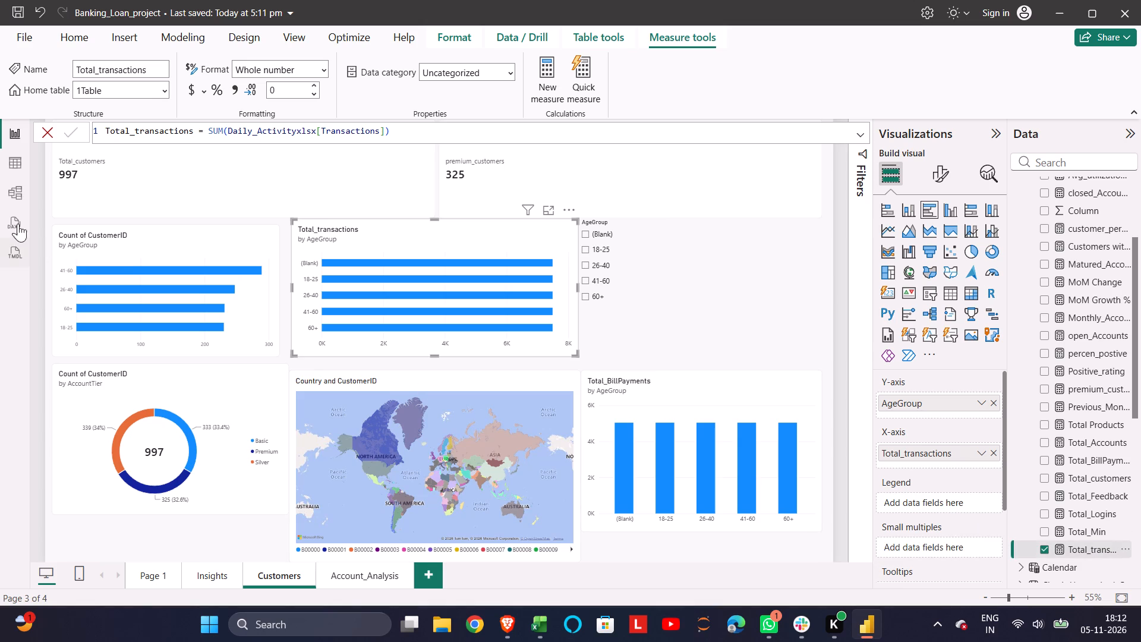
Rearrange the model diagram with Customers directly below Feedback, Daily_Activityxlsx above and right of Products, and Products_Accounts below and right of Products.
click(11, 190)
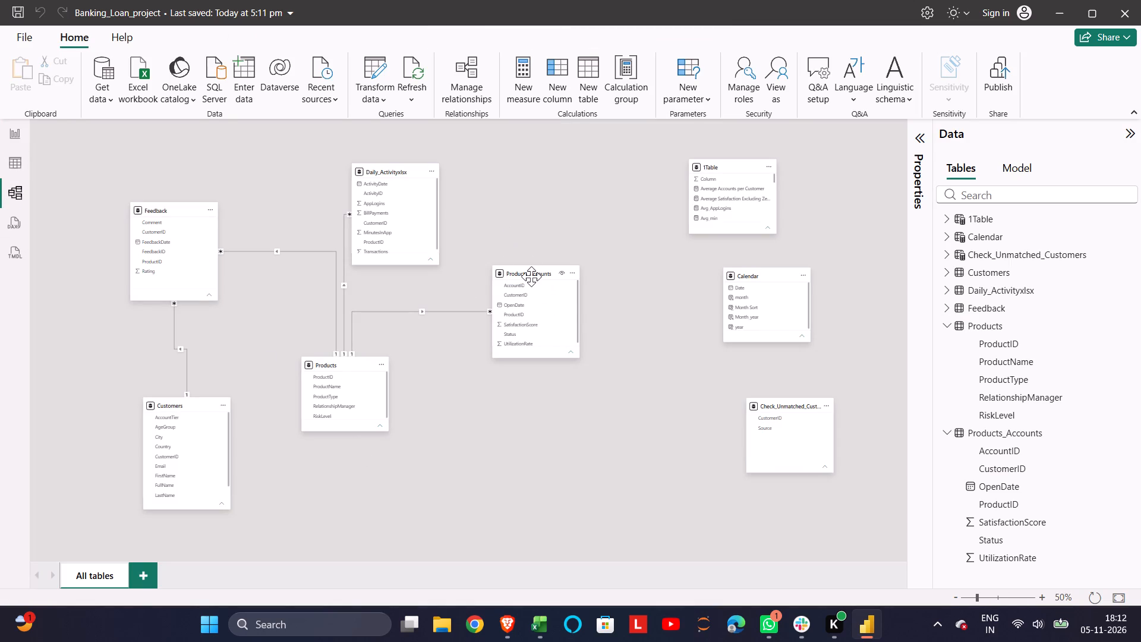
drag(531, 276, 606, 467)
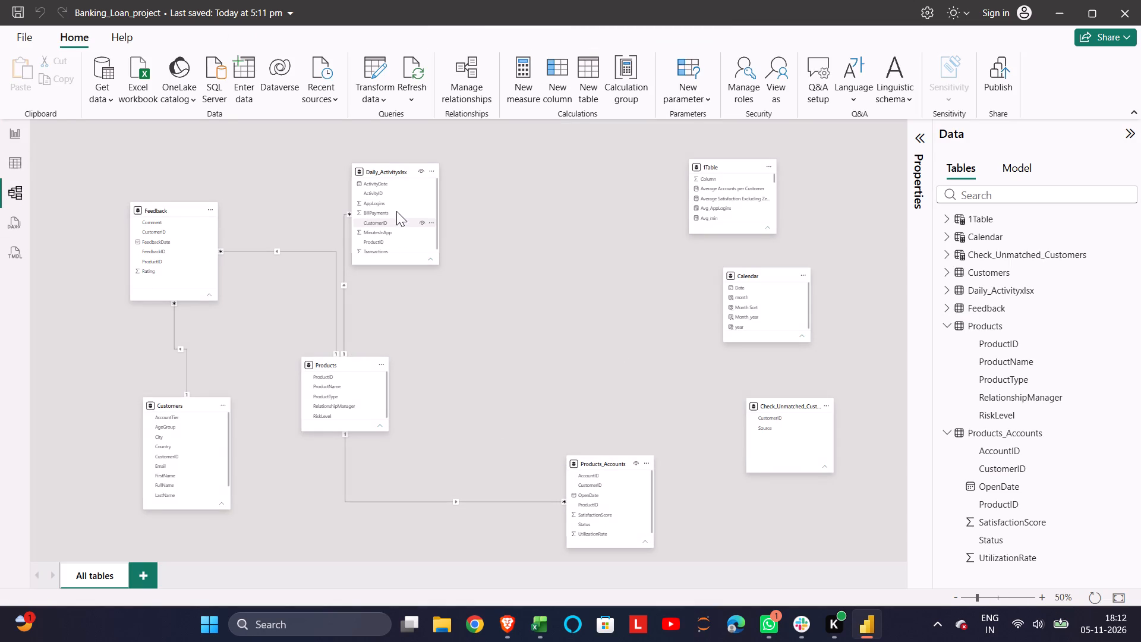
drag(386, 166, 538, 228)
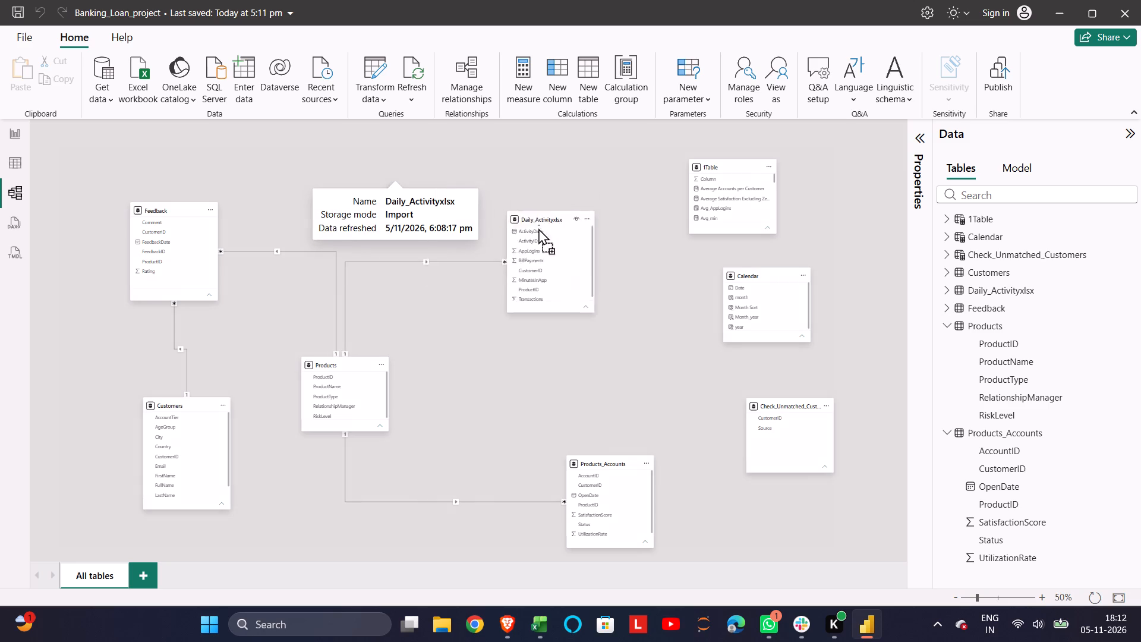
drag(538, 228, 580, 275)
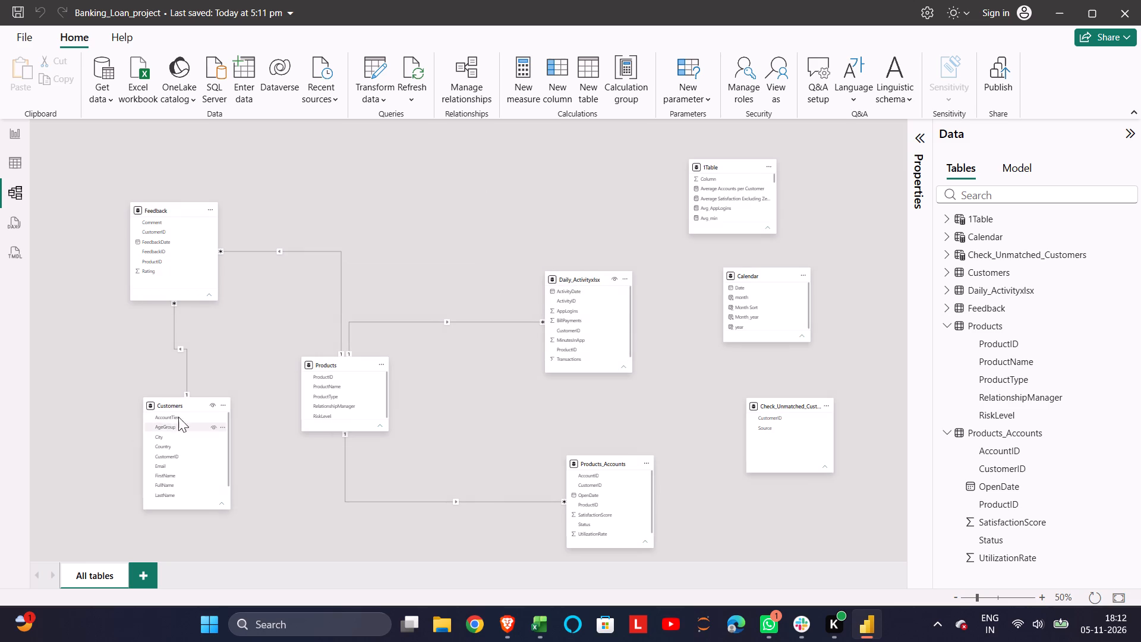
drag(182, 401, 174, 479)
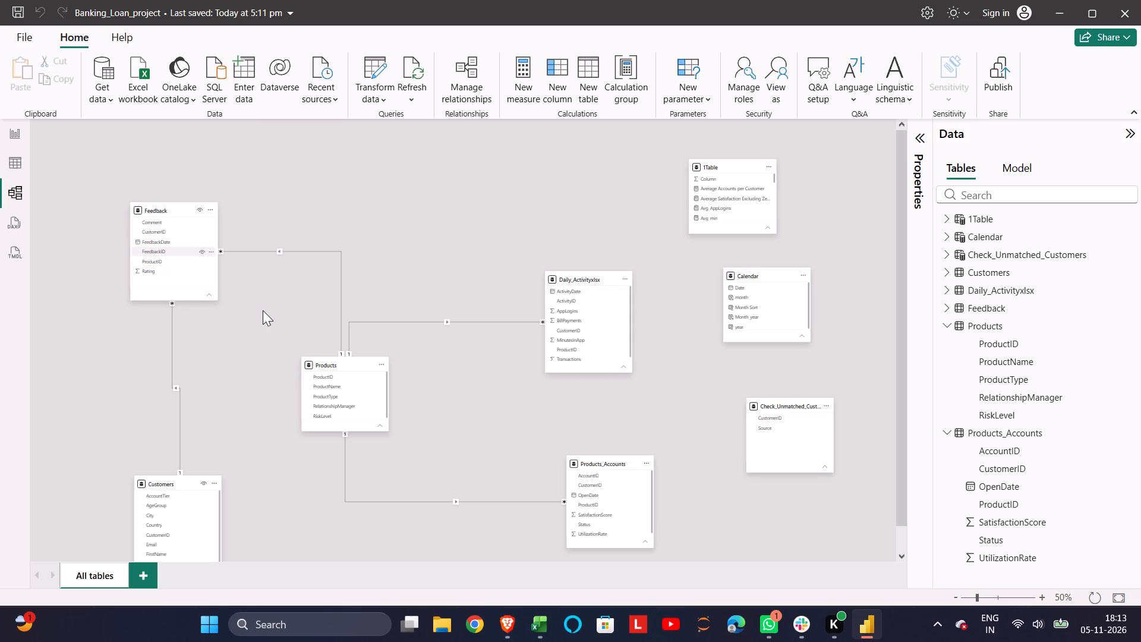
scroll(194, 515, down, 1)
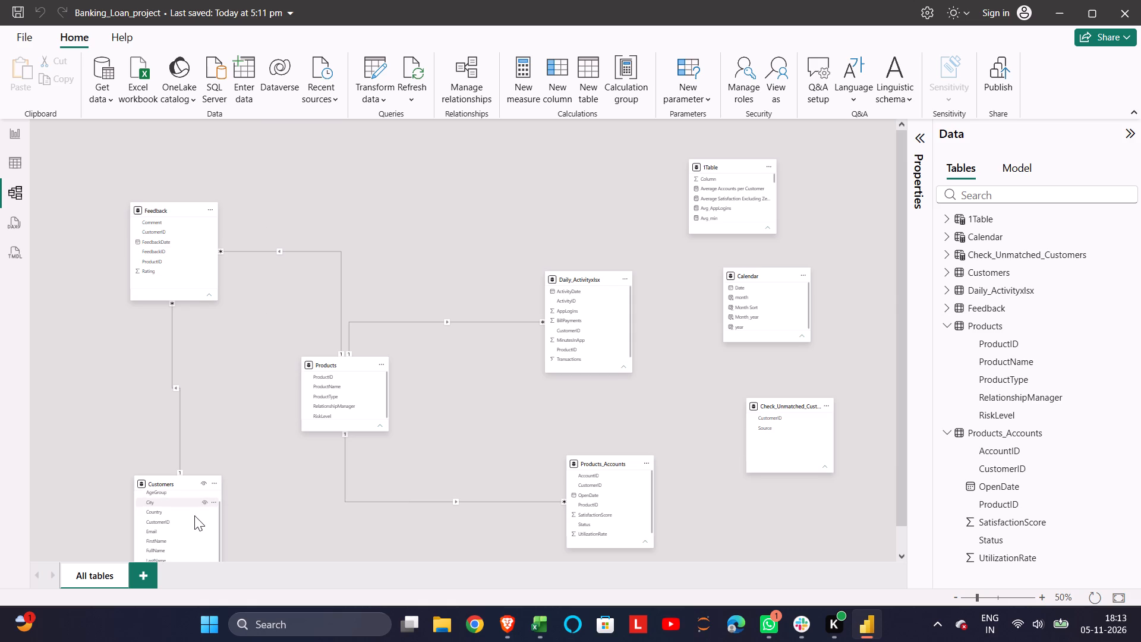
scroll(194, 515, down, 1)
drag(178, 479, 176, 421)
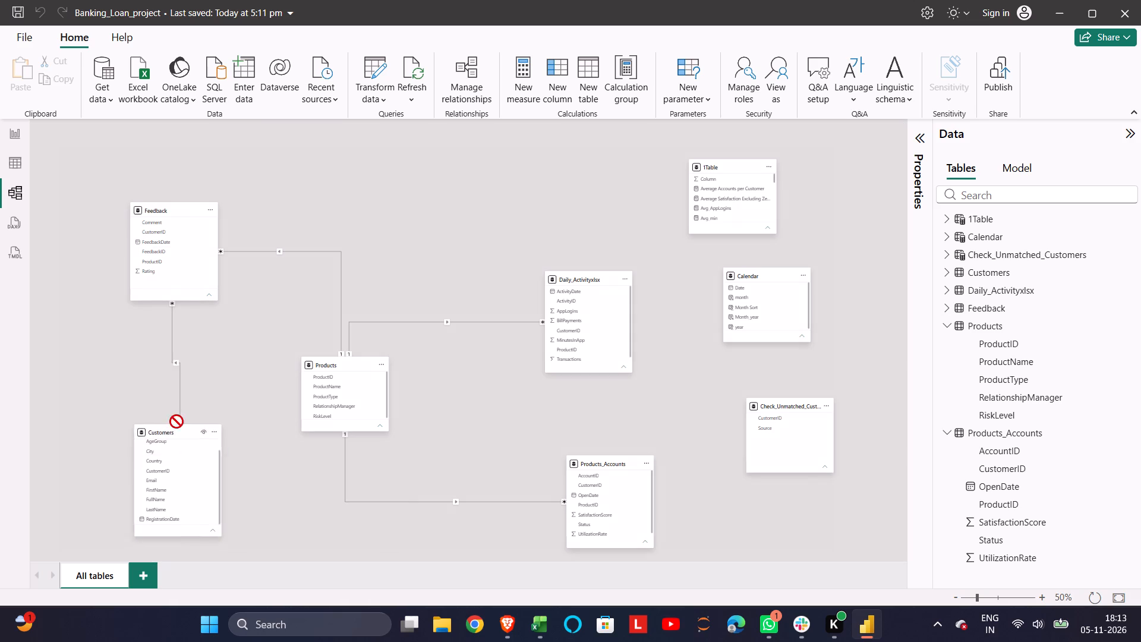
drag(176, 421, 172, 413)
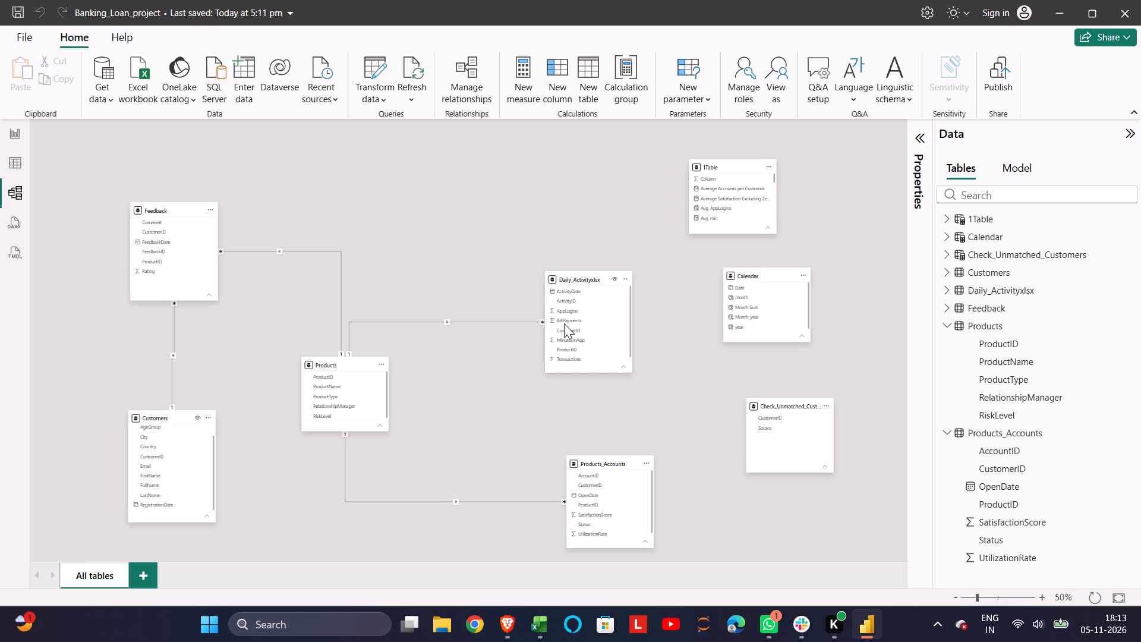
drag(575, 282, 417, 210)
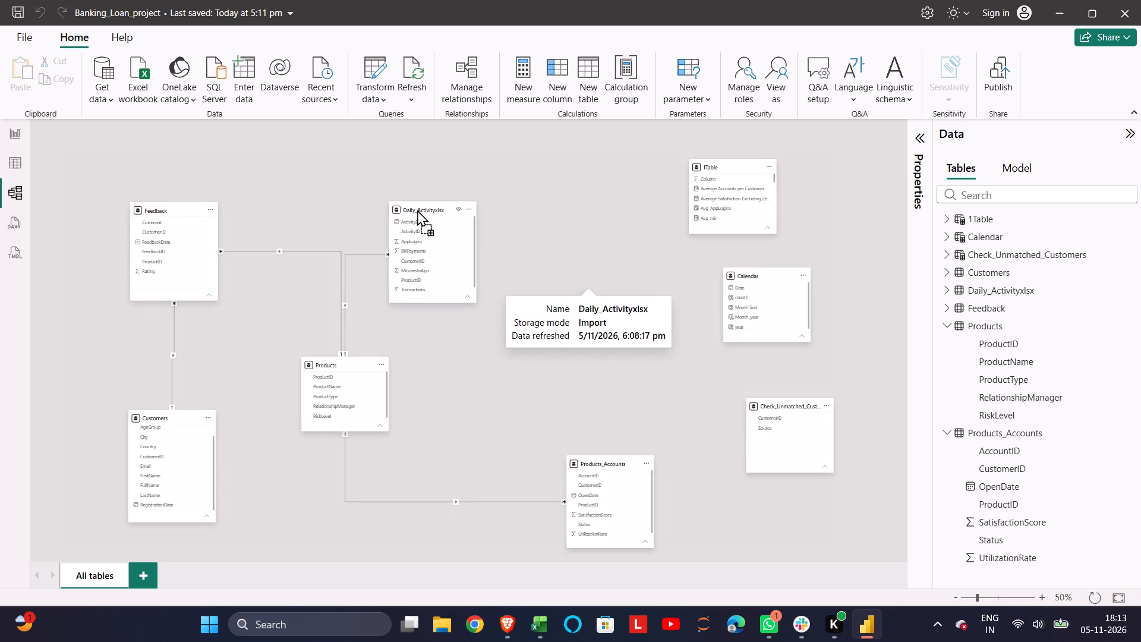
drag(417, 210, 415, 203)
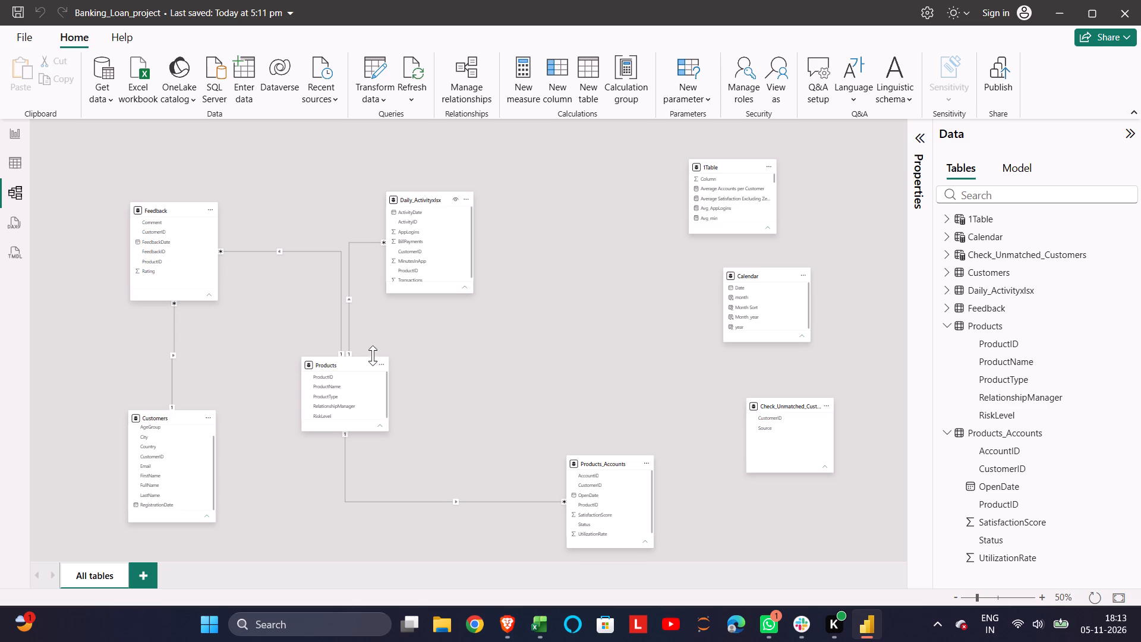
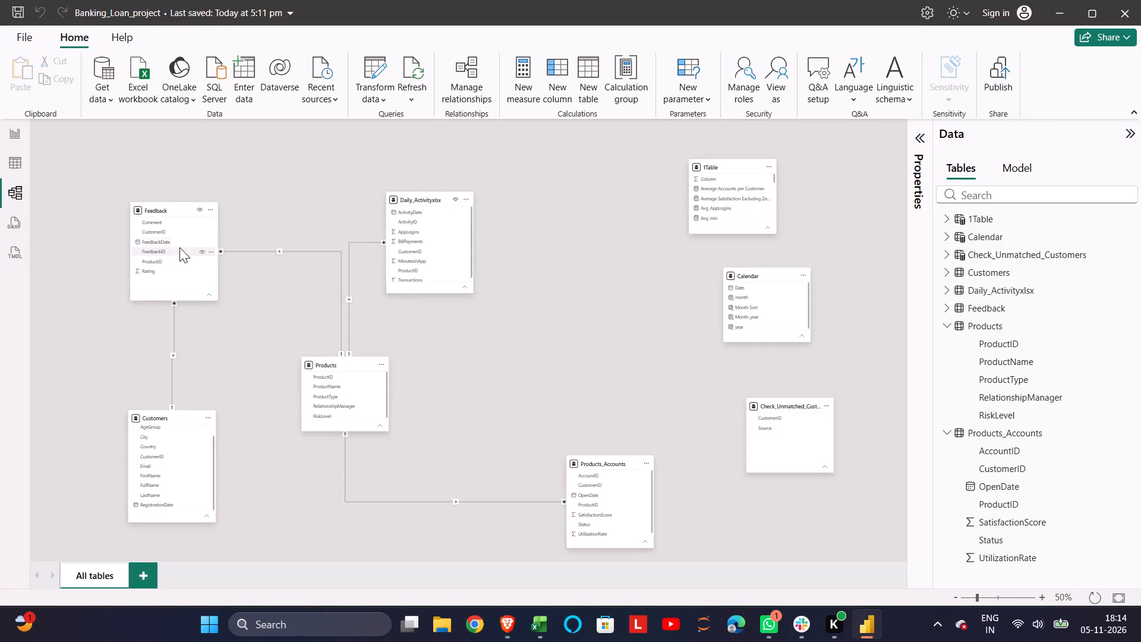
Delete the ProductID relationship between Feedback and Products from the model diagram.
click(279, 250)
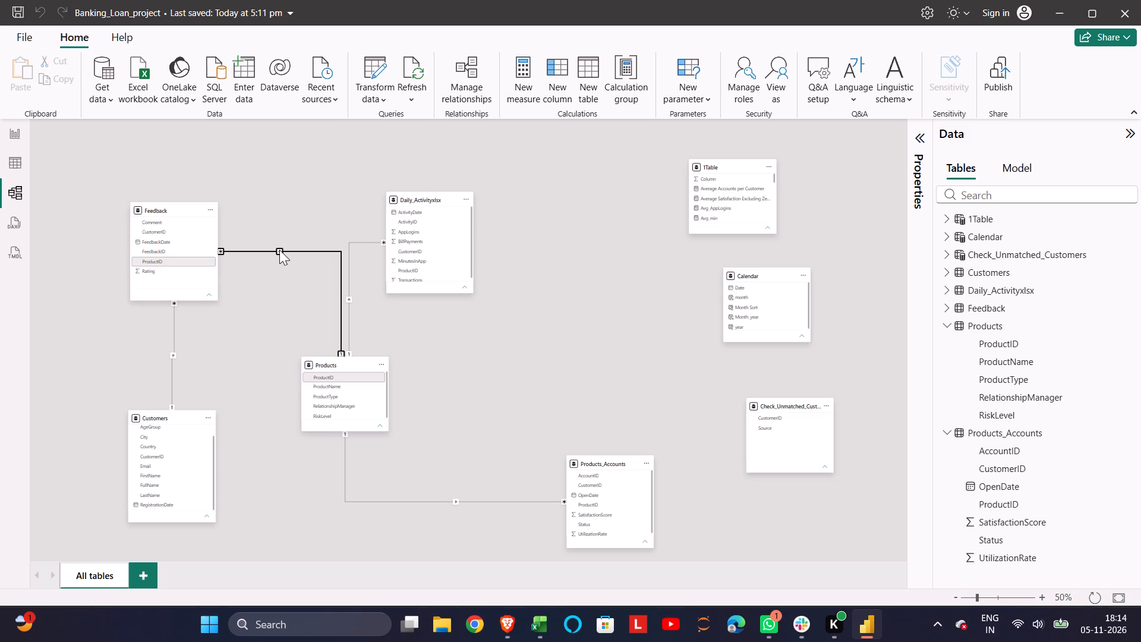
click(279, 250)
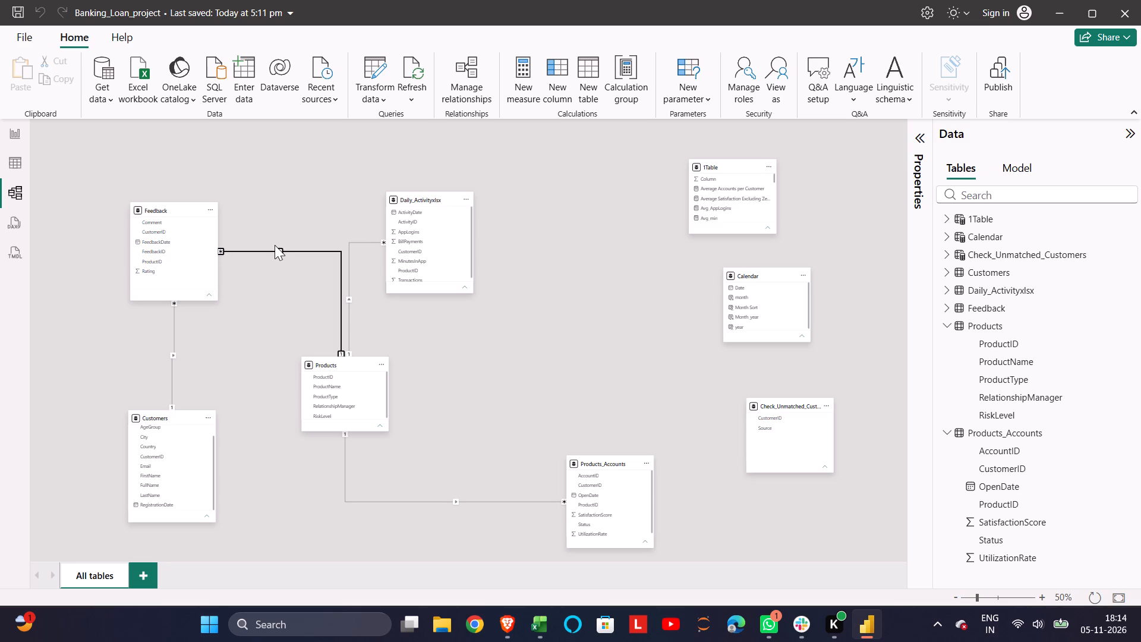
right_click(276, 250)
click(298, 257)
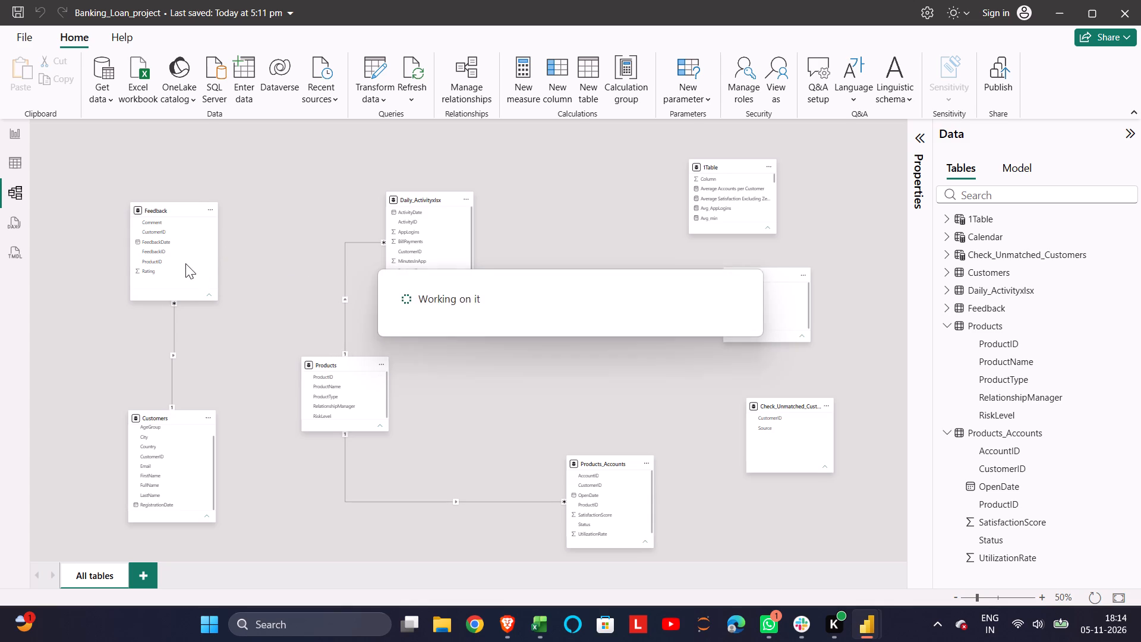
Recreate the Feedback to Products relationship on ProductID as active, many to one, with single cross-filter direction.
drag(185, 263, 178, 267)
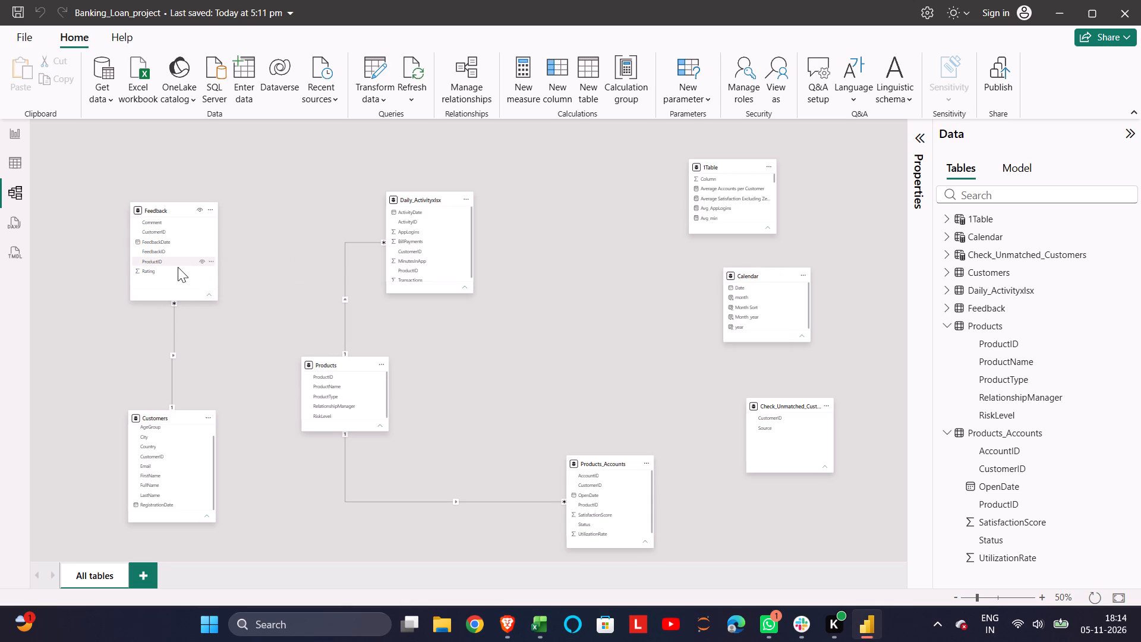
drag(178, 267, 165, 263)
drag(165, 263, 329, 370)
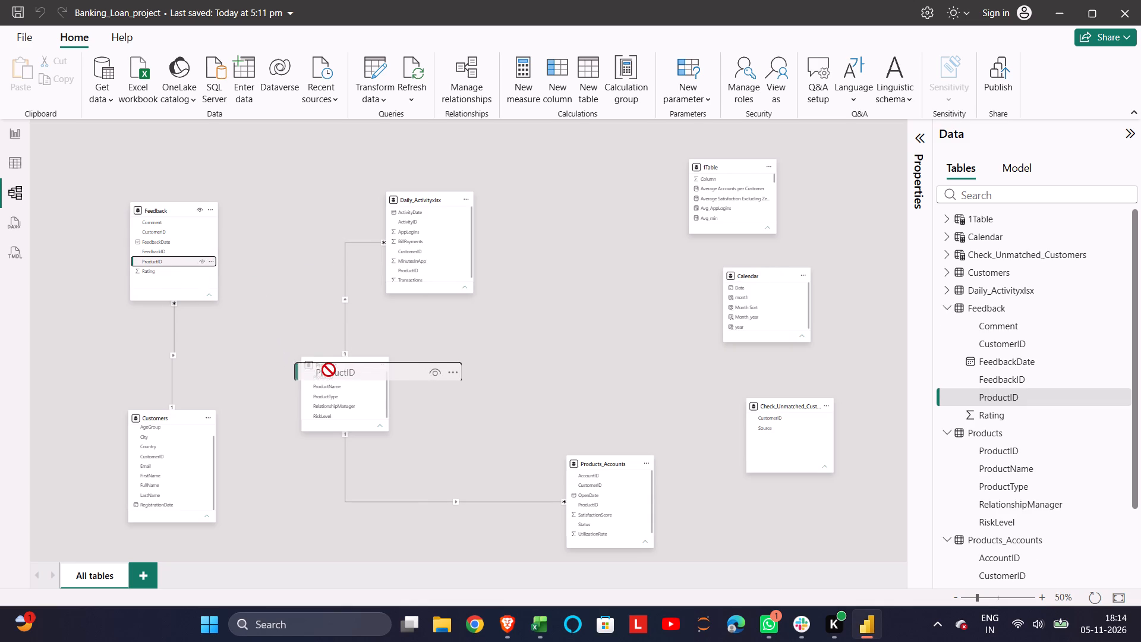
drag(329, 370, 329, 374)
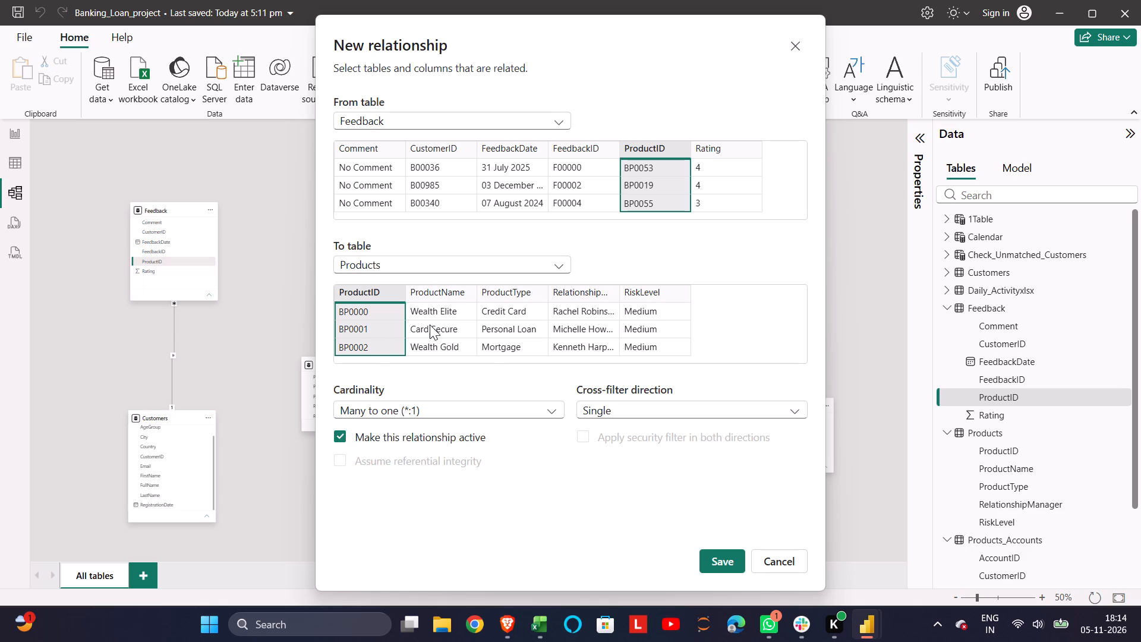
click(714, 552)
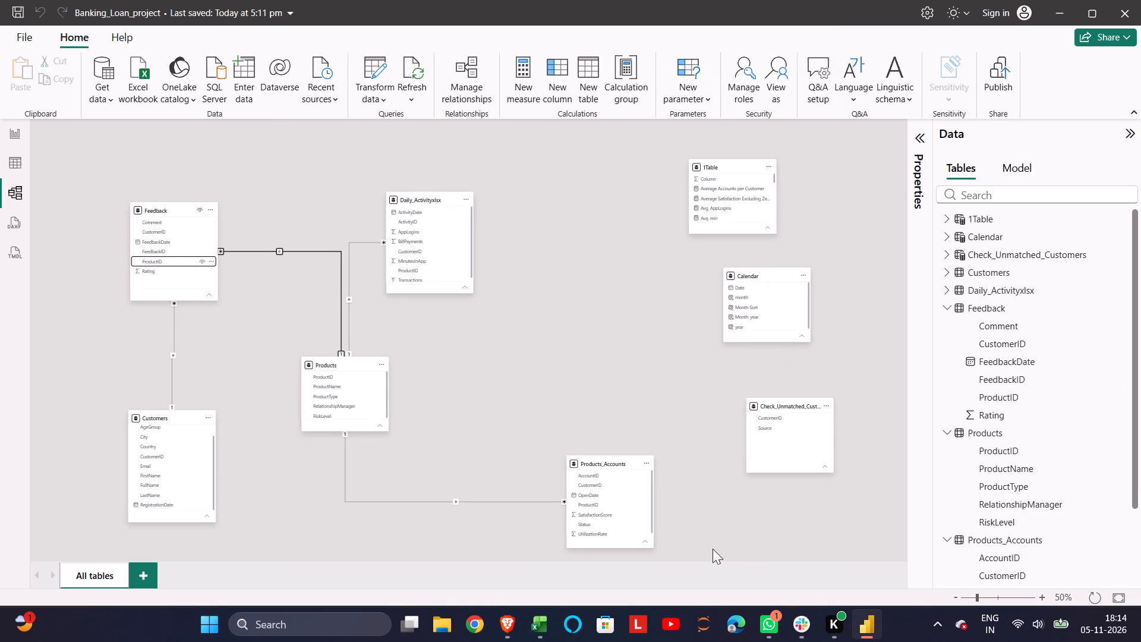
Delete the ProductID relationship between Feedback and Products again.
click(279, 251)
right_click(279, 251)
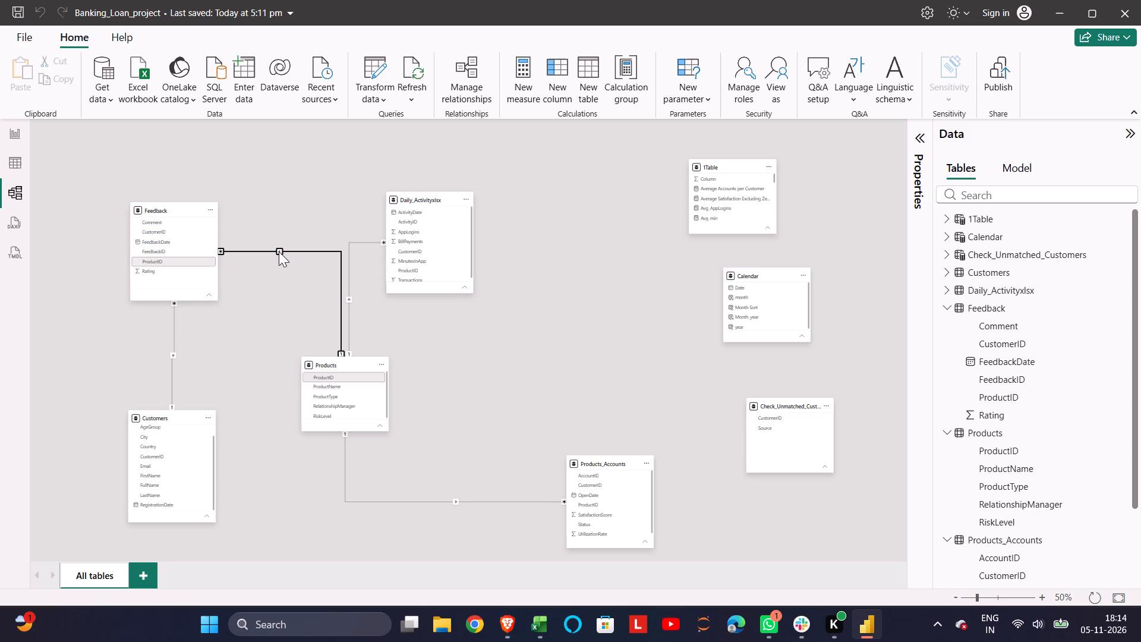
click(328, 260)
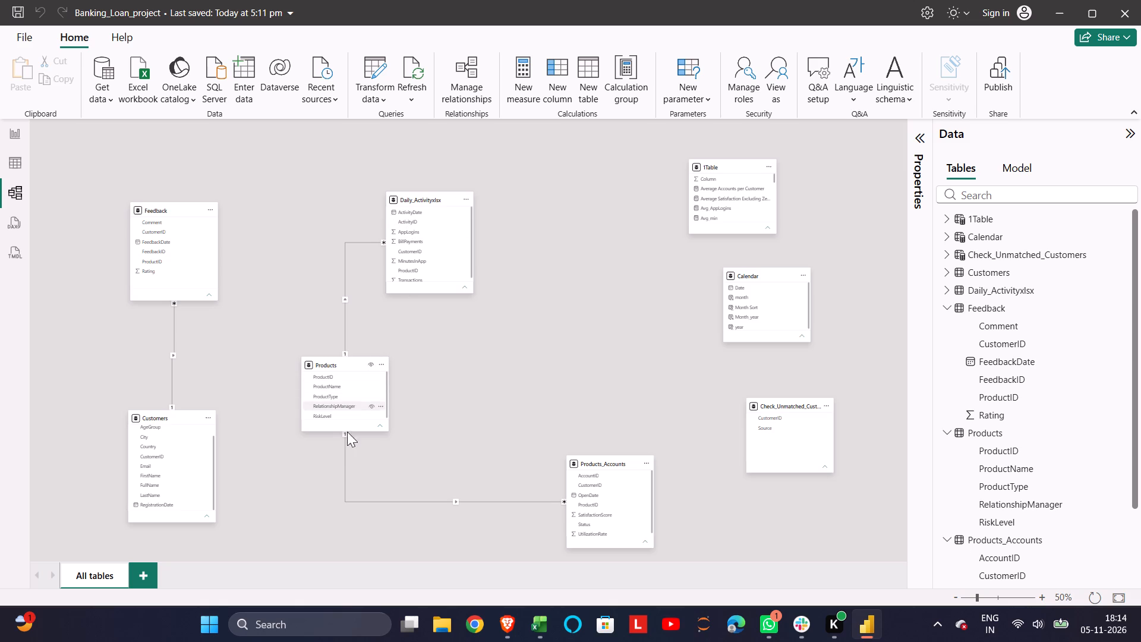
Move the Products_Accounts table closer to Products and Customers, and shift Customers slightly lower beneath Feedback.
drag(600, 468, 455, 463)
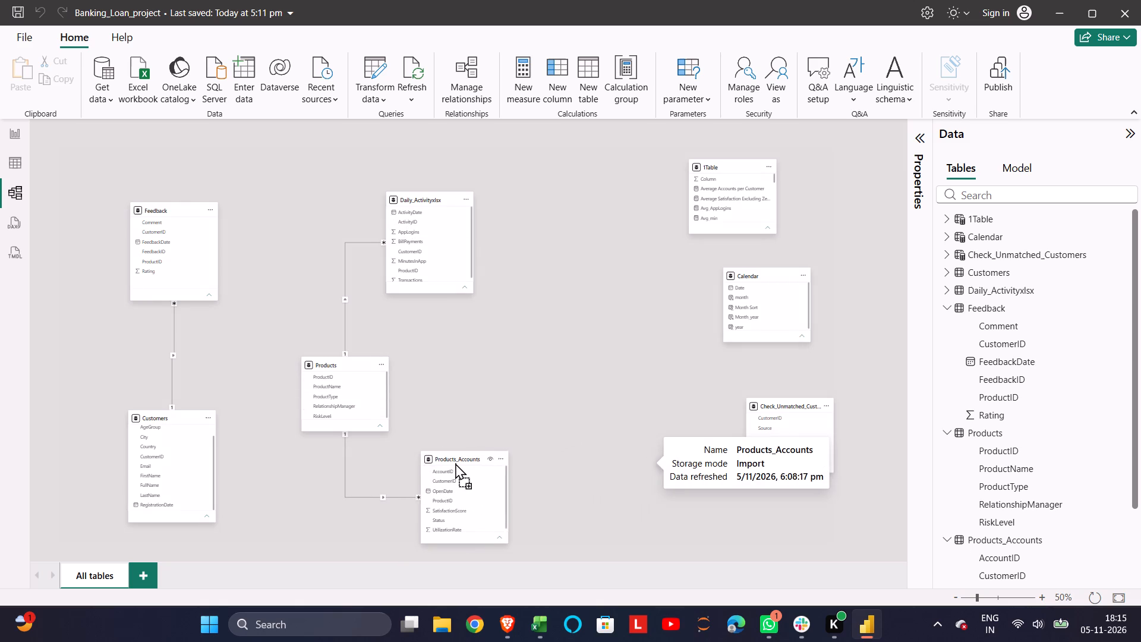
drag(455, 463, 462, 462)
drag(181, 415, 184, 424)
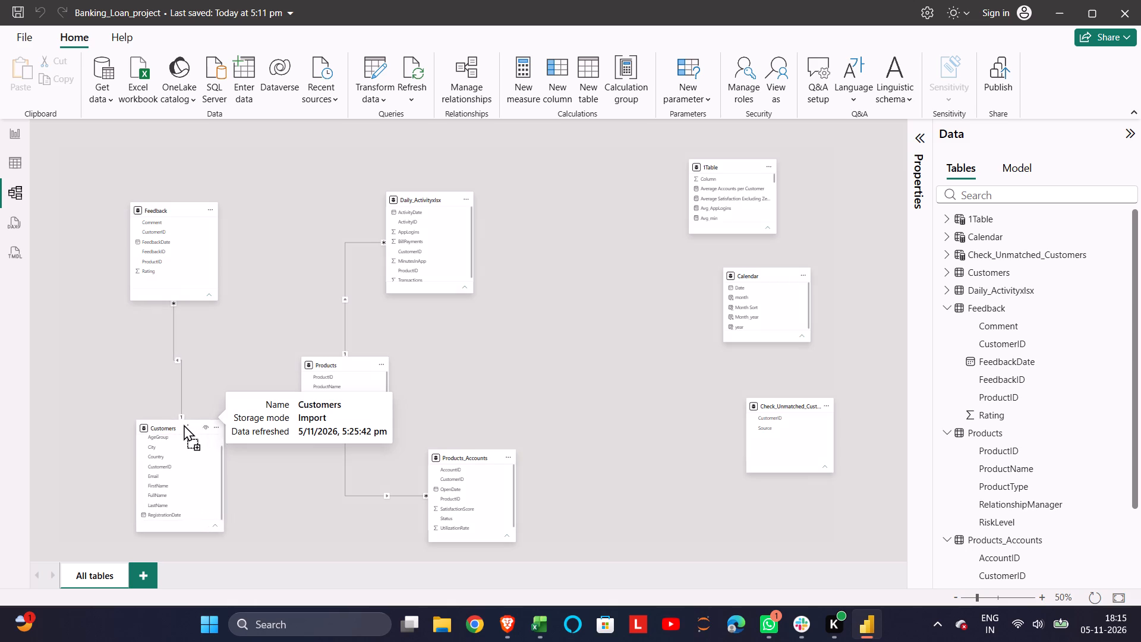
drag(184, 424, 182, 425)
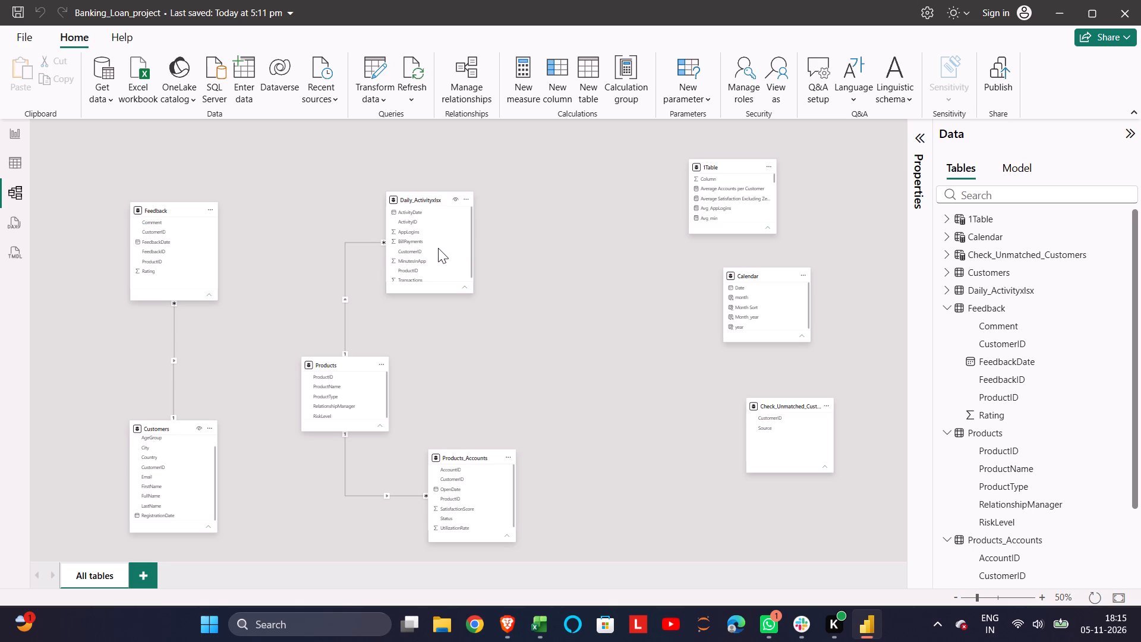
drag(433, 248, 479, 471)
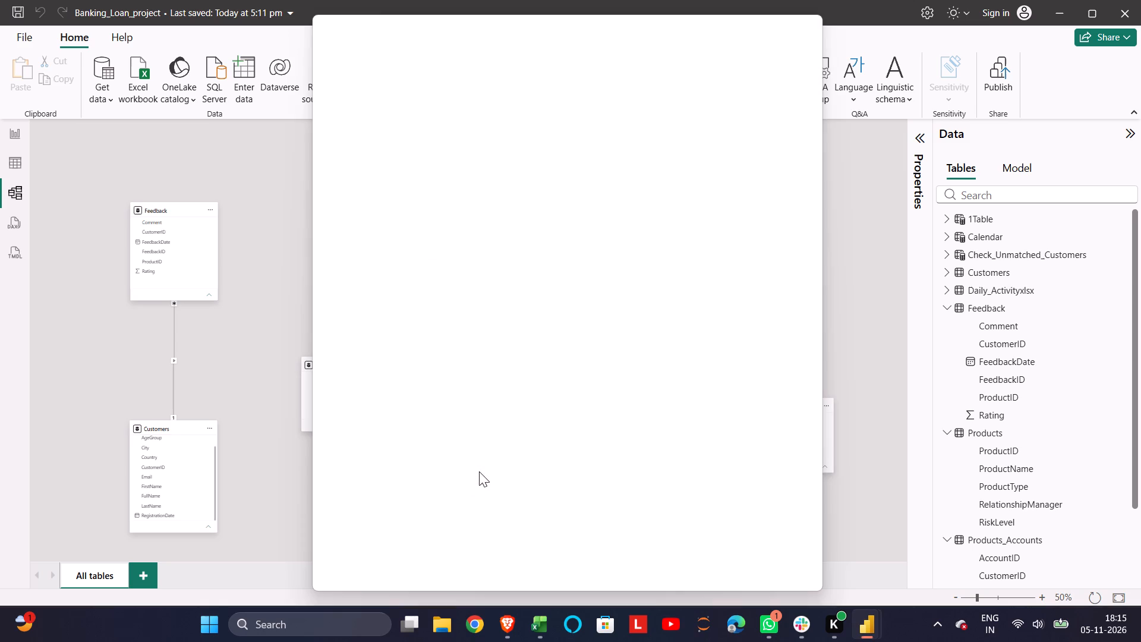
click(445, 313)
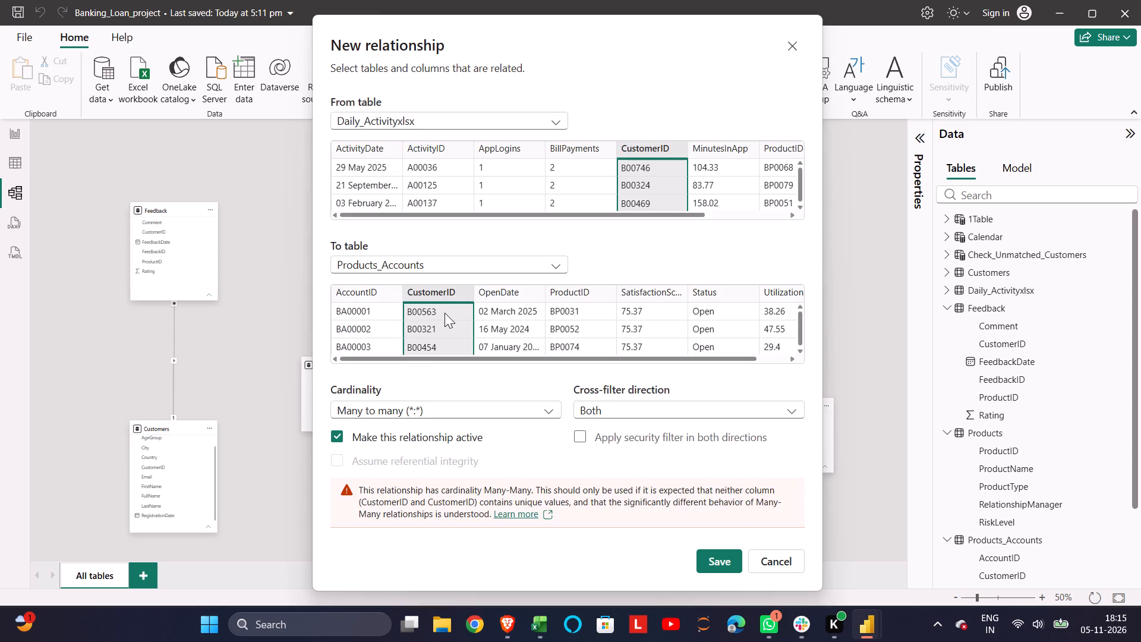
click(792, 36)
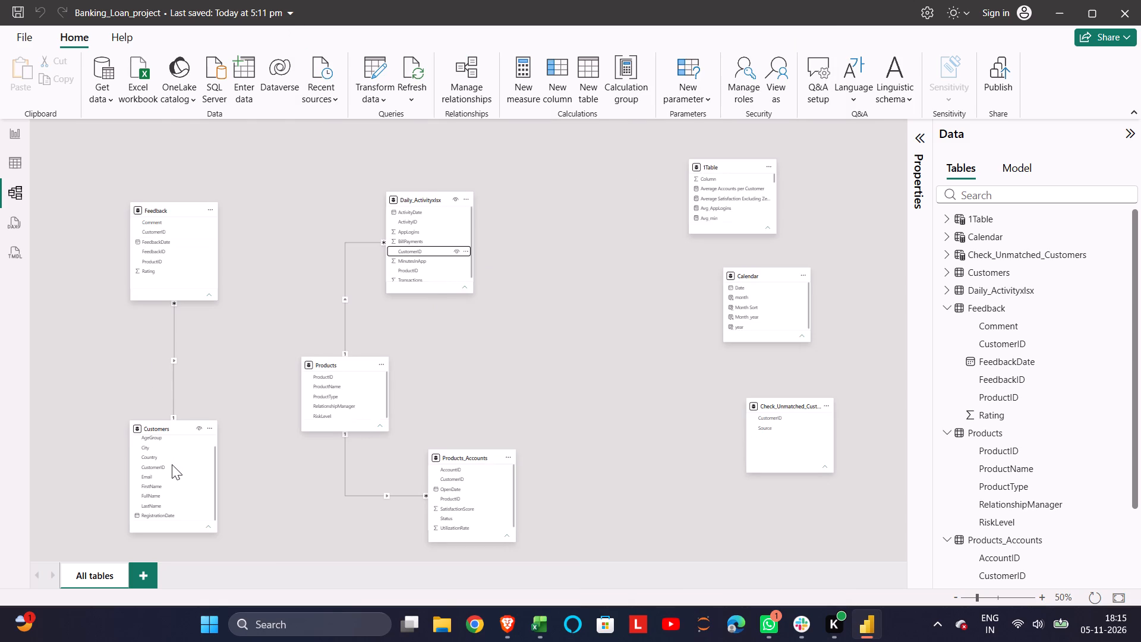
Create an active one-to-many relationship from Customers to Products_Accounts on CustomerID with single cross-filter direction.
drag(166, 470, 425, 481)
drag(186, 465, 503, 487)
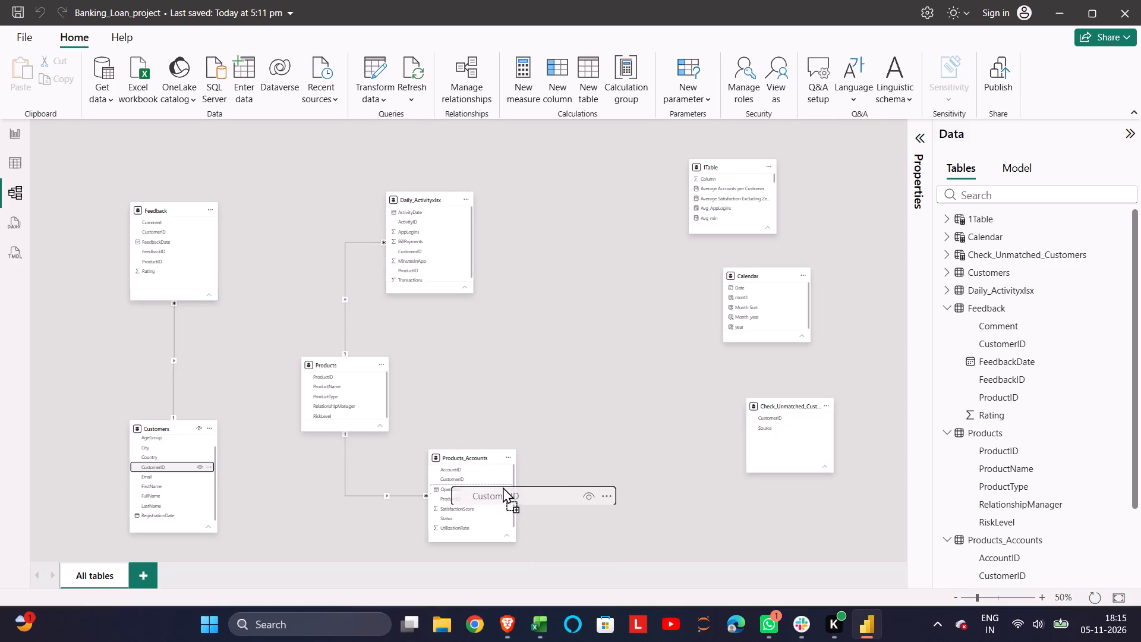
drag(503, 487, 475, 477)
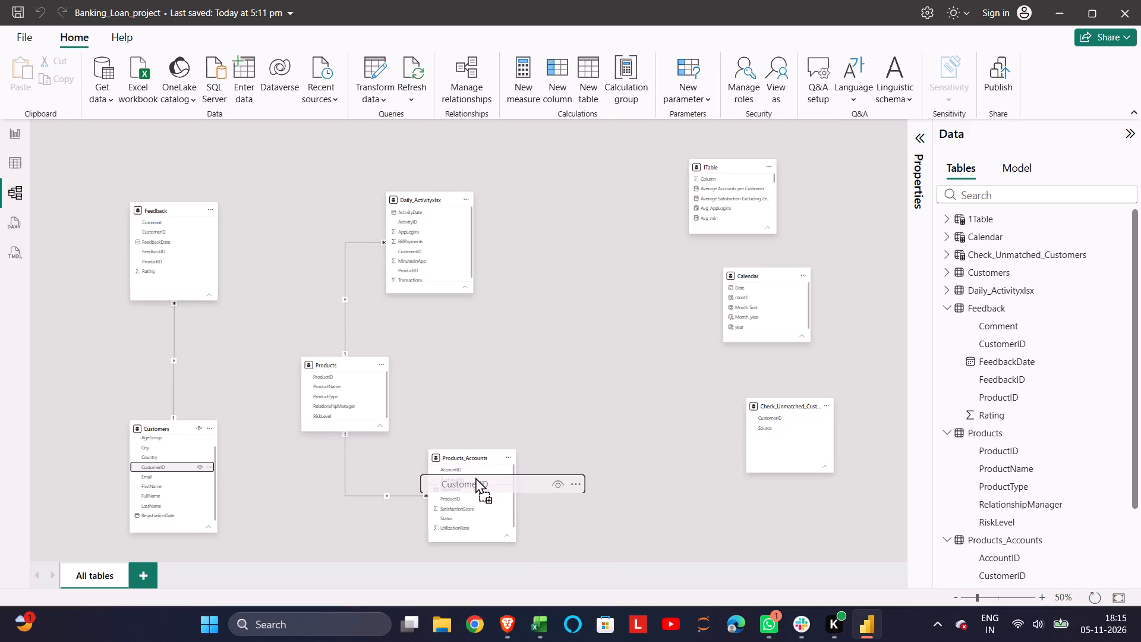
drag(475, 477, 475, 479)
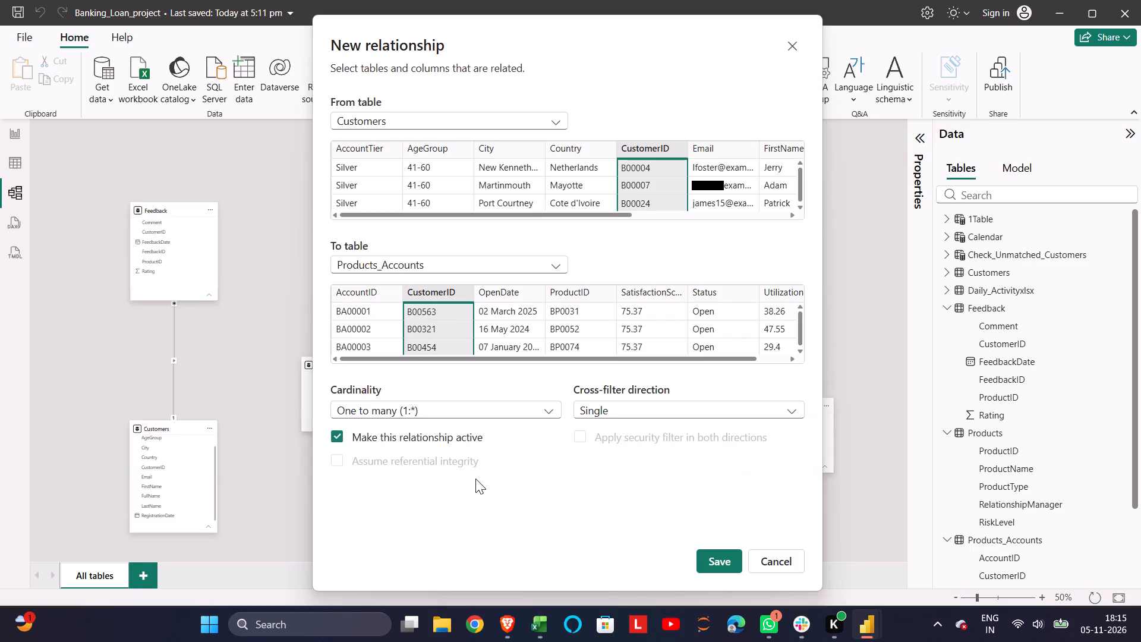
click(727, 568)
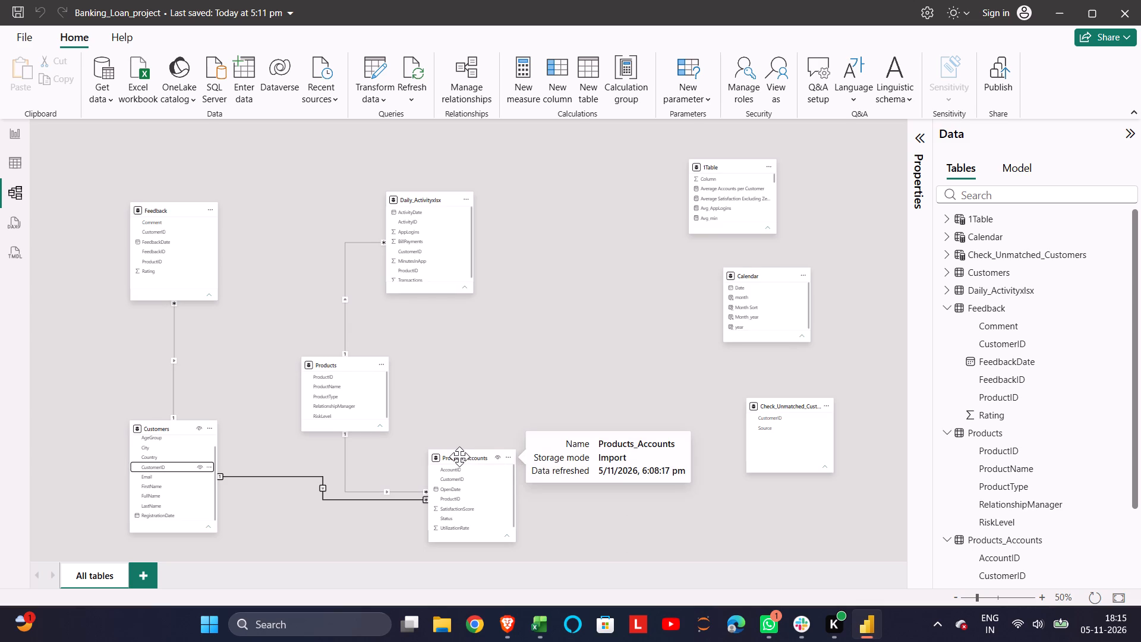
Rearrange the diagram with Products below and right of Daily_Activityxlsx, and Products_Accounts beside Customers, below Daily_Activityxlsx.
drag(351, 365, 577, 333)
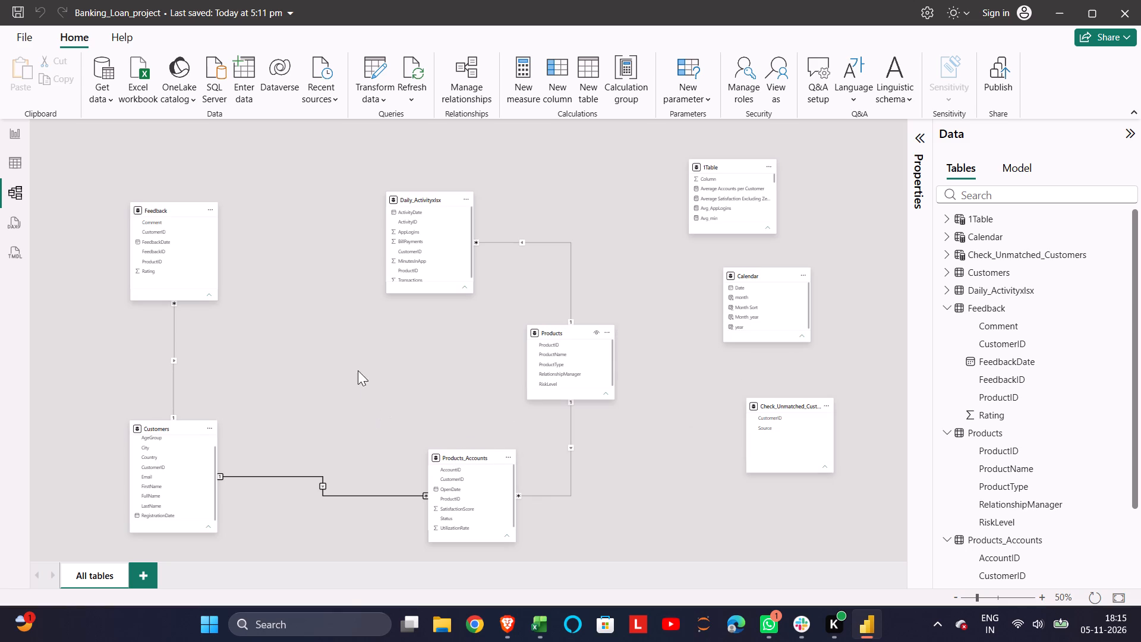
drag(458, 457, 393, 364)
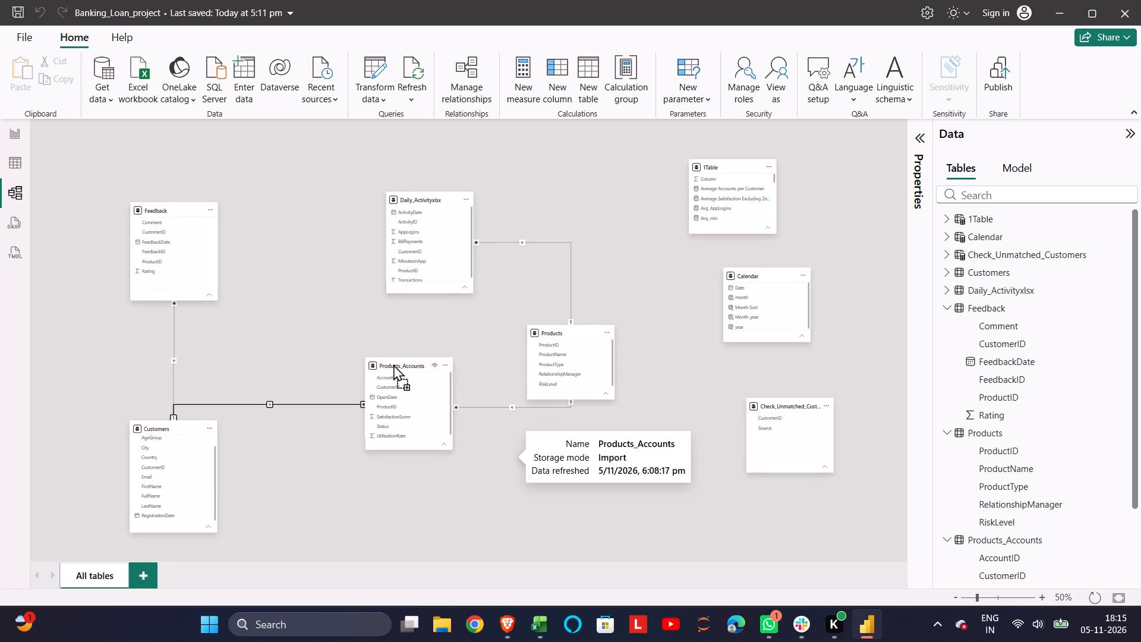
drag(393, 364, 424, 443)
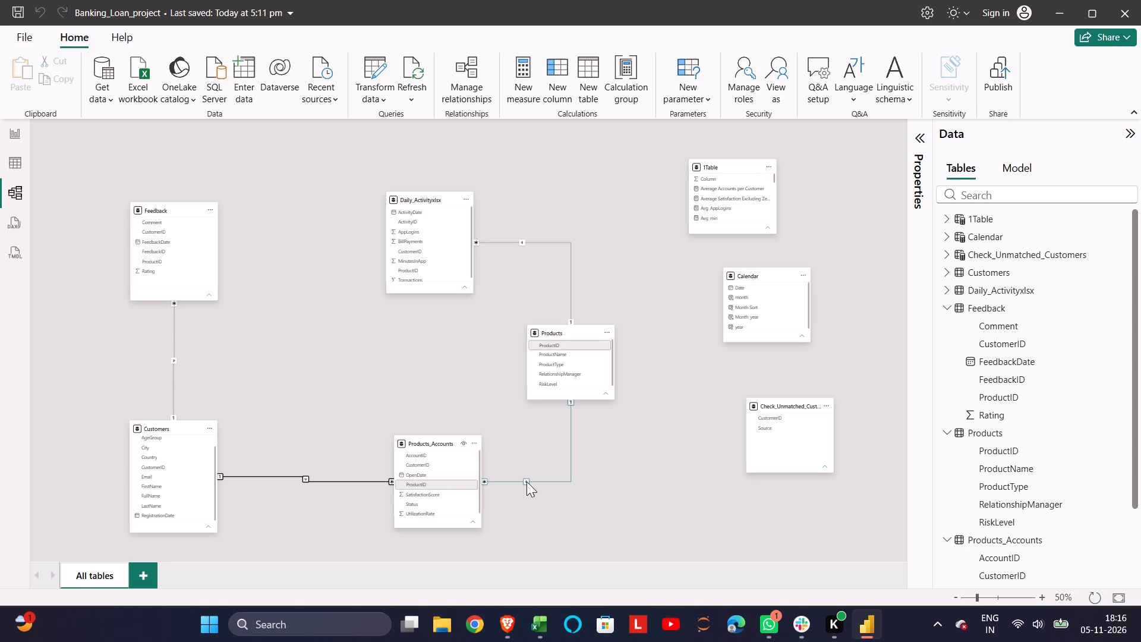
Review the list of all table relationships in the model, including their columns, direction and status.
click(470, 84)
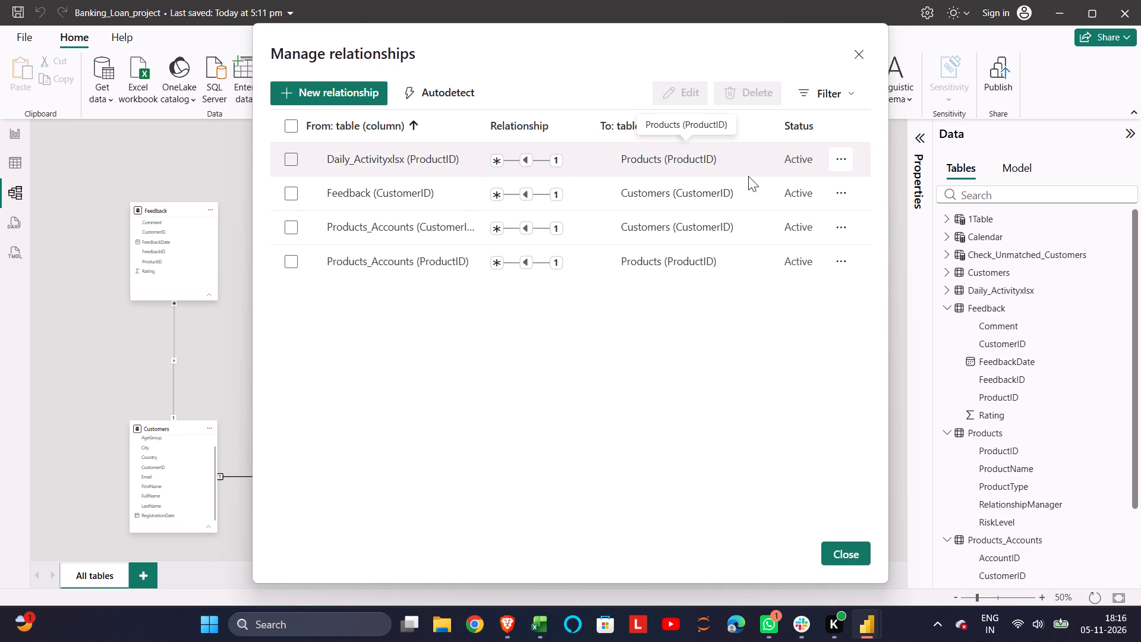
click(849, 60)
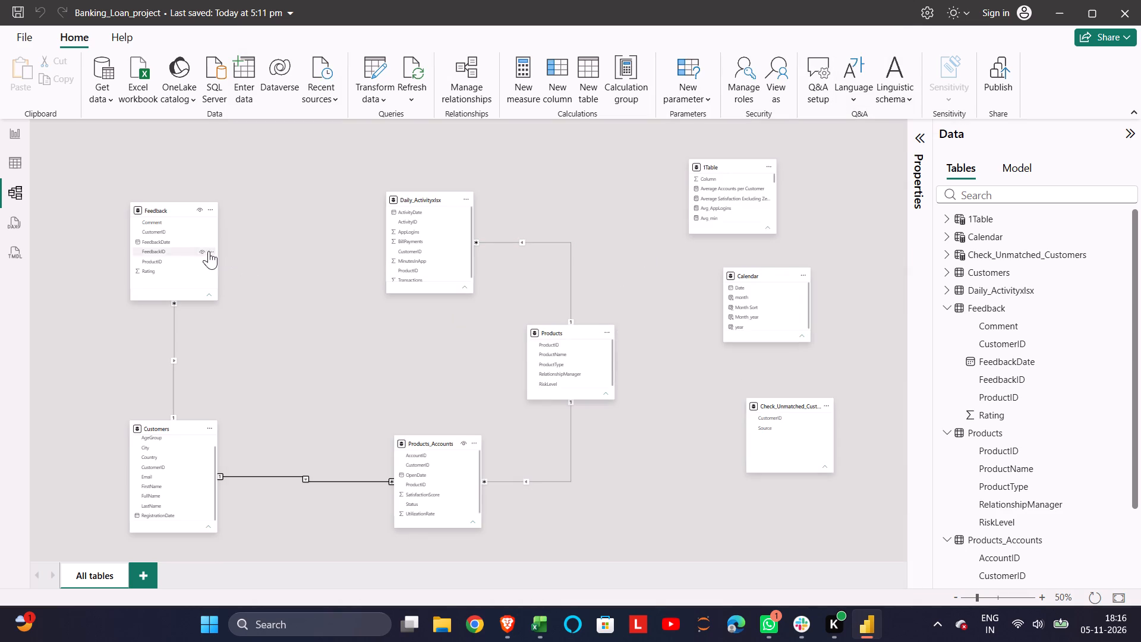
Create an active many-to-one relationship from Feedback to Products on ProductID with single cross-filter direction.
drag(169, 257, 543, 332)
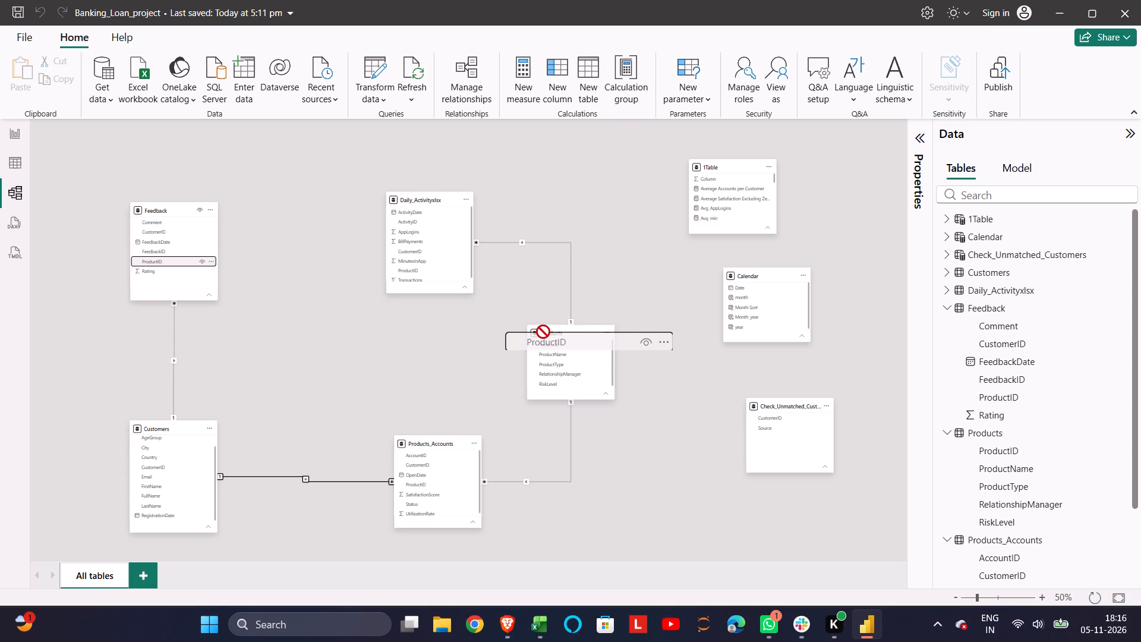
drag(543, 332, 549, 330)
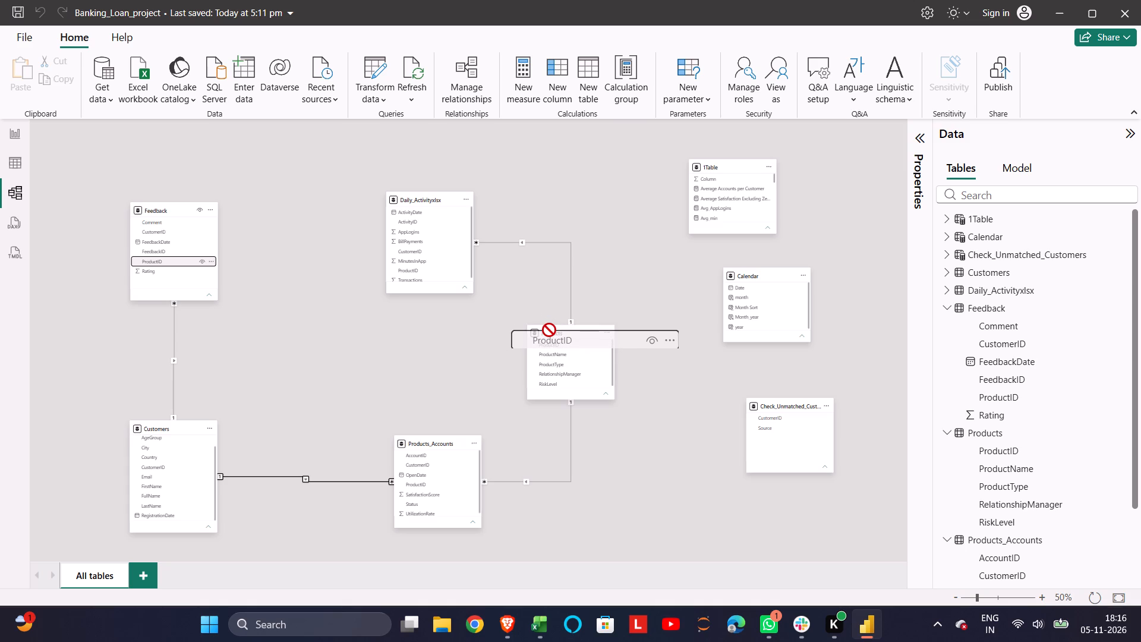
drag(549, 330, 547, 343)
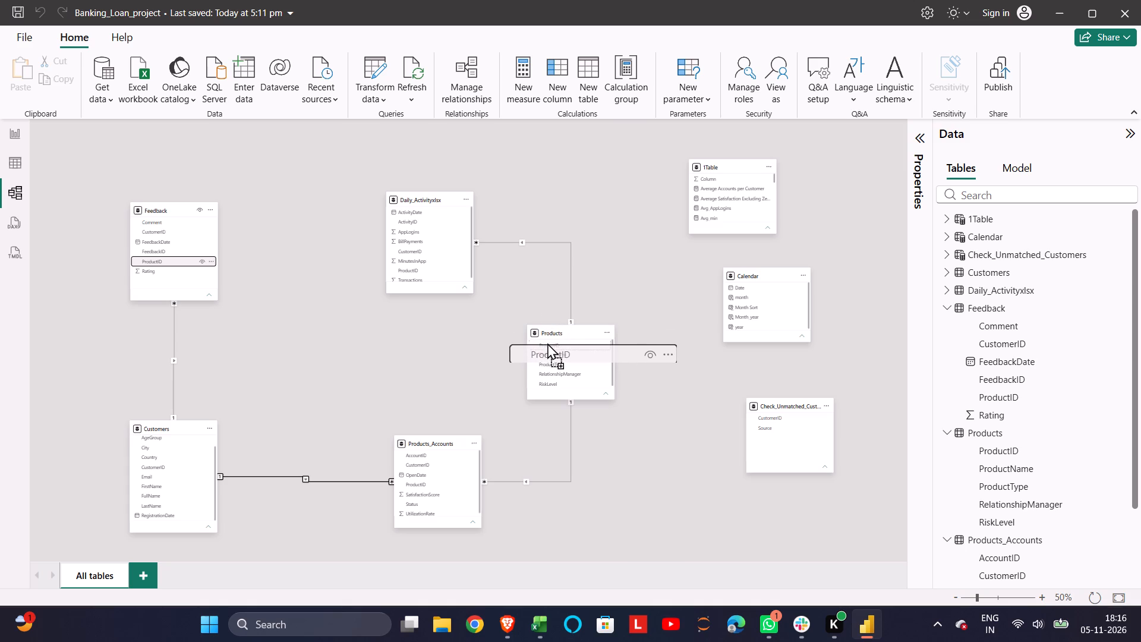
drag(547, 343, 547, 339)
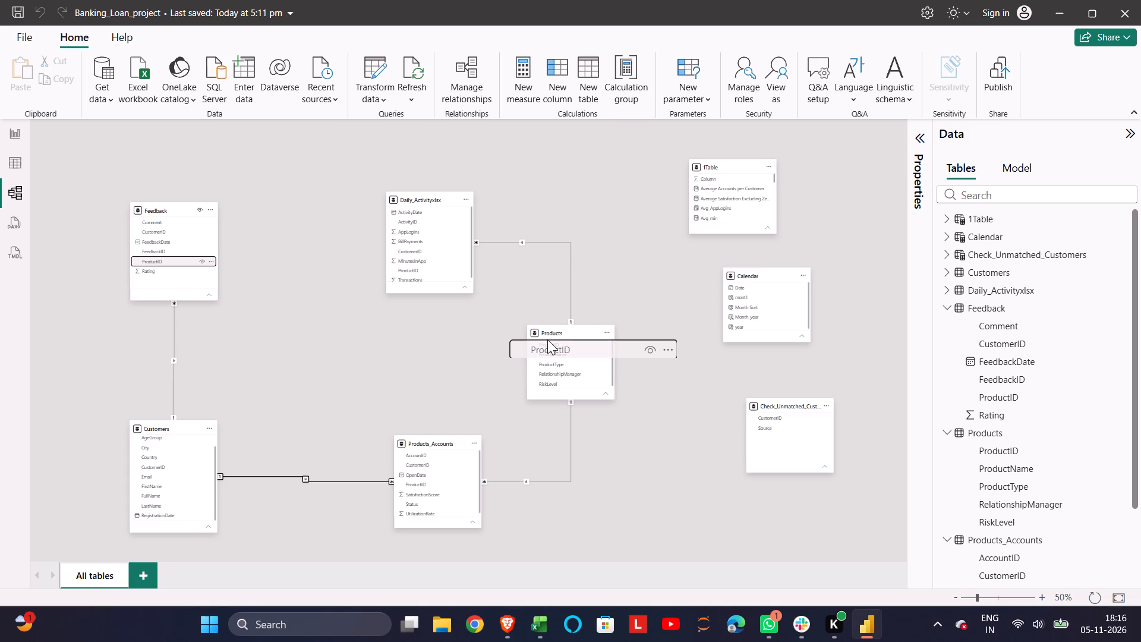
click(165, 264)
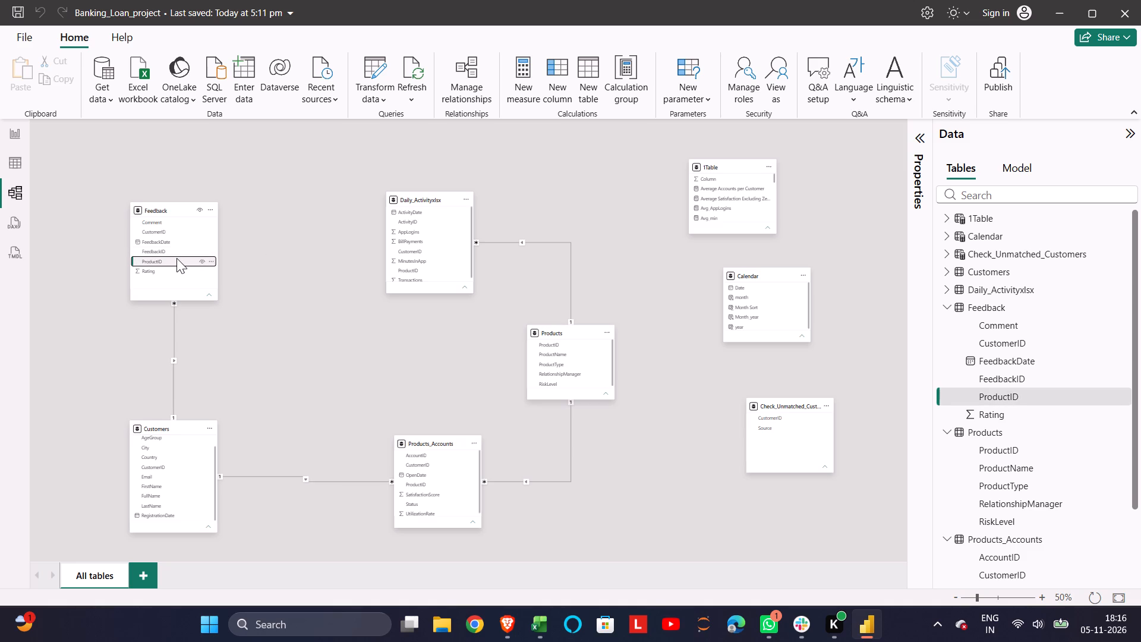
click(176, 258)
drag(176, 258, 546, 328)
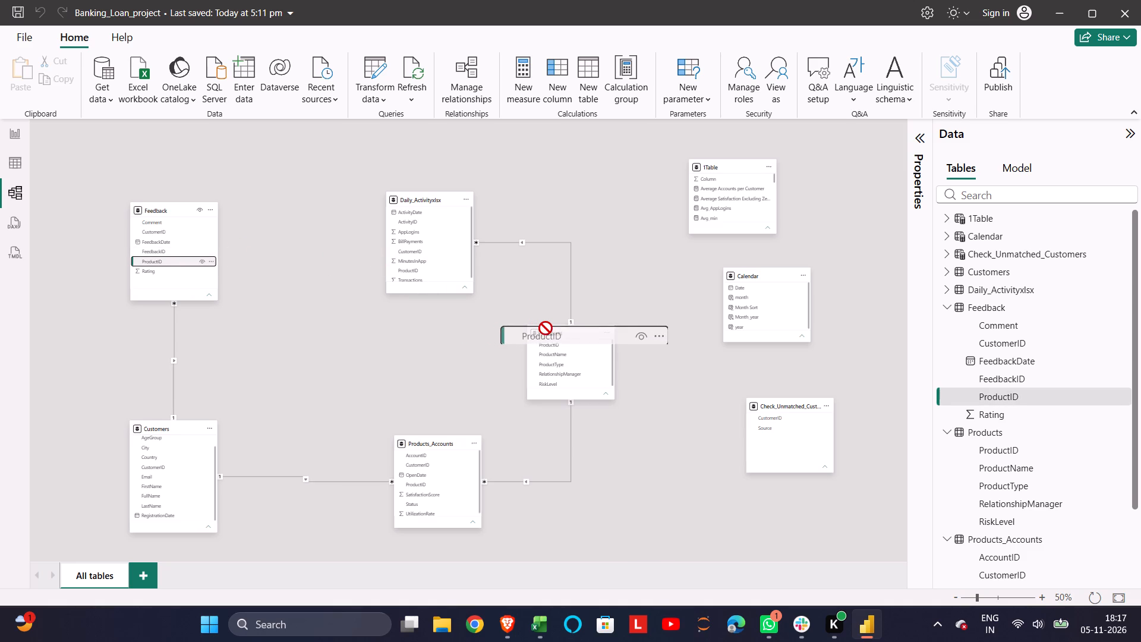
drag(546, 328, 547, 338)
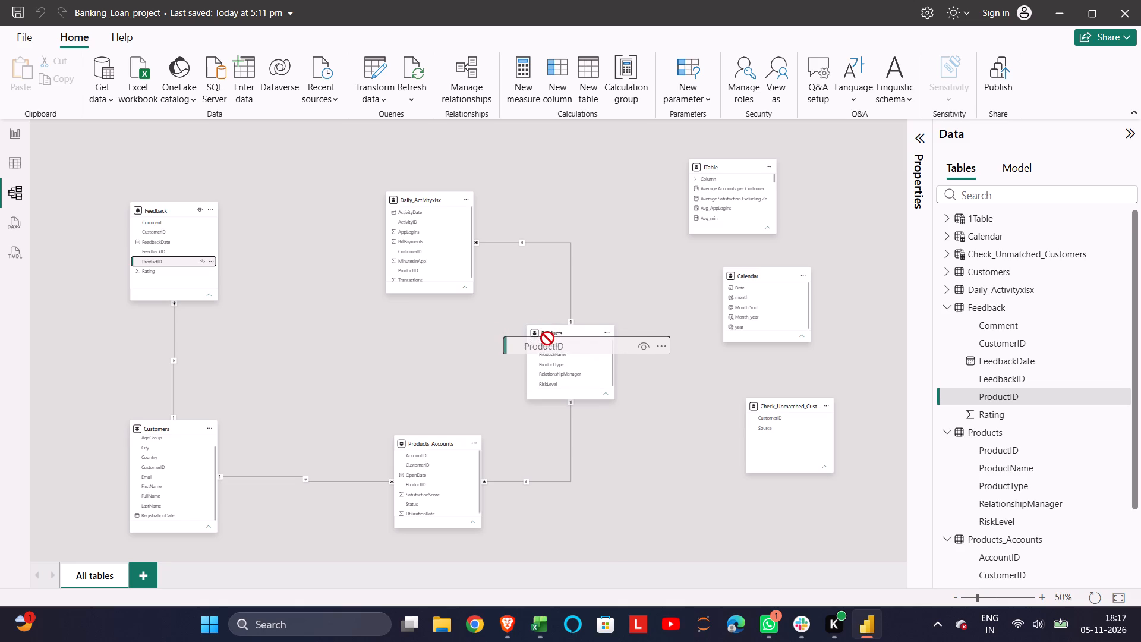
drag(547, 338, 547, 341)
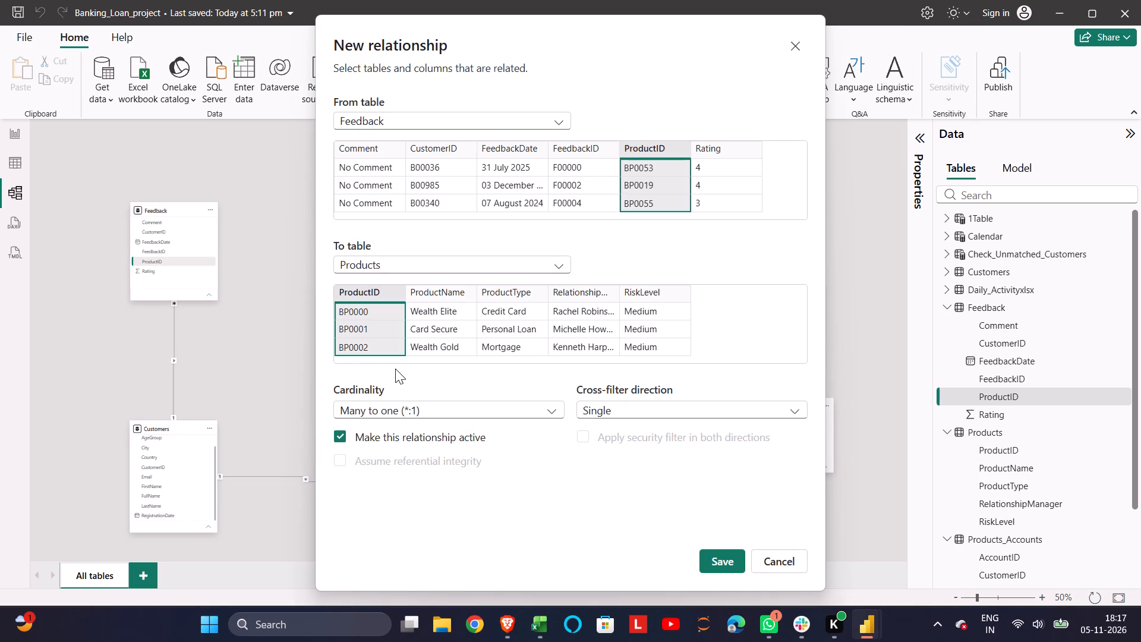
click(724, 559)
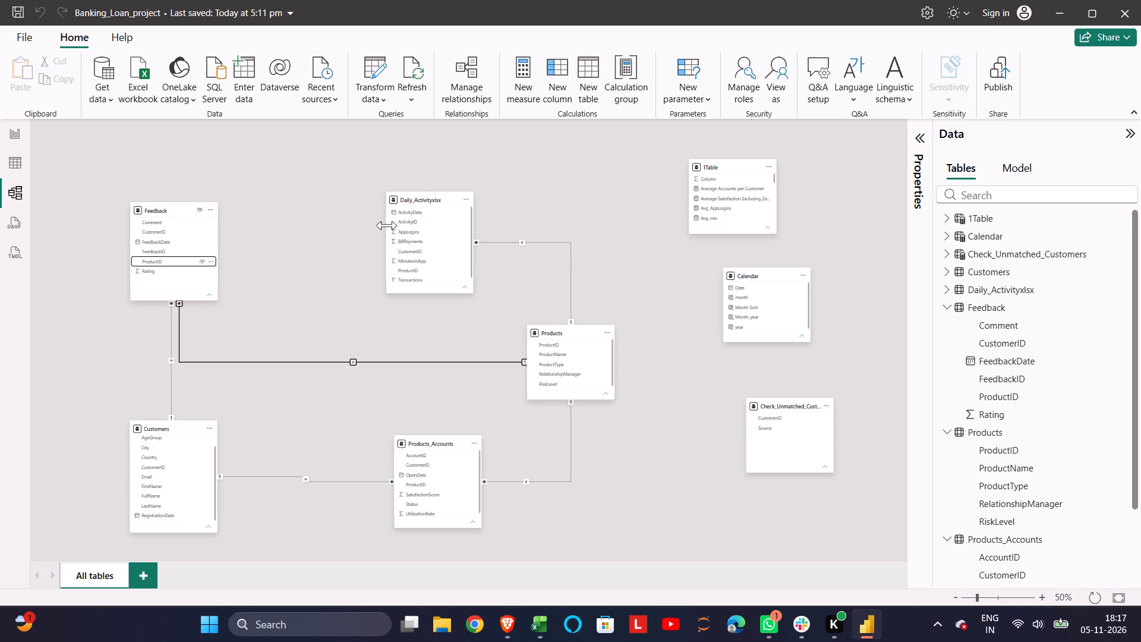
Rearrange the diagram with Products between Feedback and Daily_Activityxlsx, Products_Accounts below Daily_Activityxlsx, and Customers at the lower-left corner below Feedback.
drag(424, 199, 536, 163)
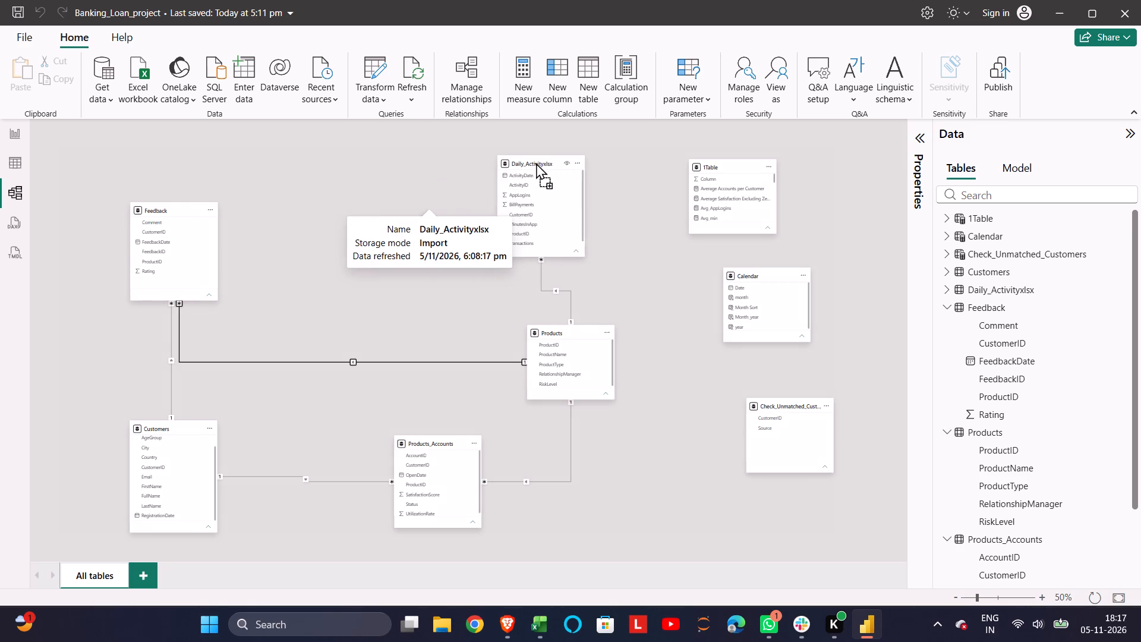
drag(536, 163, 563, 163)
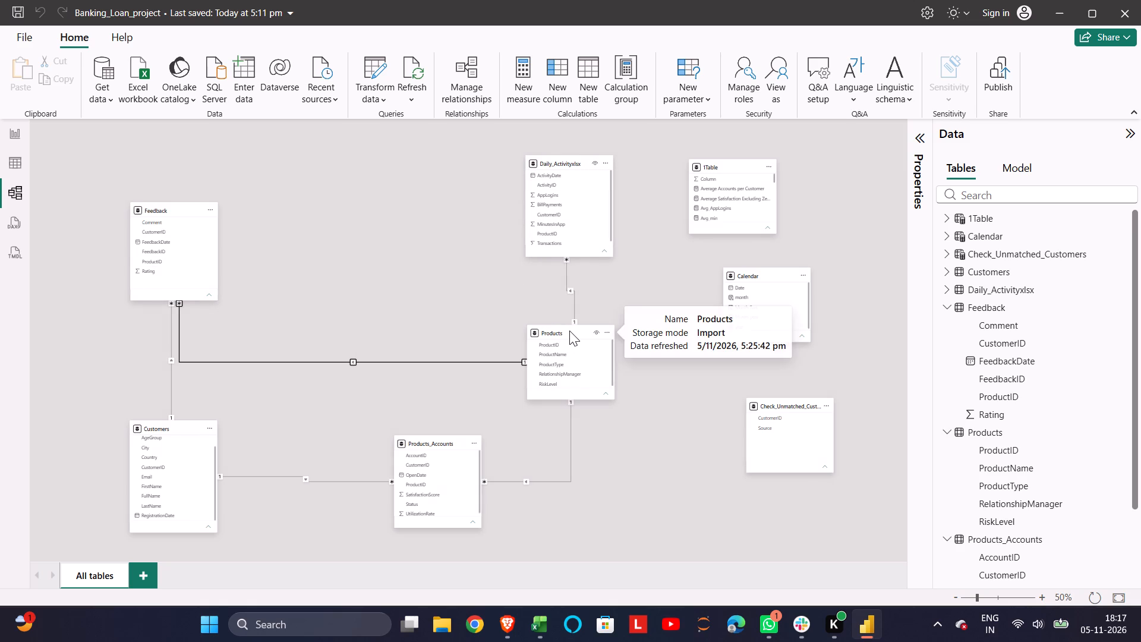
drag(569, 331, 398, 287)
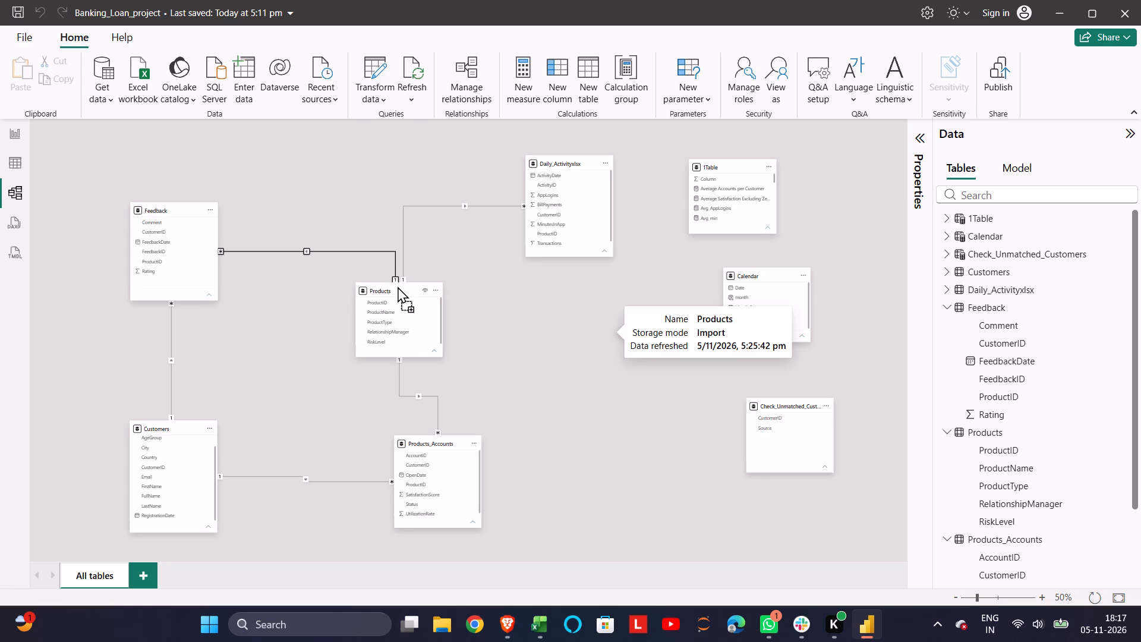
drag(398, 287, 396, 286)
drag(450, 439, 575, 427)
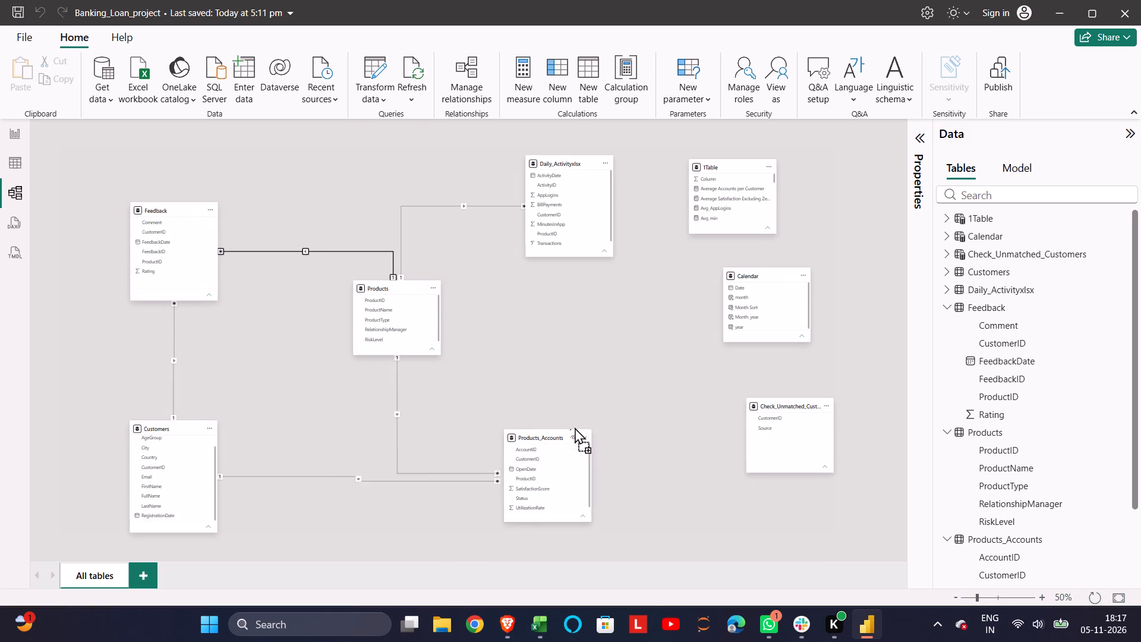
drag(575, 427, 641, 416)
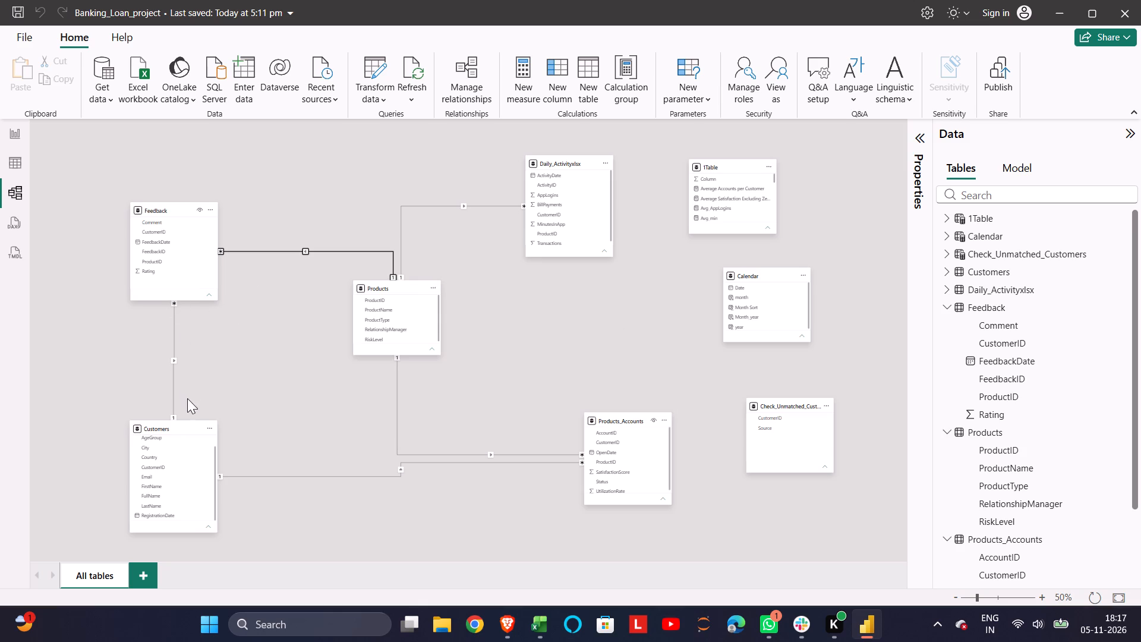
drag(170, 428, 337, 375)
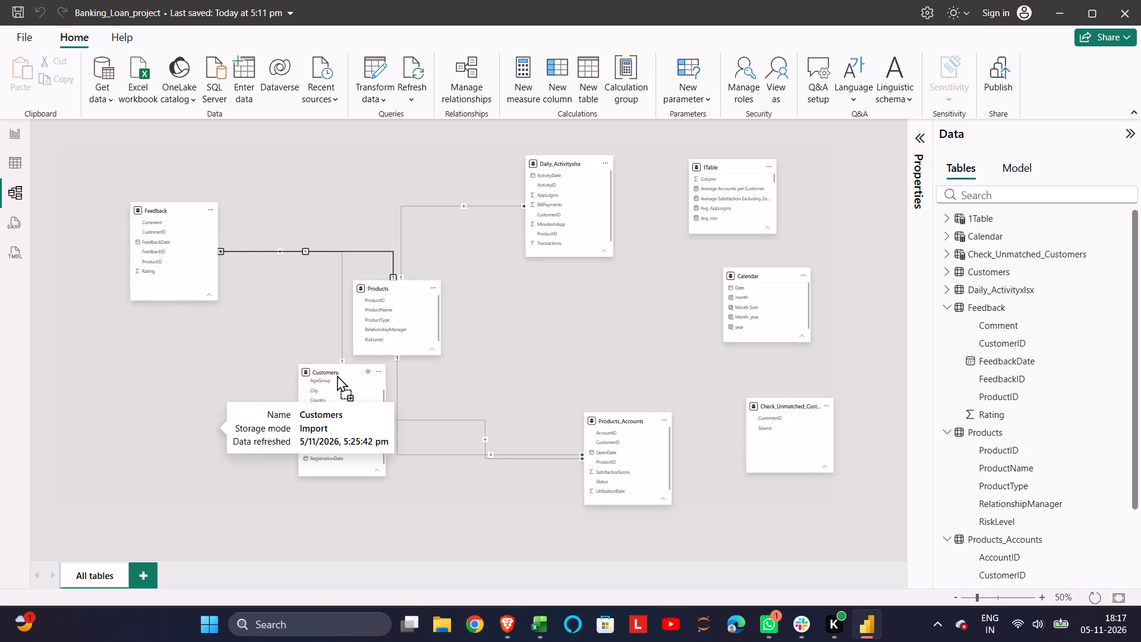
drag(337, 375, 89, 439)
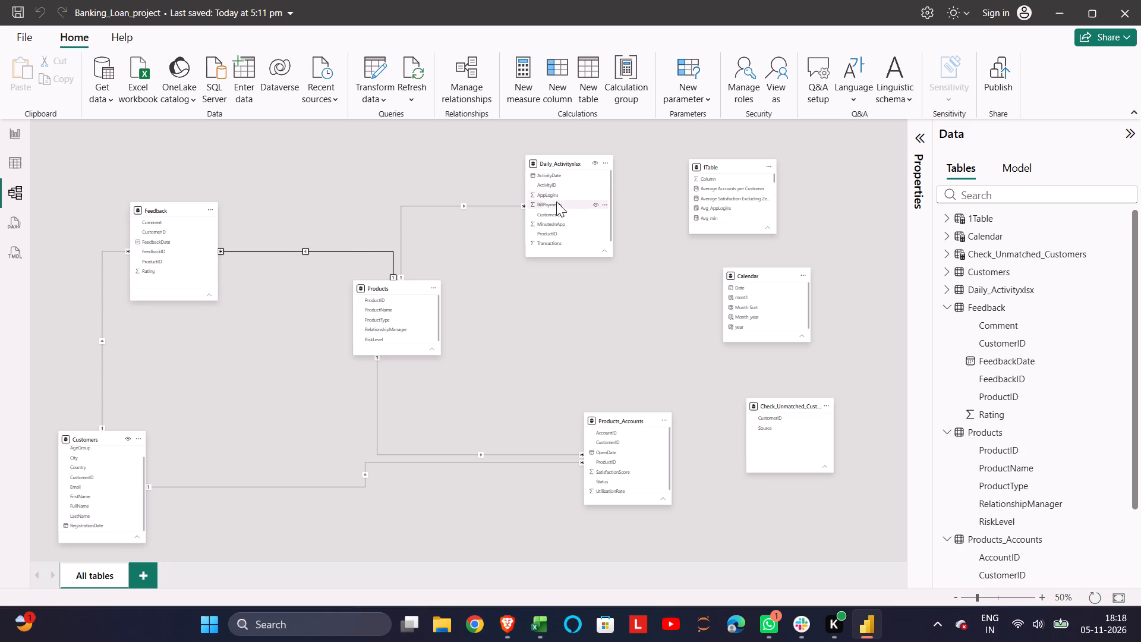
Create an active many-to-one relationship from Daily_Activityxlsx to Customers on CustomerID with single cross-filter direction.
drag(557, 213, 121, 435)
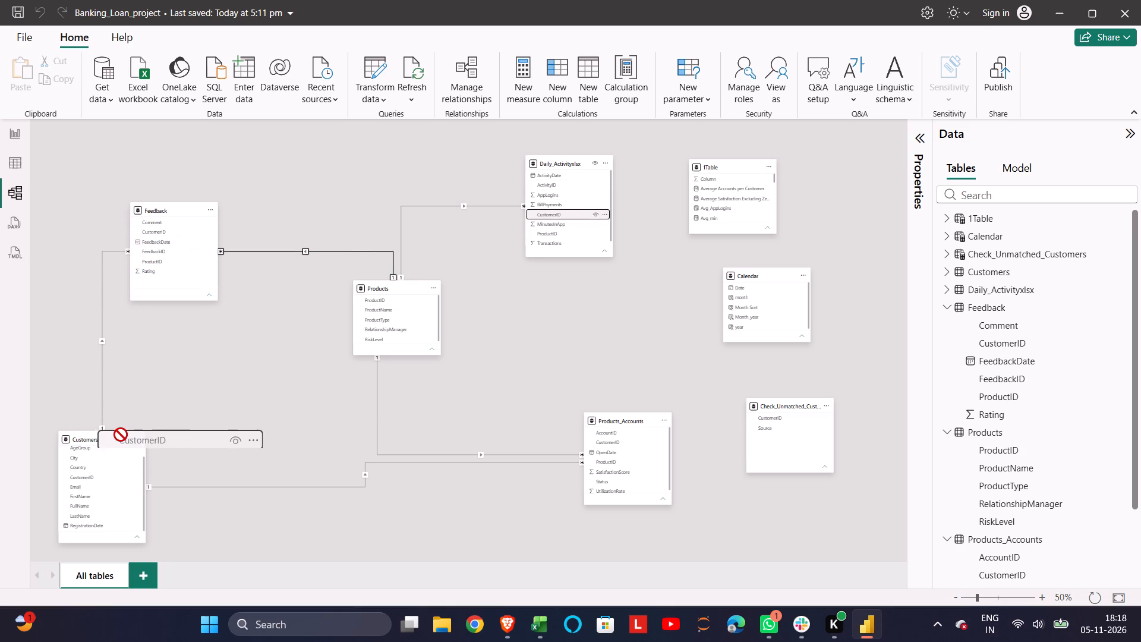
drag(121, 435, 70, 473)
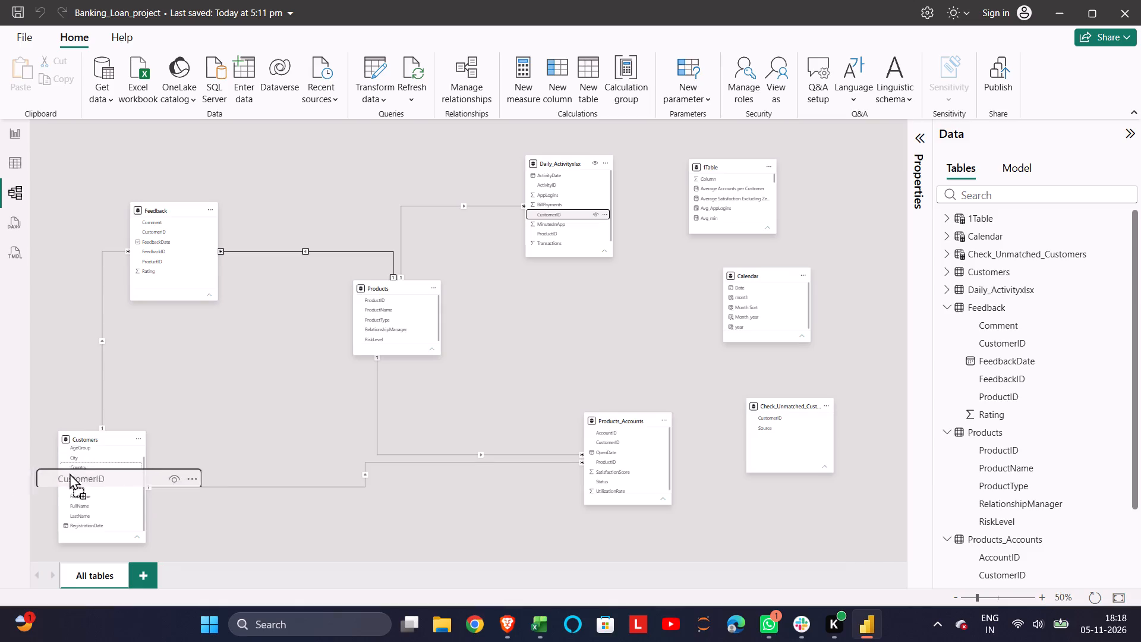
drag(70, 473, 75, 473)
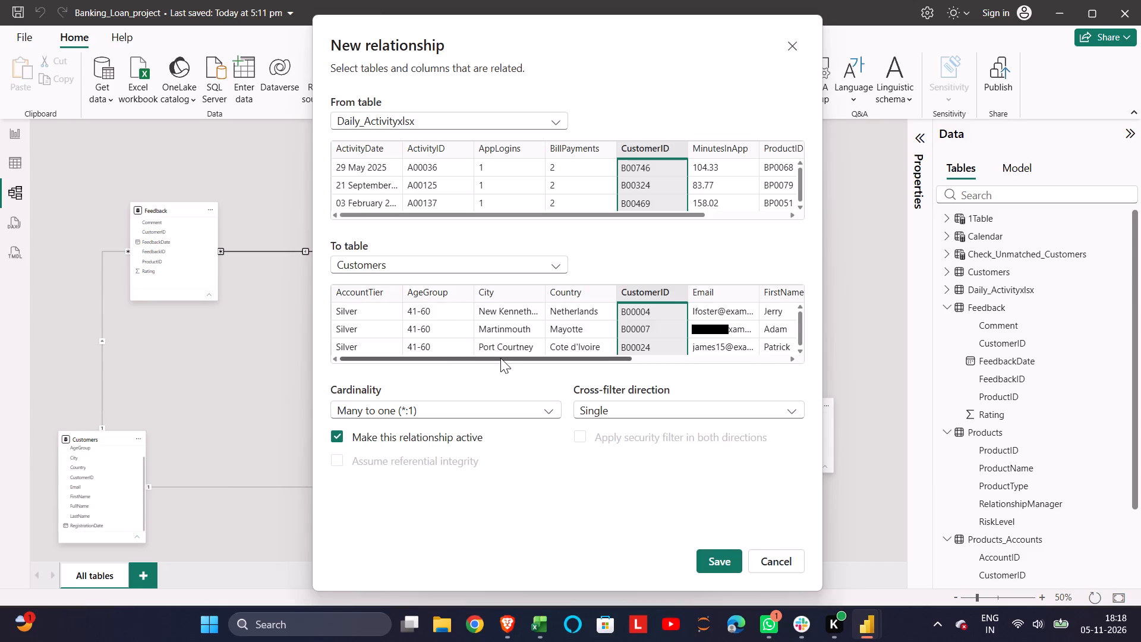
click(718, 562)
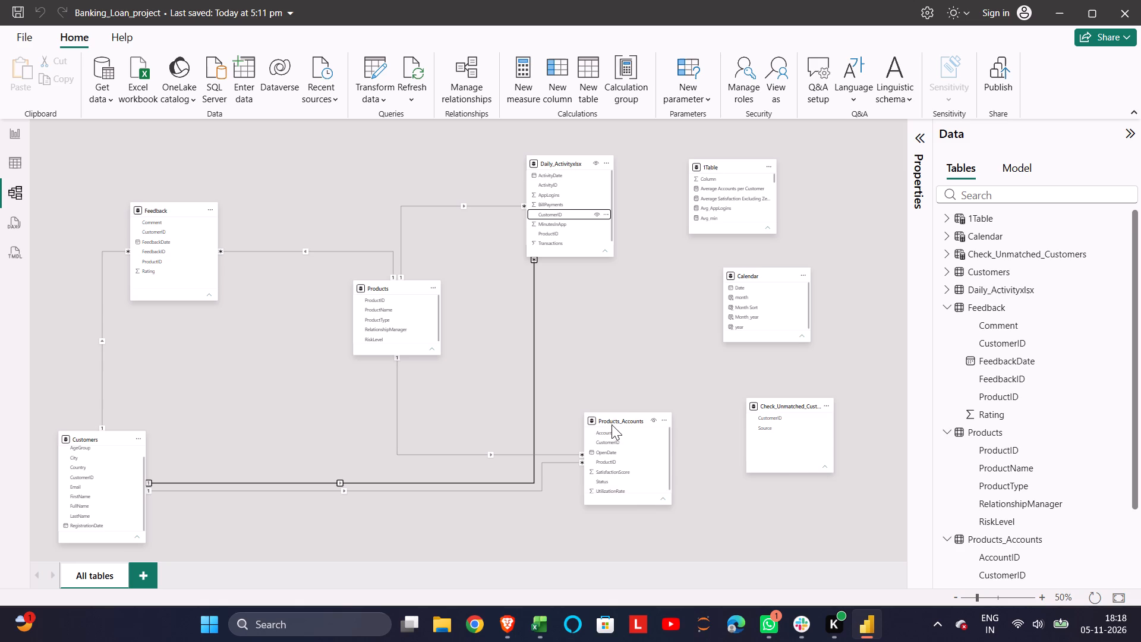
Review the model's relationship list and delete all existing table relationships.
click(494, 457)
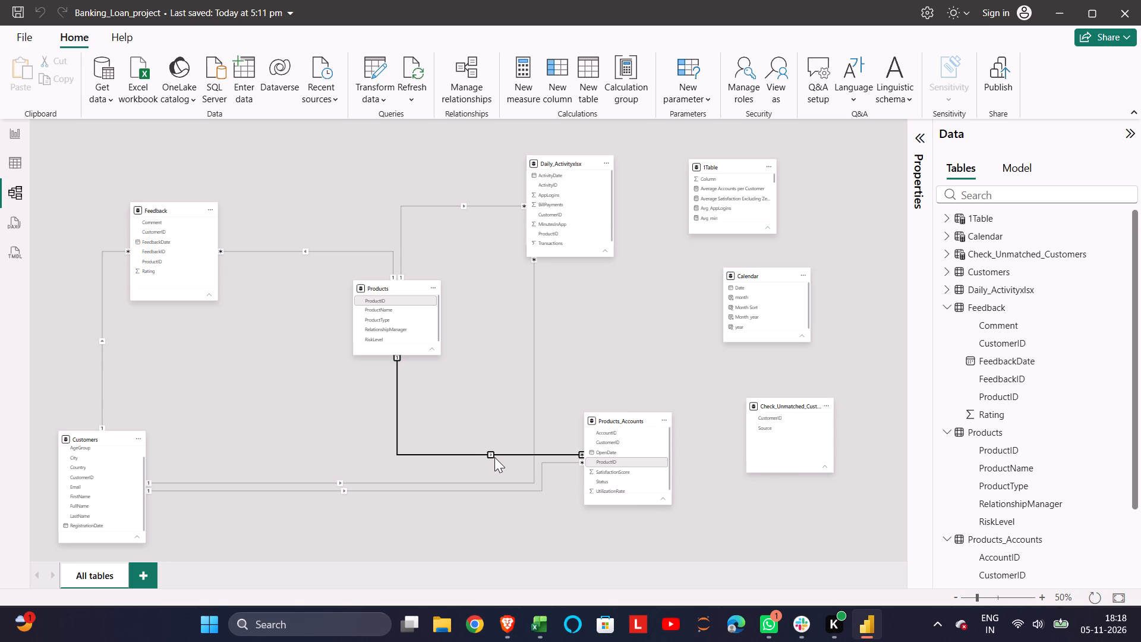
click(468, 95)
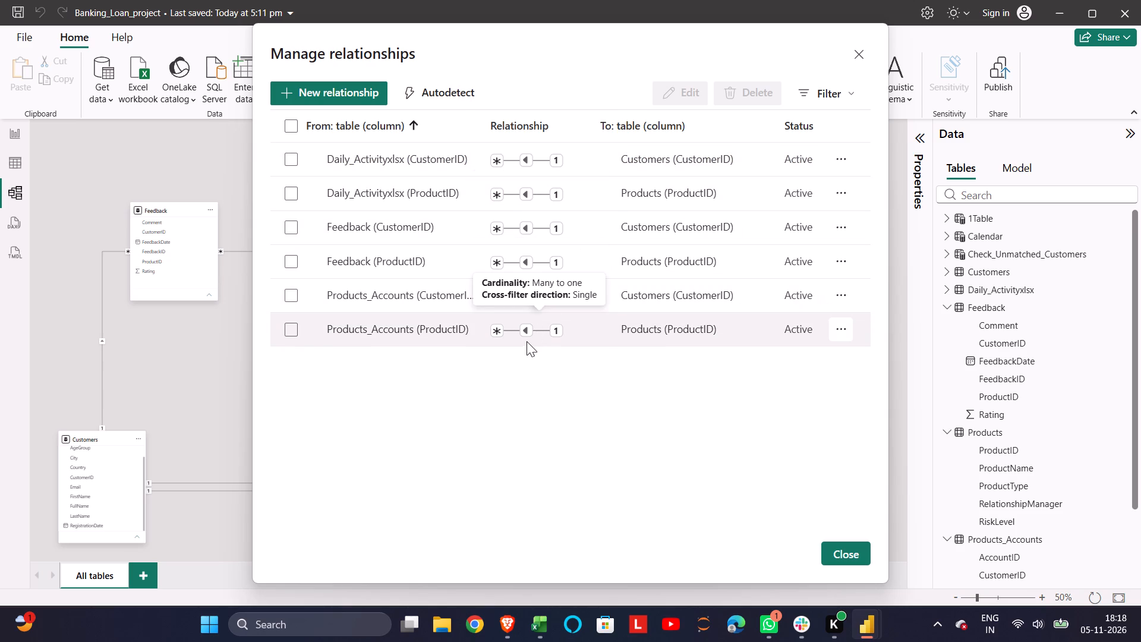
click(863, 58)
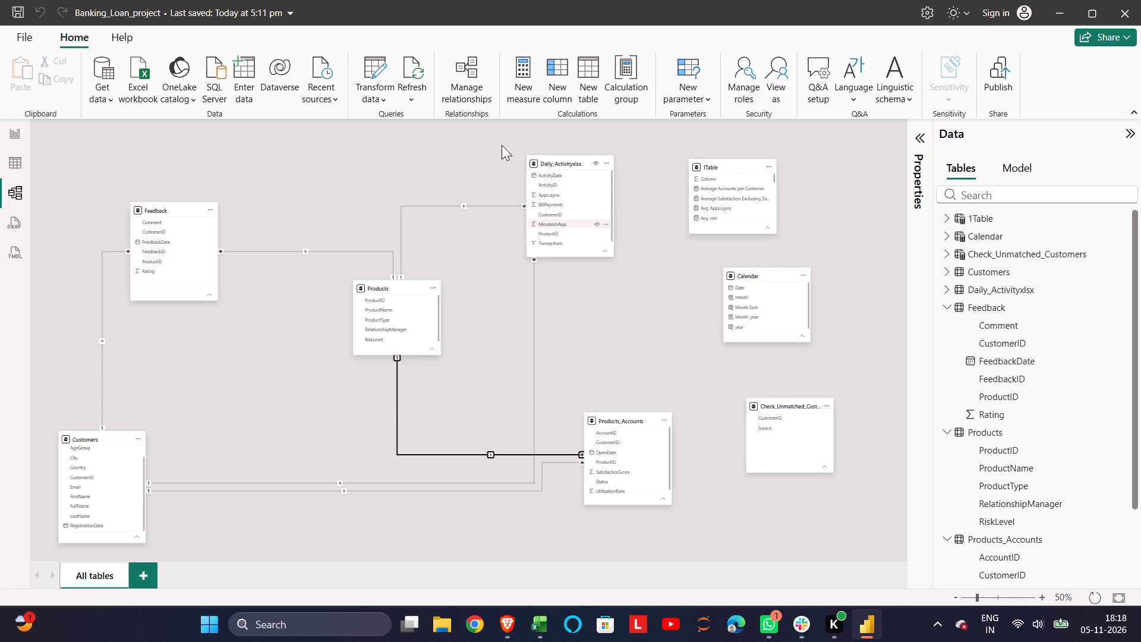
click(461, 93)
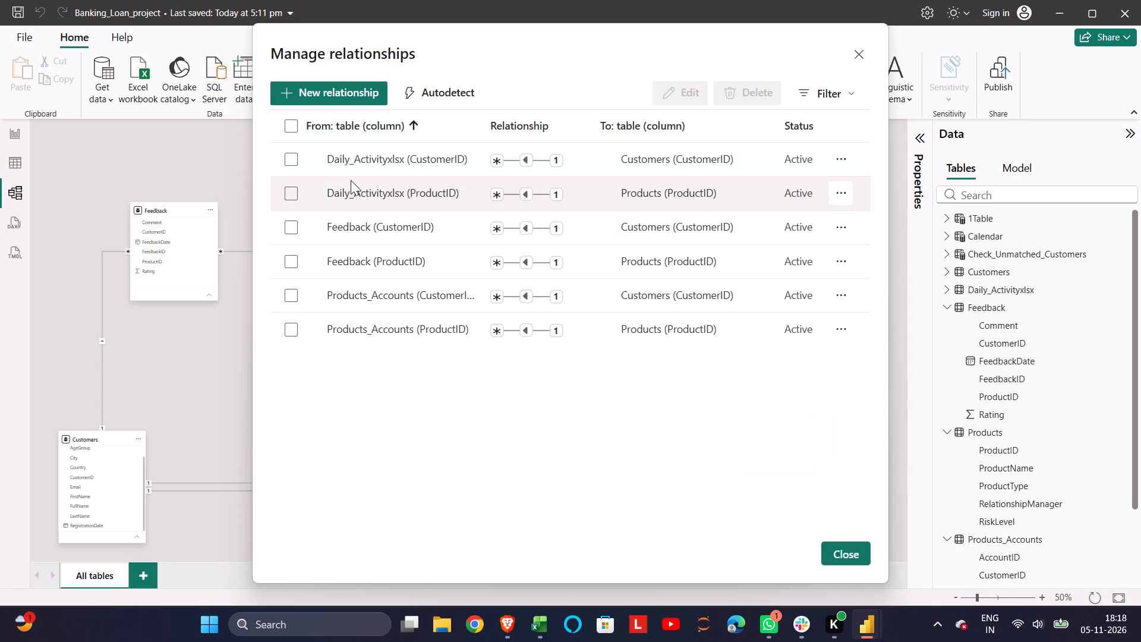
click(286, 131)
click(749, 96)
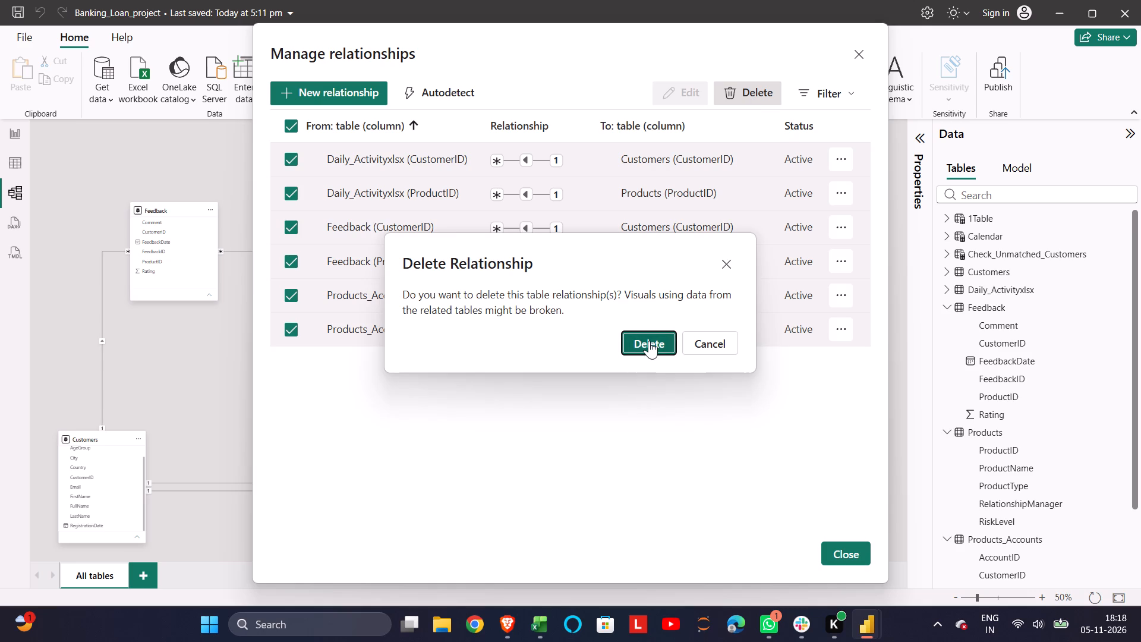
click(649, 341)
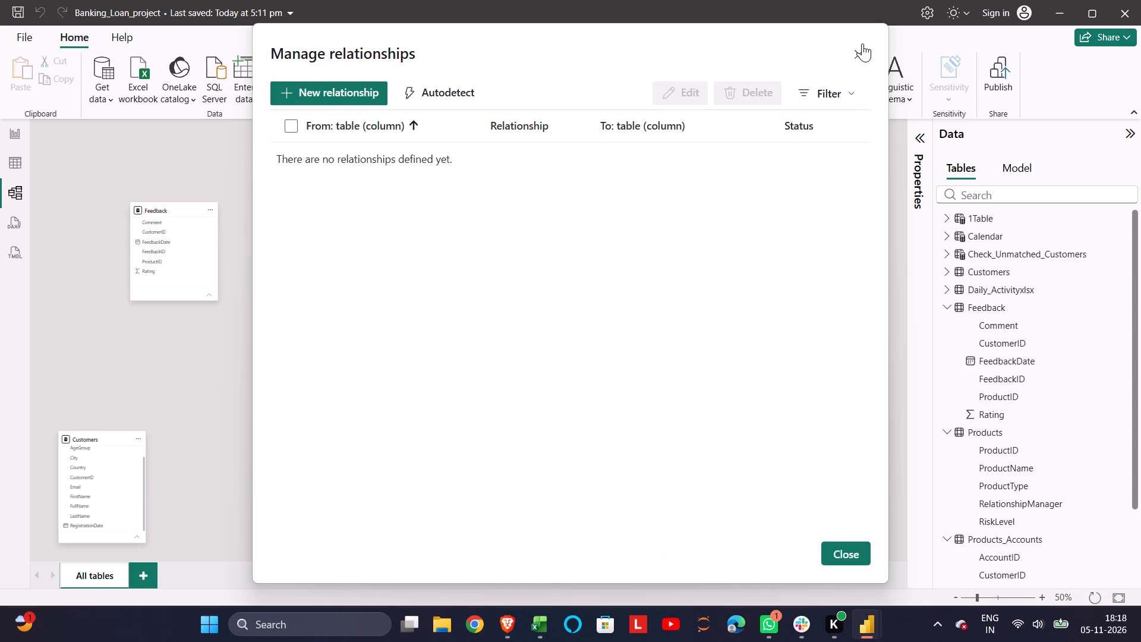
click(843, 561)
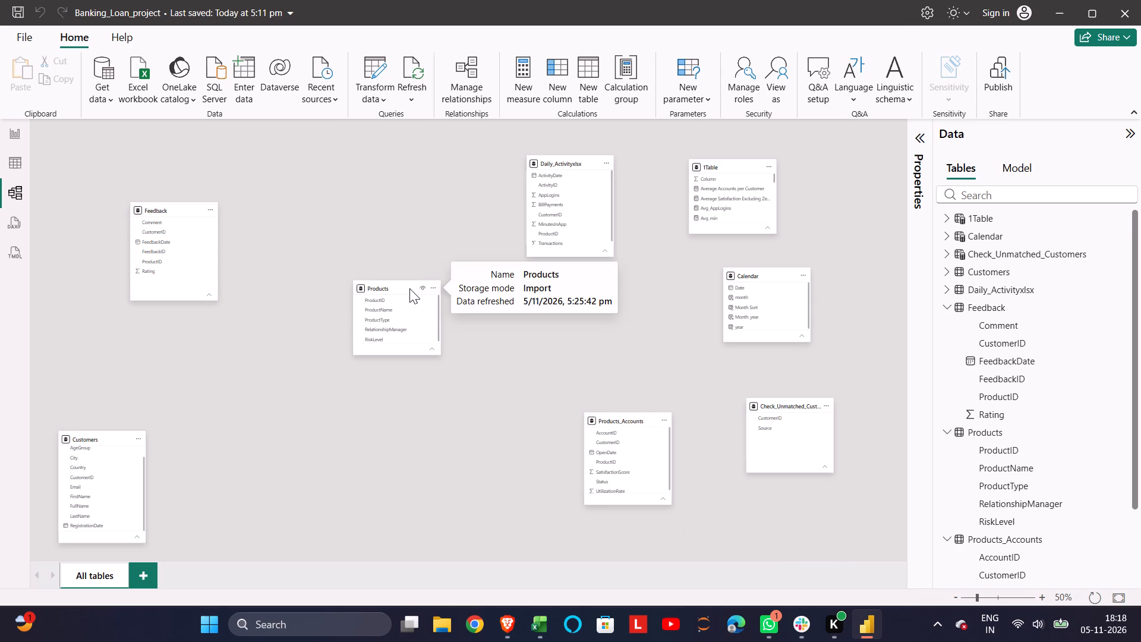
Rearrange the diagram with Products directly below Daily_Activityxlsx and Products_Accounts between Feedback and Products.
drag(409, 288, 555, 308)
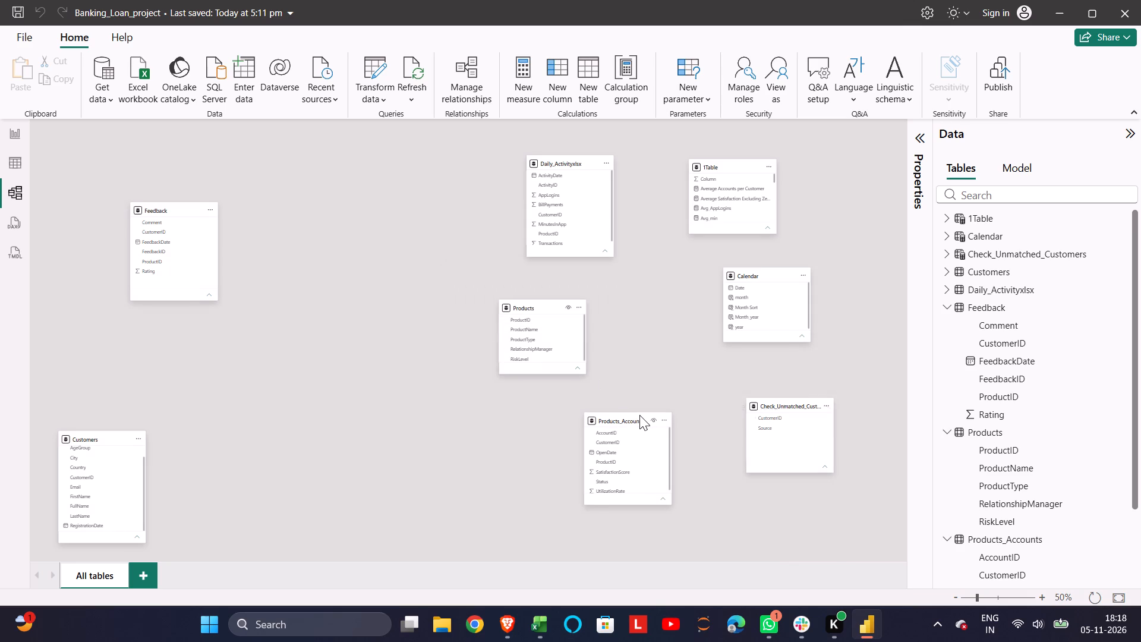
drag(635, 418, 346, 303)
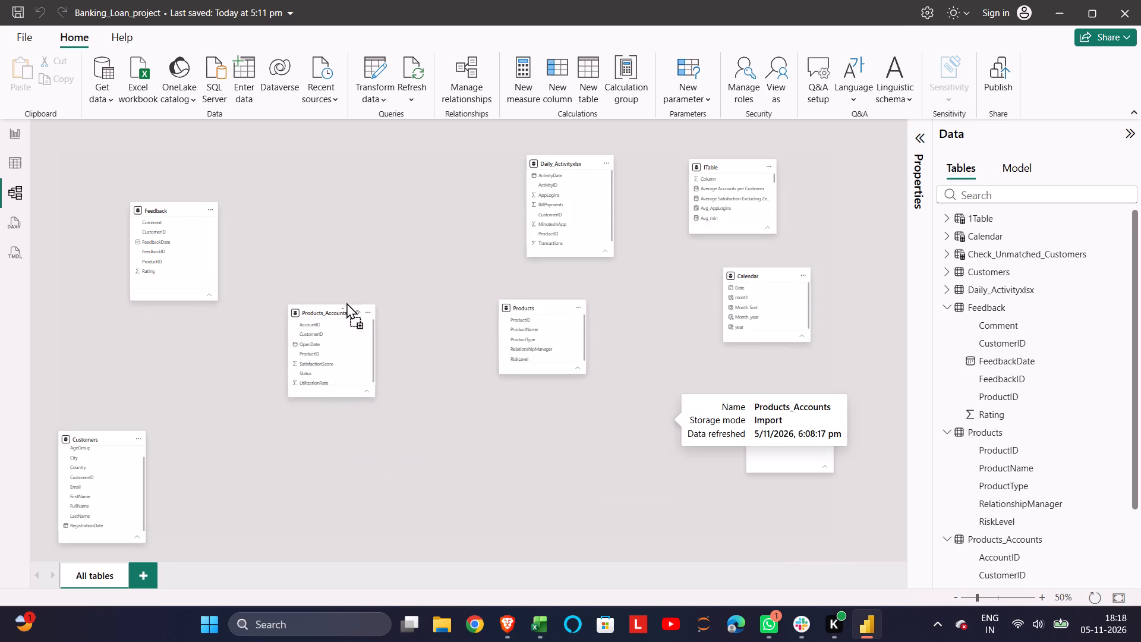
drag(346, 303, 376, 293)
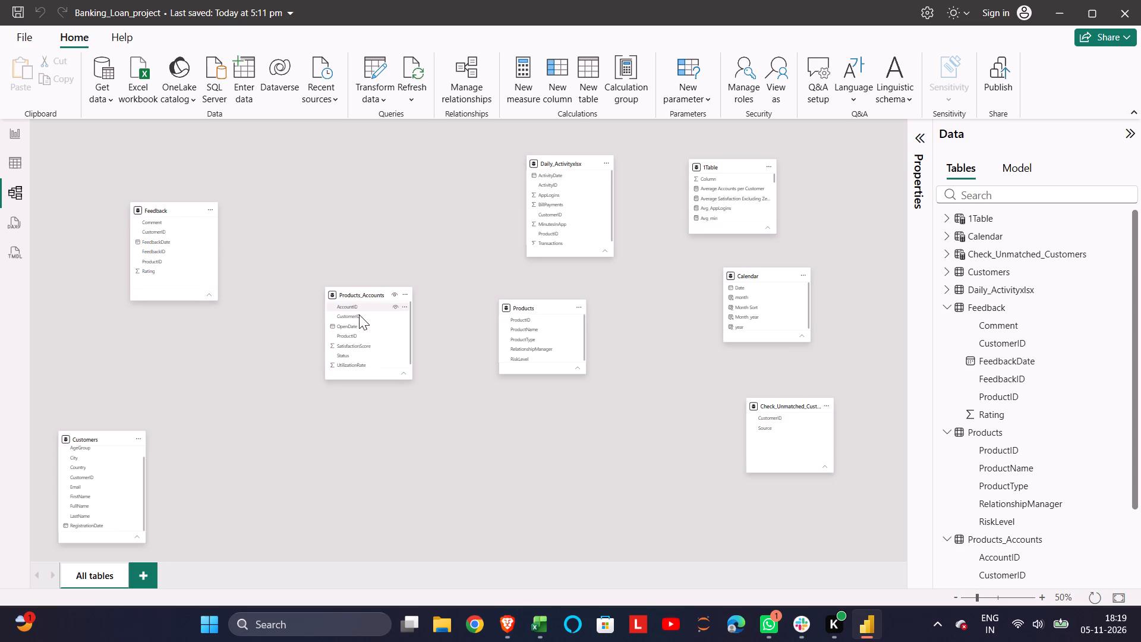
Create an active one-to-many relationship from Customers to Products_Accounts on CustomerID with single cross-filter direction.
drag(78, 480, 330, 260)
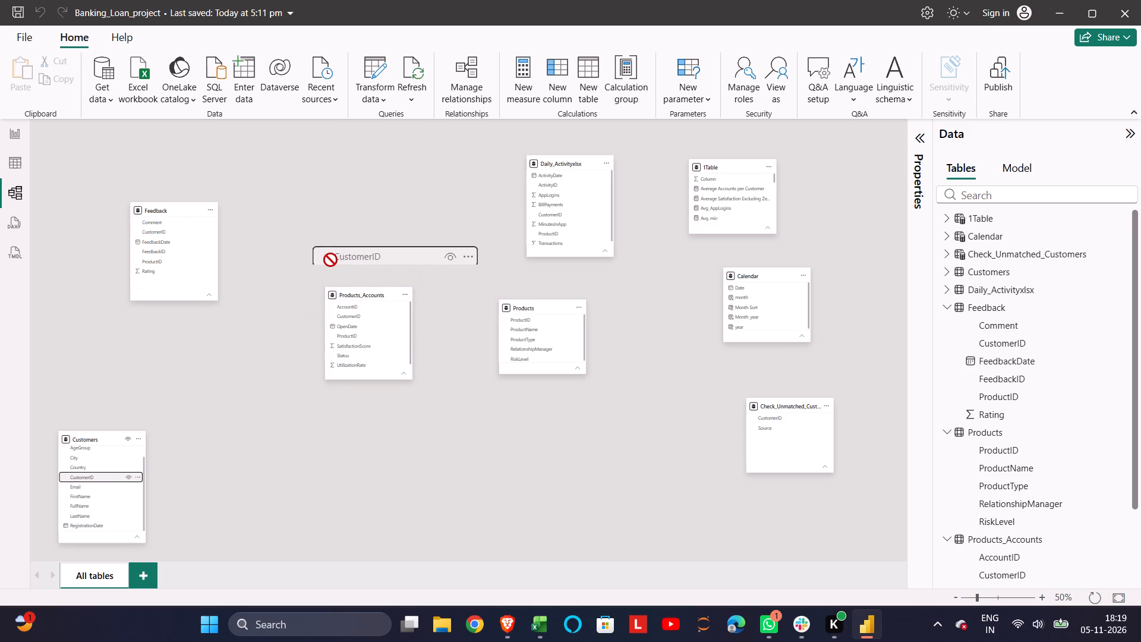
drag(330, 260, 342, 314)
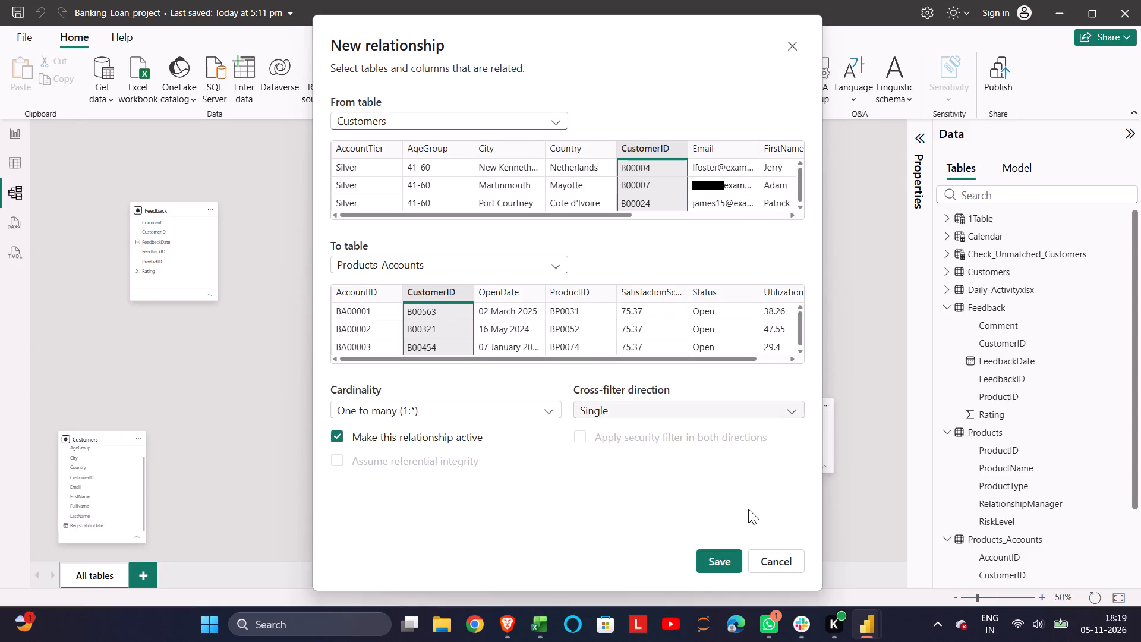
click(722, 557)
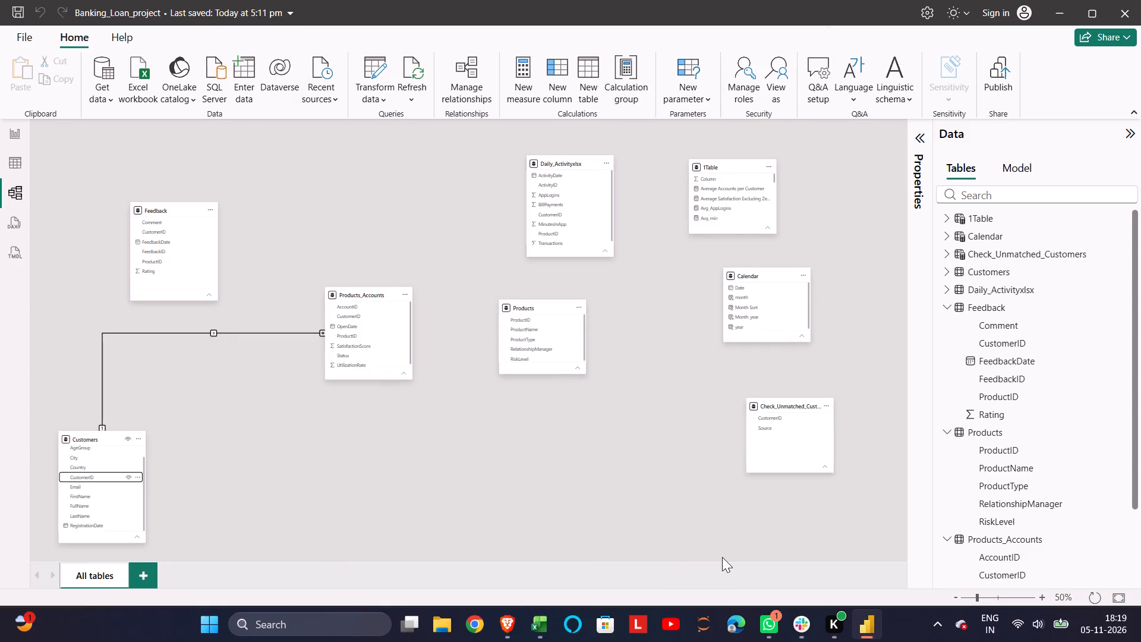
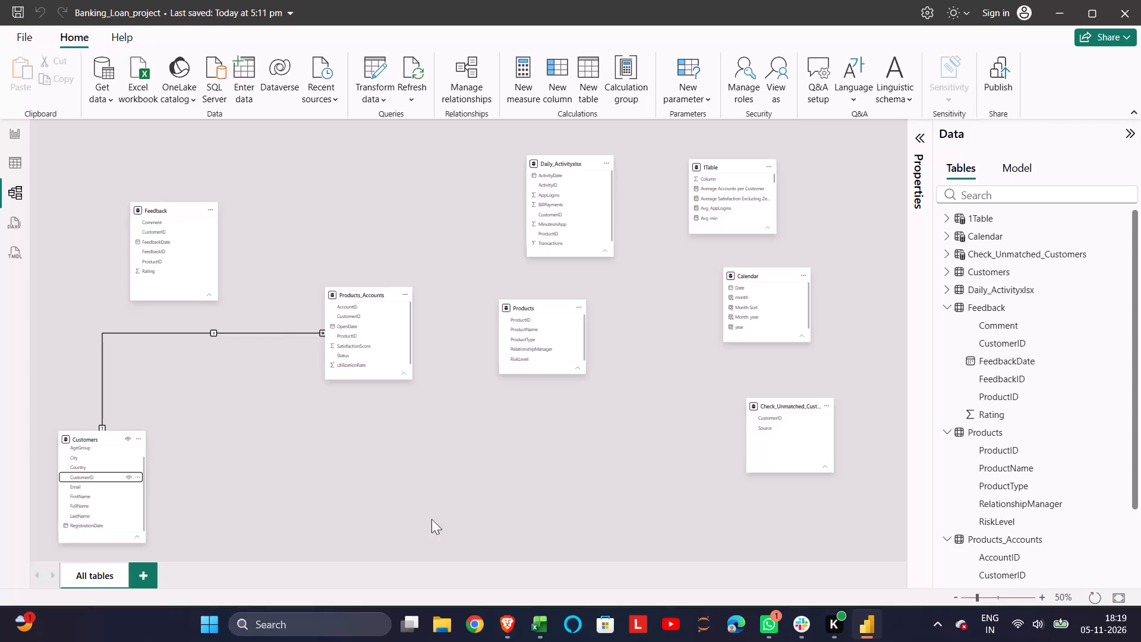
Check the cardinality and cross-filter direction of the relationship between Products_Accounts and Customers in the relationship list.
click(458, 86)
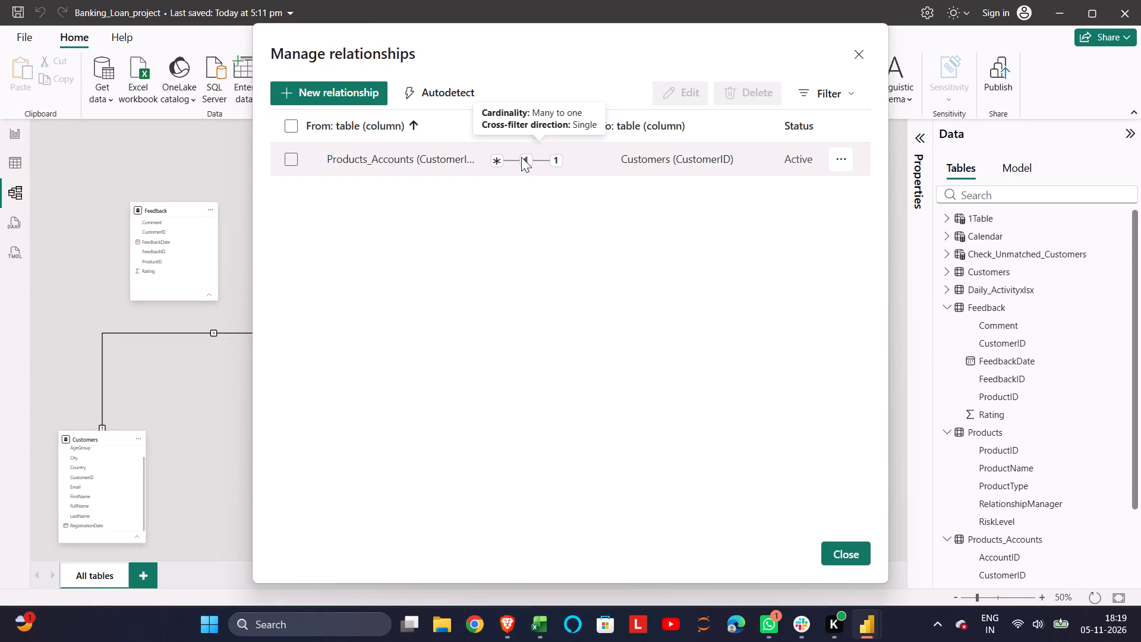
click(855, 65)
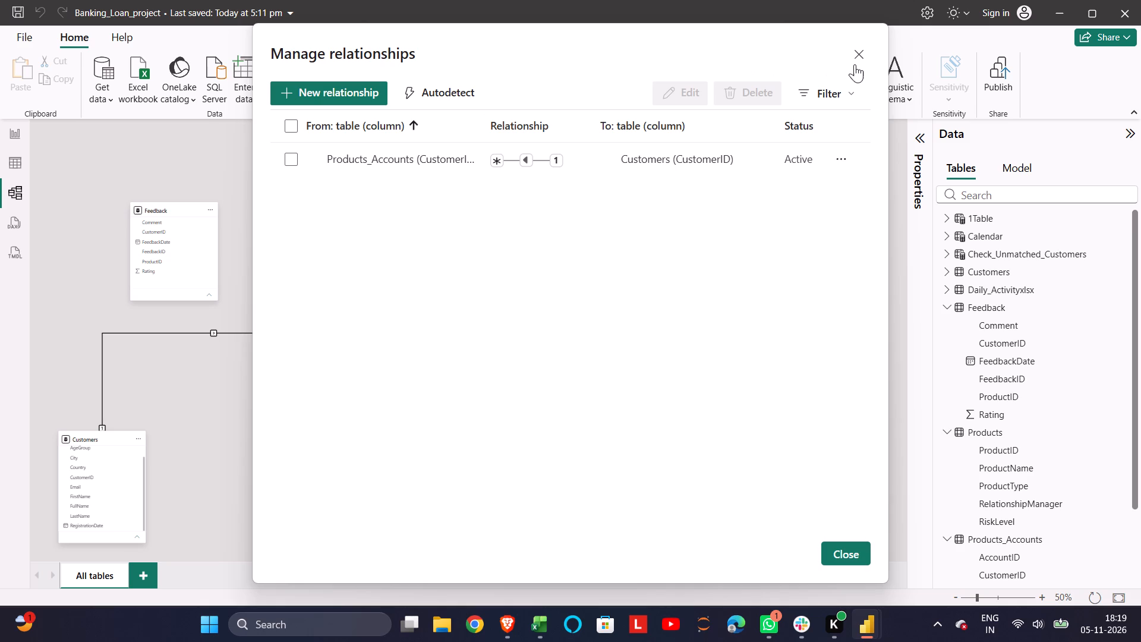
click(855, 61)
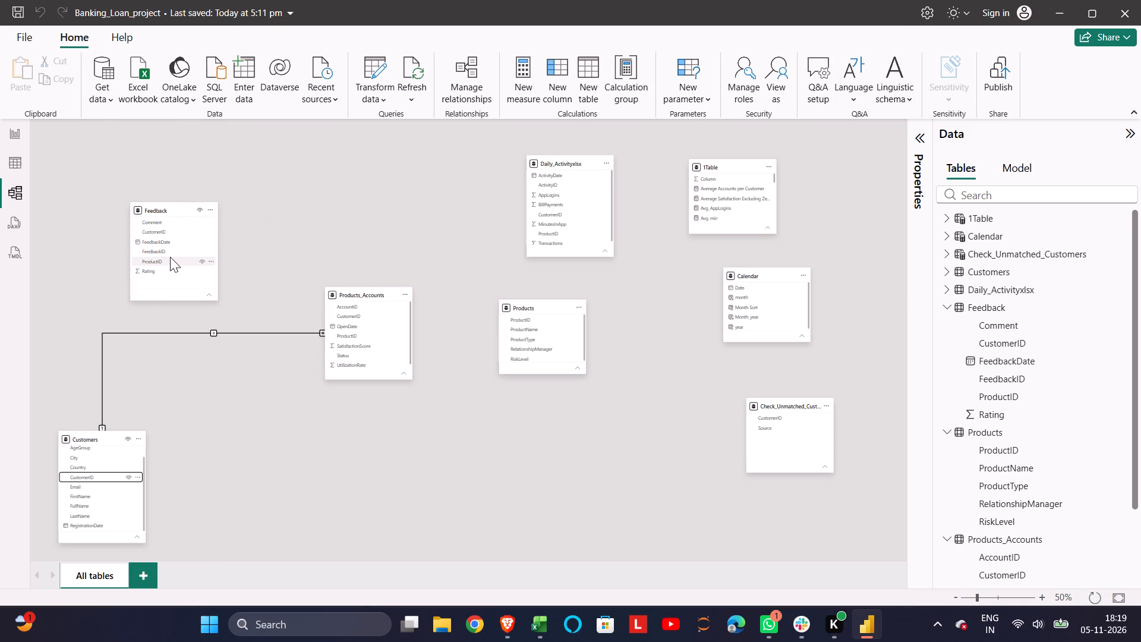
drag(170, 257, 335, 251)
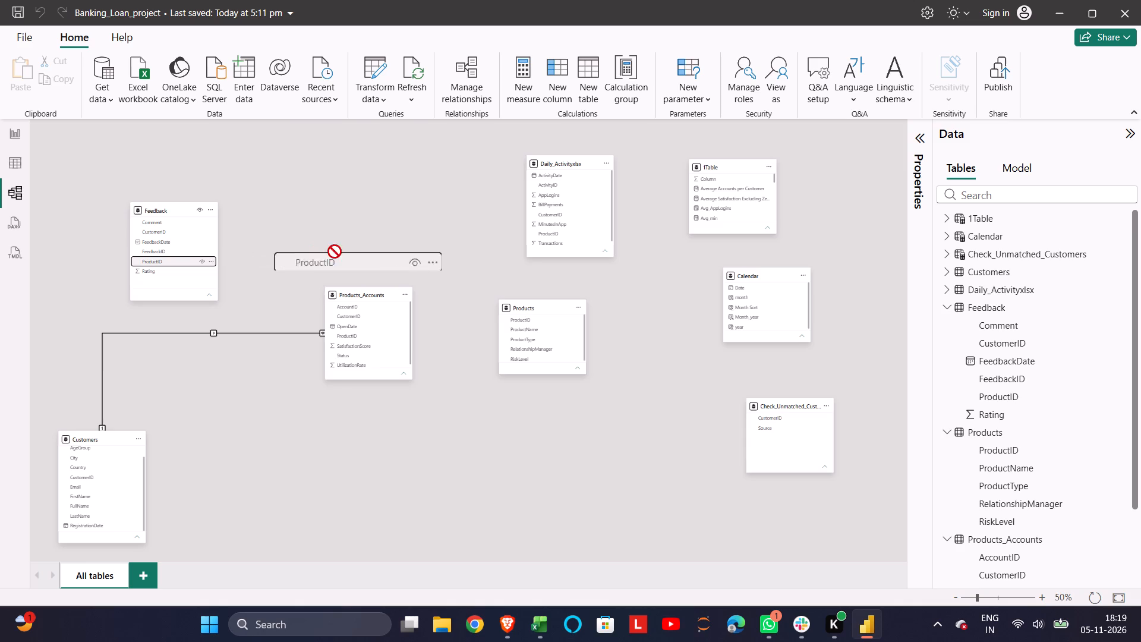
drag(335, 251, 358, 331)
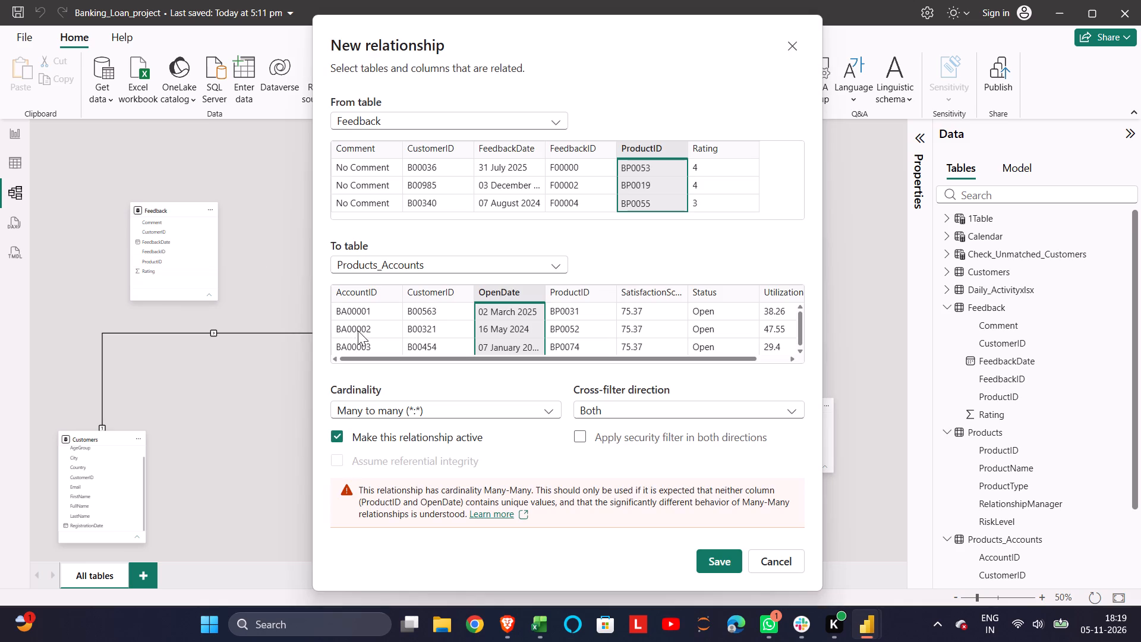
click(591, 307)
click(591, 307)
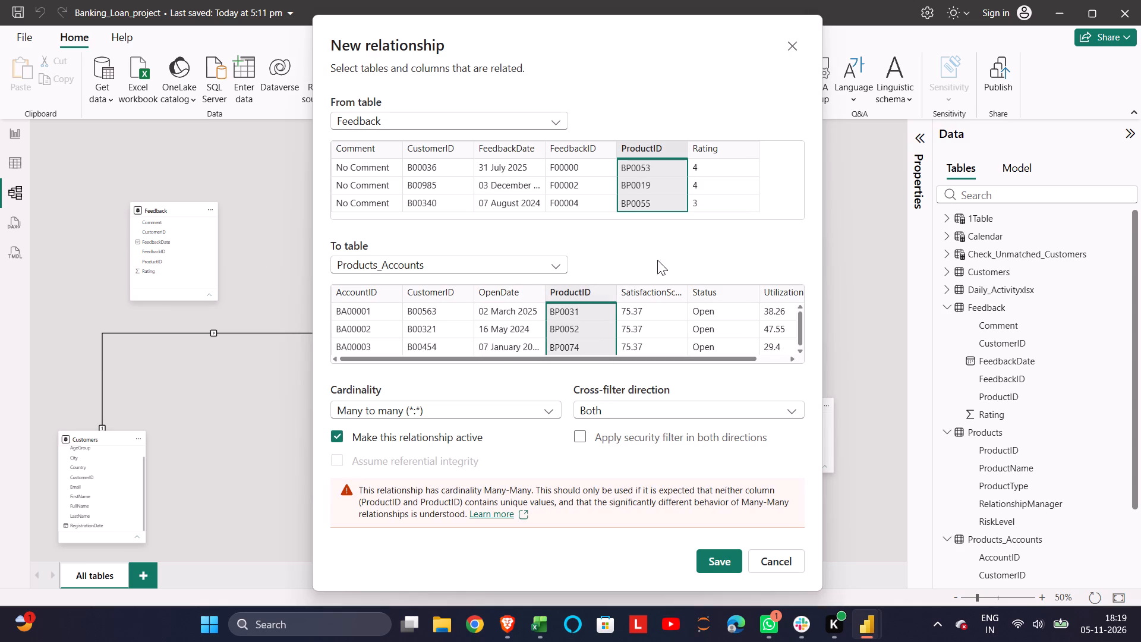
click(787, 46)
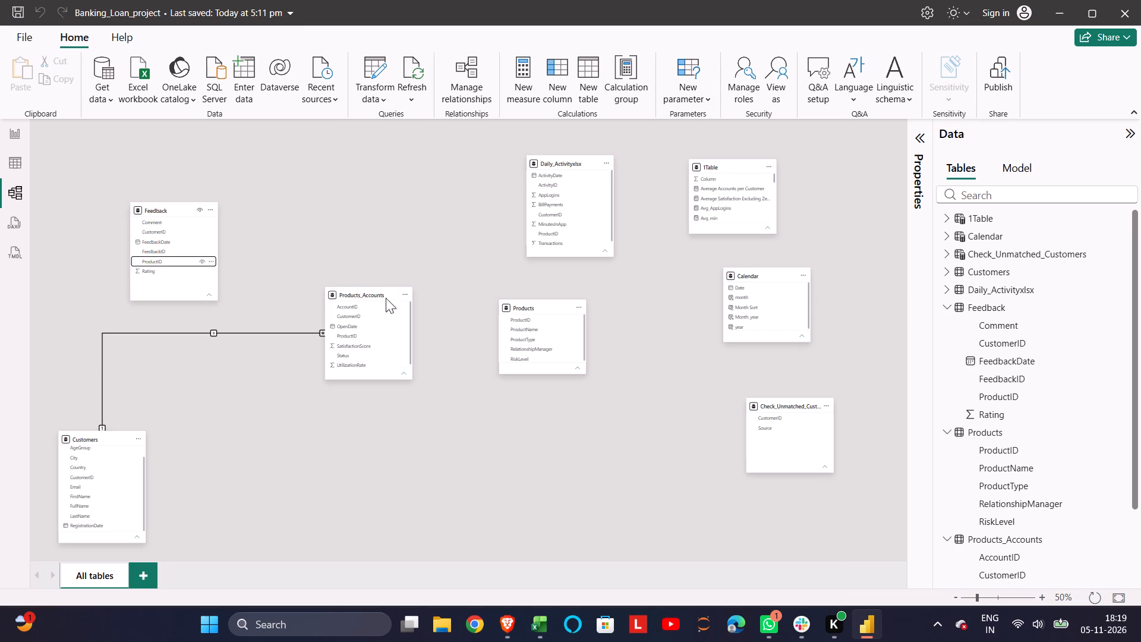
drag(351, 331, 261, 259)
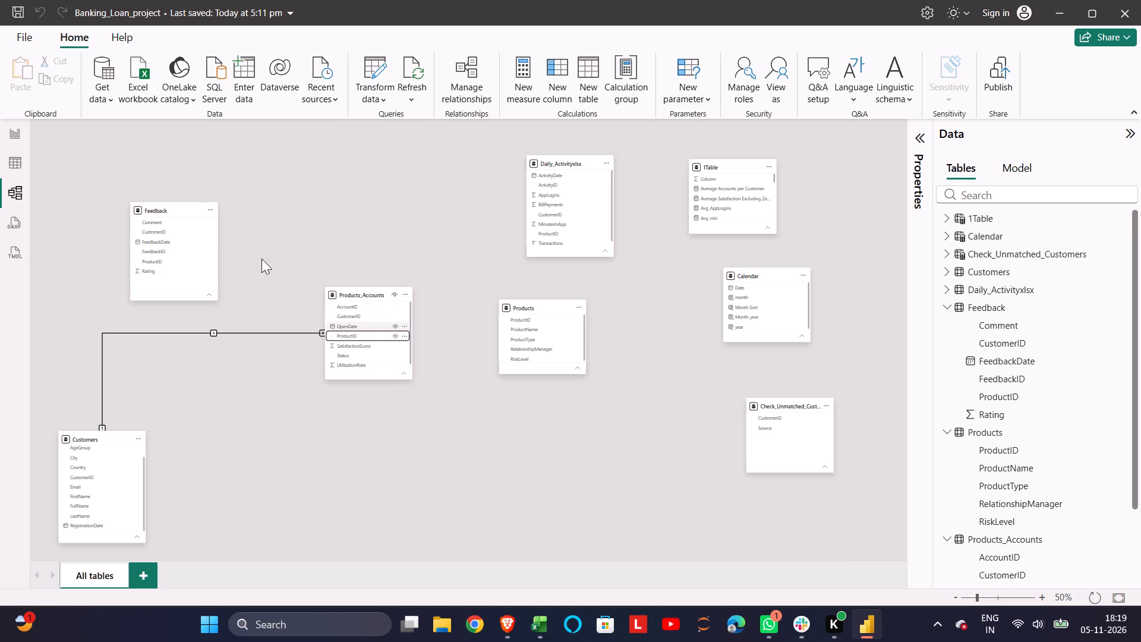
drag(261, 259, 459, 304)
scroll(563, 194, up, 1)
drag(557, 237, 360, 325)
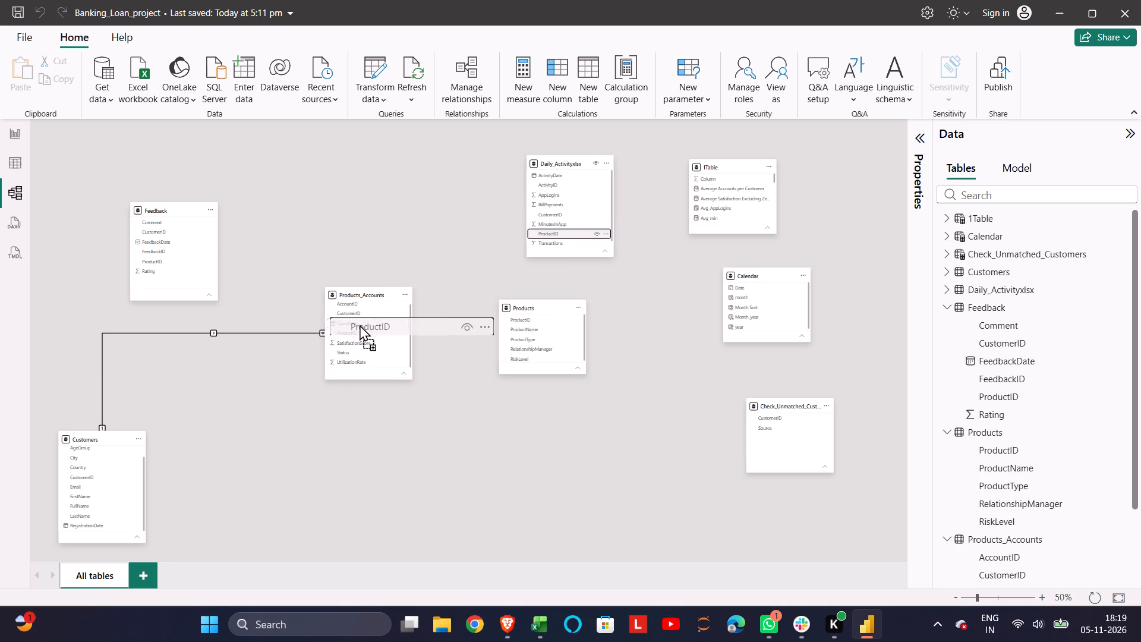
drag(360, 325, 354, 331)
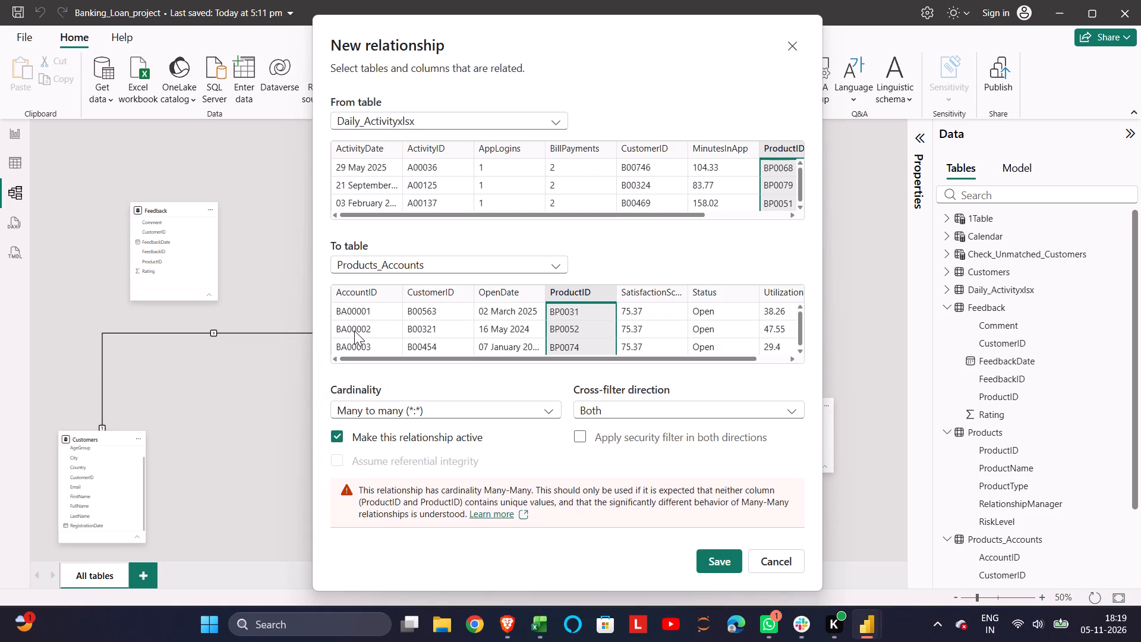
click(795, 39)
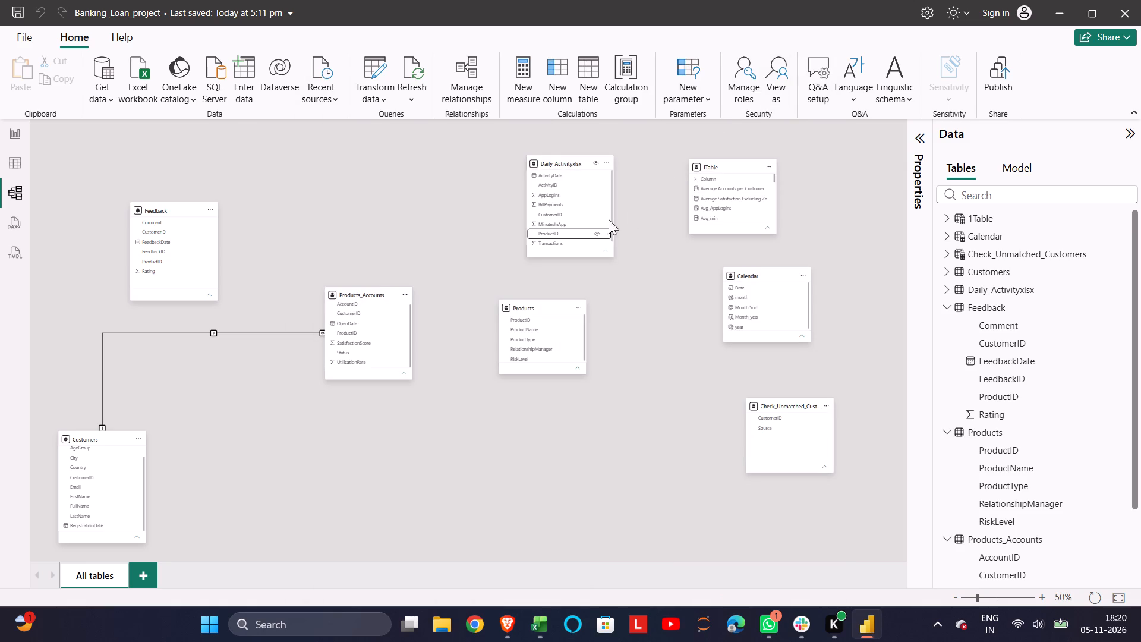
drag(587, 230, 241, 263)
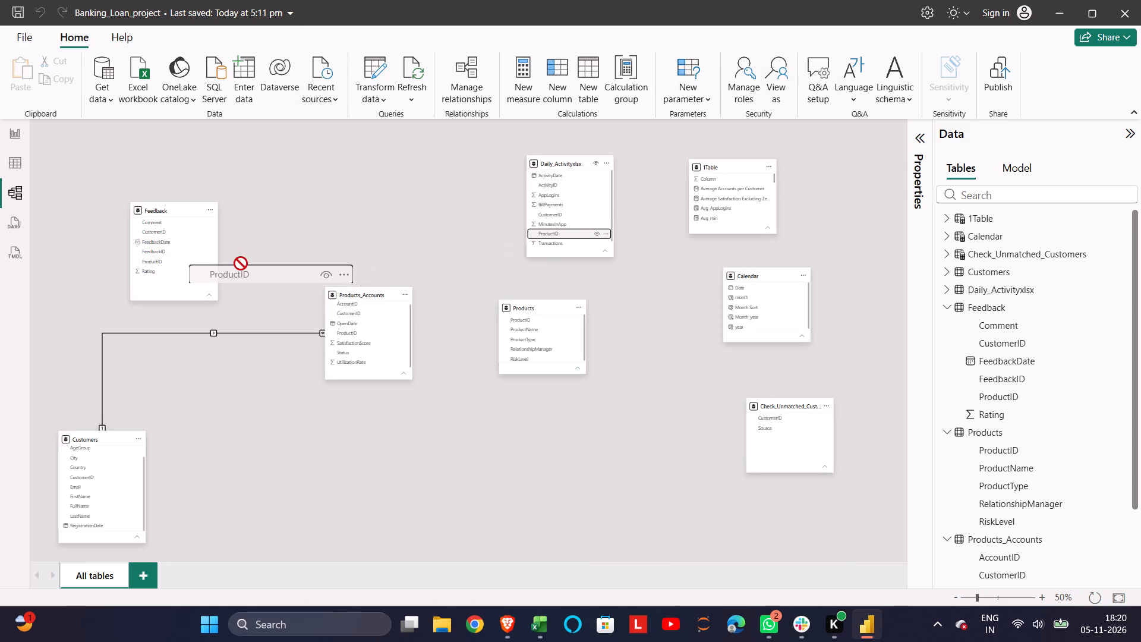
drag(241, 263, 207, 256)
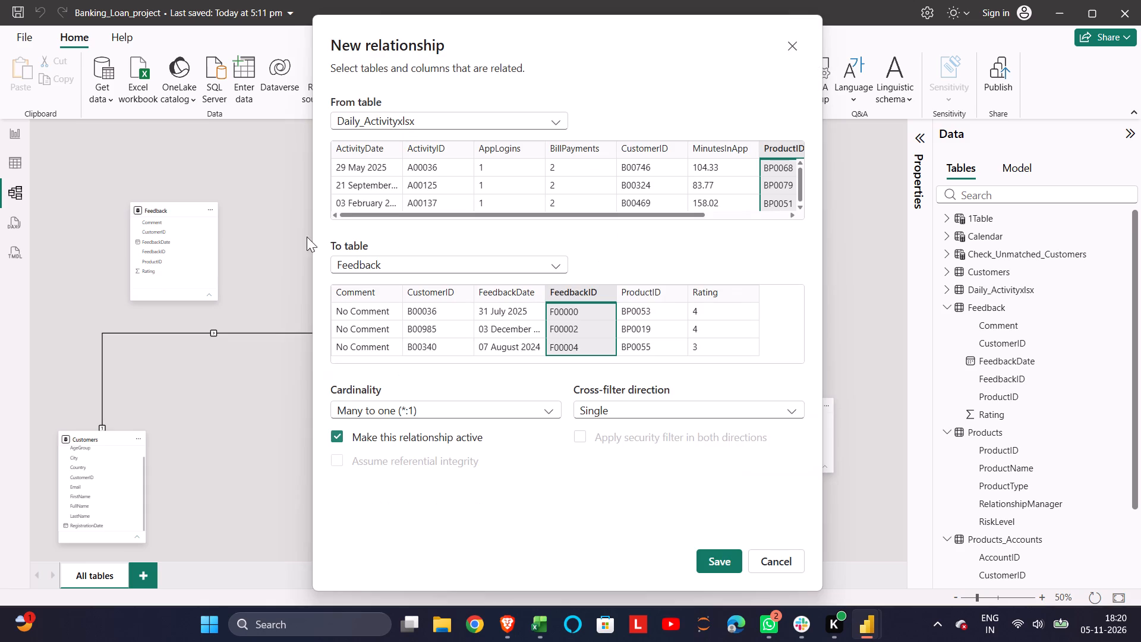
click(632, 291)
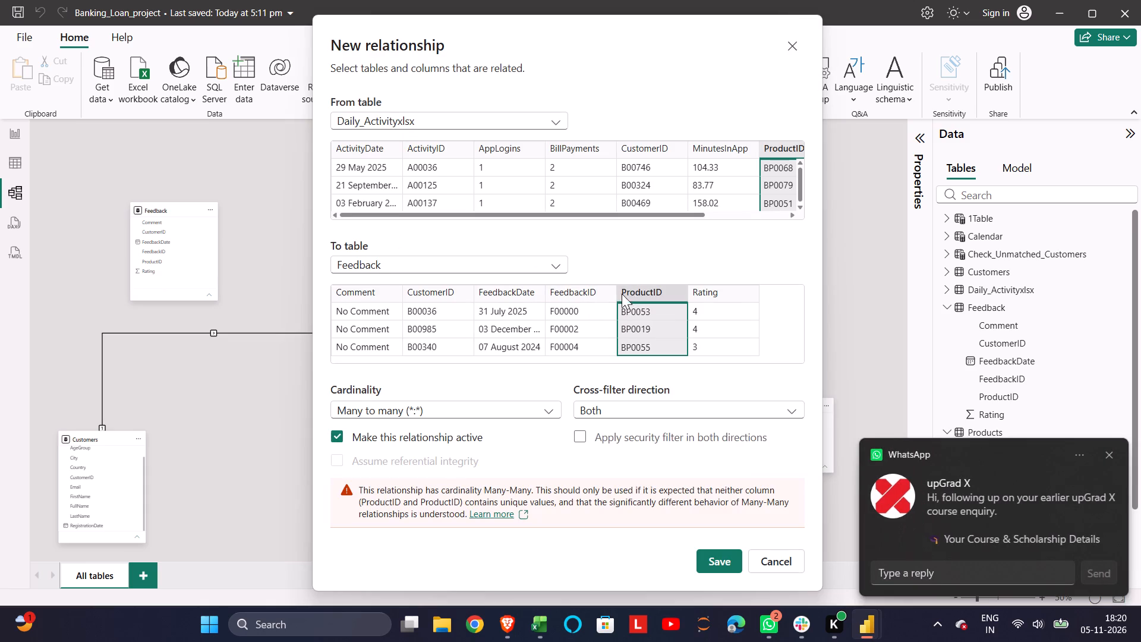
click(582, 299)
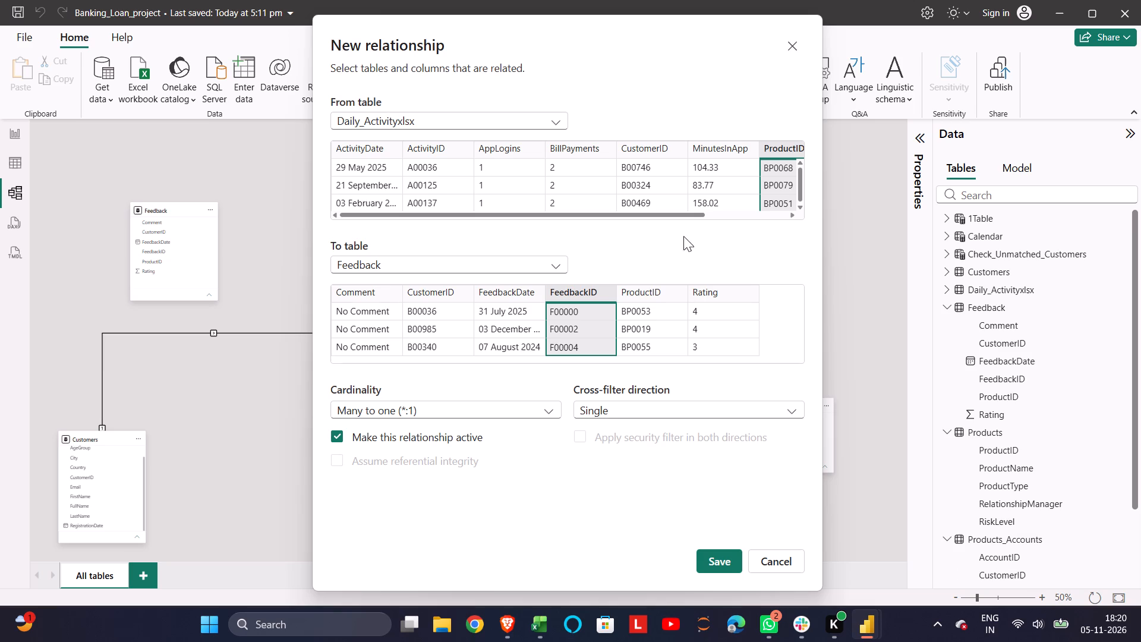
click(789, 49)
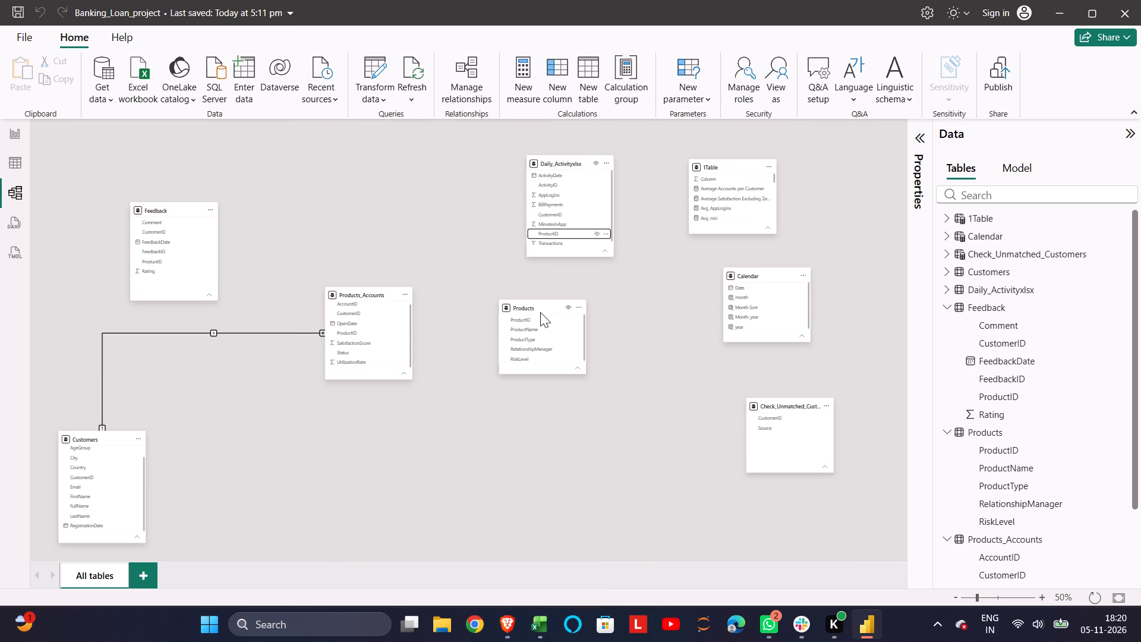
Create an active one-to-many relationship from Products to Products_Accounts on ProductID with single cross-filter direction.
drag(535, 320, 383, 320)
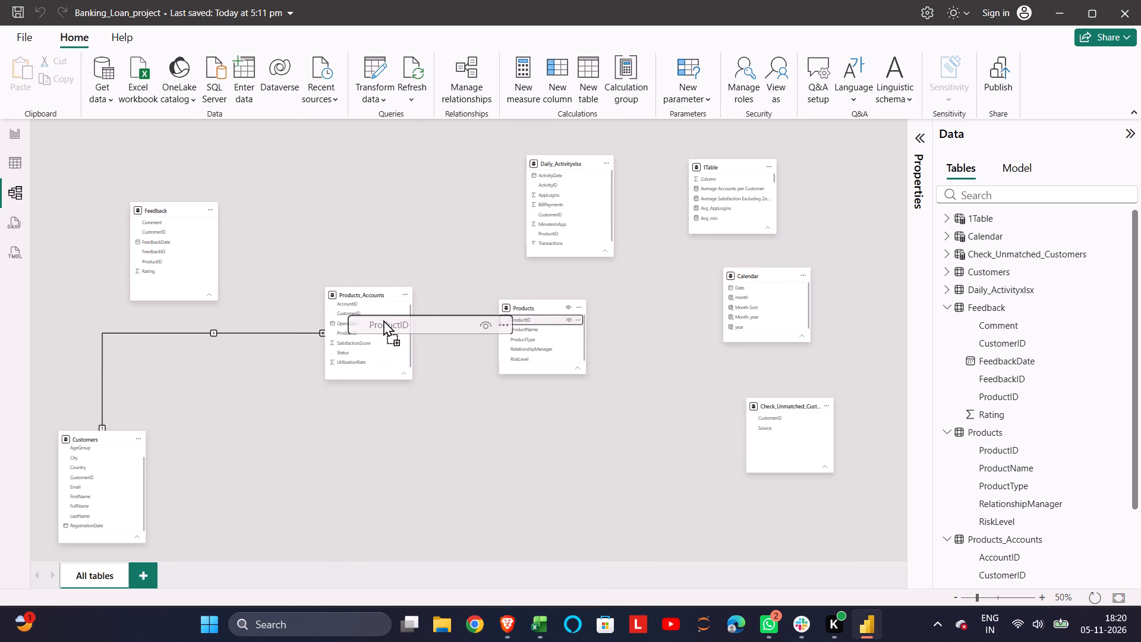
drag(383, 320, 367, 333)
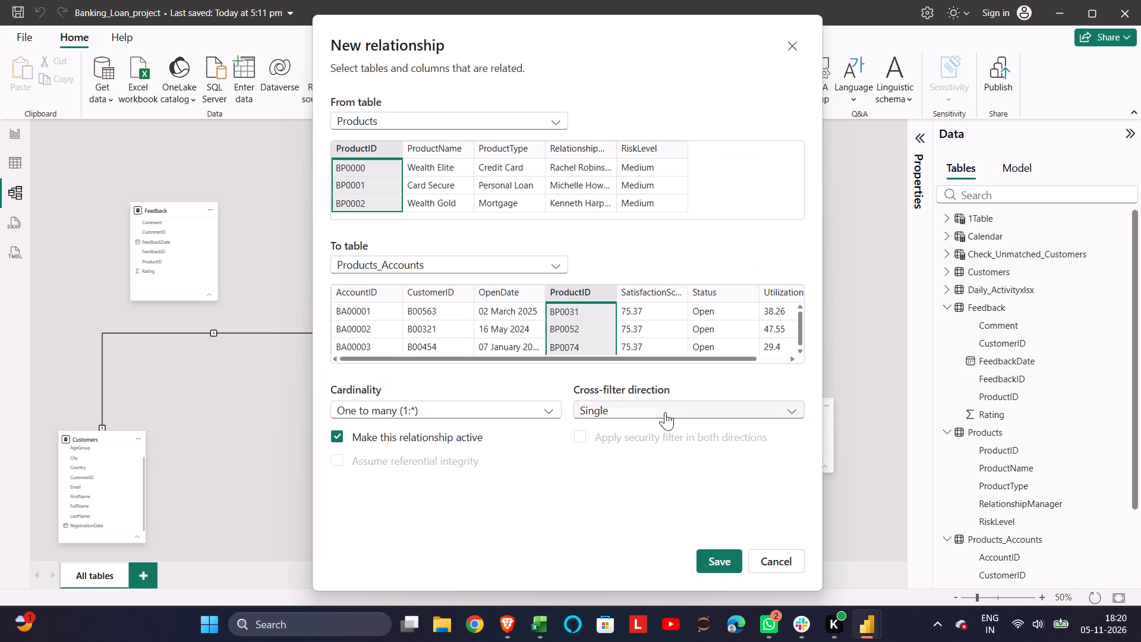
click(720, 560)
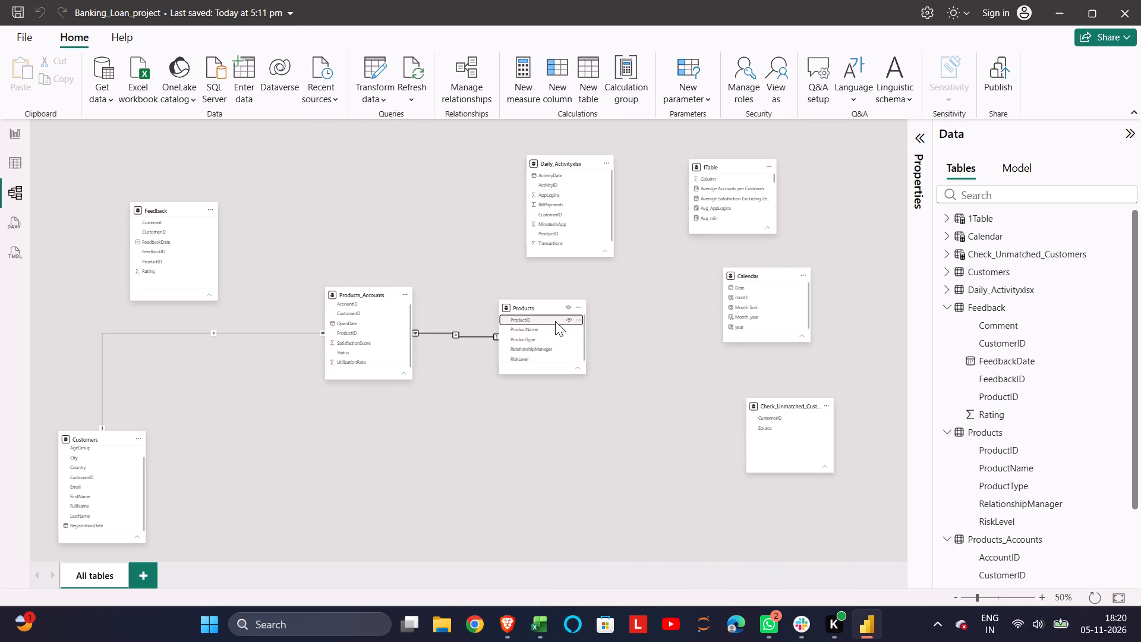
Move the Products table lower in the diagram, roughly level with the Customers table.
drag(552, 308, 526, 440)
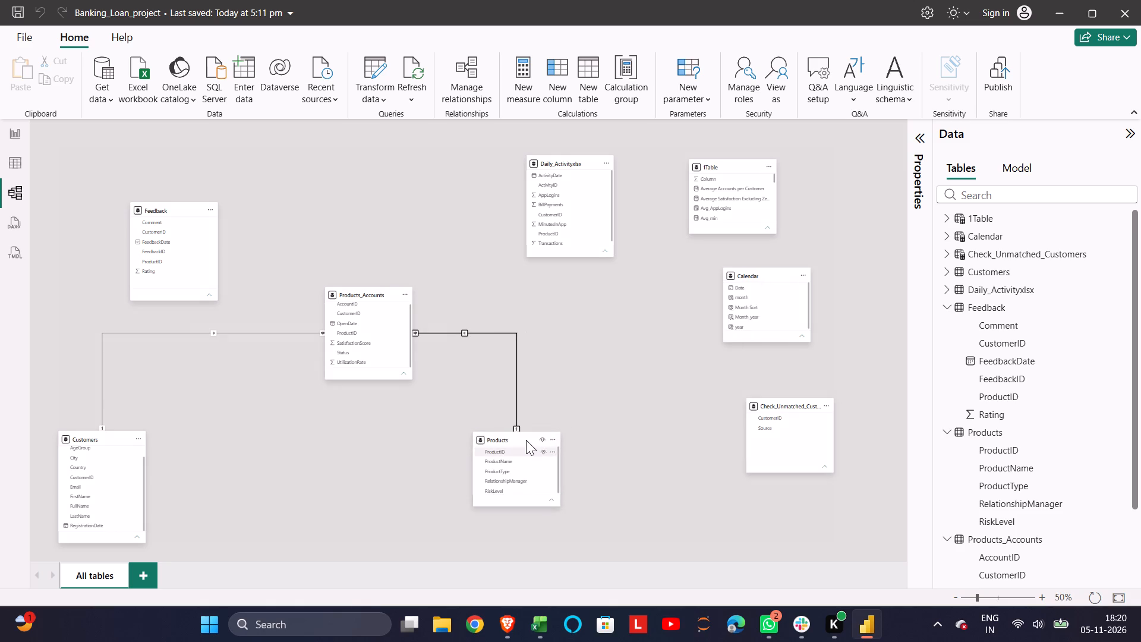
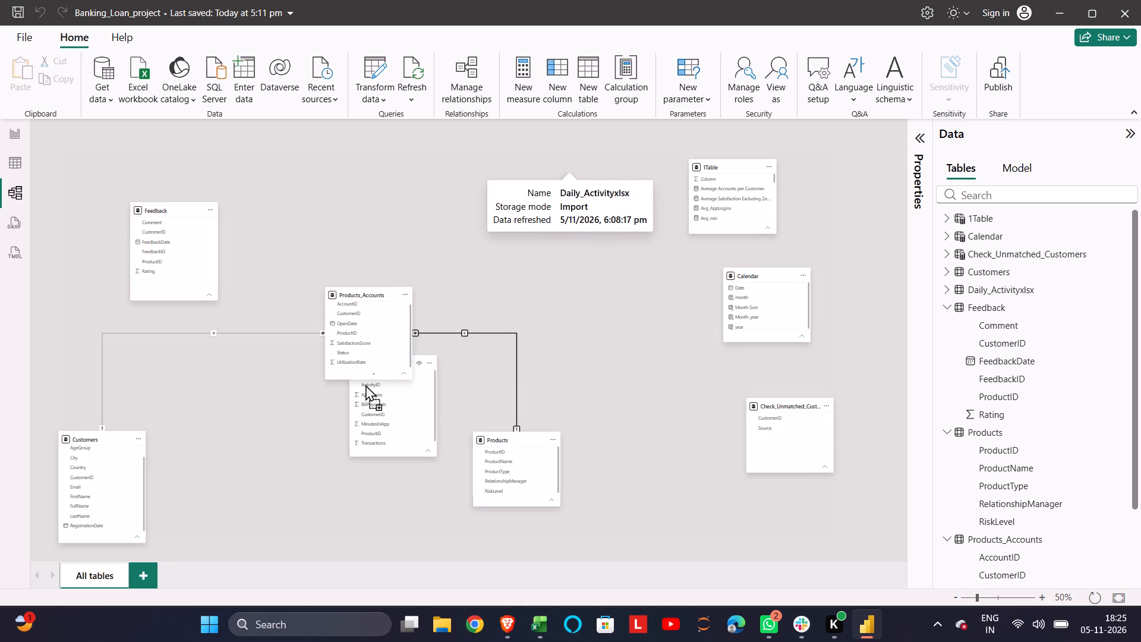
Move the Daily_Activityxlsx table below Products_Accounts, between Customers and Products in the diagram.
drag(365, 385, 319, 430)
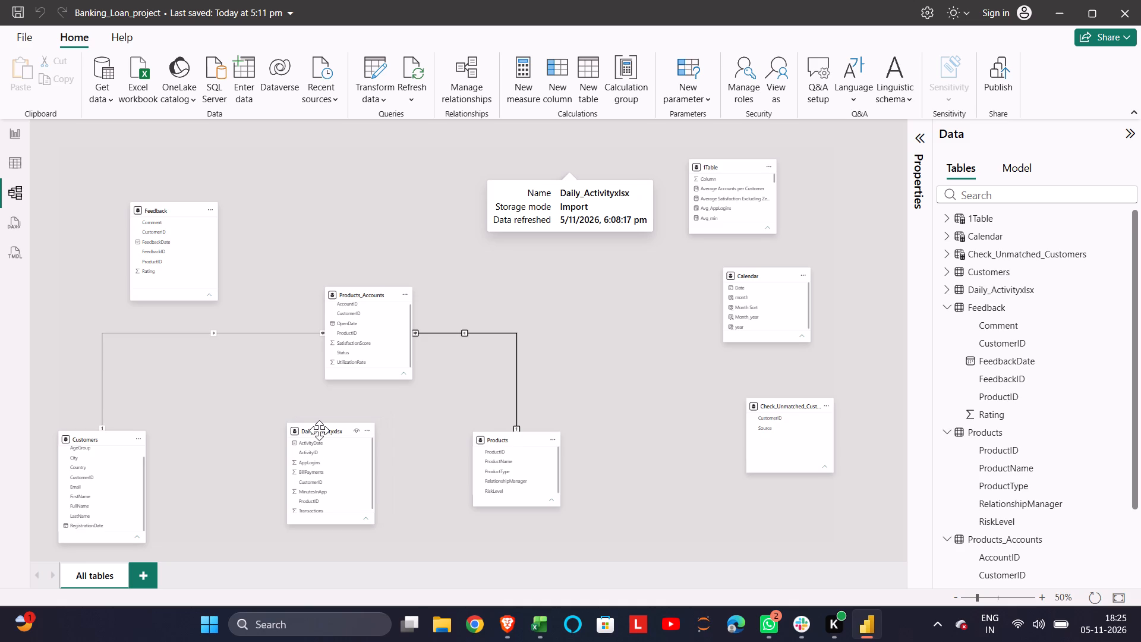
Delete the relationships linking Products_Accounts to Products and to Customers.
click(515, 335)
key(Delete)
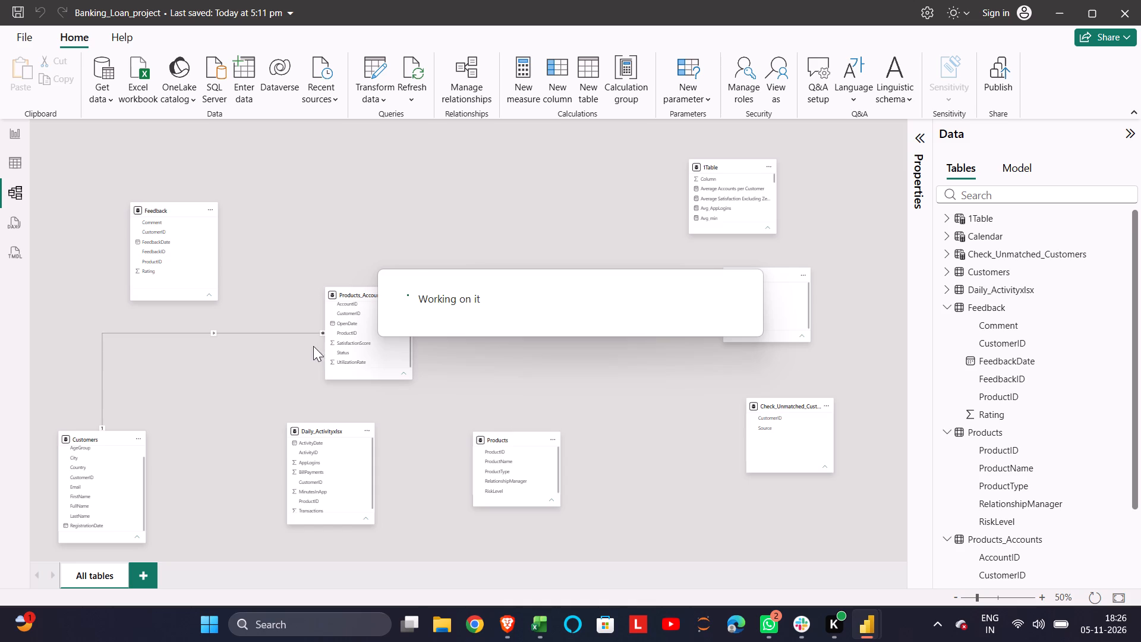
click(270, 328)
click(258, 329)
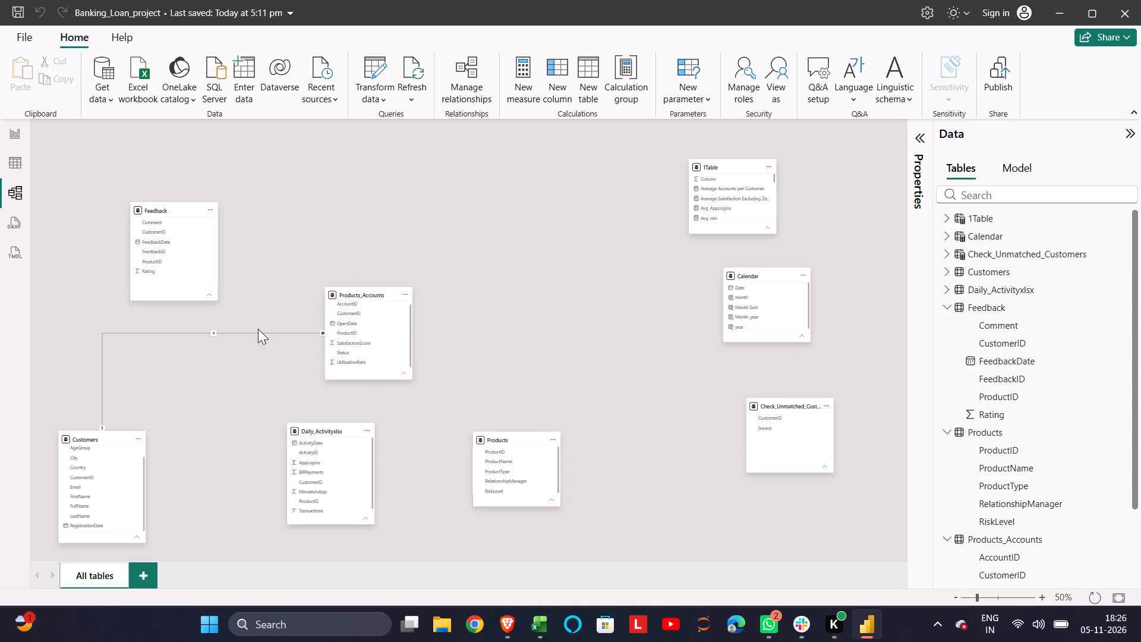
click(232, 334)
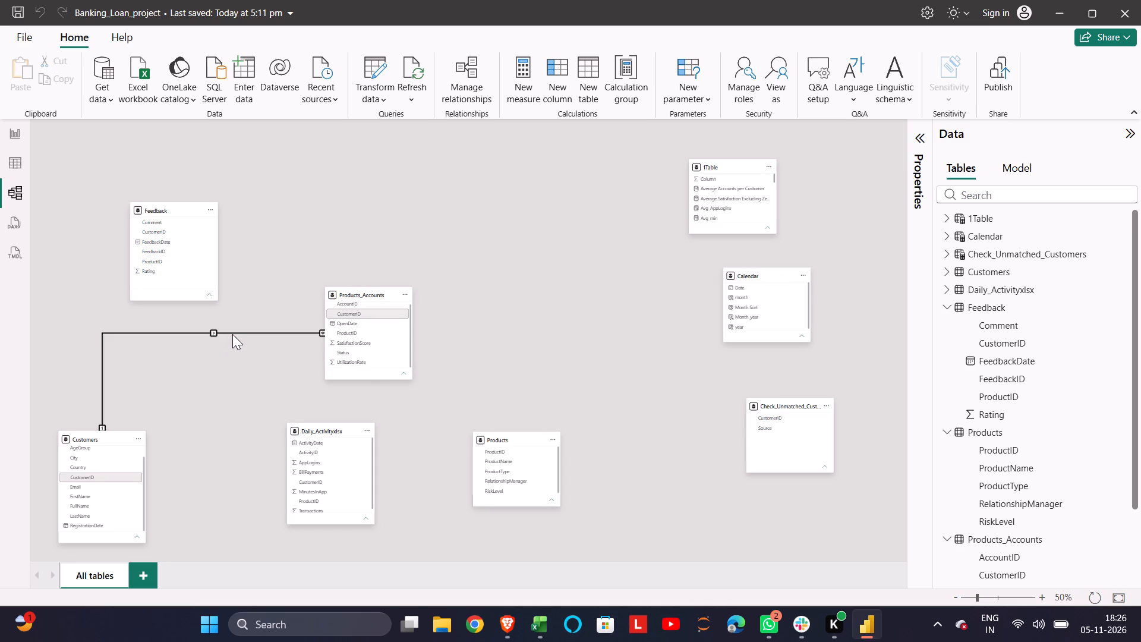
key(Delete)
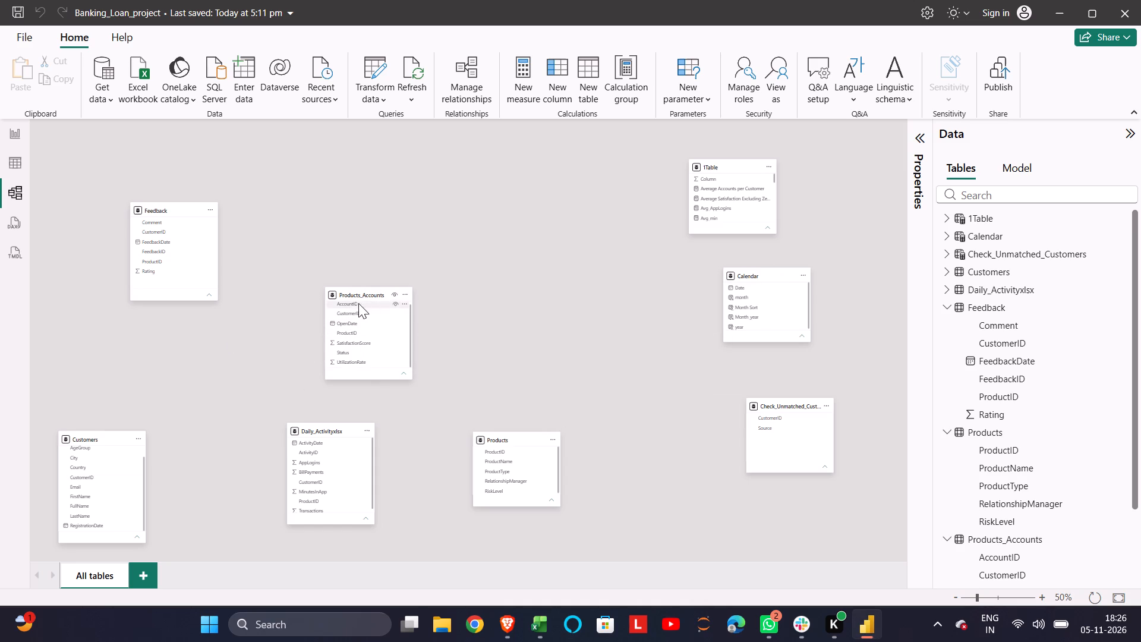
Rearrange the diagram so Customers sits between Products_Accounts and Daily_Activityxlsx, with Products_Accounts on its outer side.
drag(361, 297, 103, 339)
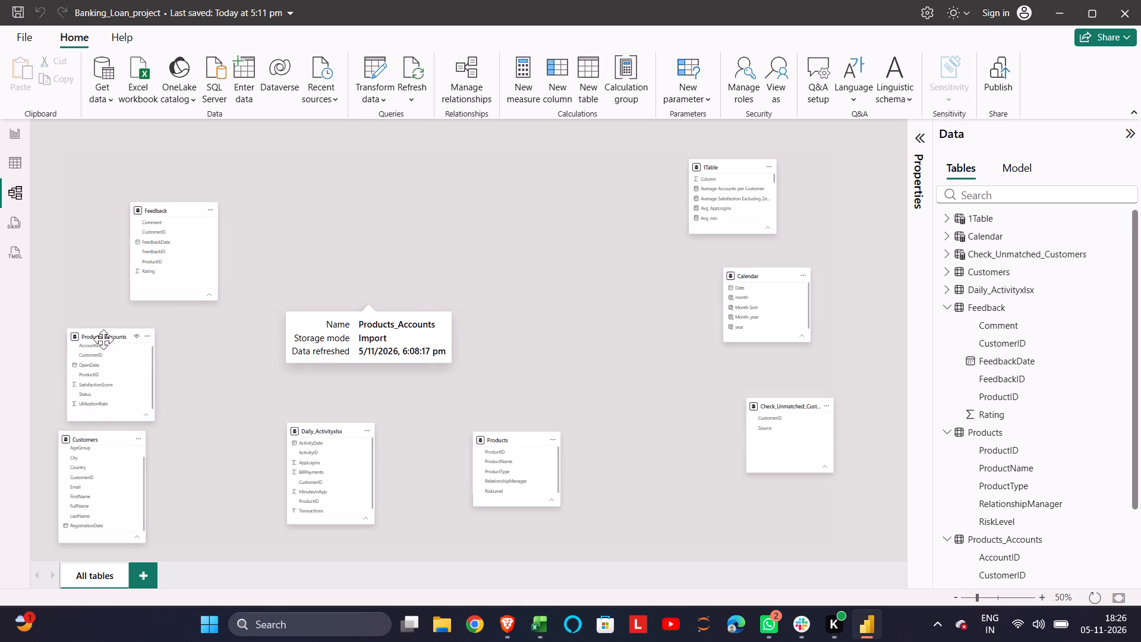
drag(324, 430, 338, 331)
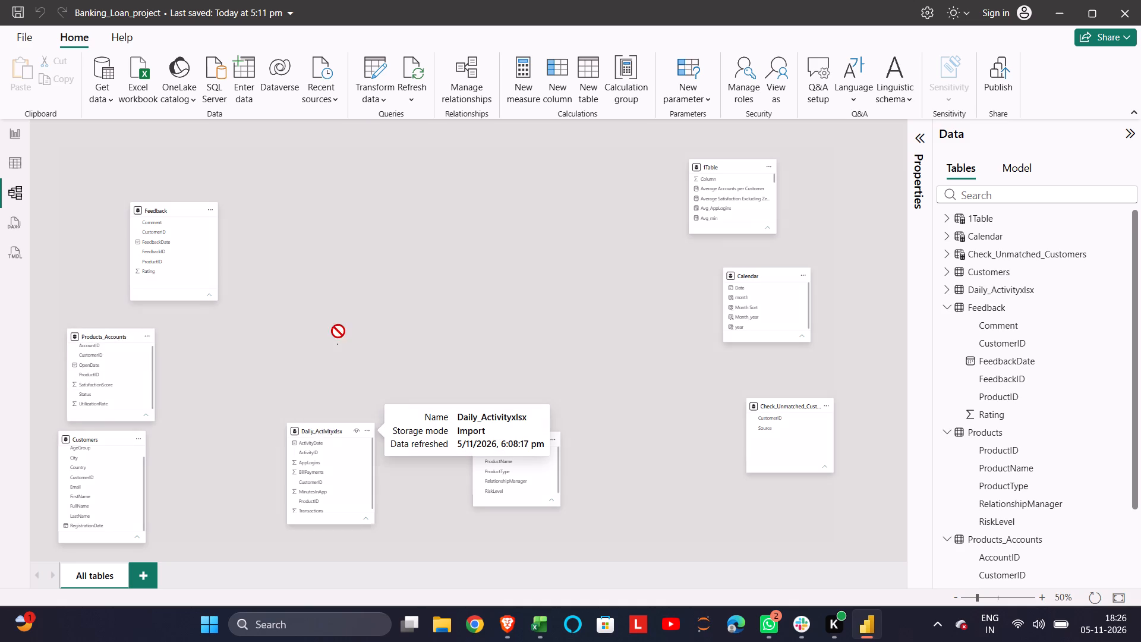
drag(338, 331, 342, 294)
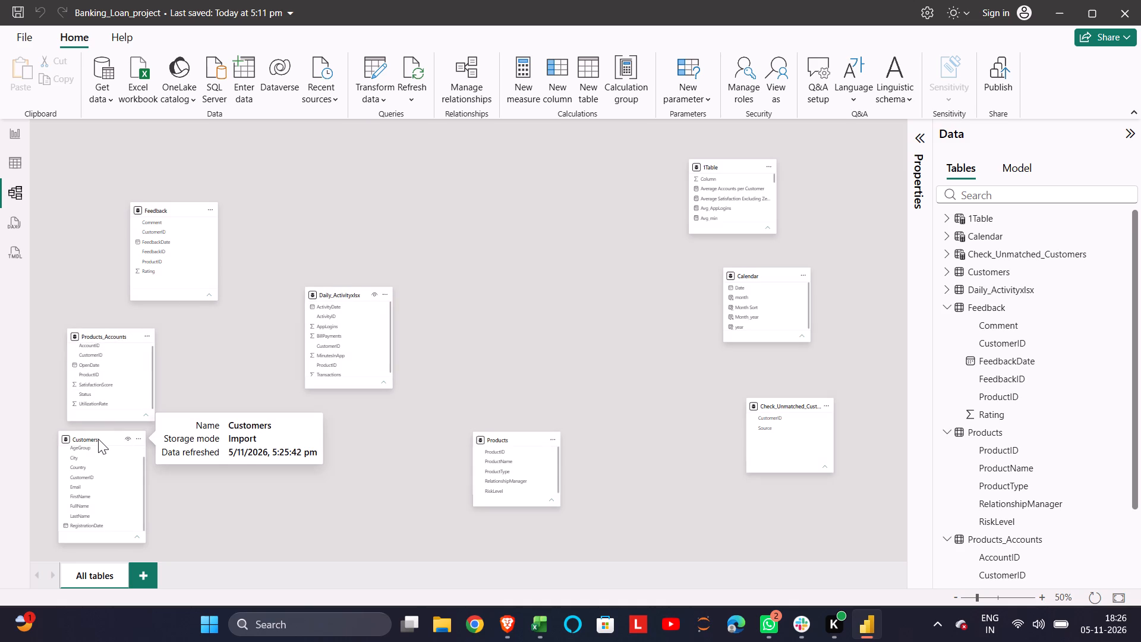
drag(98, 439, 234, 337)
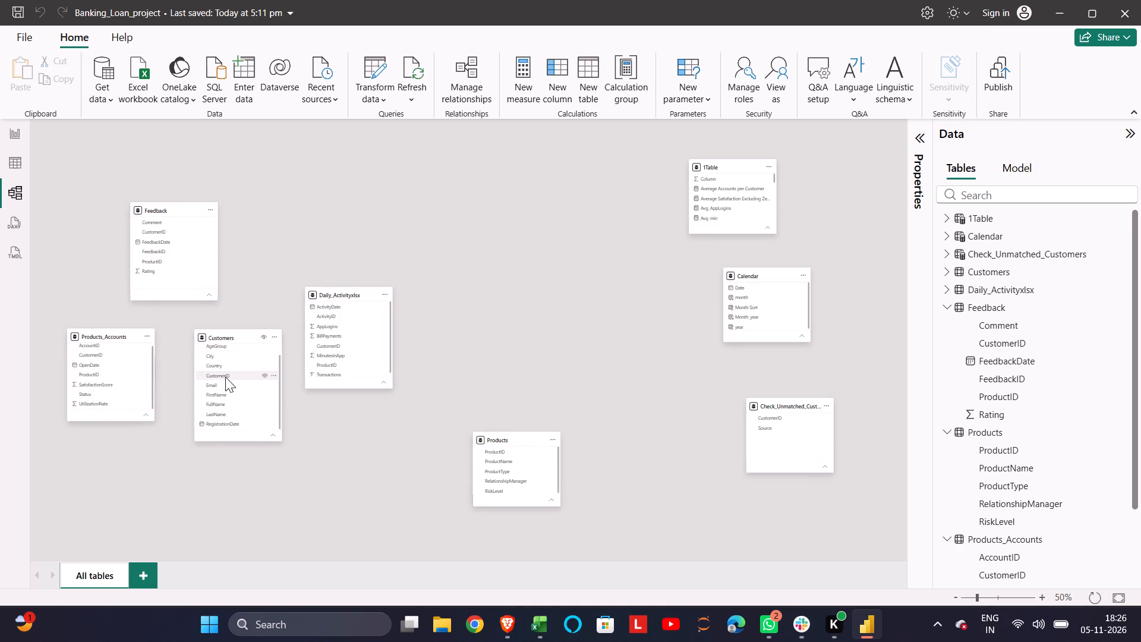
Create an active one-to-many relationship from Customers to Daily_Activityxlsx on CustomerID with single cross-filter direction.
drag(225, 374, 349, 353)
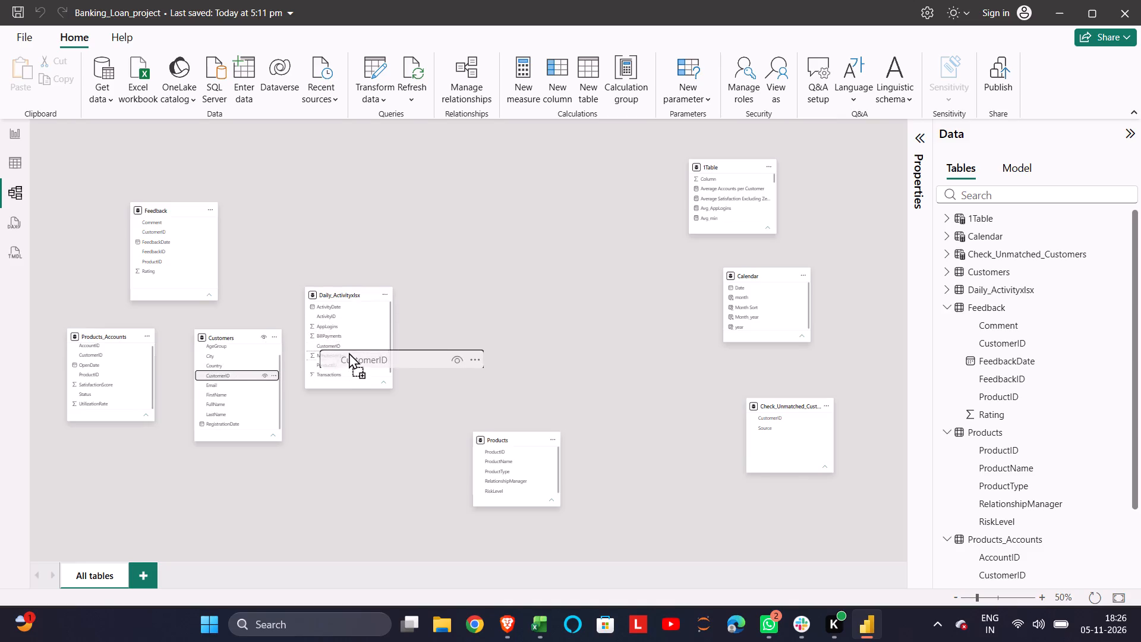
drag(349, 353, 339, 342)
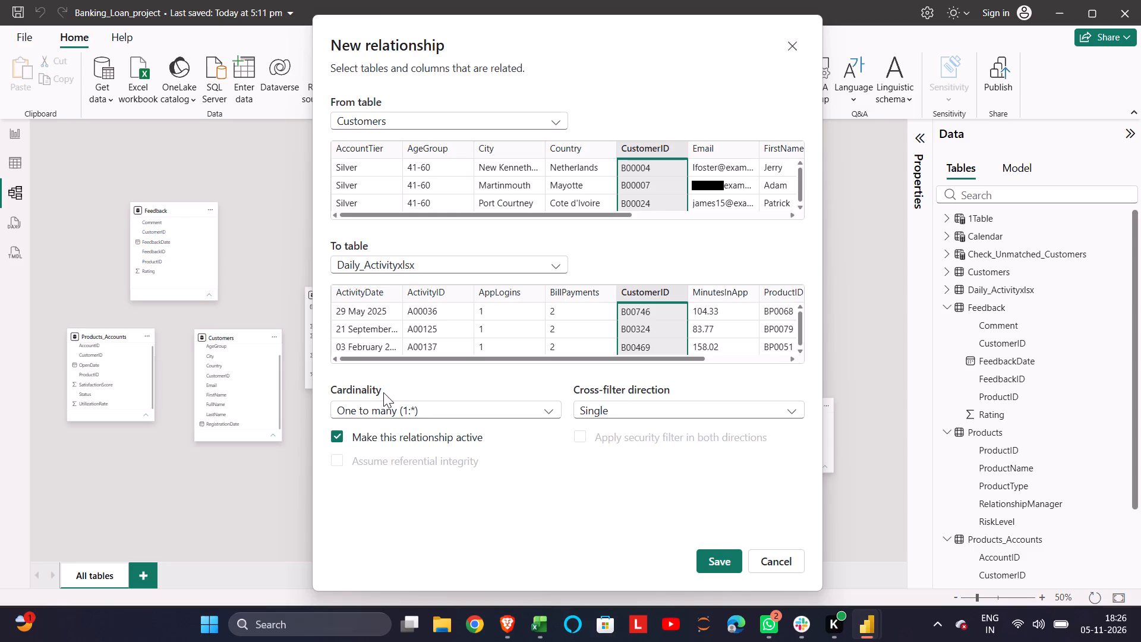
click(715, 565)
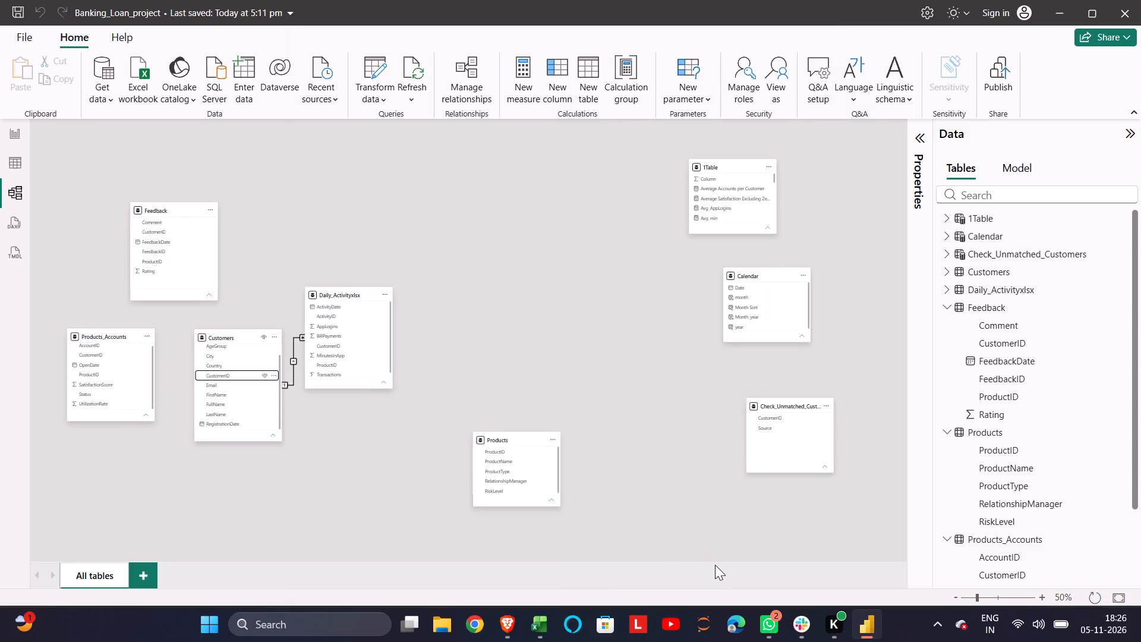
Move the Customers table lower in the diagram and the Products table up, closer to Daily_Activityxlsx.
drag(213, 338, 213, 339)
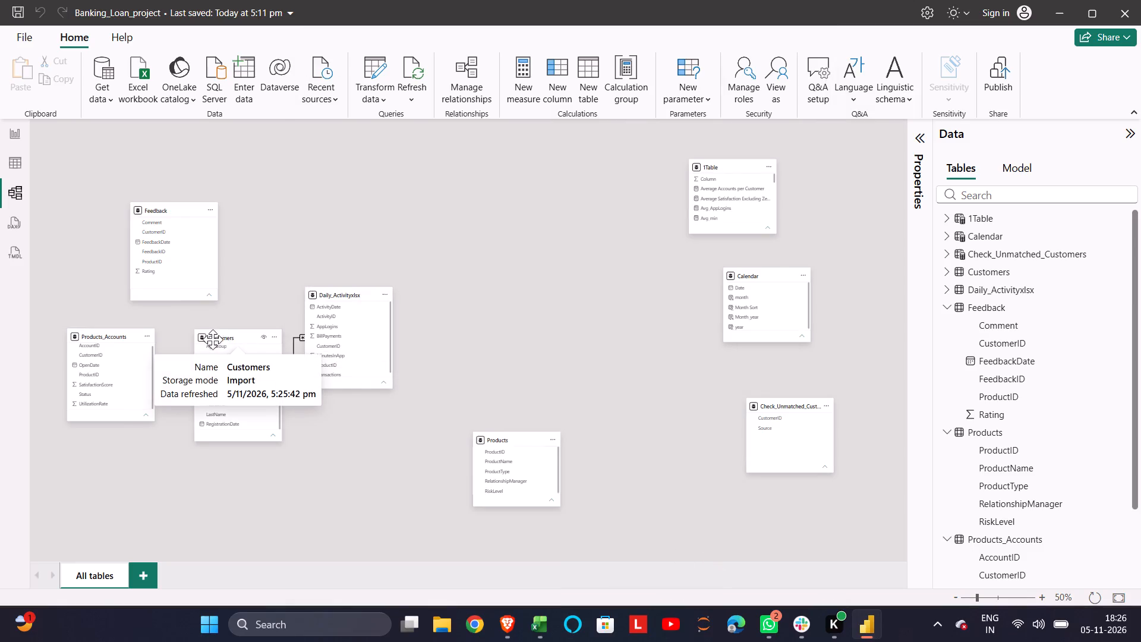
drag(213, 339, 188, 411)
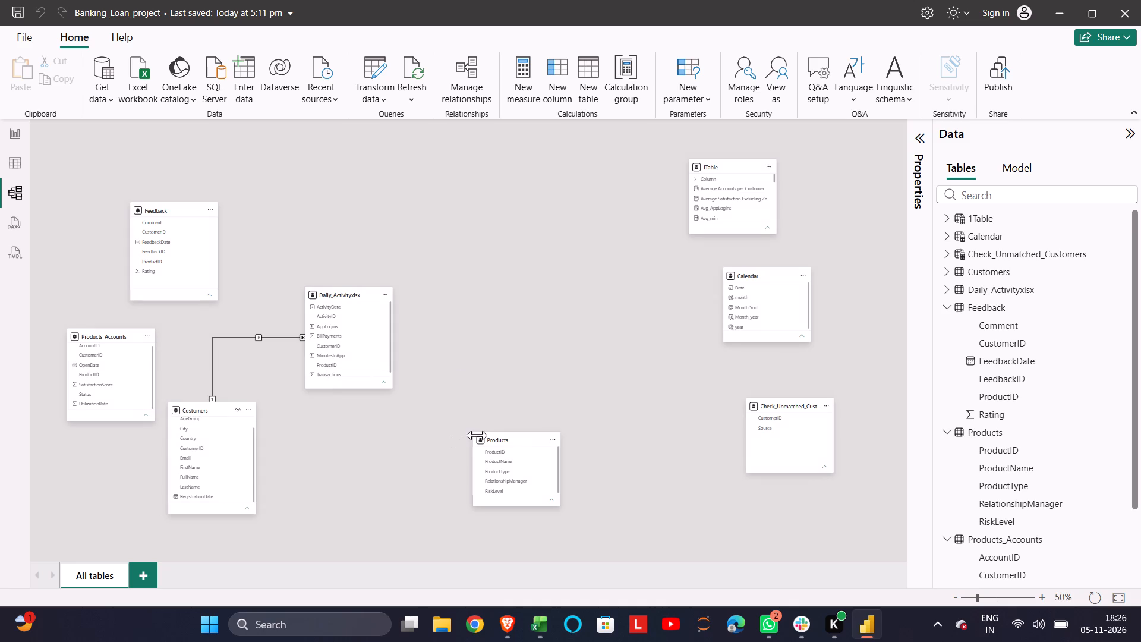
drag(493, 445, 474, 379)
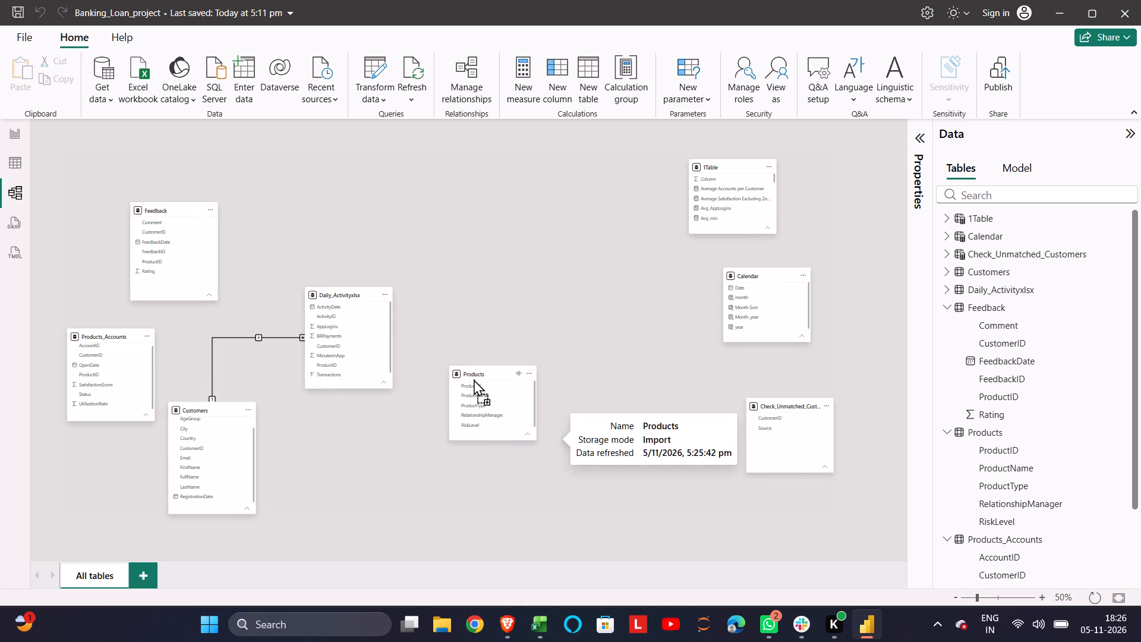
drag(474, 379, 490, 386)
Create an active one-to-many relationship from Products to Daily_Activityxlsx on ProductID with single cross-filter direction.
drag(491, 394, 438, 368)
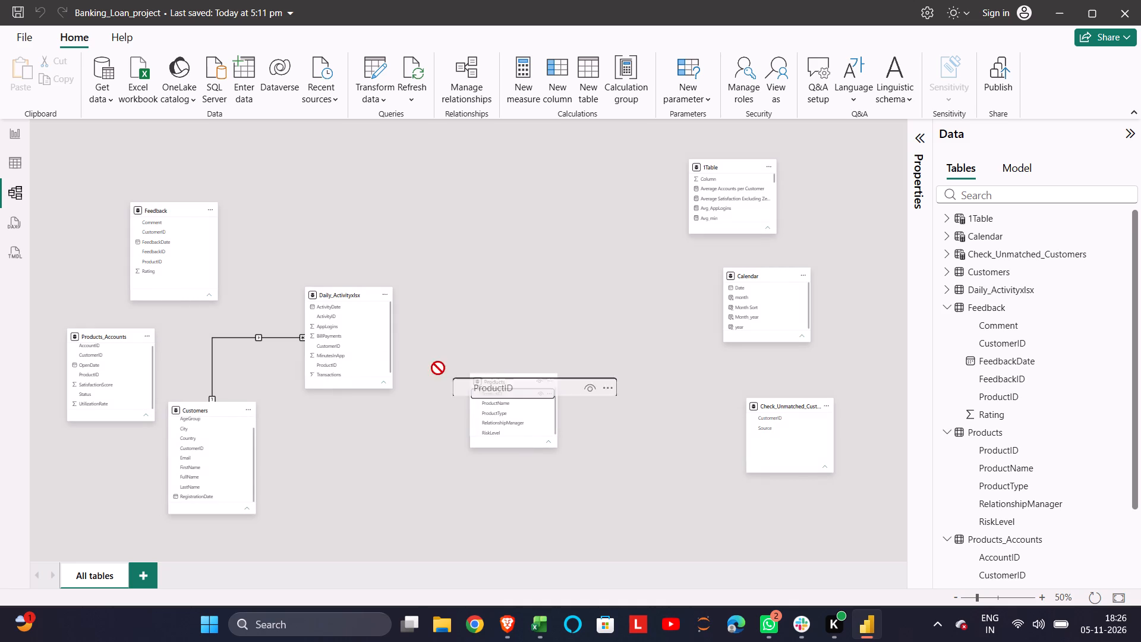
drag(438, 368, 331, 360)
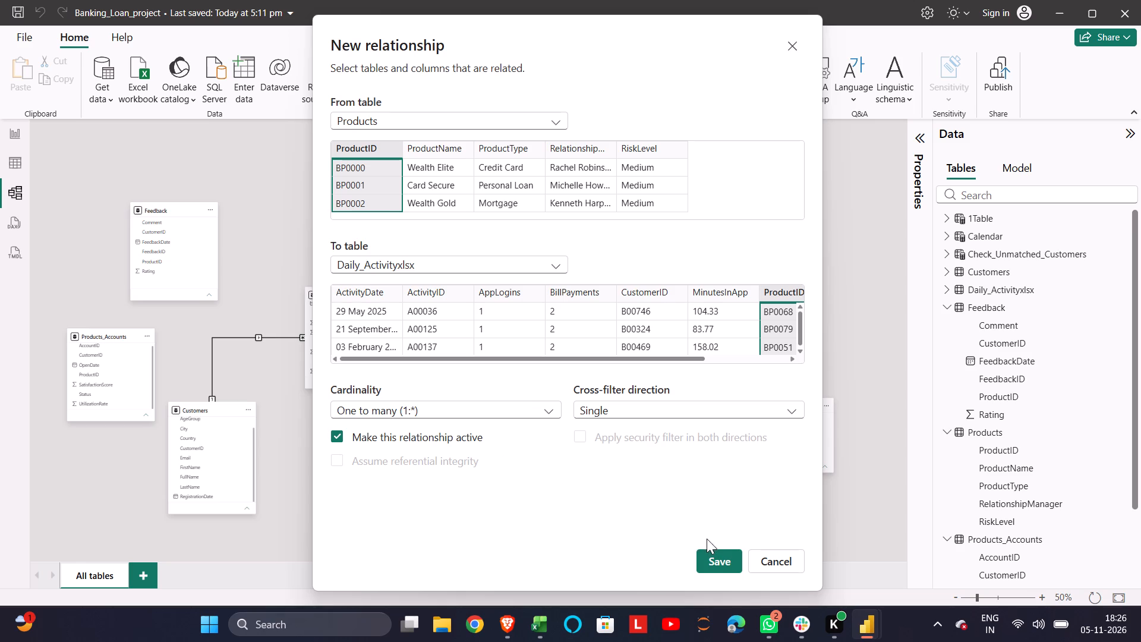
click(714, 555)
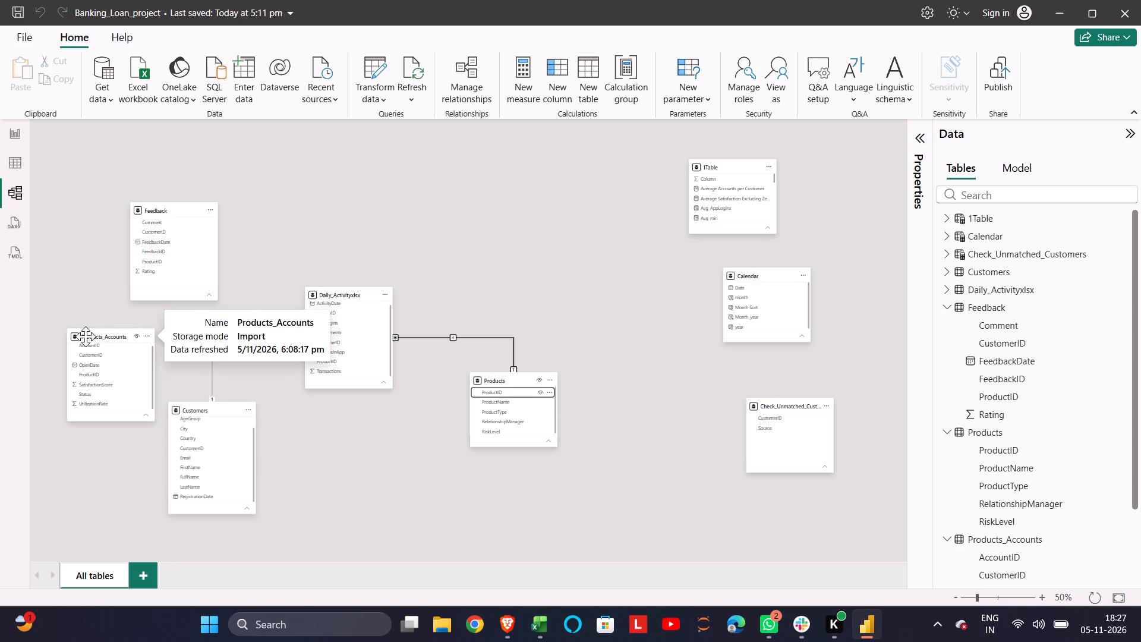
Move Products_Accounts to the open area above Daily_Activityxlsx and shift Products slightly lower, clear of the other tables.
drag(86, 336, 212, 359)
drag(212, 359, 532, 360)
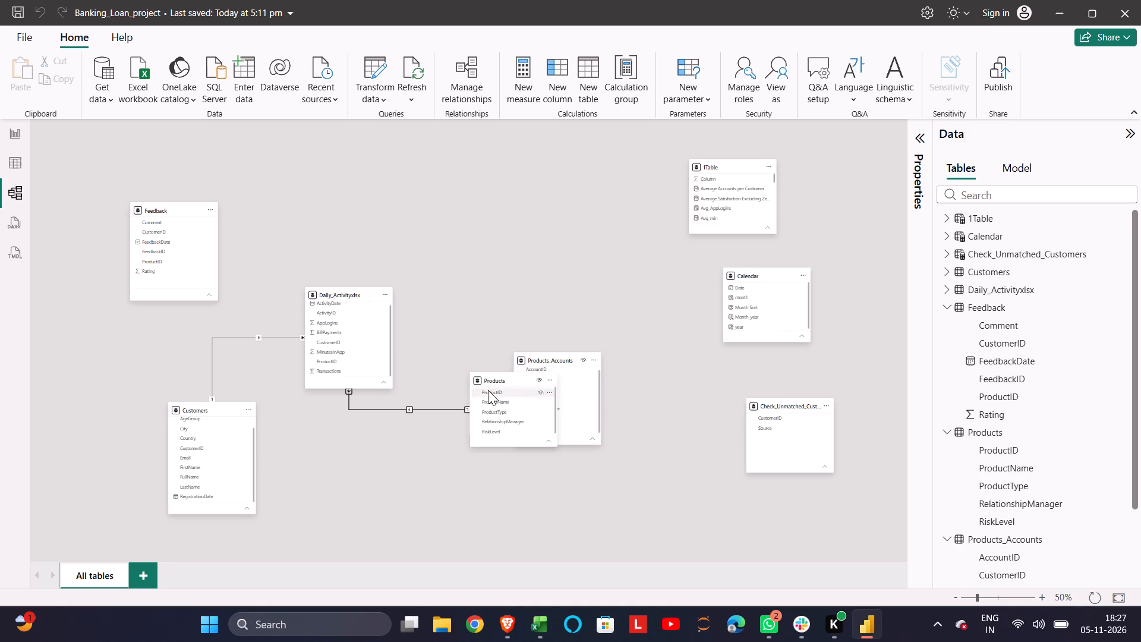
drag(506, 383, 469, 427)
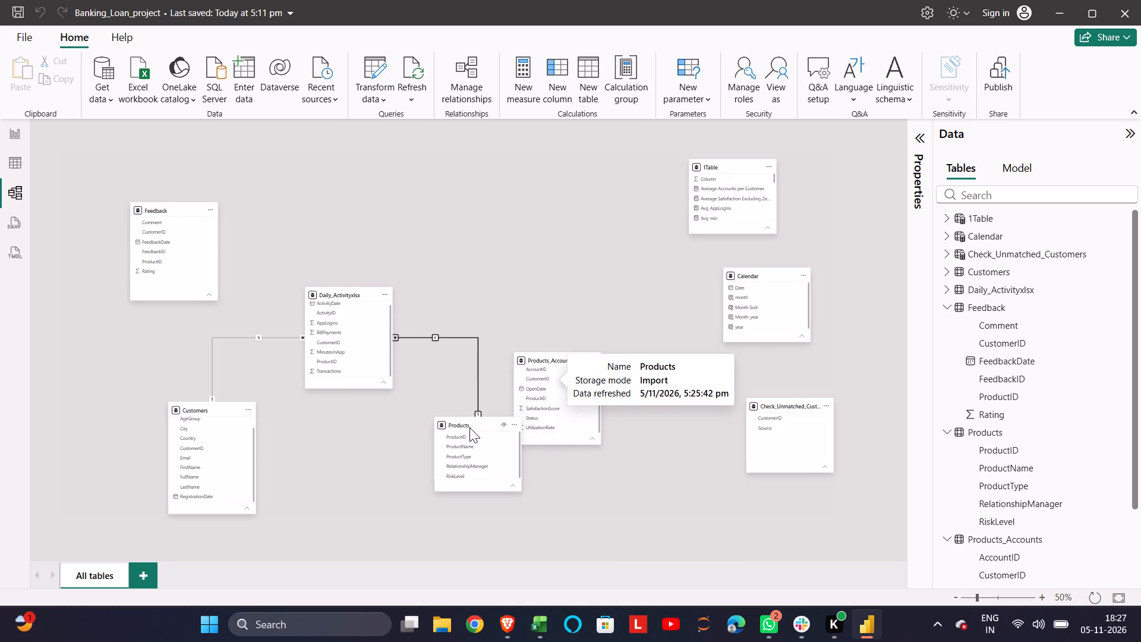
drag(549, 359, 448, 161)
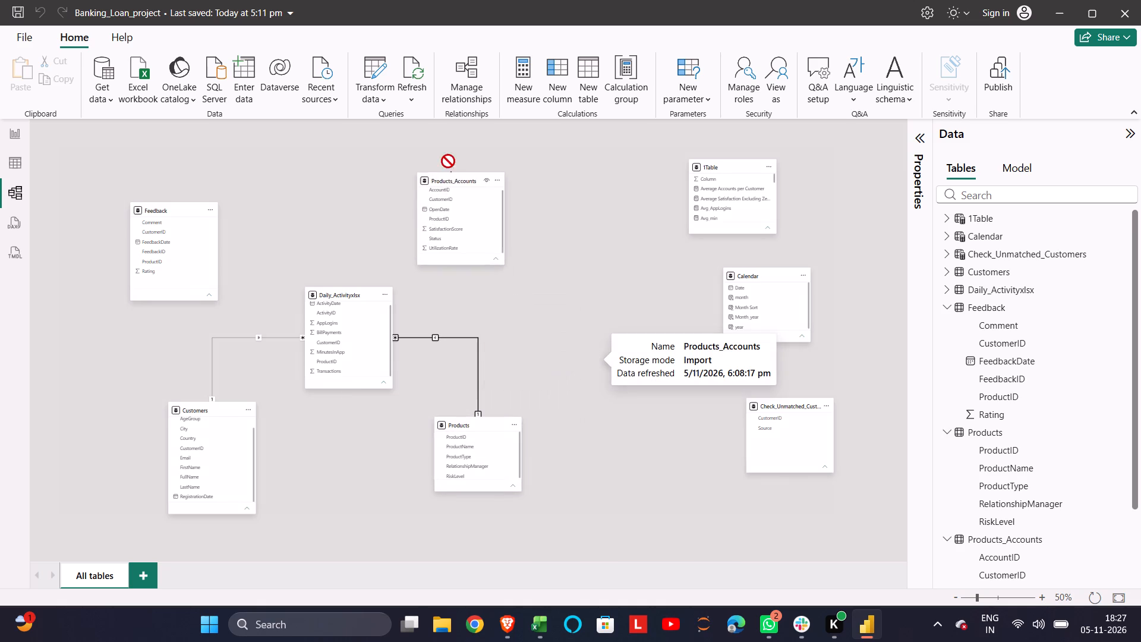
drag(448, 161, 446, 147)
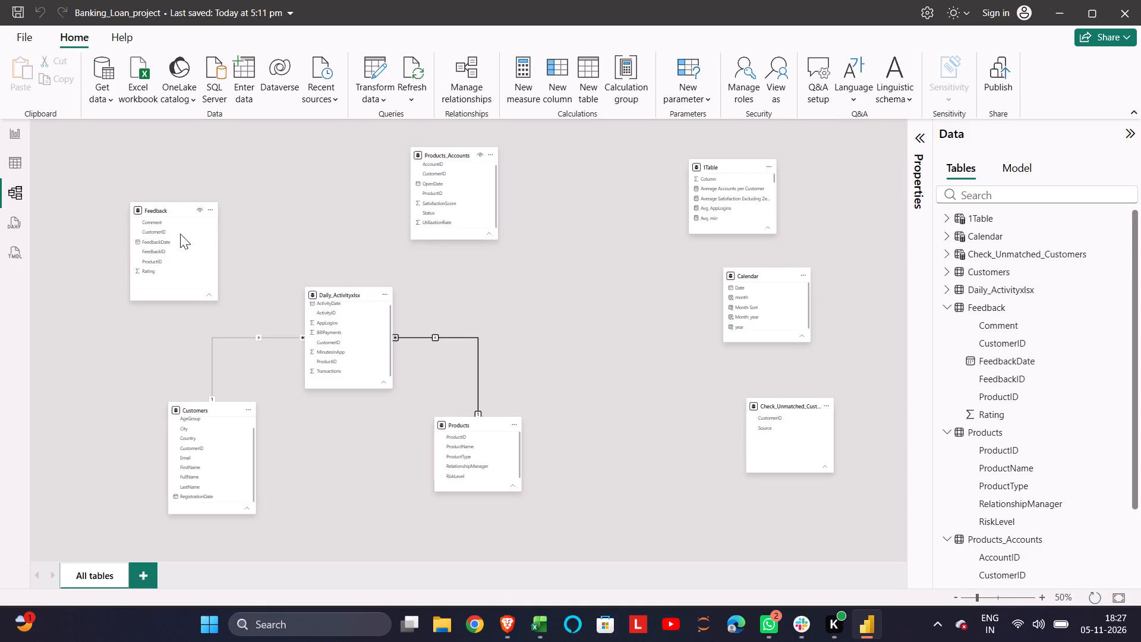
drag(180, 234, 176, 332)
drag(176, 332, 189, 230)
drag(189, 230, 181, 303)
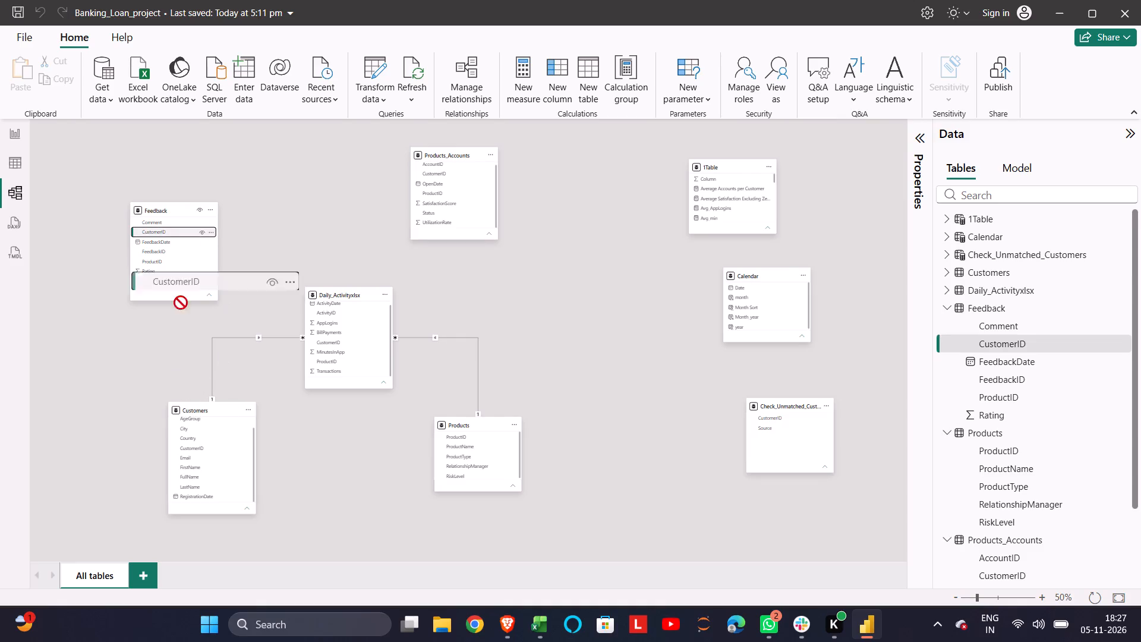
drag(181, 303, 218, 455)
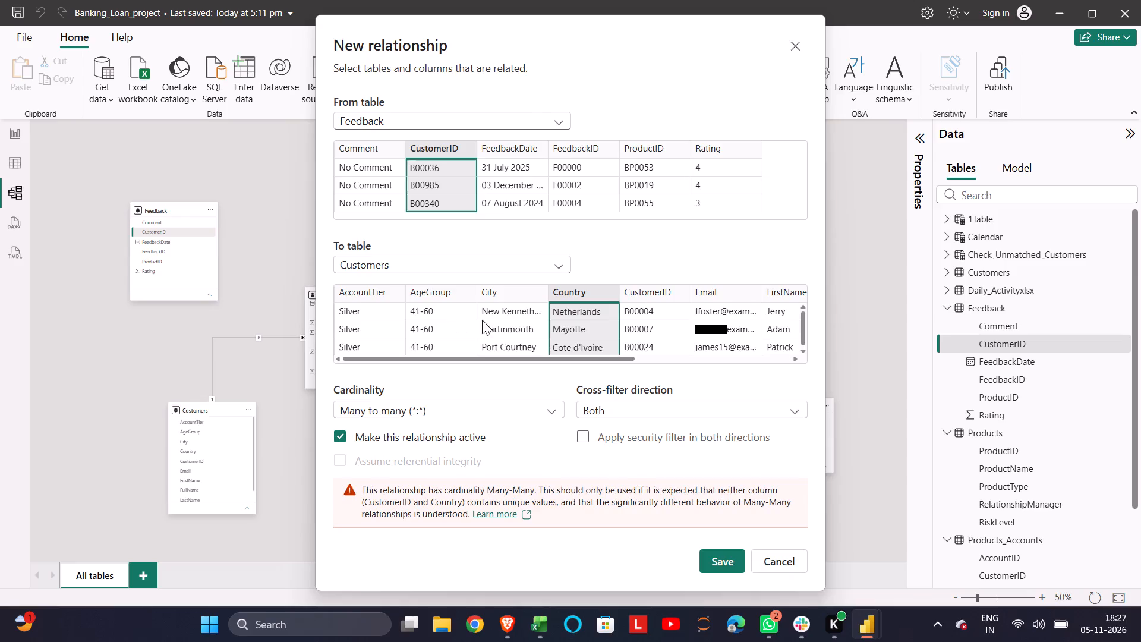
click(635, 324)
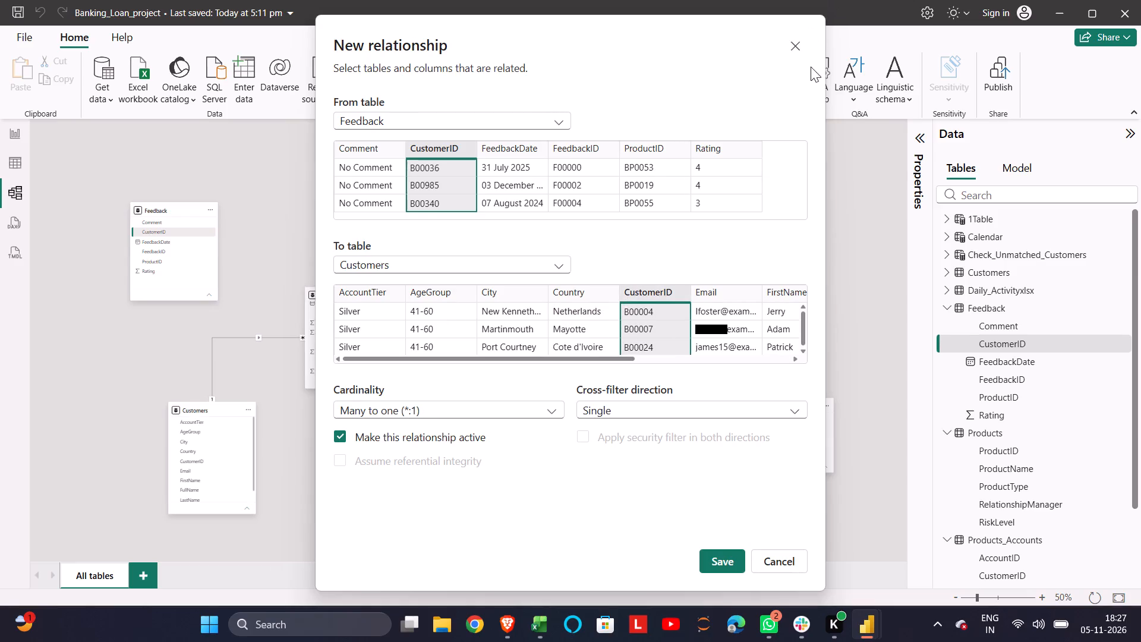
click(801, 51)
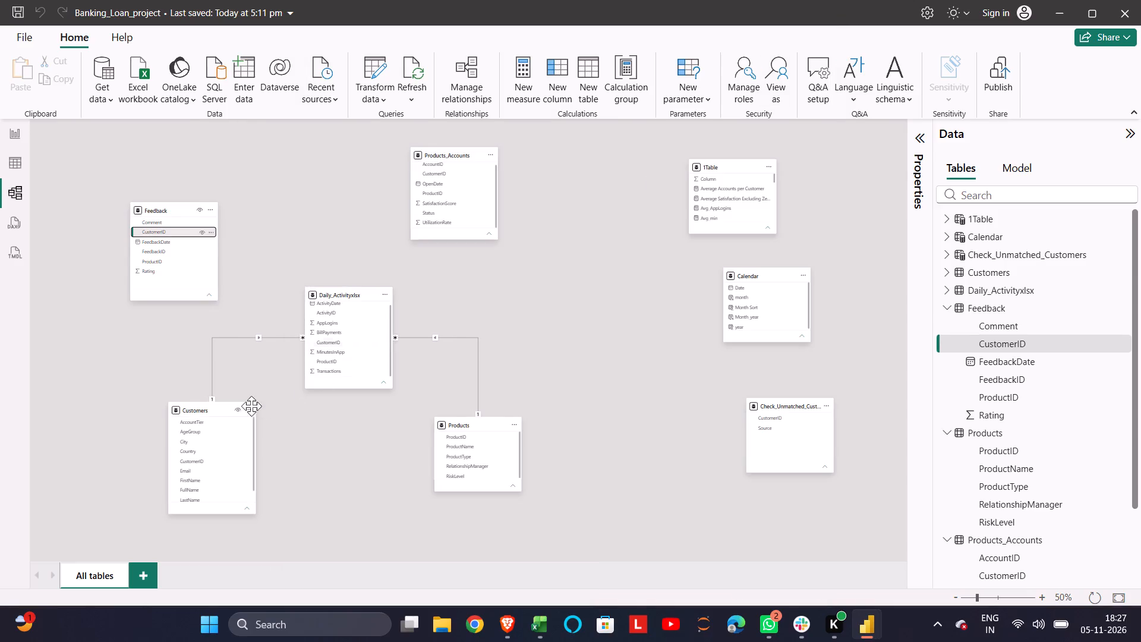
Create an active one-to-many relationship from Customers to Feedback on CustomerID with single cross-filter direction.
drag(203, 458, 172, 443)
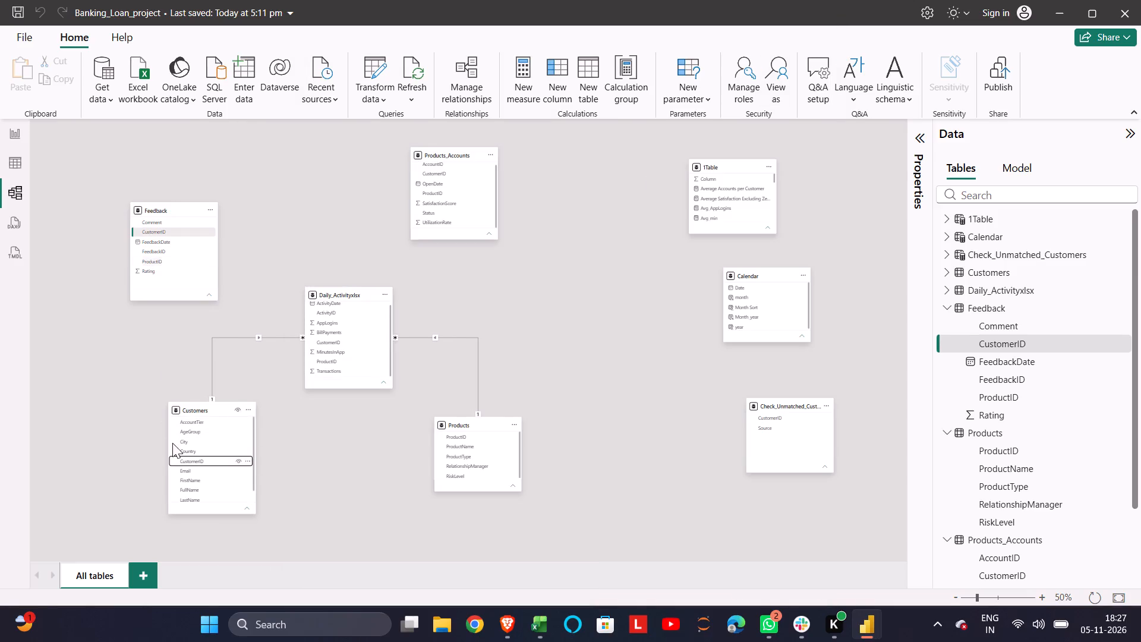
drag(172, 443, 191, 461)
drag(191, 461, 169, 305)
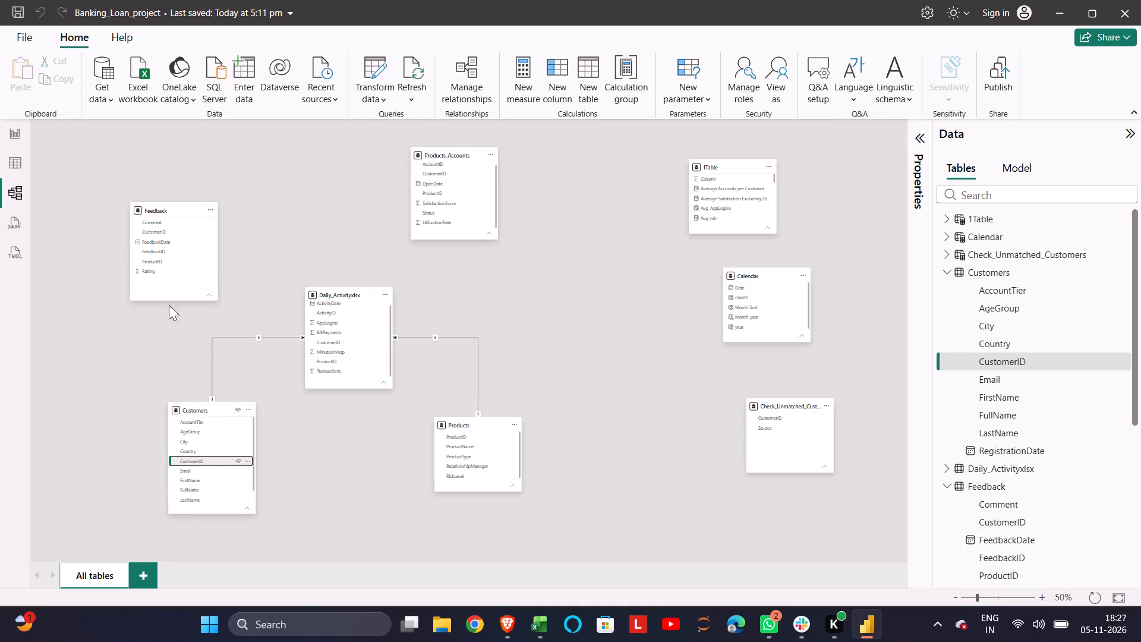
drag(169, 305, 202, 462)
drag(202, 462, 179, 349)
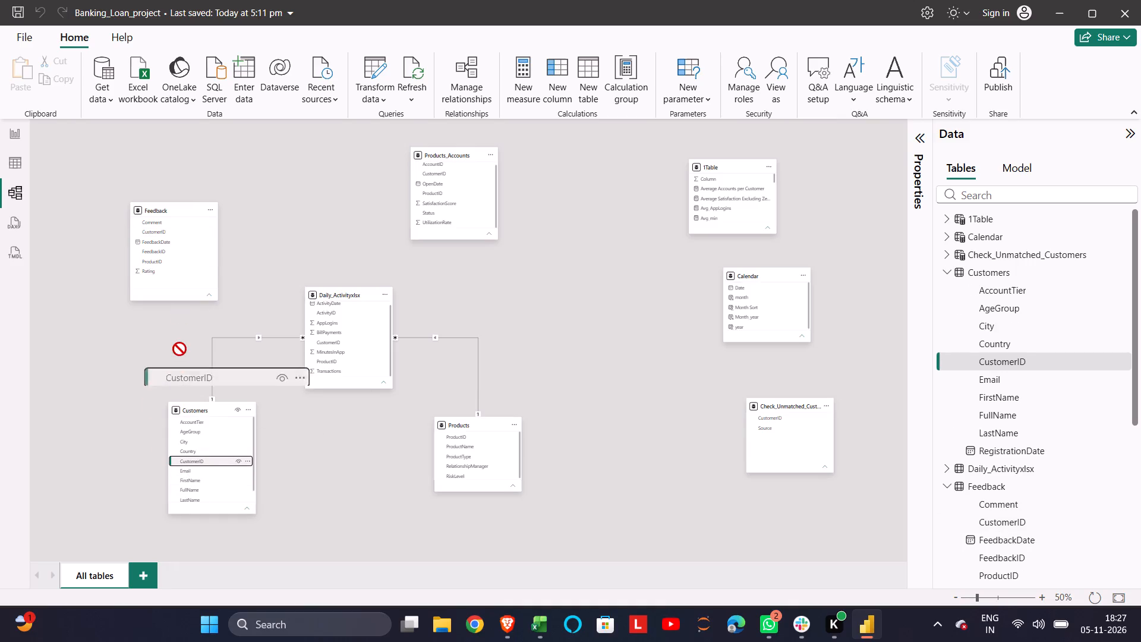
drag(179, 349, 161, 228)
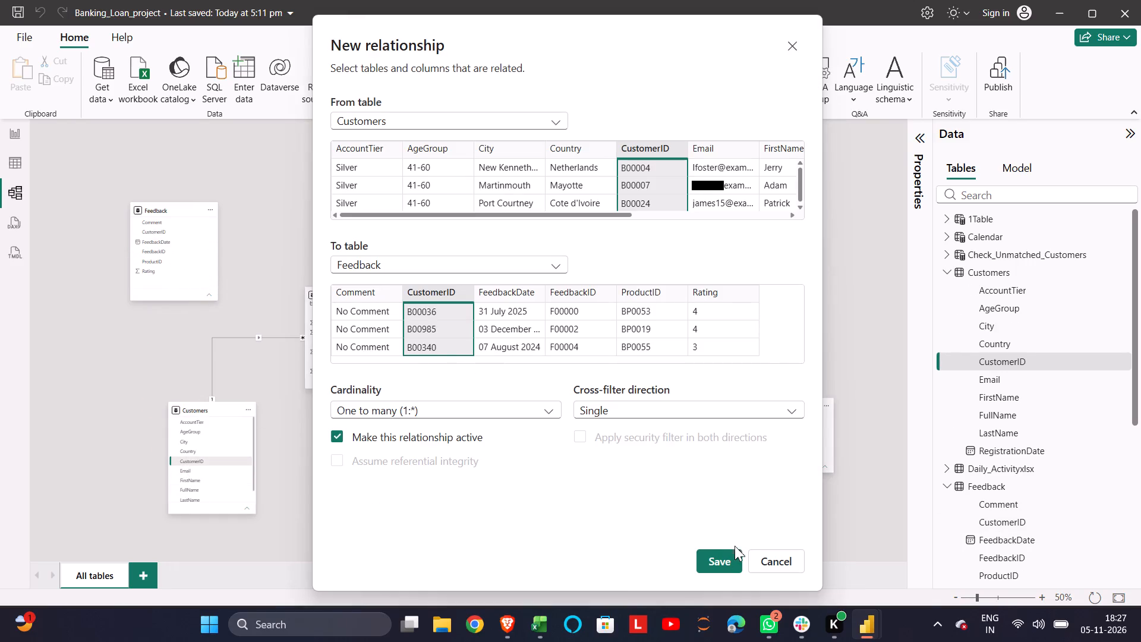
click(719, 557)
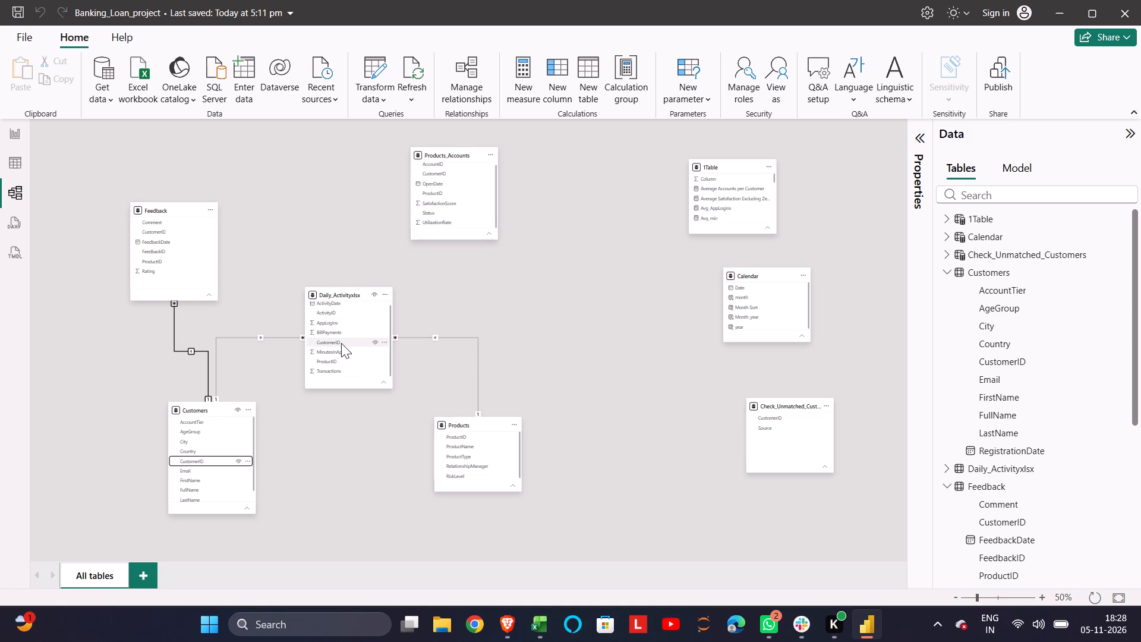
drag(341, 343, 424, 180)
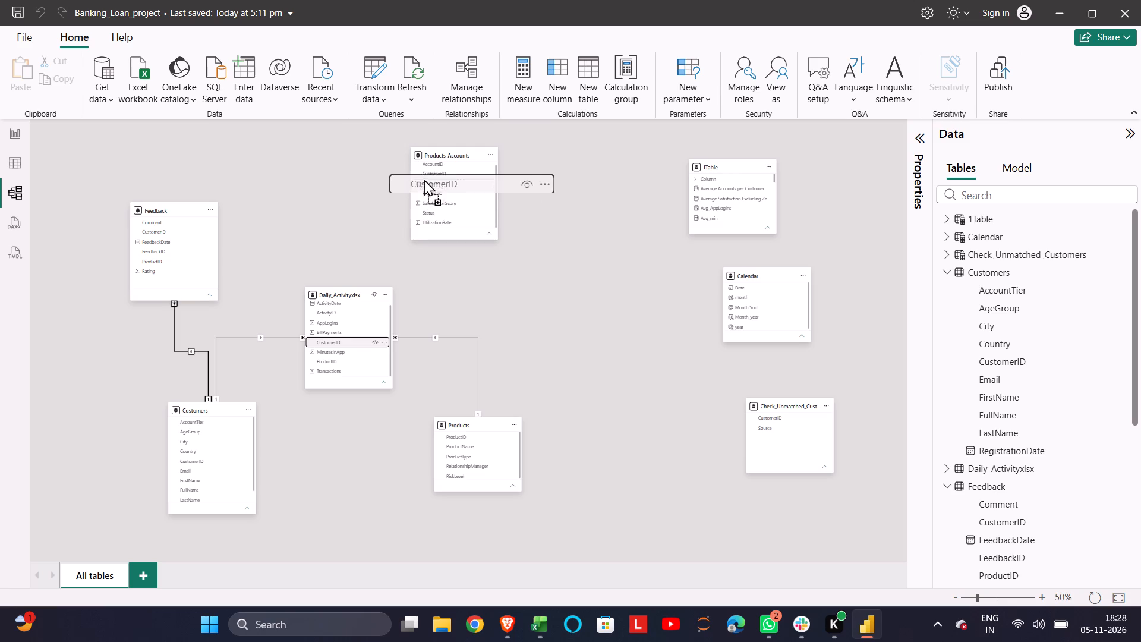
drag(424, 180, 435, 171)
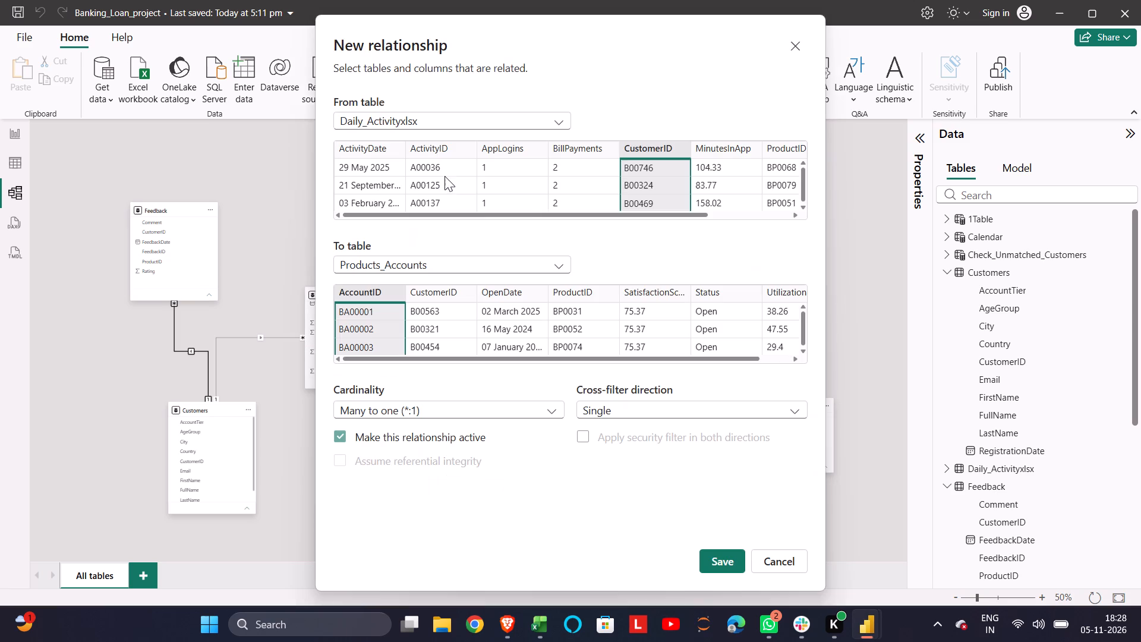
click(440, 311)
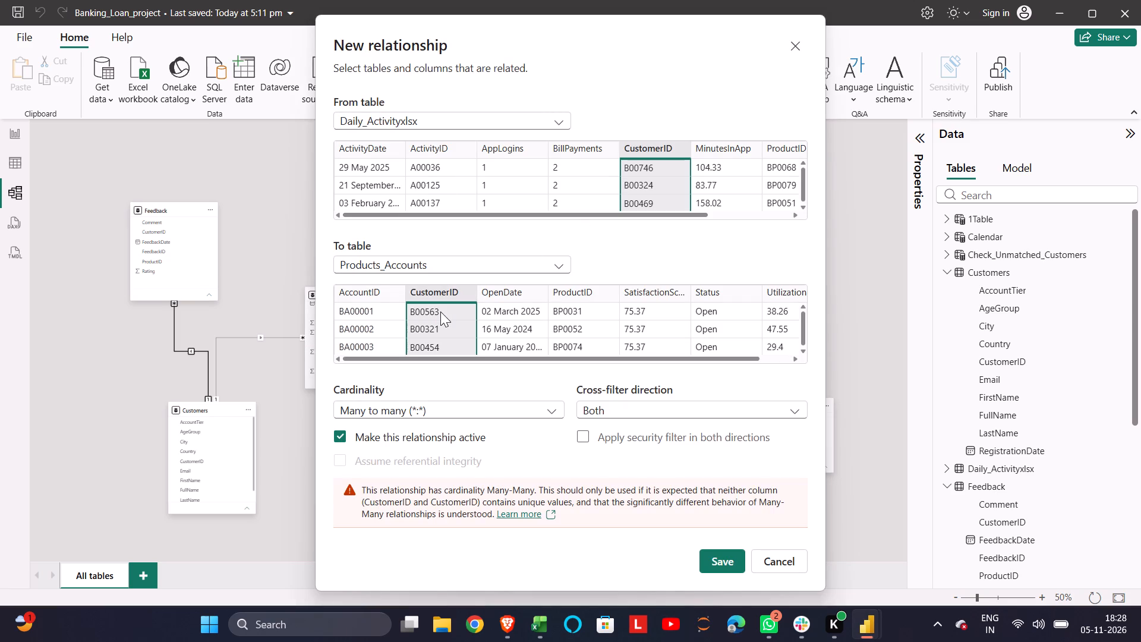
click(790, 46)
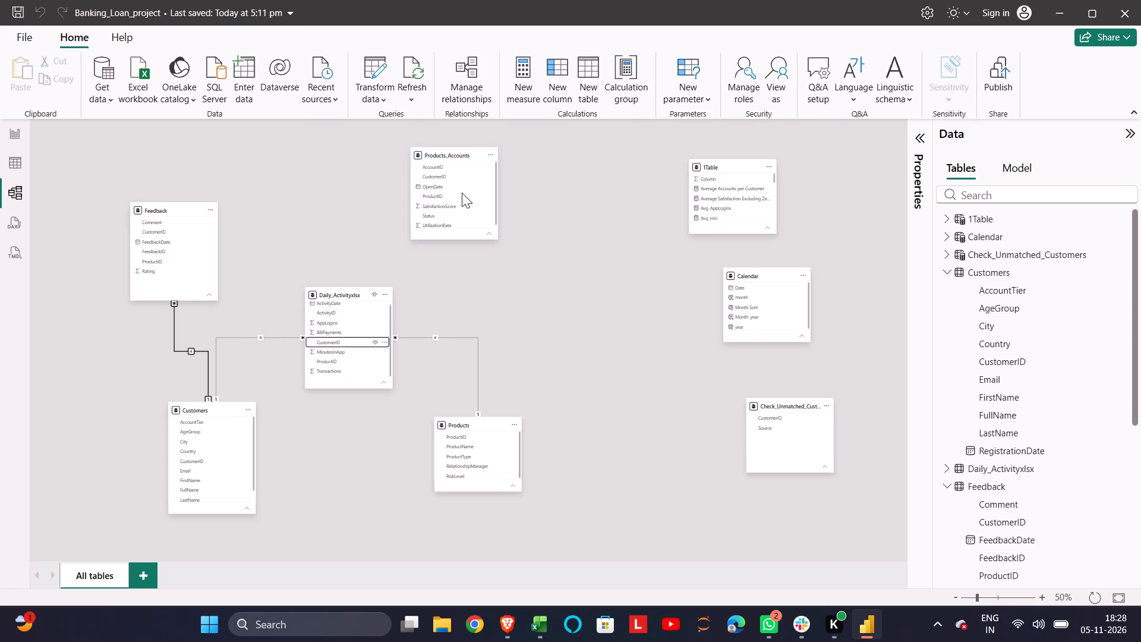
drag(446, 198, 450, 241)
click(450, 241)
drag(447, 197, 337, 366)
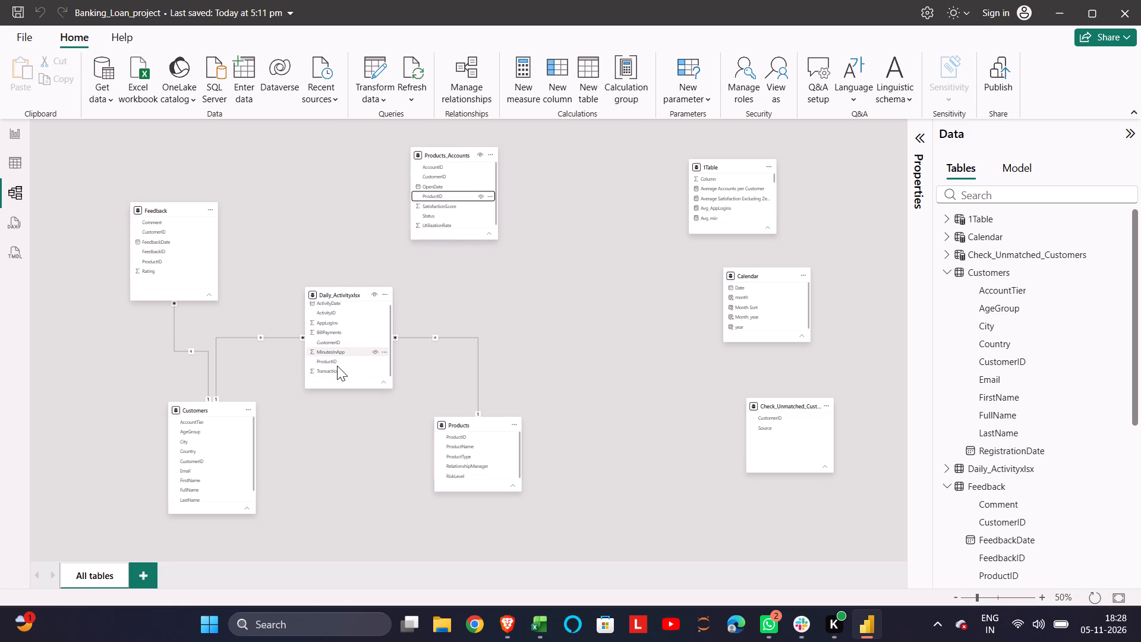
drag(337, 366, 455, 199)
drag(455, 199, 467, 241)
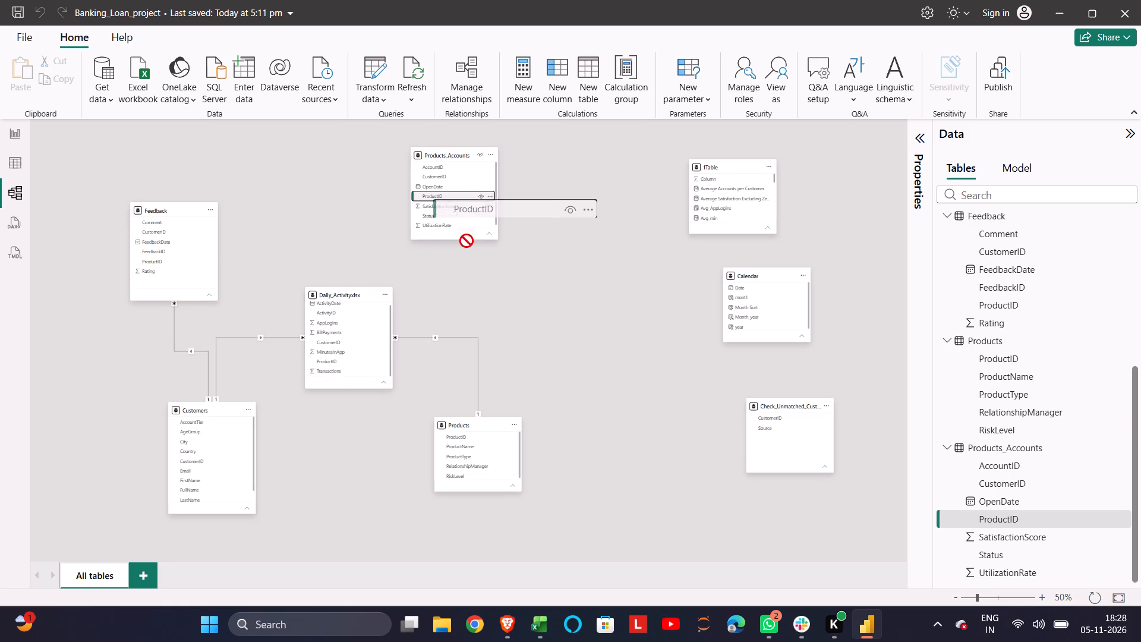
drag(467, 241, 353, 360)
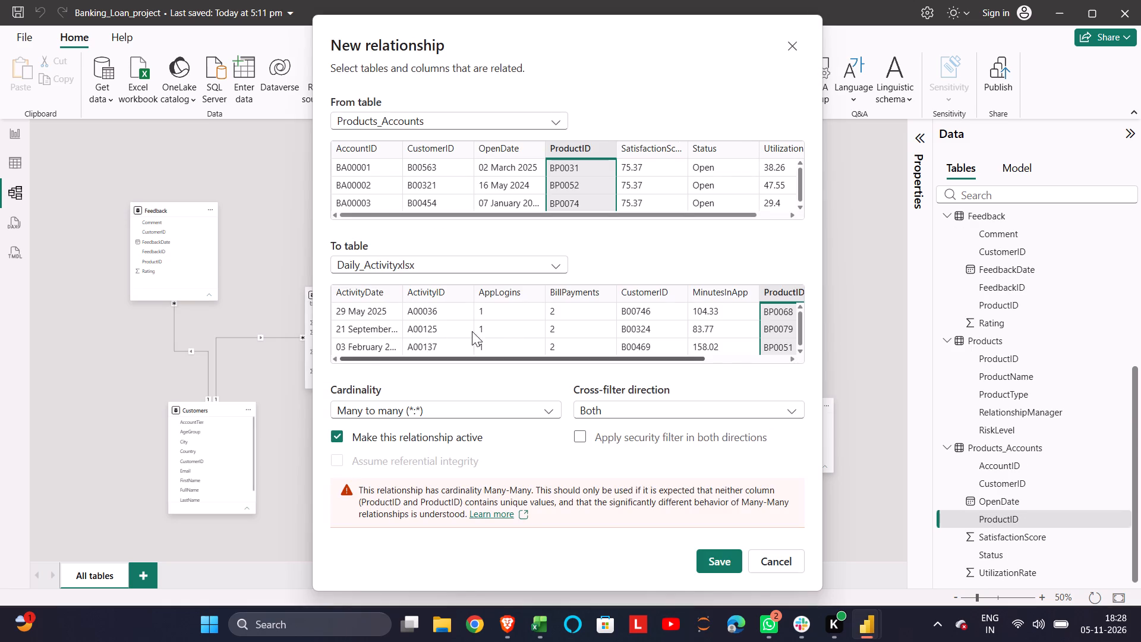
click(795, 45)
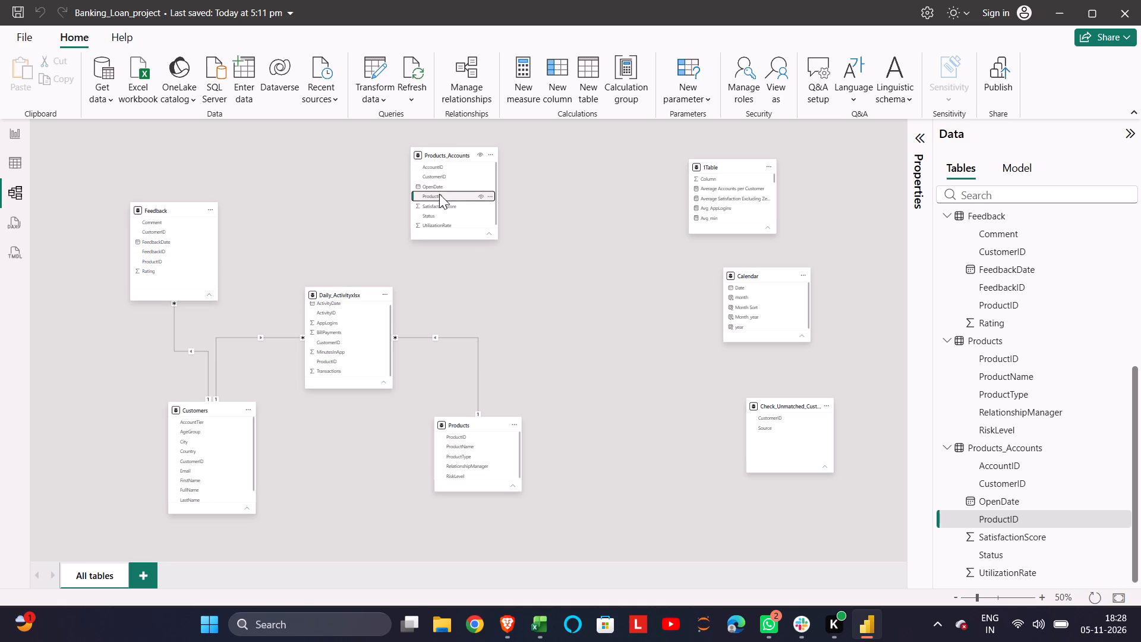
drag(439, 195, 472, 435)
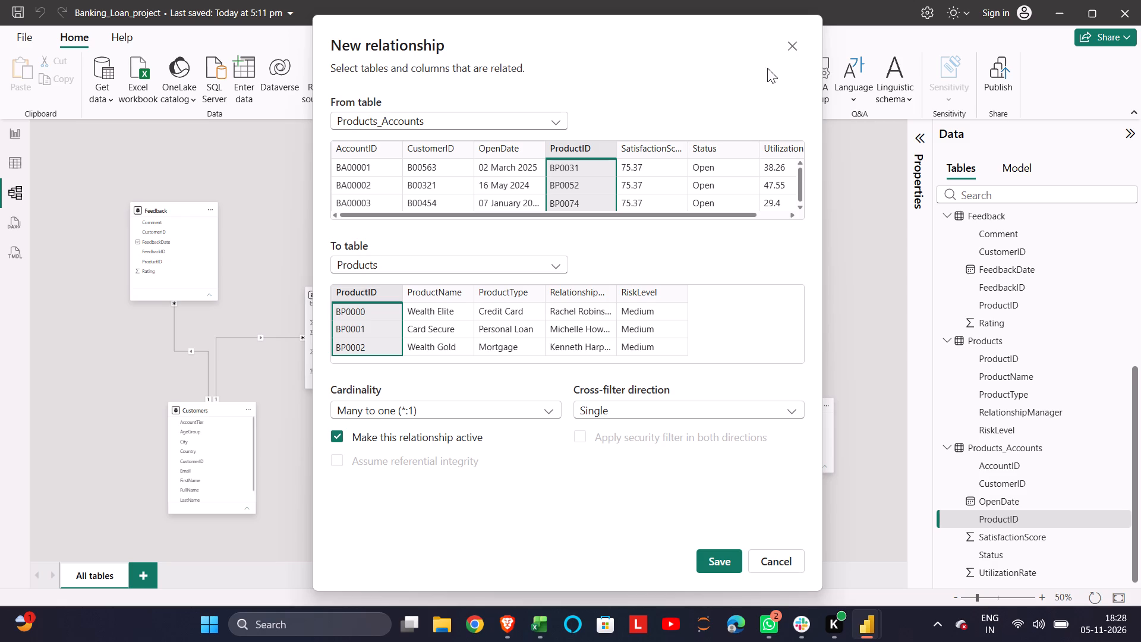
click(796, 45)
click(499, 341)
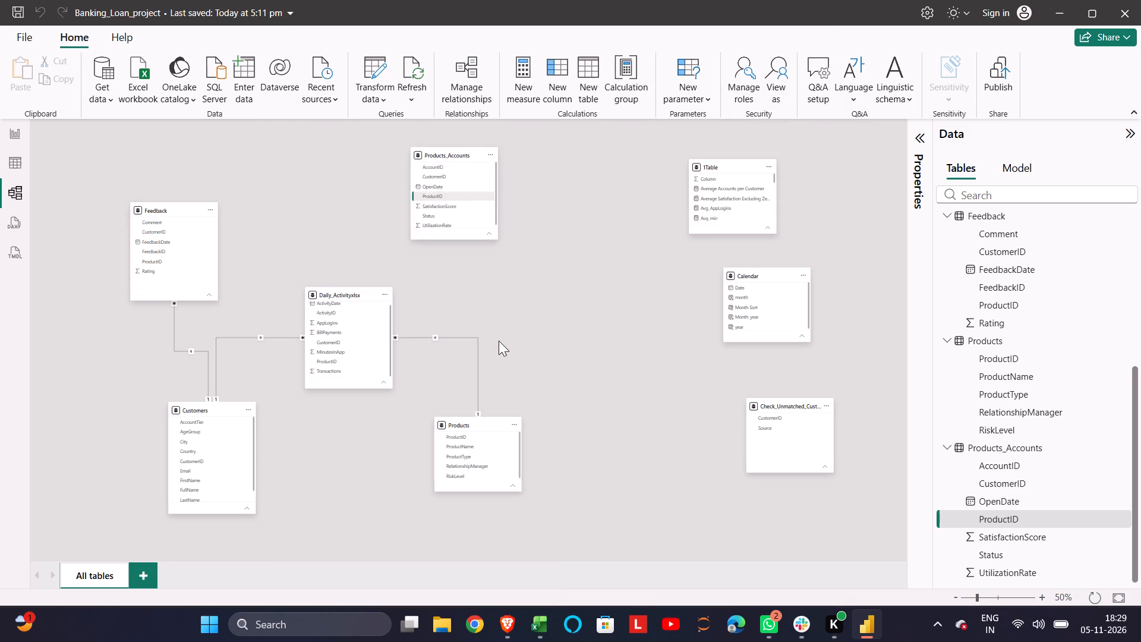
Create an active one-to-many relationship from Products to Products_Accounts on ProductID with single cross-filter direction.
drag(461, 438, 469, 435)
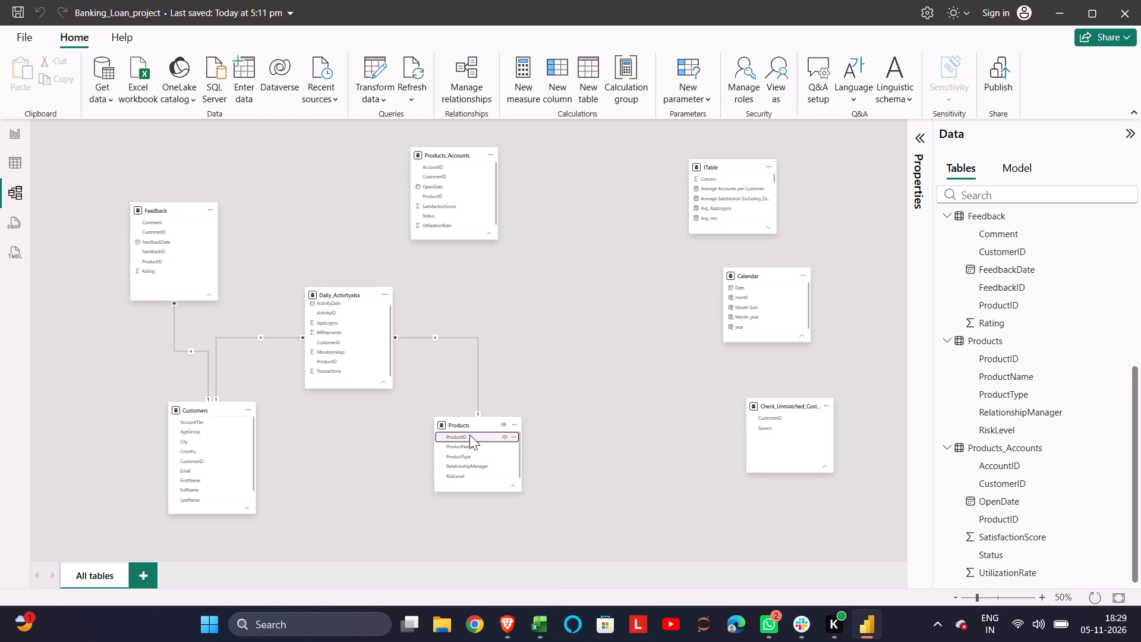
drag(469, 435, 450, 195)
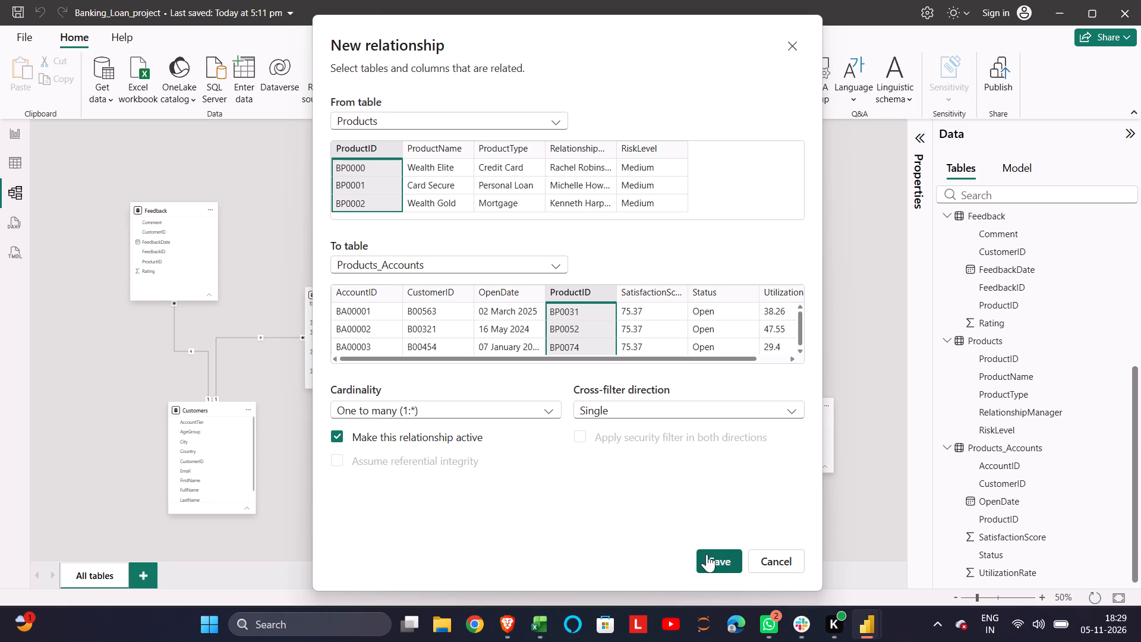
click(707, 554)
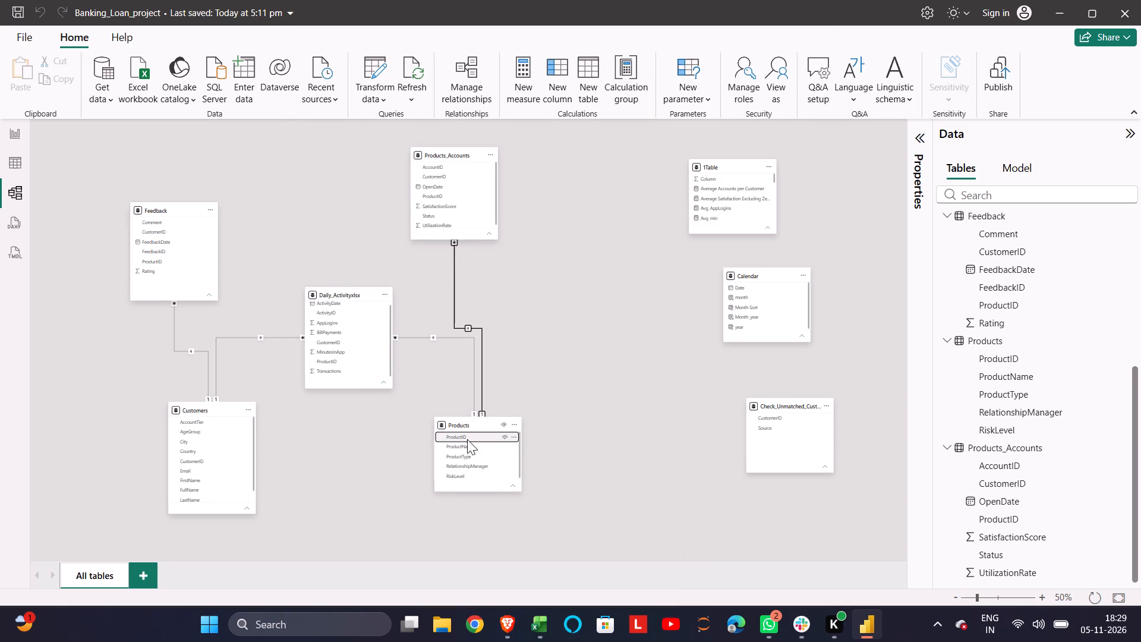
click(412, 226)
Move Daily_Activityxlsx up beside the Feedback table and place Products below it, next to Customers.
scroll(198, 310, right, 1)
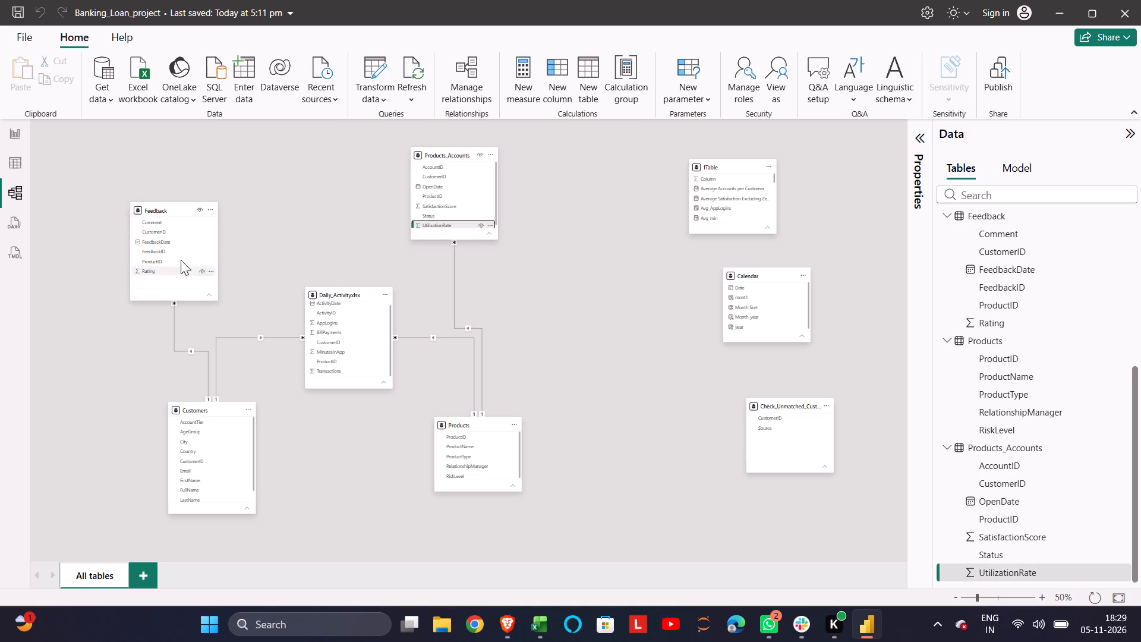
scroll(181, 260, right, 1)
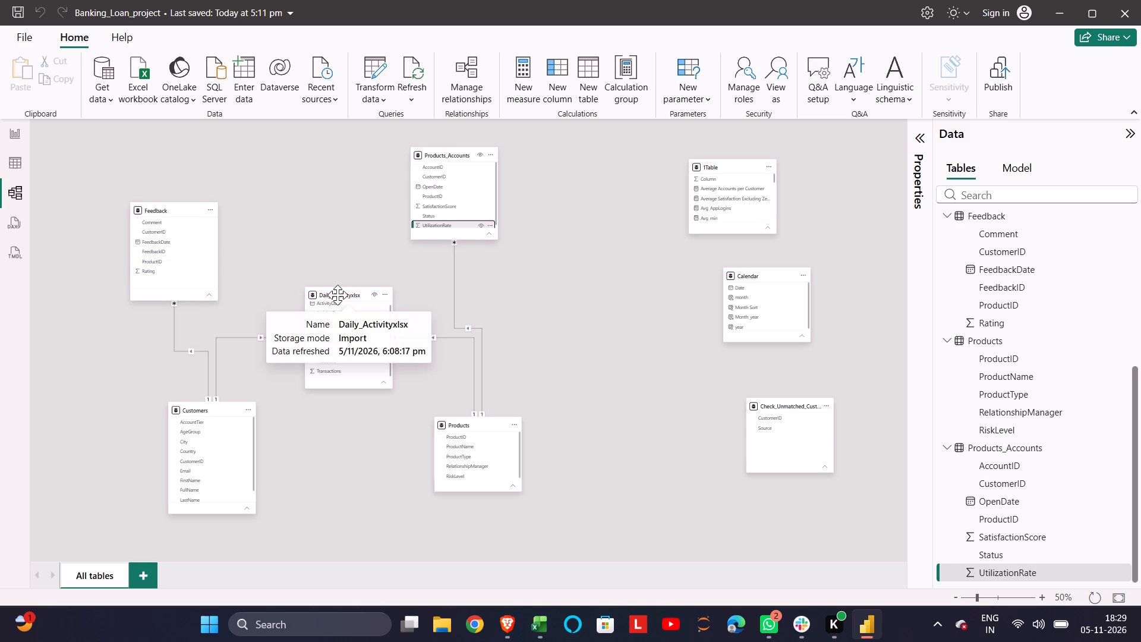
drag(338, 295, 332, 187)
scroll(329, 208, down, 1)
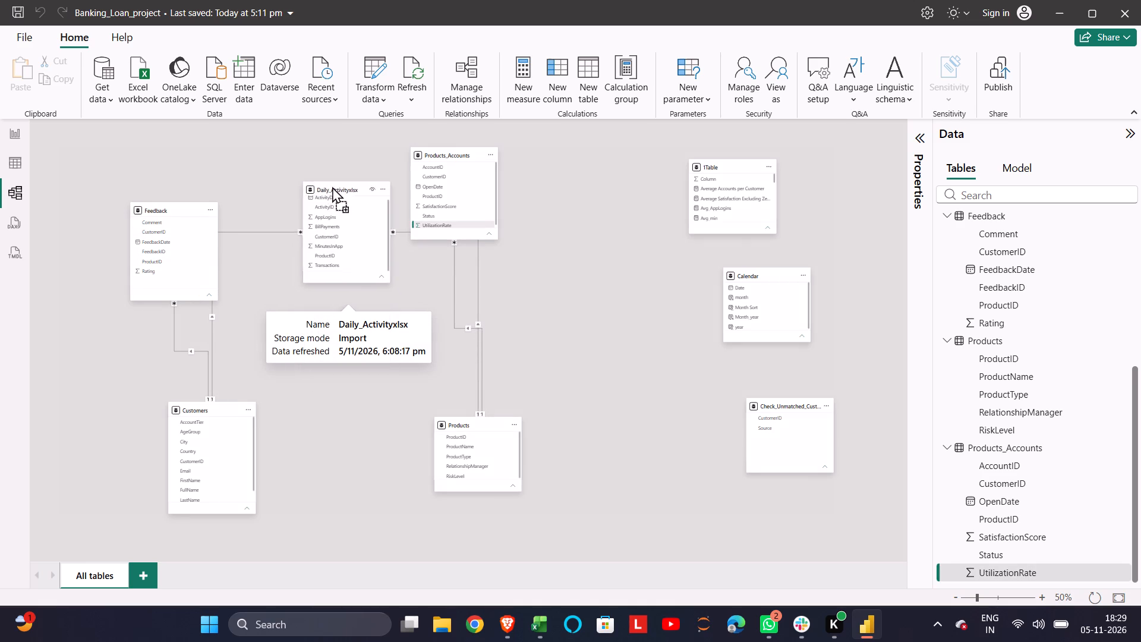
drag(332, 187, 343, 206)
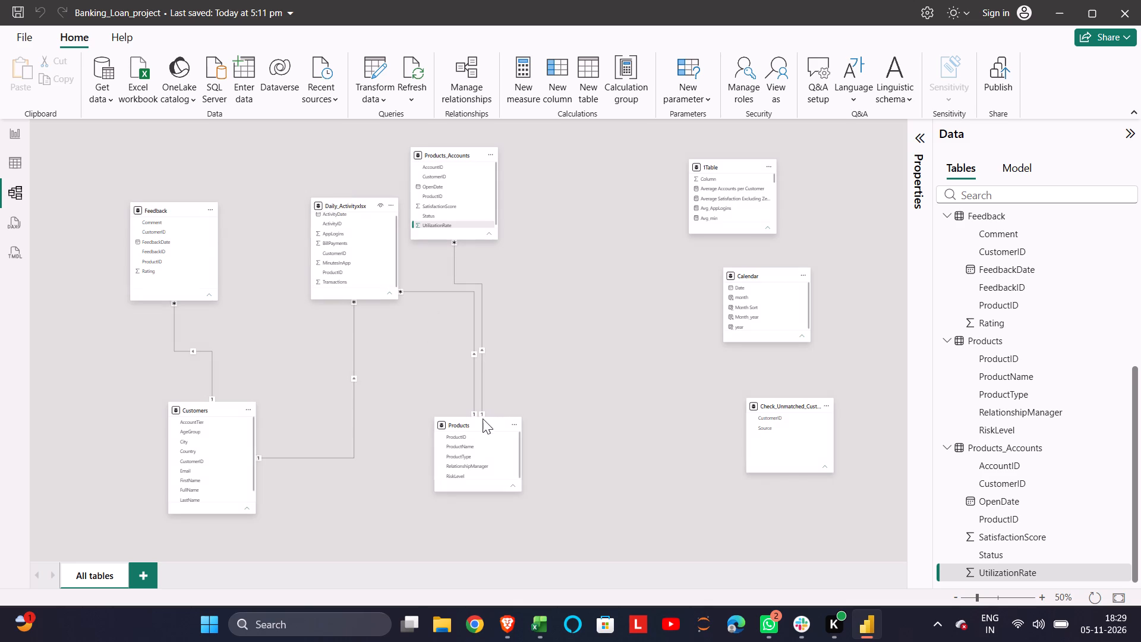
drag(483, 418, 395, 449)
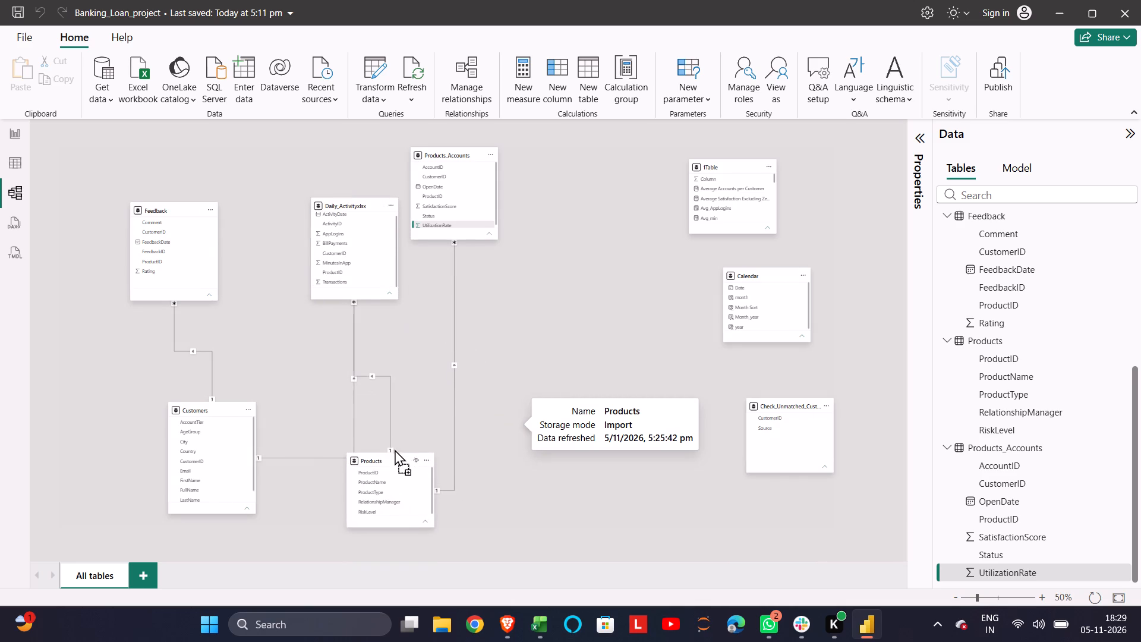
drag(395, 449, 396, 442)
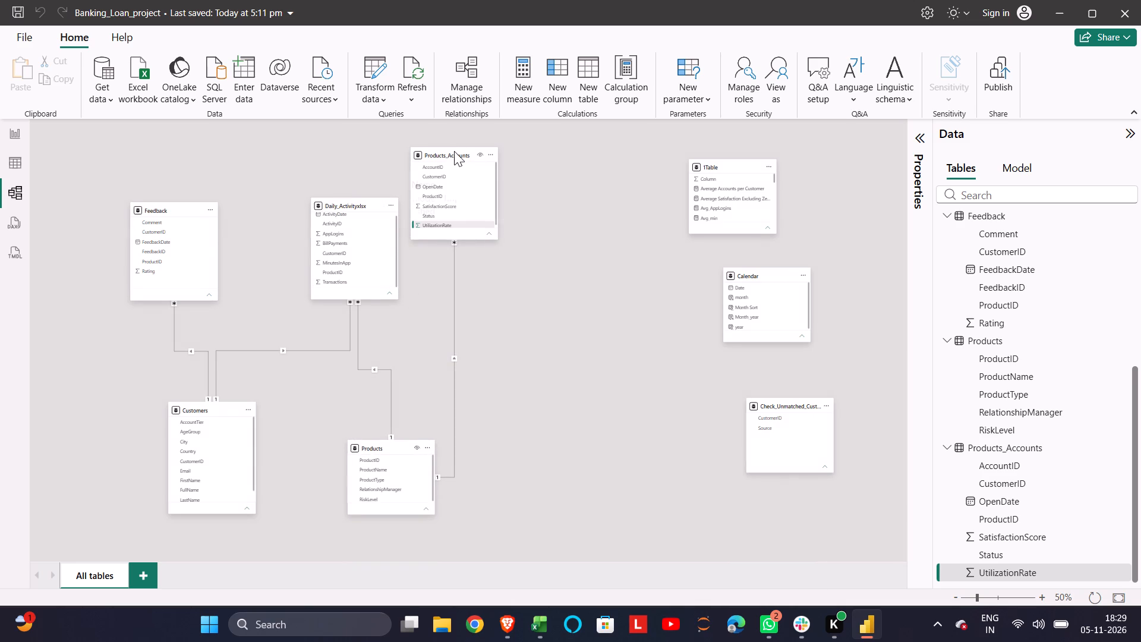
Move Products_Accounts into the open area between Daily_Activityxlsx and Calendar in the diagram.
click(454, 151)
drag(454, 151, 480, 152)
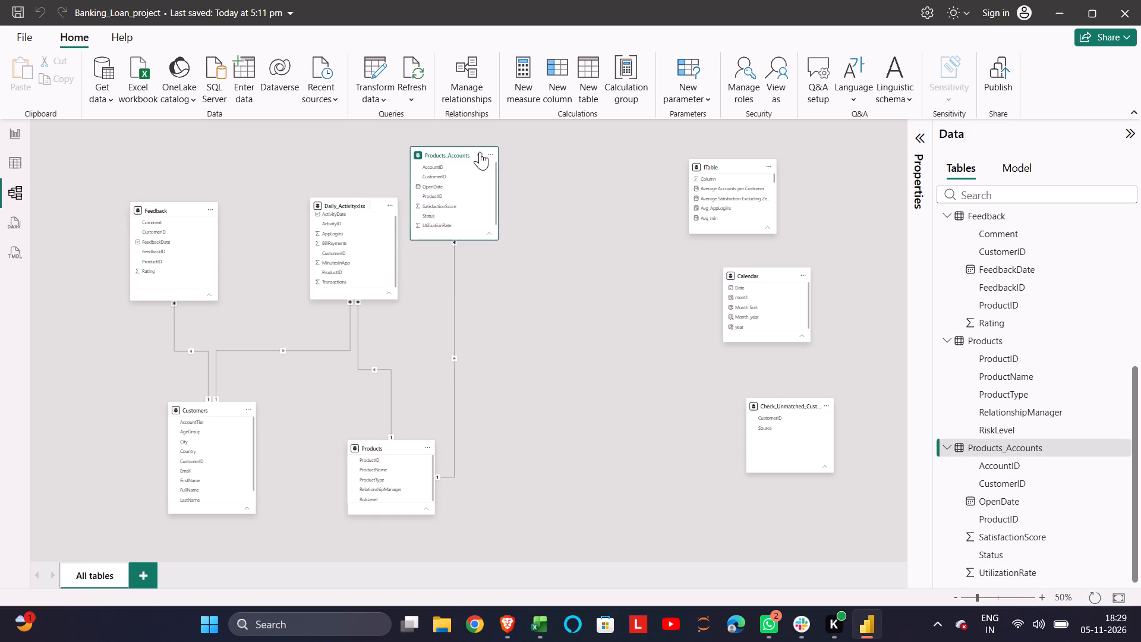
drag(480, 152, 536, 150)
drag(536, 150, 462, 158)
drag(462, 158, 527, 182)
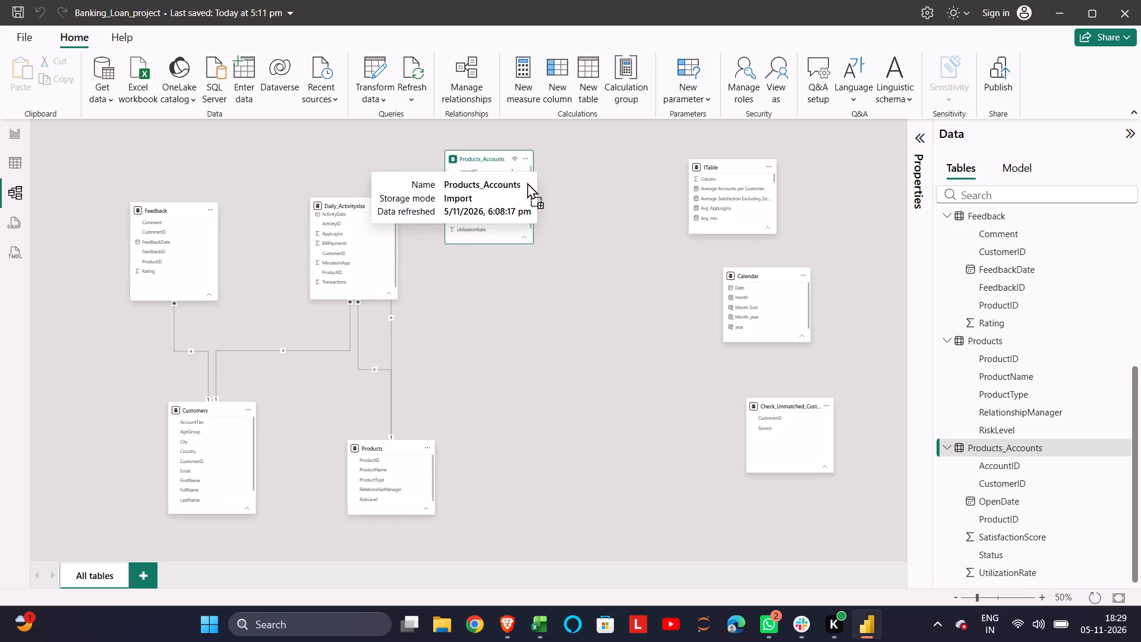
drag(527, 182, 572, 273)
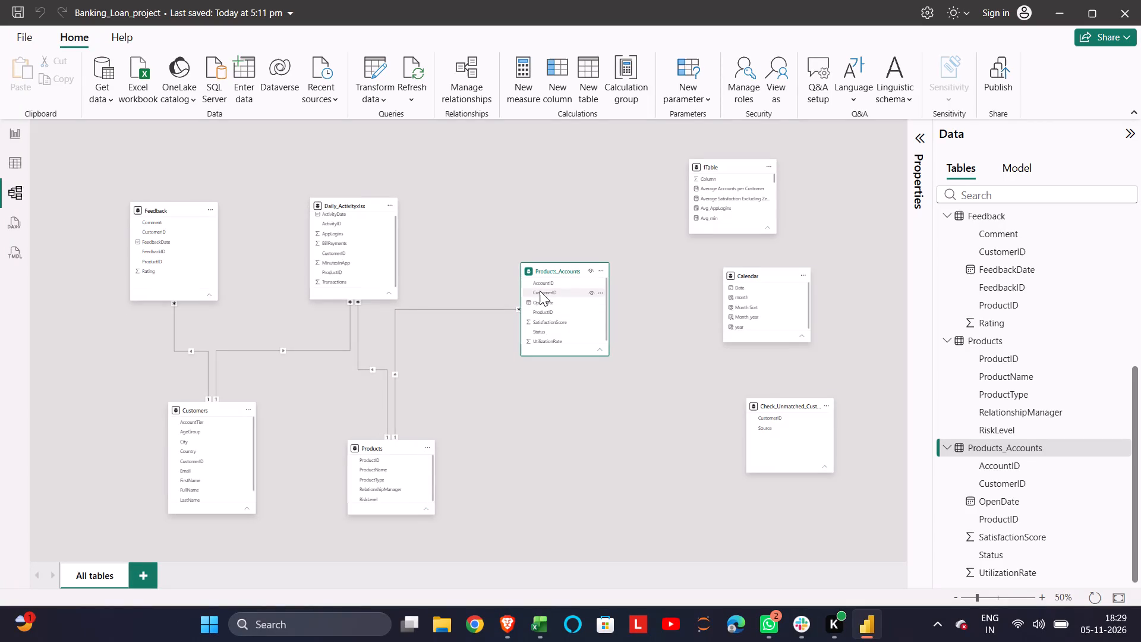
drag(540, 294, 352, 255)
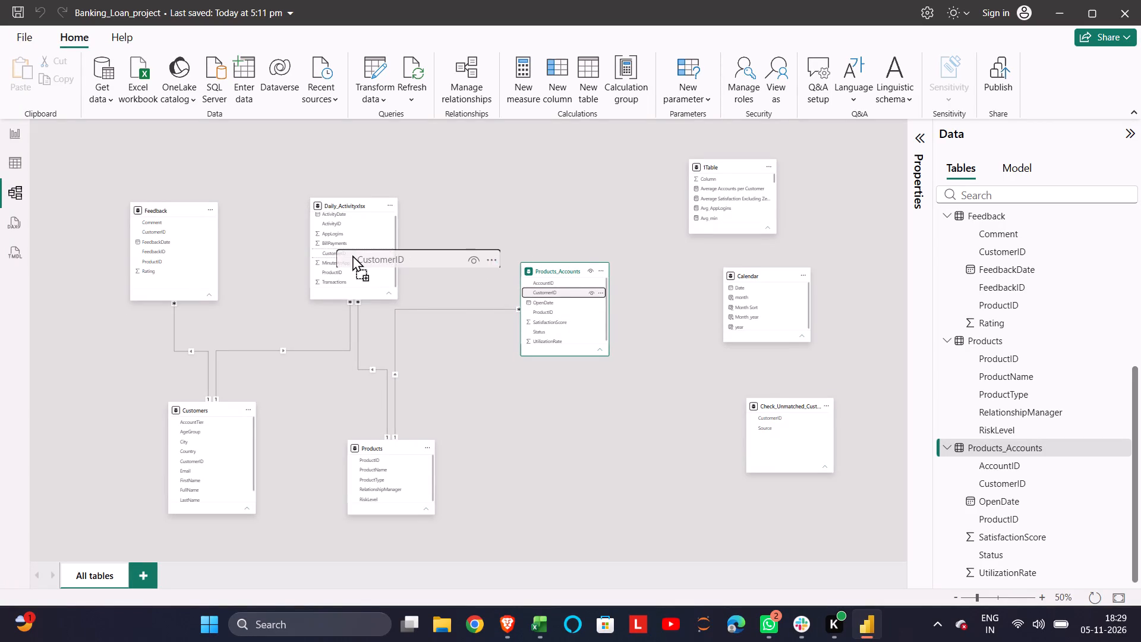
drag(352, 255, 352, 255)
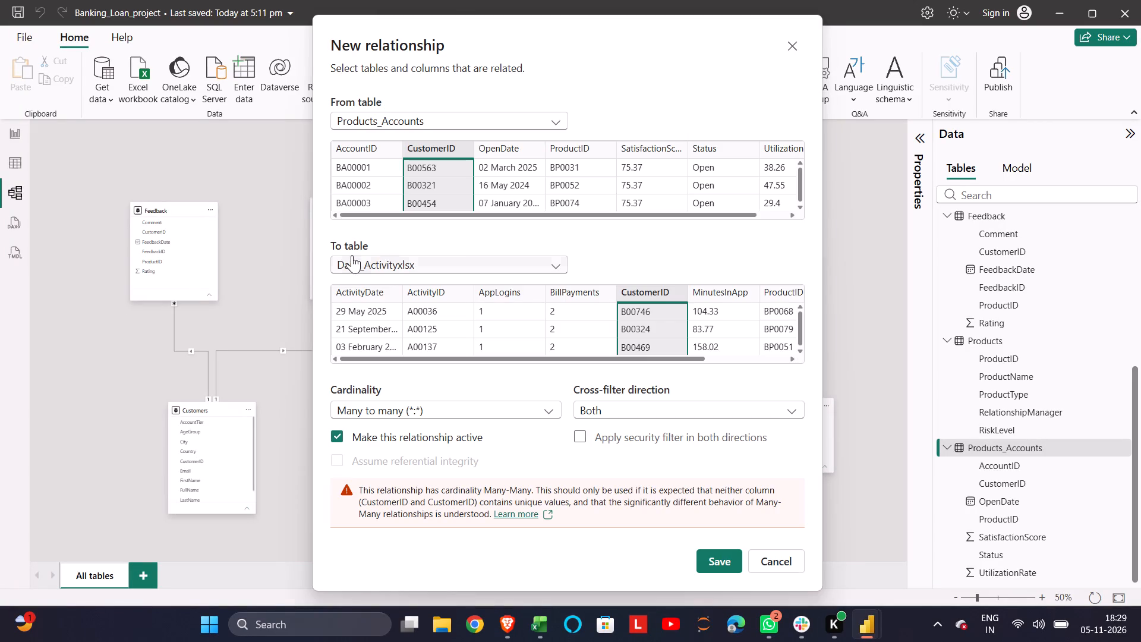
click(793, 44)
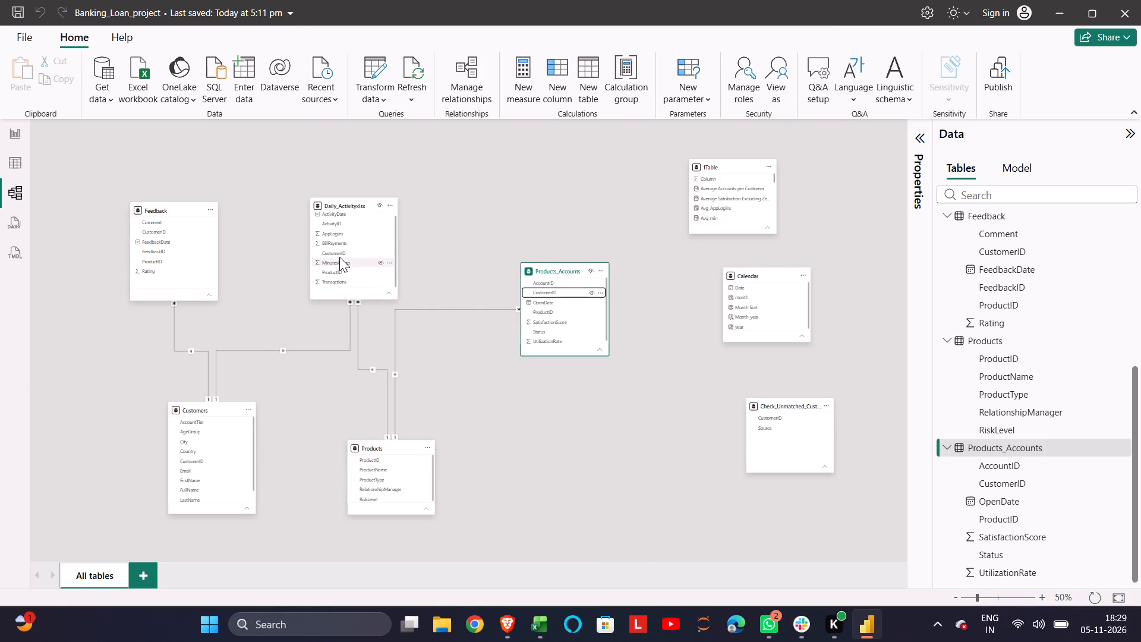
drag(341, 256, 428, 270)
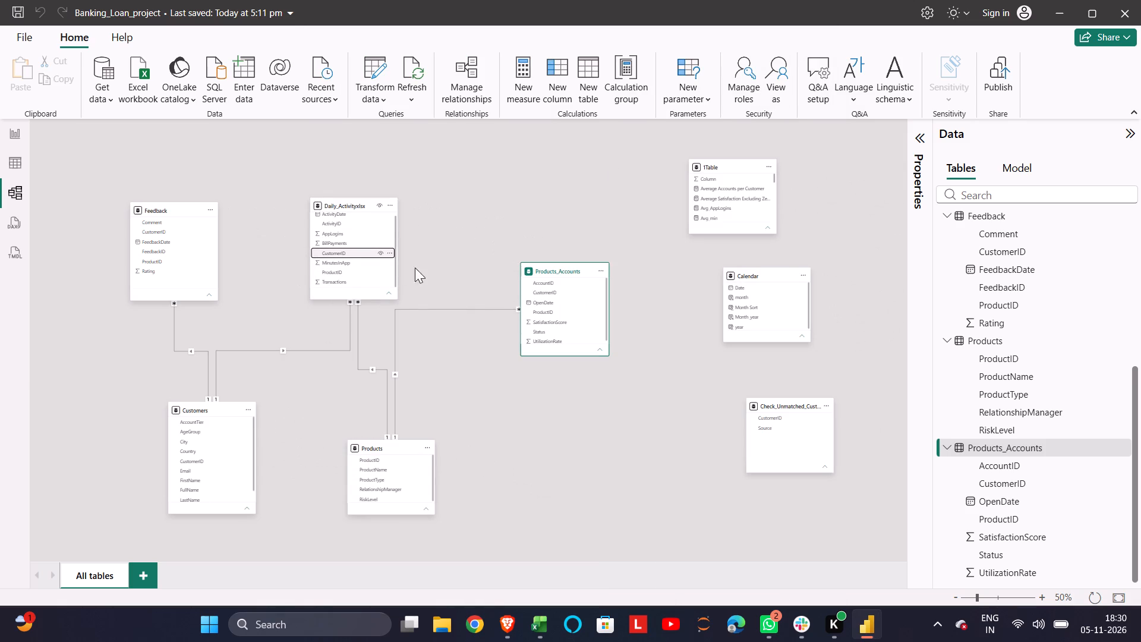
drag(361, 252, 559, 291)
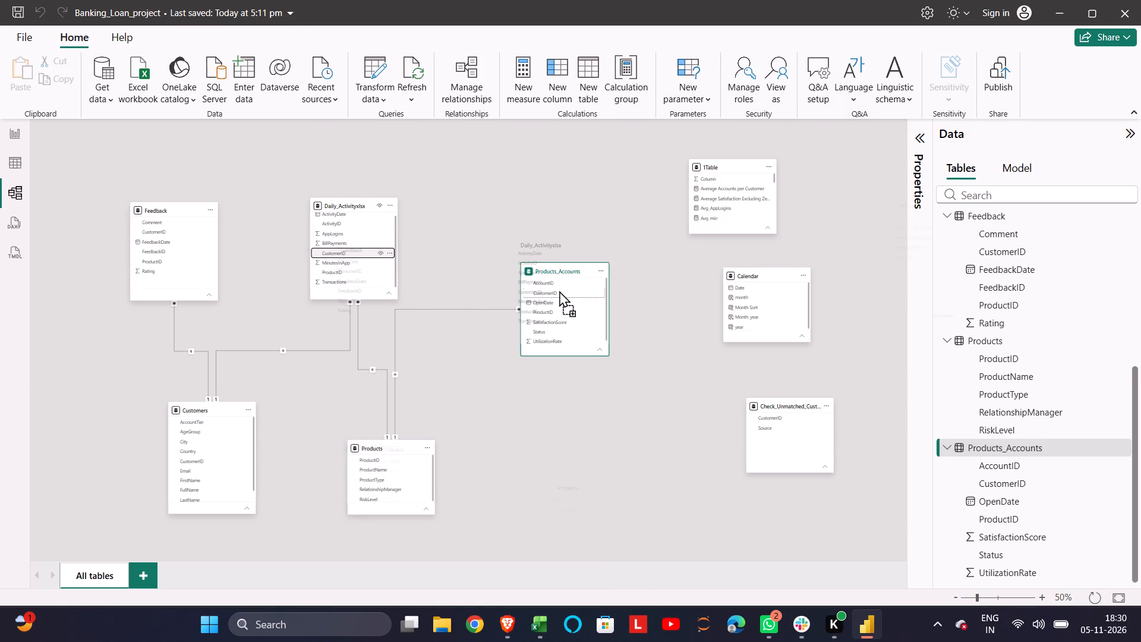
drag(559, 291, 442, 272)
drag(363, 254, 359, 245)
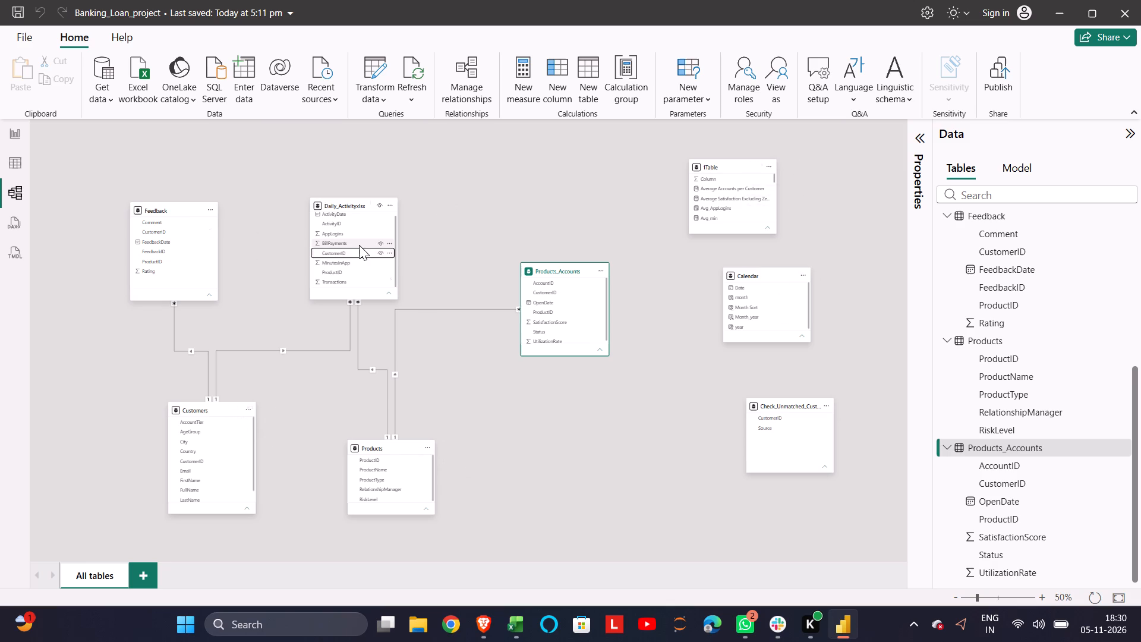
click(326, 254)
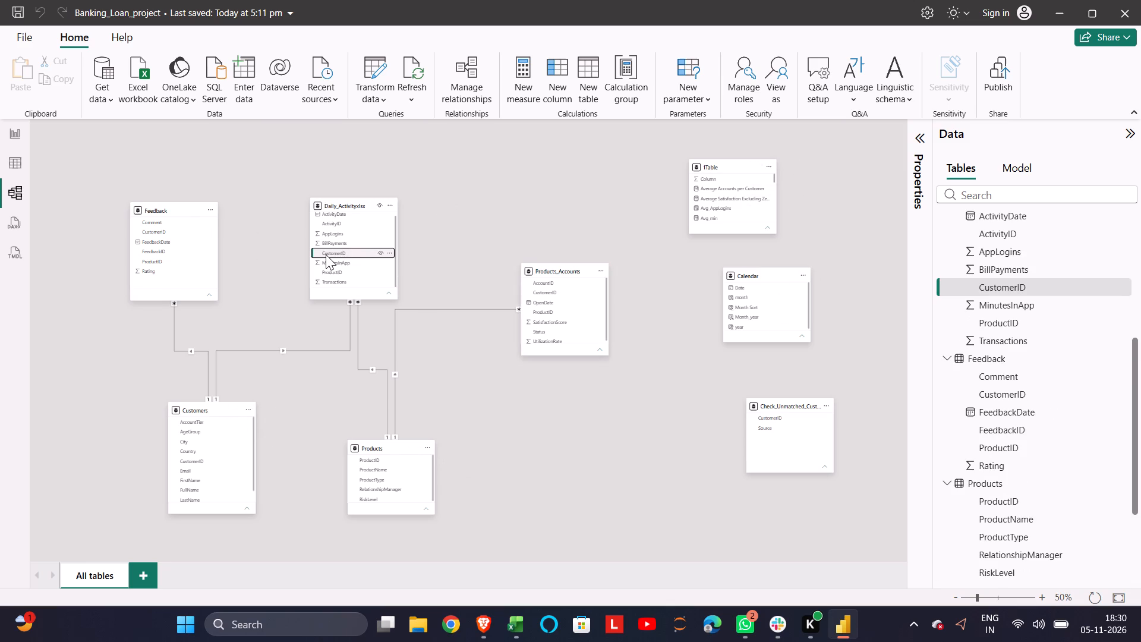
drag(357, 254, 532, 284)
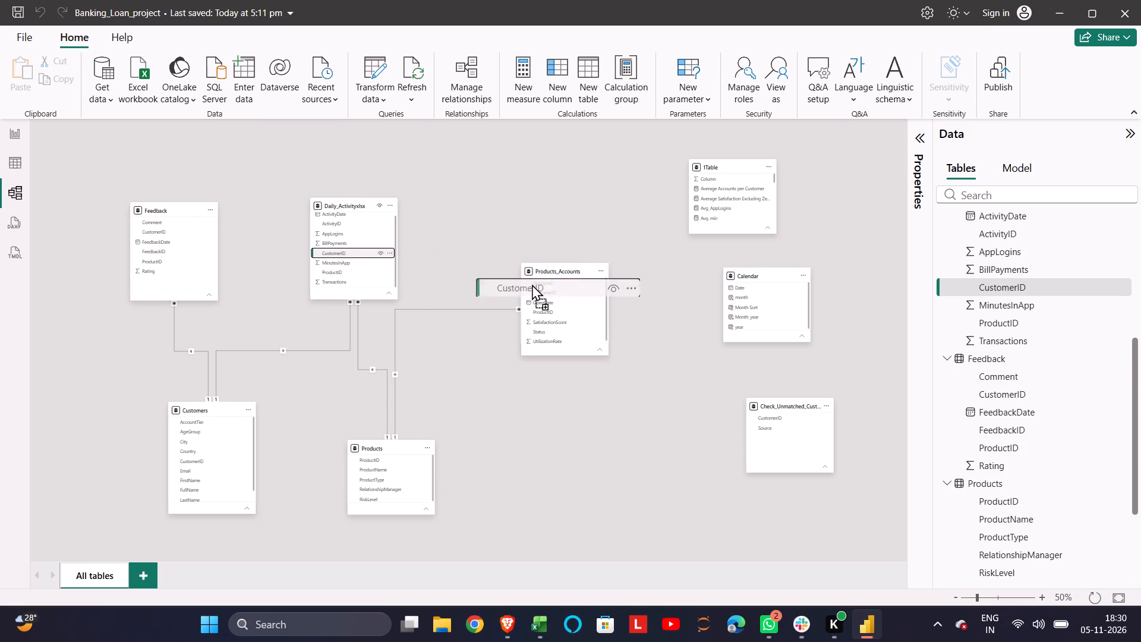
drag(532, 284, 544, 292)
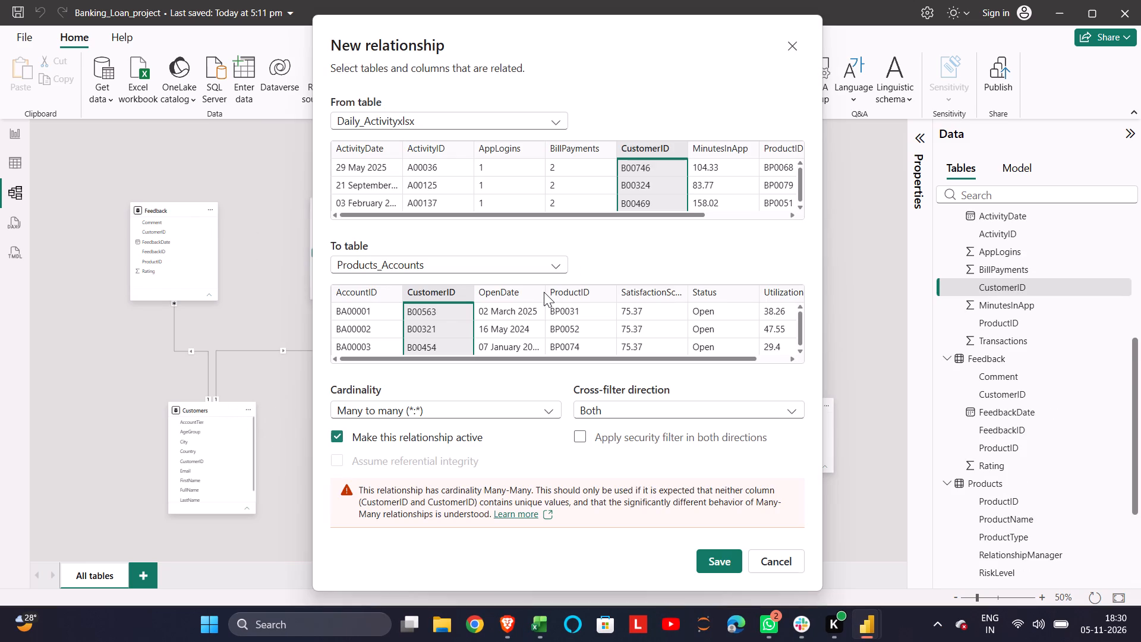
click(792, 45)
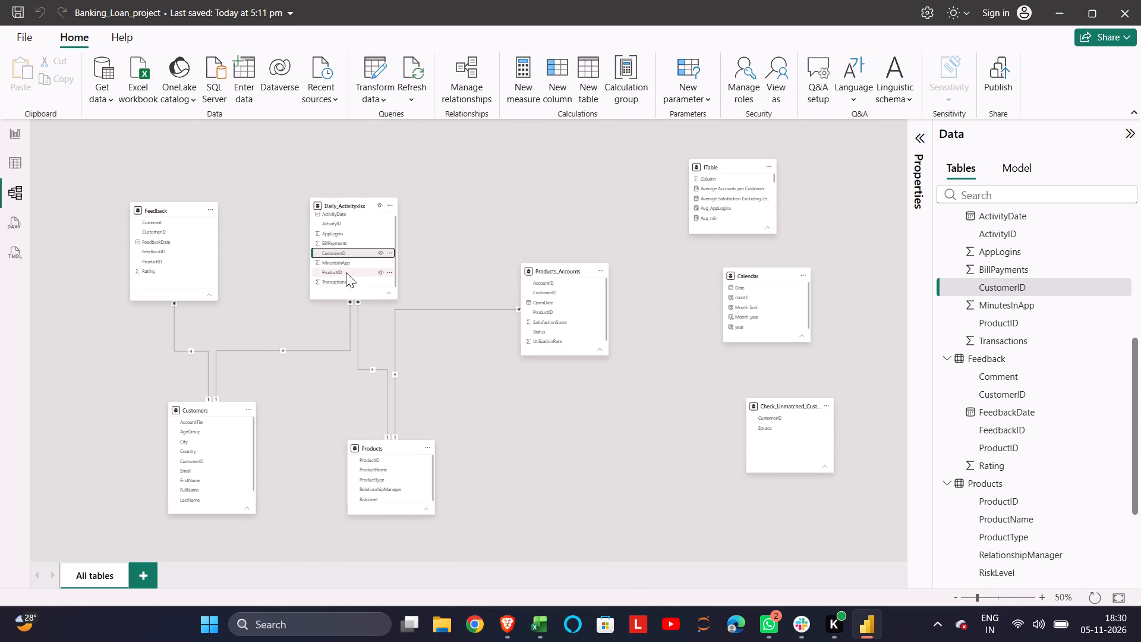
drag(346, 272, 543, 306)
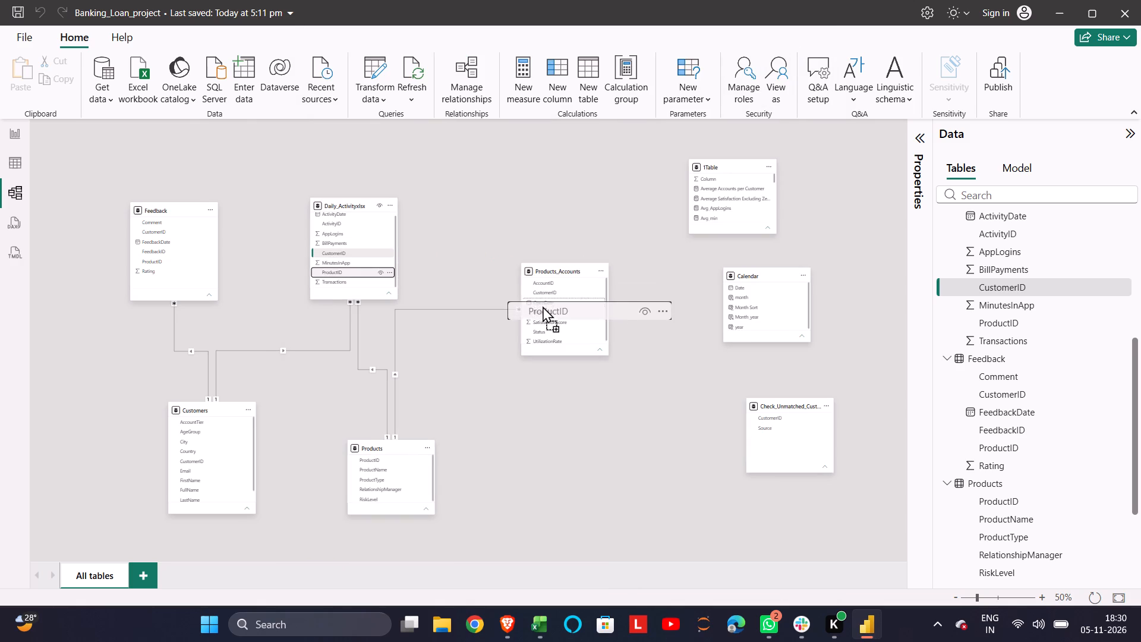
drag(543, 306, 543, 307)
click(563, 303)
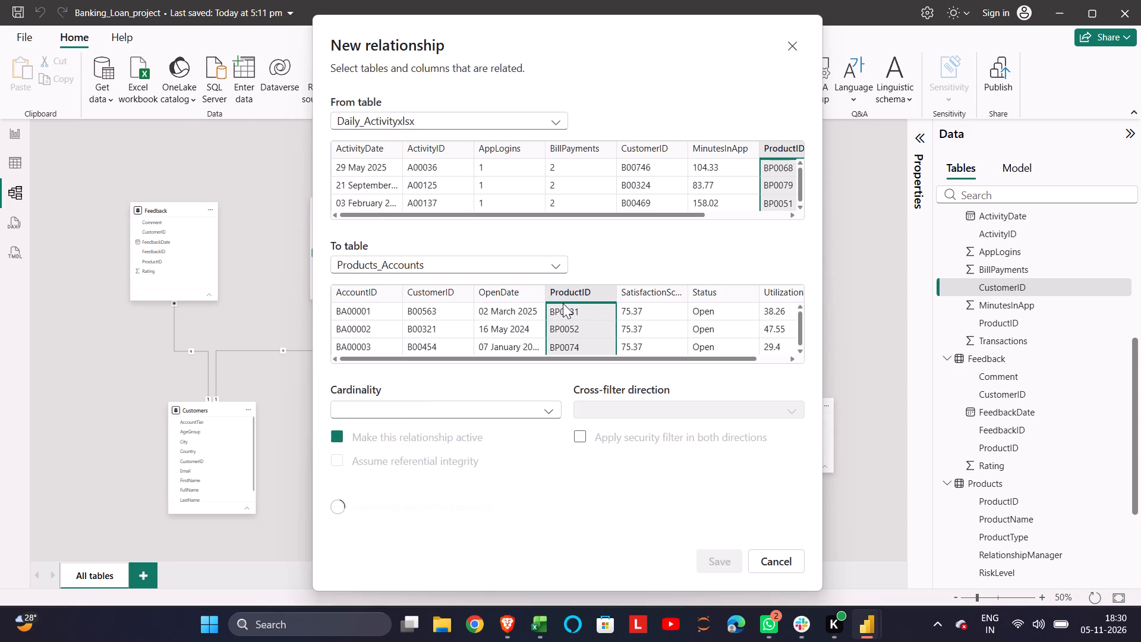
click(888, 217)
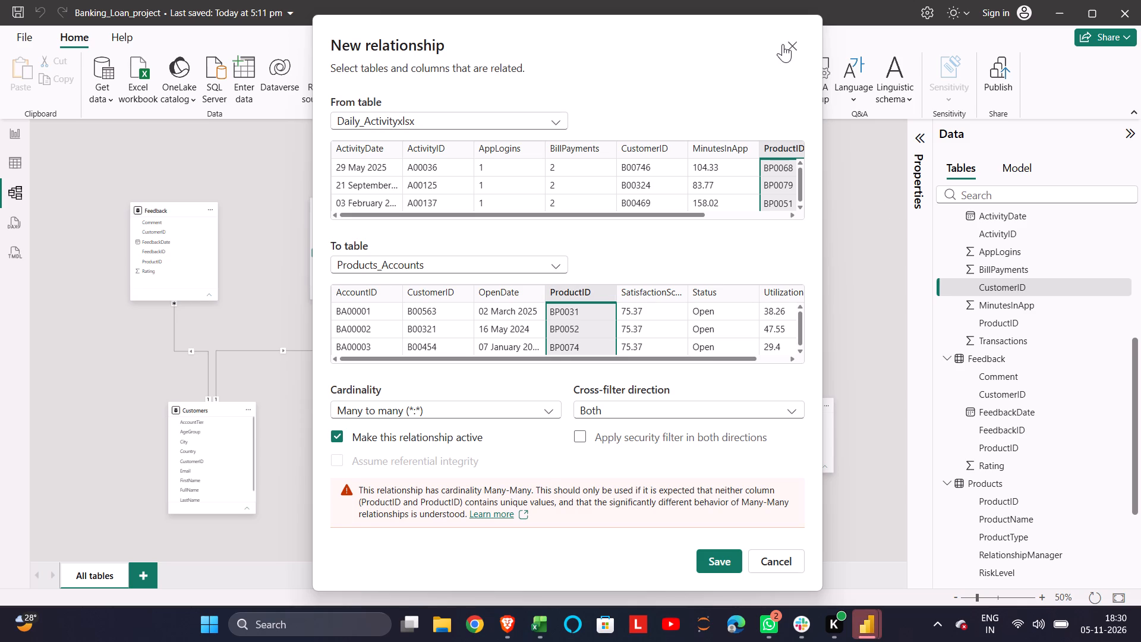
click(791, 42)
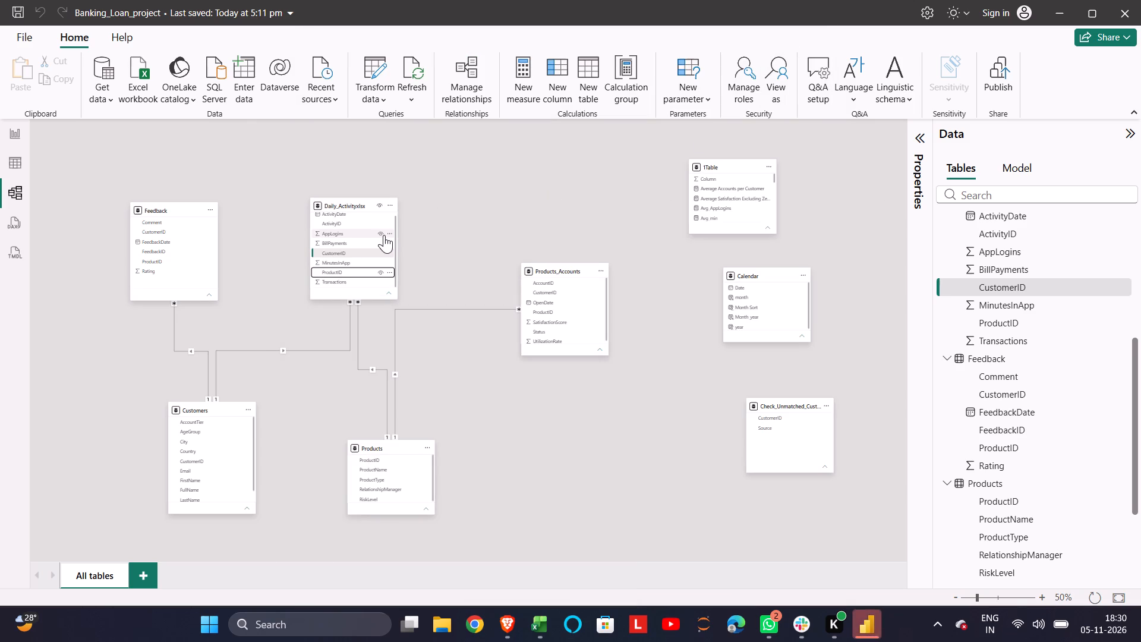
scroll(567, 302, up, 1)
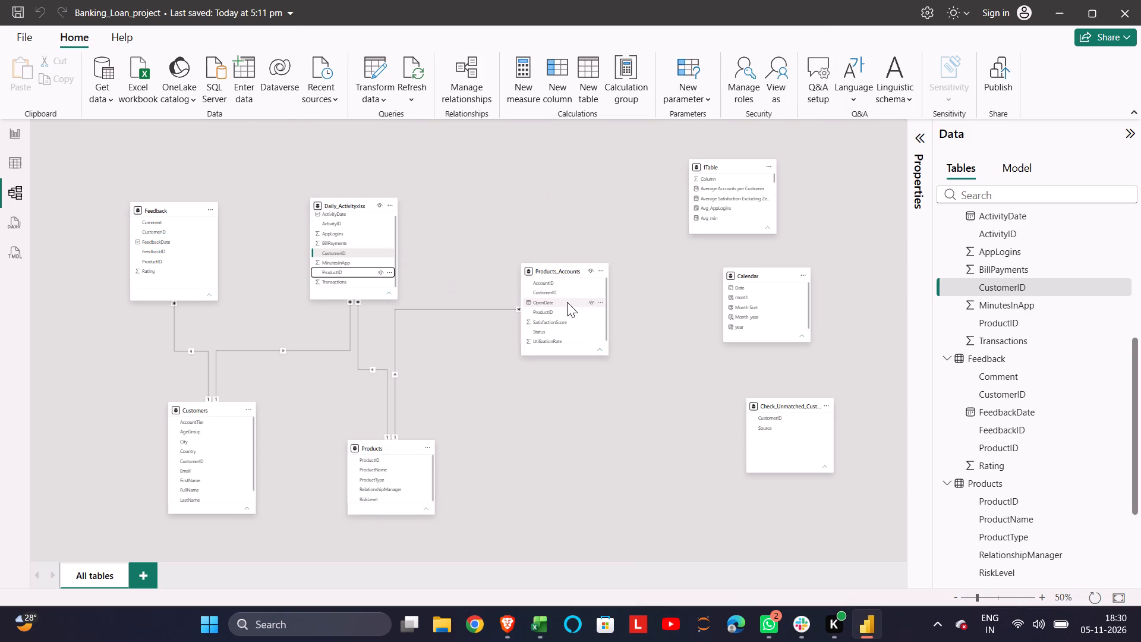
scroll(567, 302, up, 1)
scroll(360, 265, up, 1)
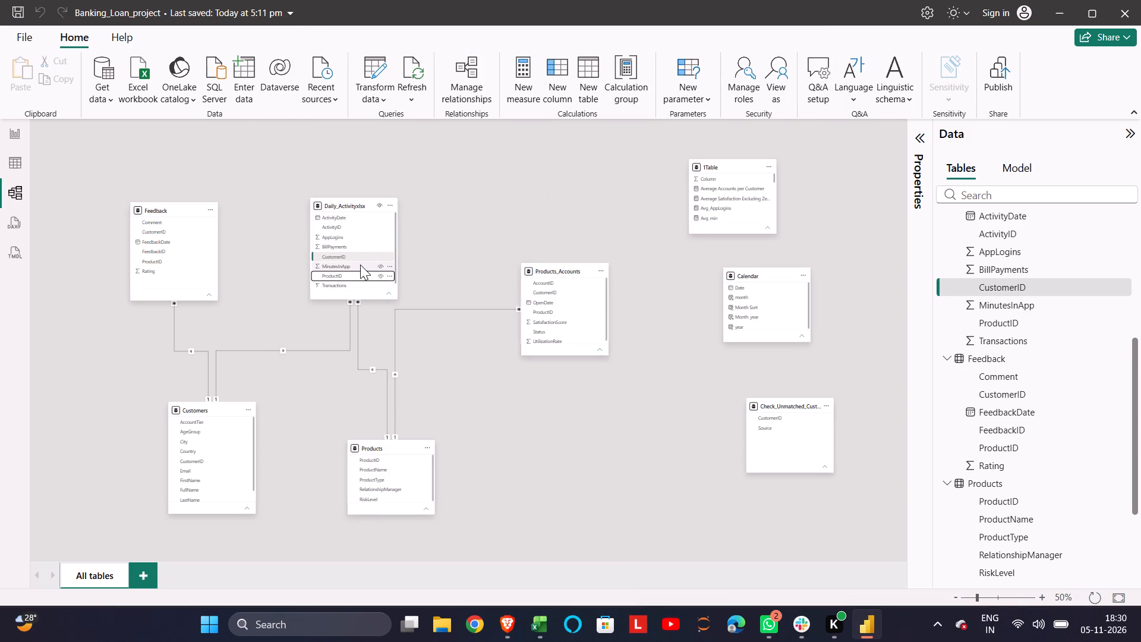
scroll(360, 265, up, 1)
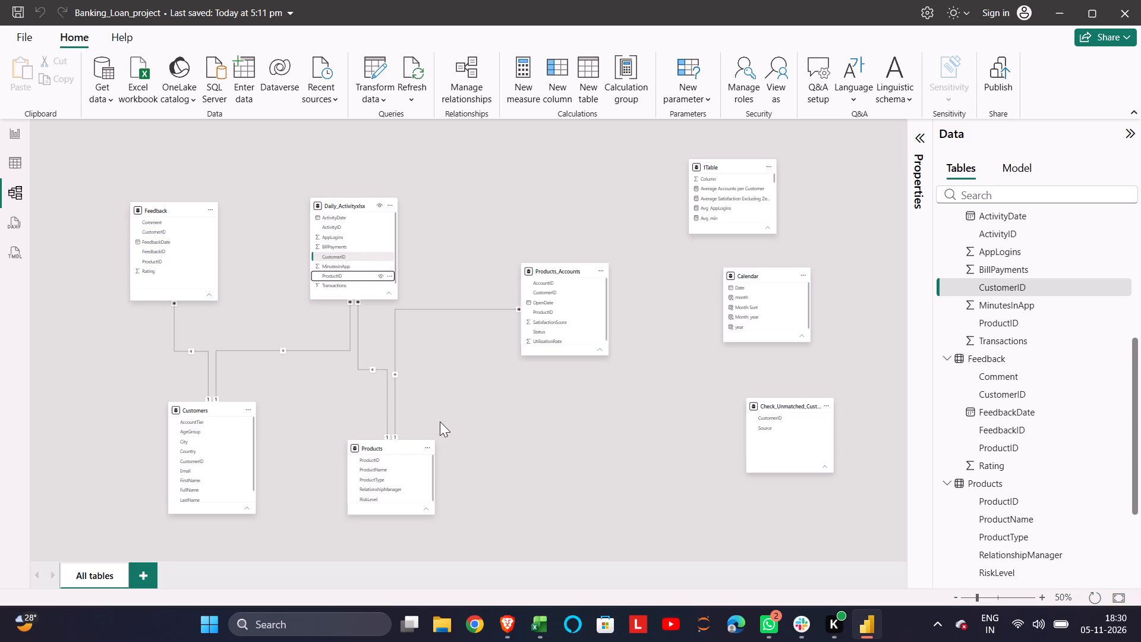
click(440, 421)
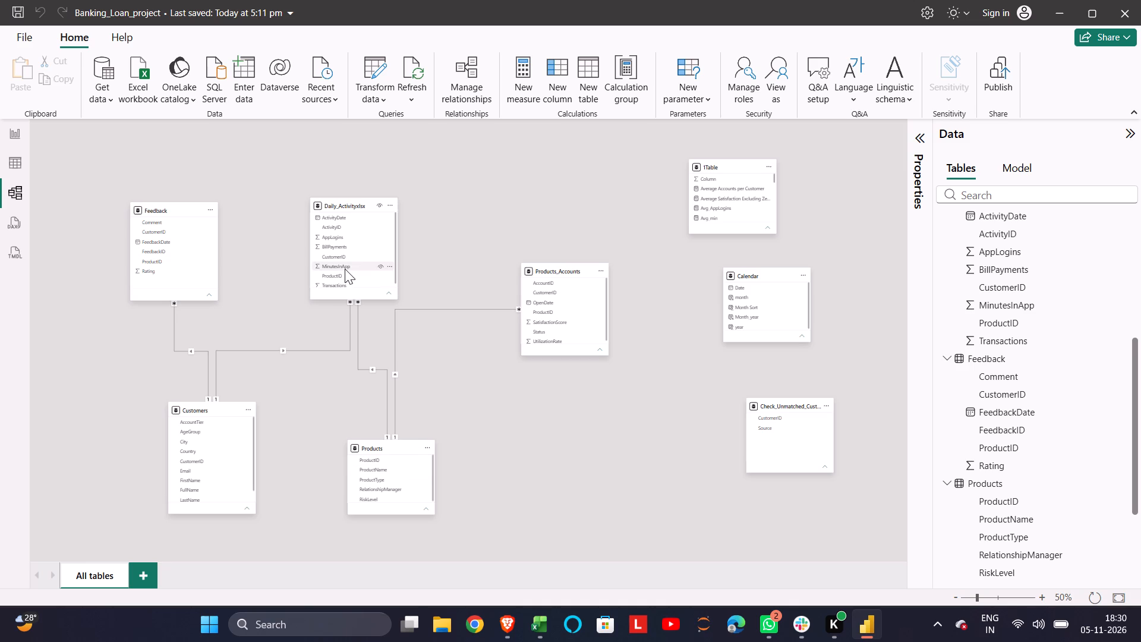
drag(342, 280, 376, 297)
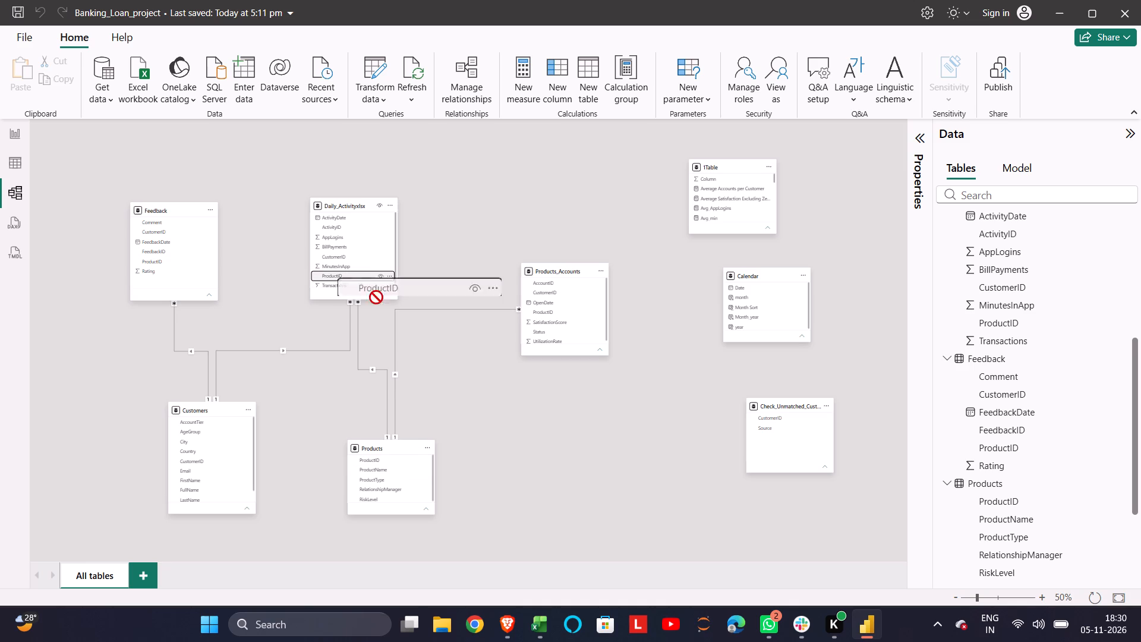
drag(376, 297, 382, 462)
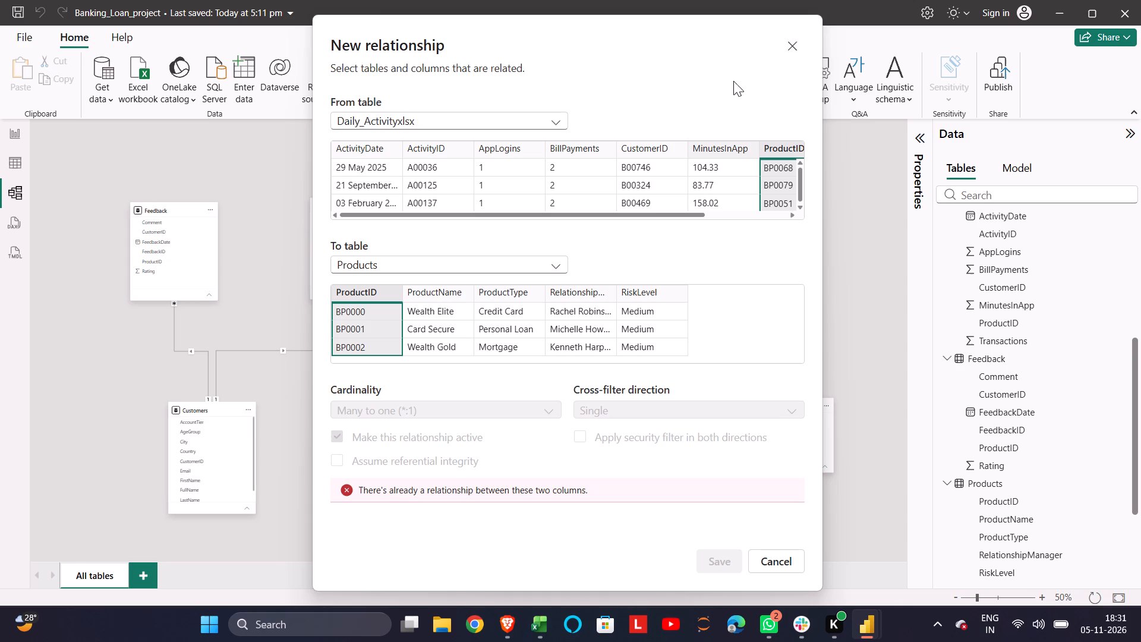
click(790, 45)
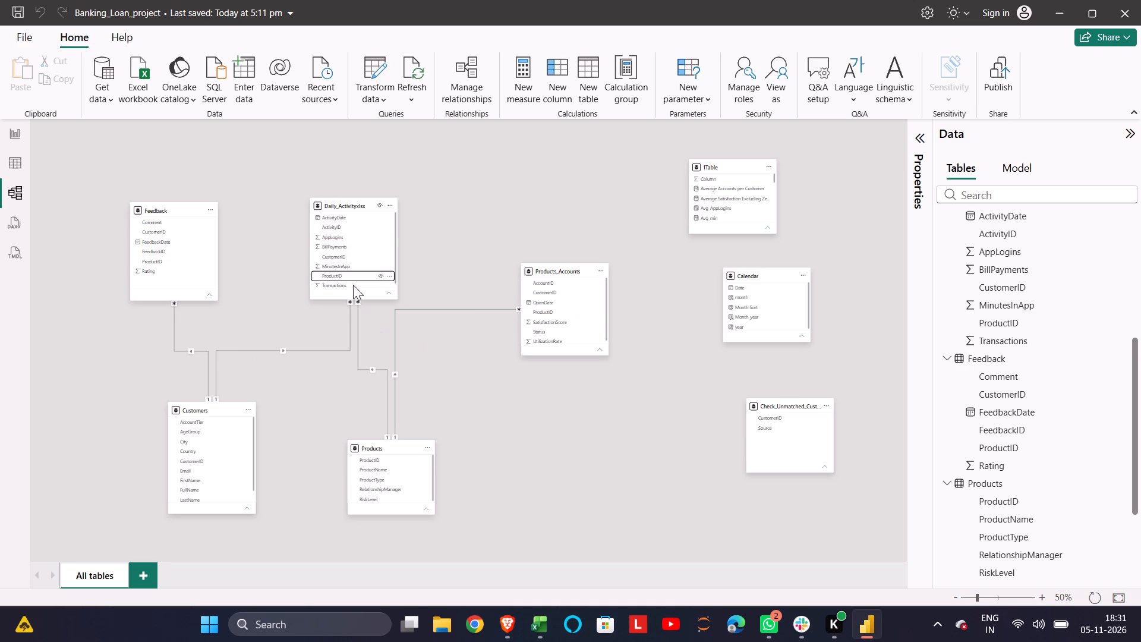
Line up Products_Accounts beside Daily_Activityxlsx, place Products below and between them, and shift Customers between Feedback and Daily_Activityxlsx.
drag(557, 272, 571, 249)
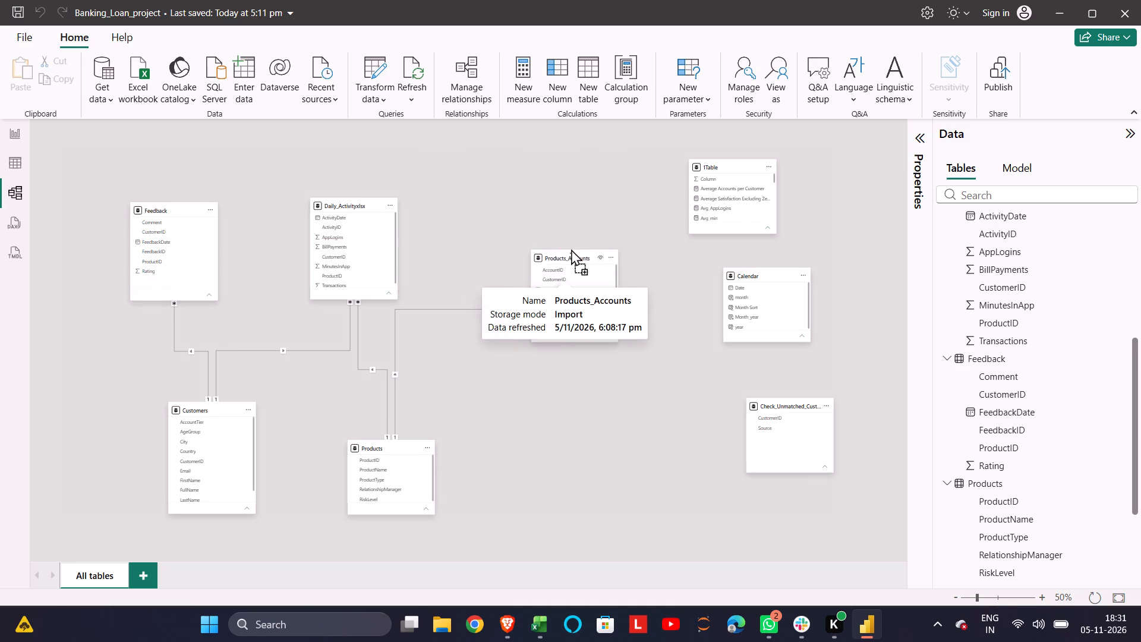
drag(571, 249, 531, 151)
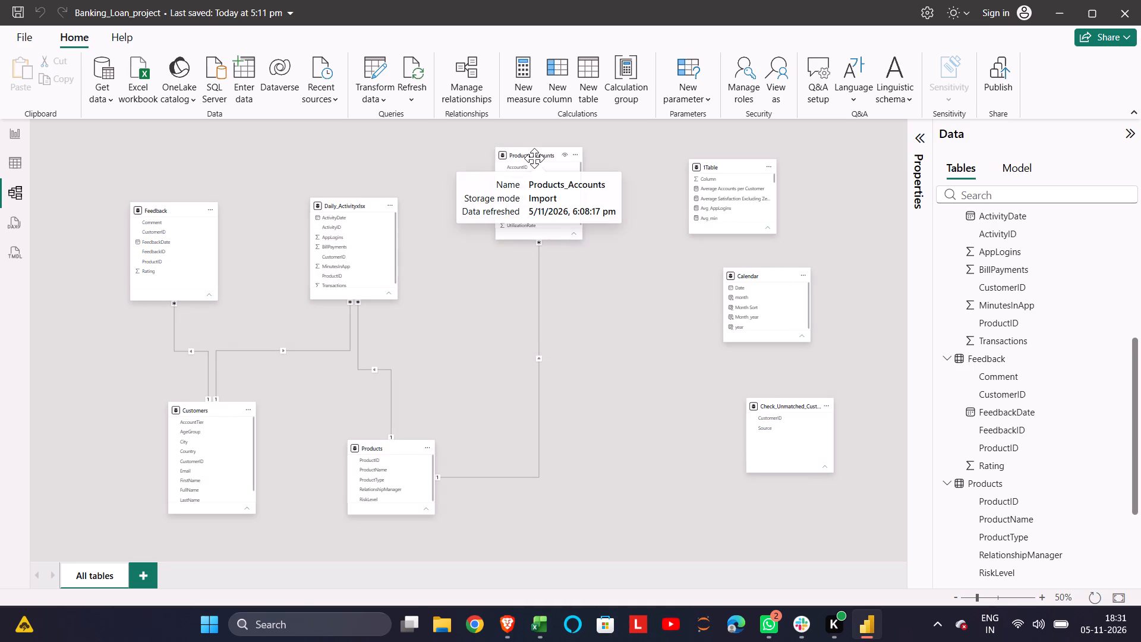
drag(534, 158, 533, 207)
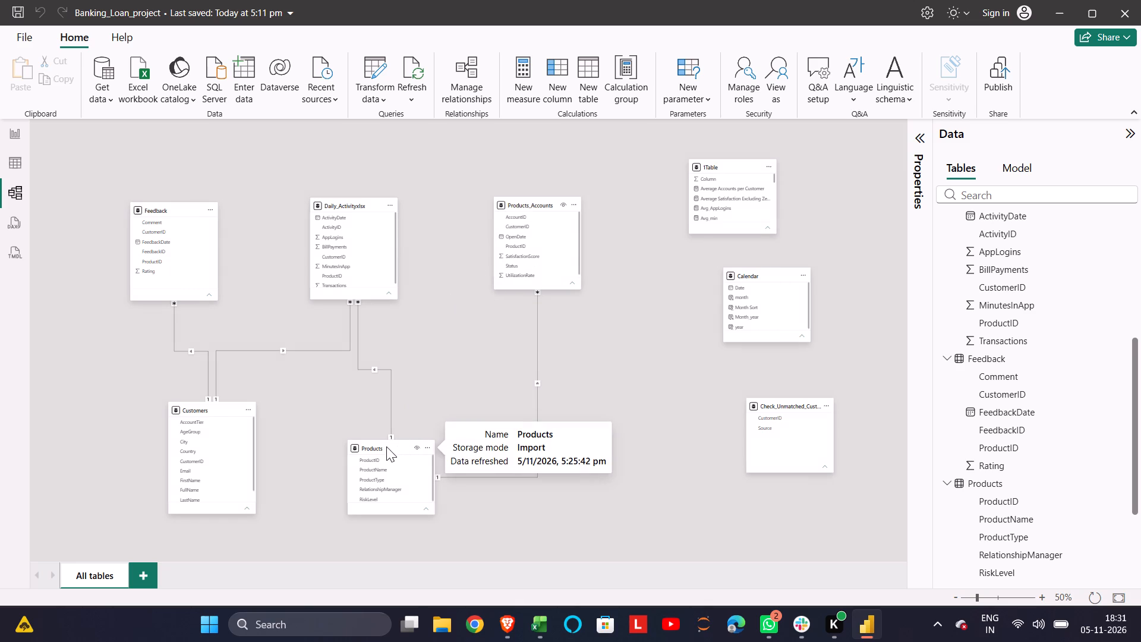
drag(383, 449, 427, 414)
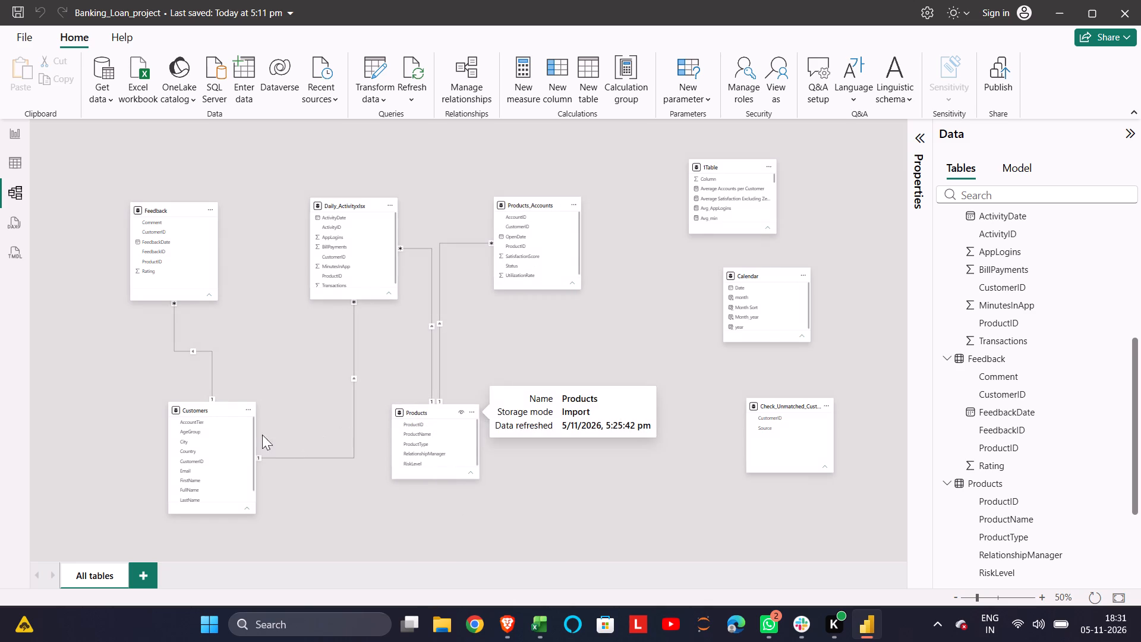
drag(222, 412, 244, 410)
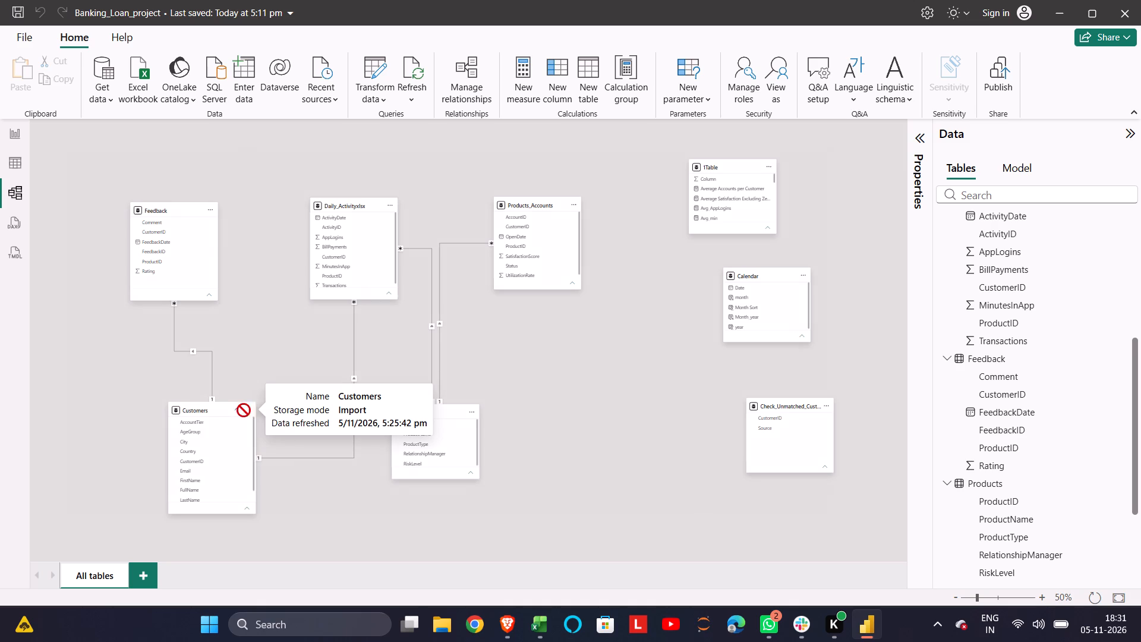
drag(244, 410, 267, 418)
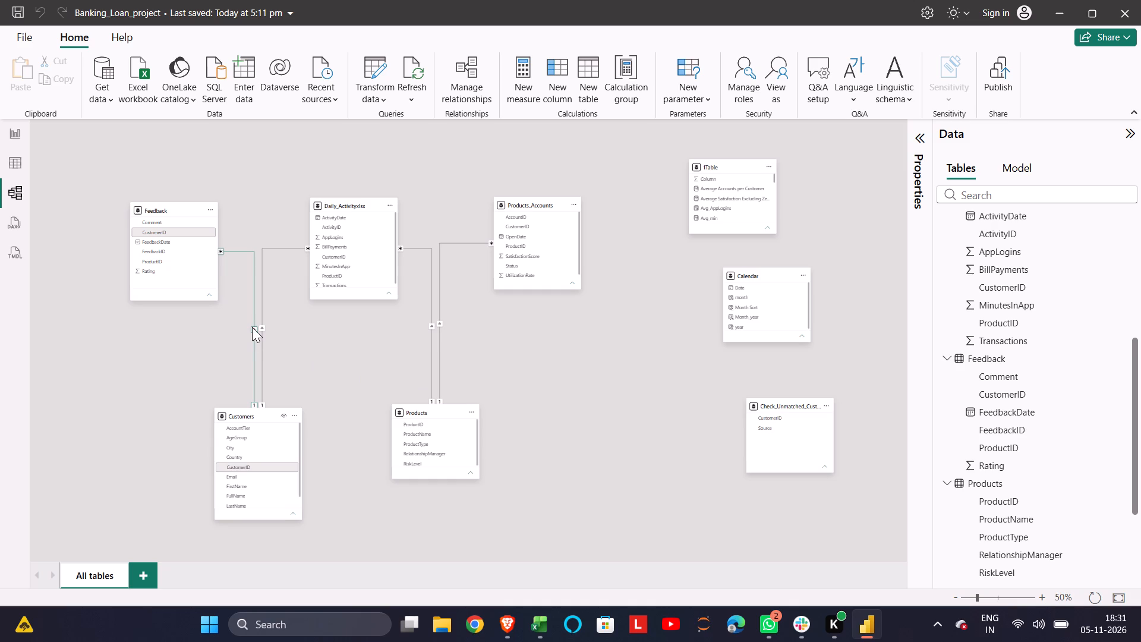
Create an active one-to-many relationship from Products to Feedback on ProductID with single cross-filter direction.
scroll(261, 437, up, 1)
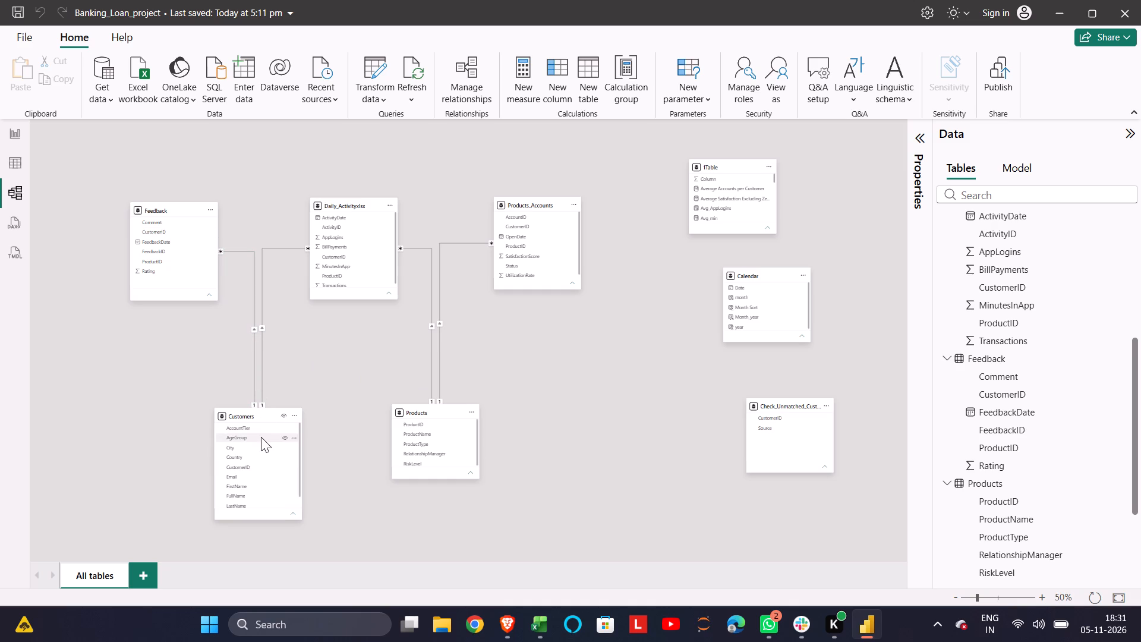
scroll(261, 437, down, 1)
scroll(261, 437, up, 1)
drag(419, 424, 155, 260)
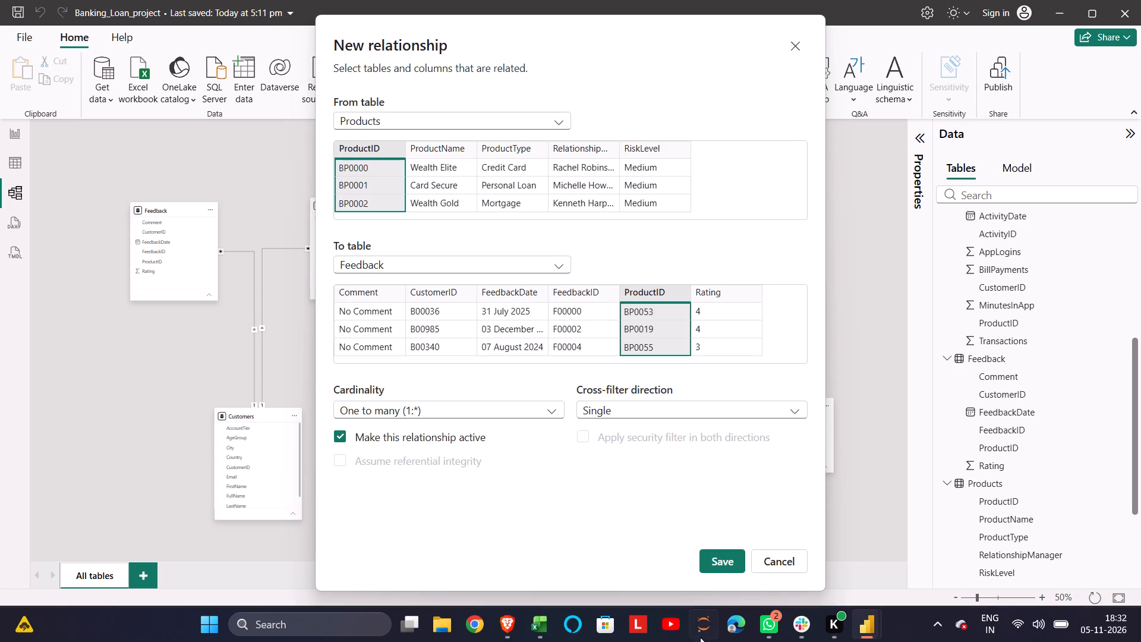
click(718, 566)
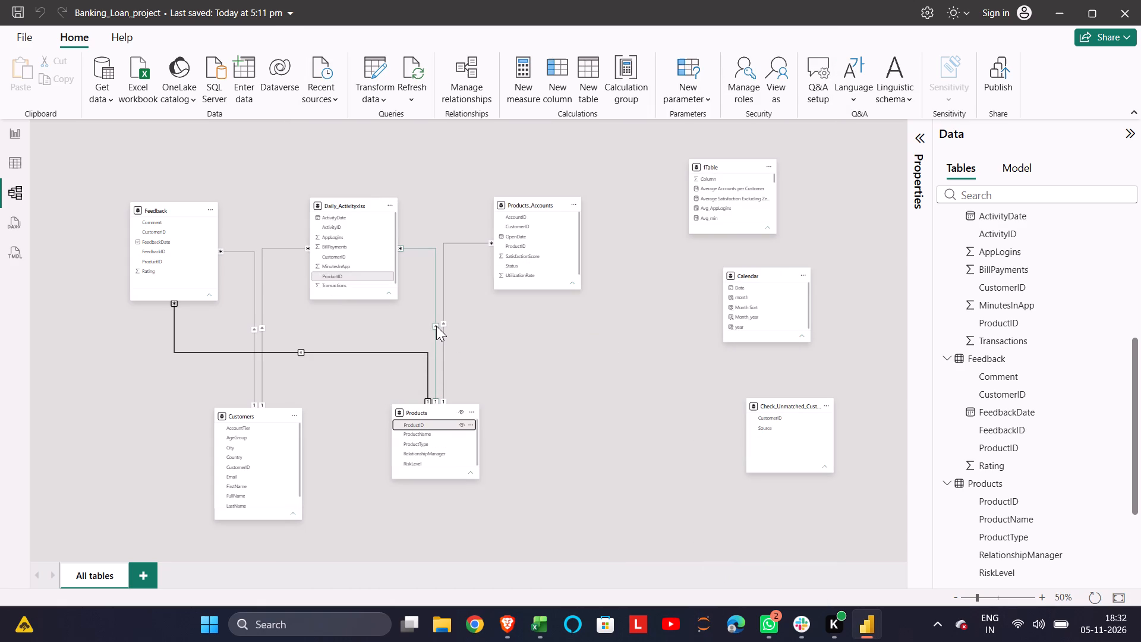
Delete the relationship between Daily_Activityxlsx and Products.
right_click(436, 326)
click(453, 337)
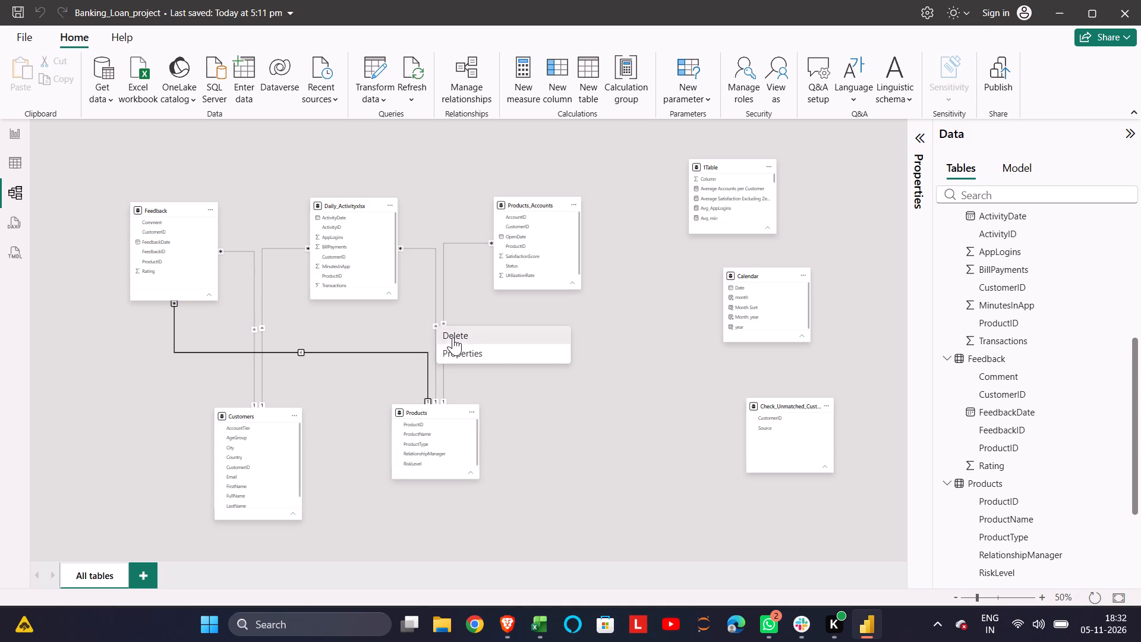
Place Products below Feedback, shift Daily_Activityxlsx beside Products_Accounts, and set Customers lower down between Feedback and Daily_Activityxlsx.
drag(434, 412, 157, 386)
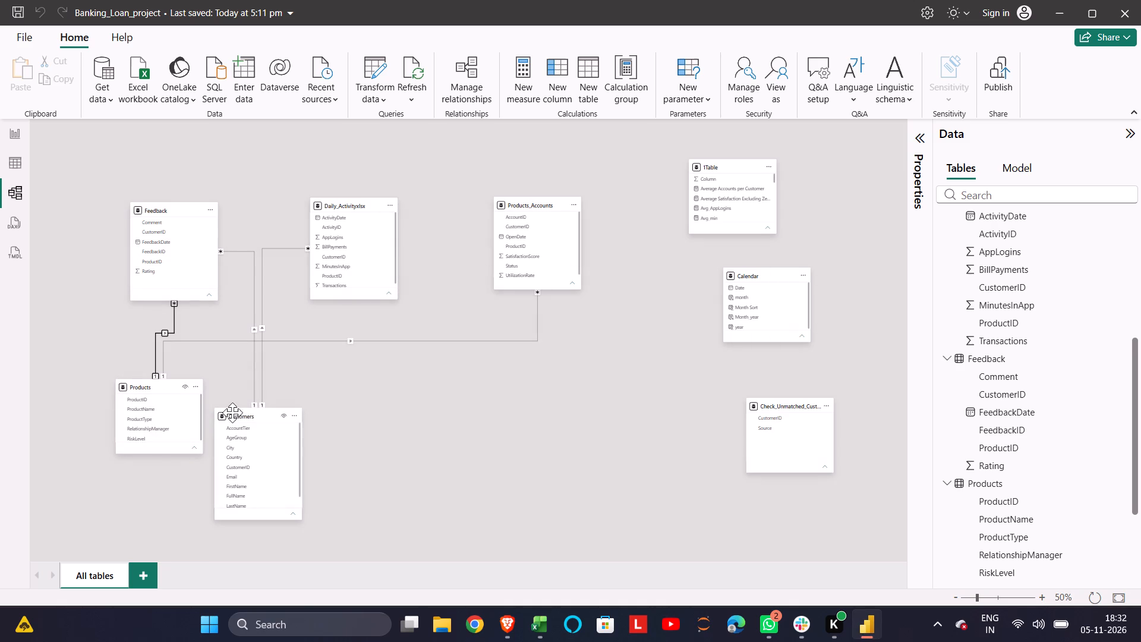
drag(244, 418, 253, 192)
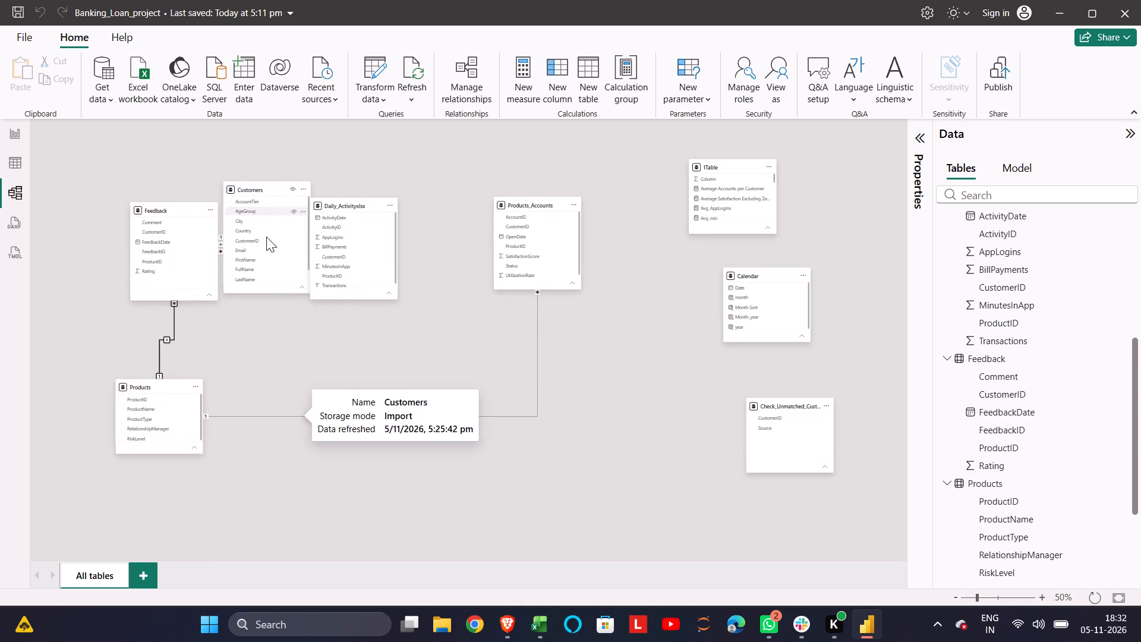
drag(341, 203, 380, 203)
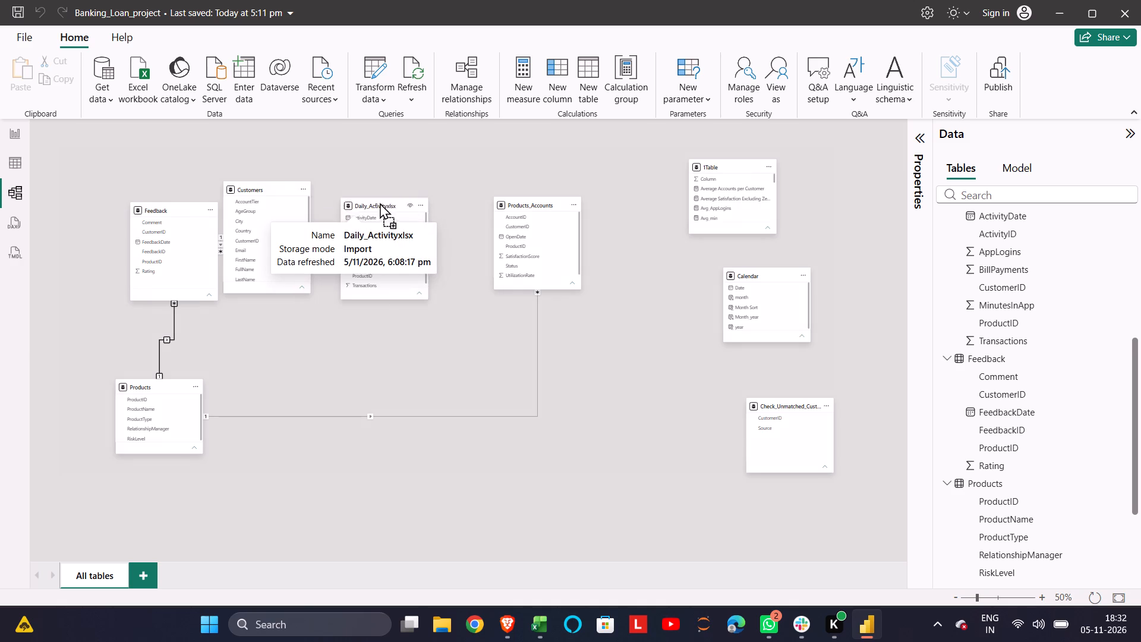
drag(380, 203, 417, 202)
drag(273, 185, 317, 188)
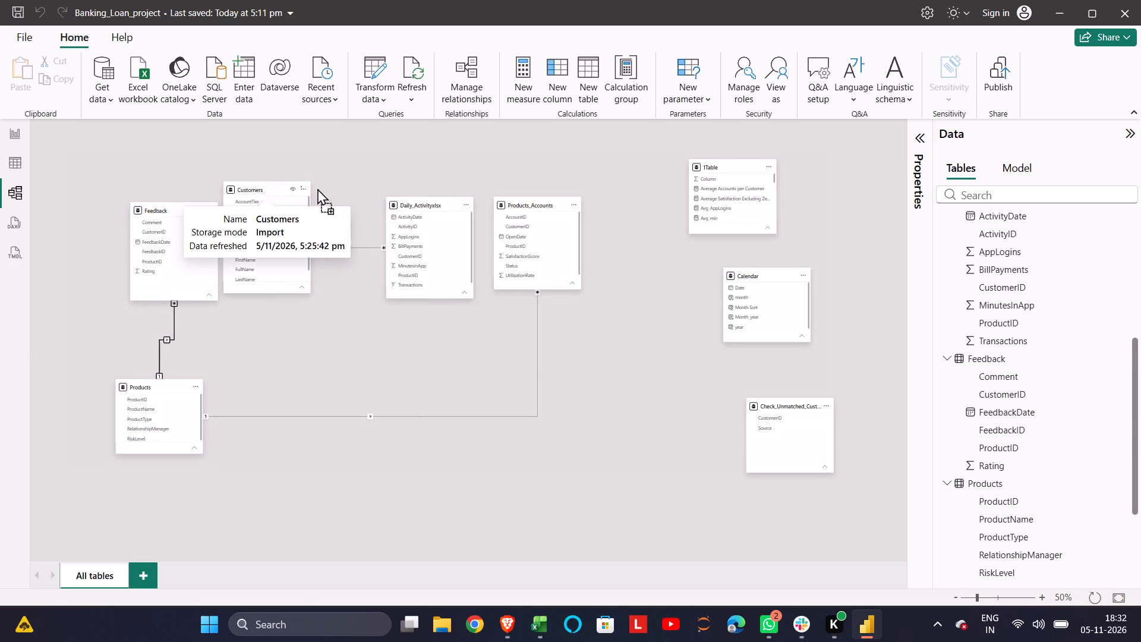
drag(317, 188, 327, 297)
click(223, 359)
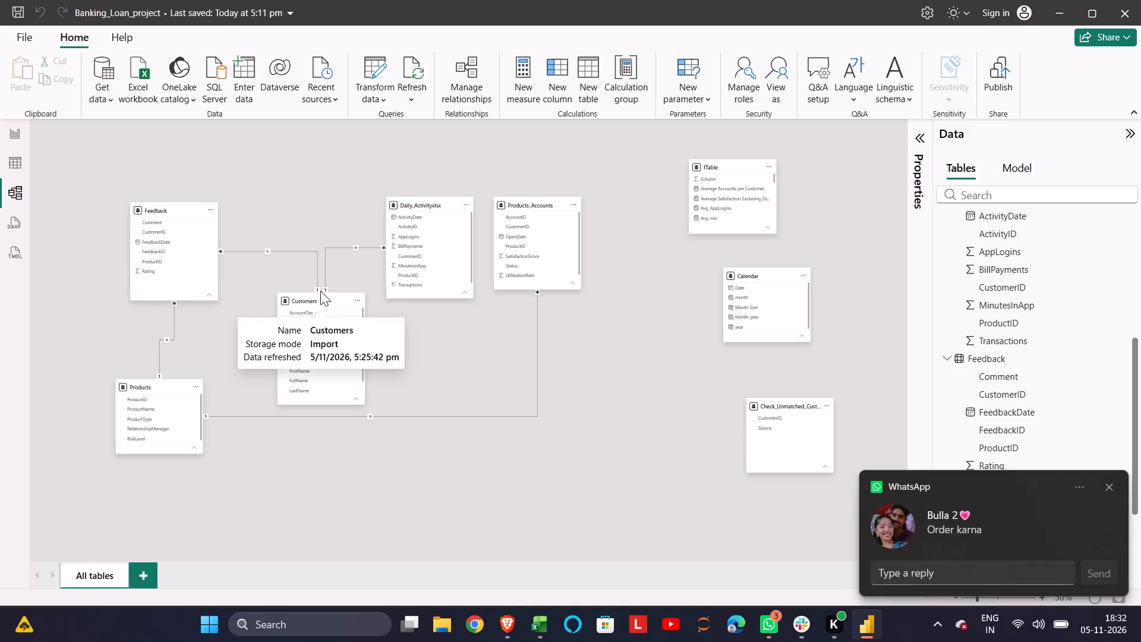
Delete the CustomerID relationship between Customers and Feedback.
click(267, 250)
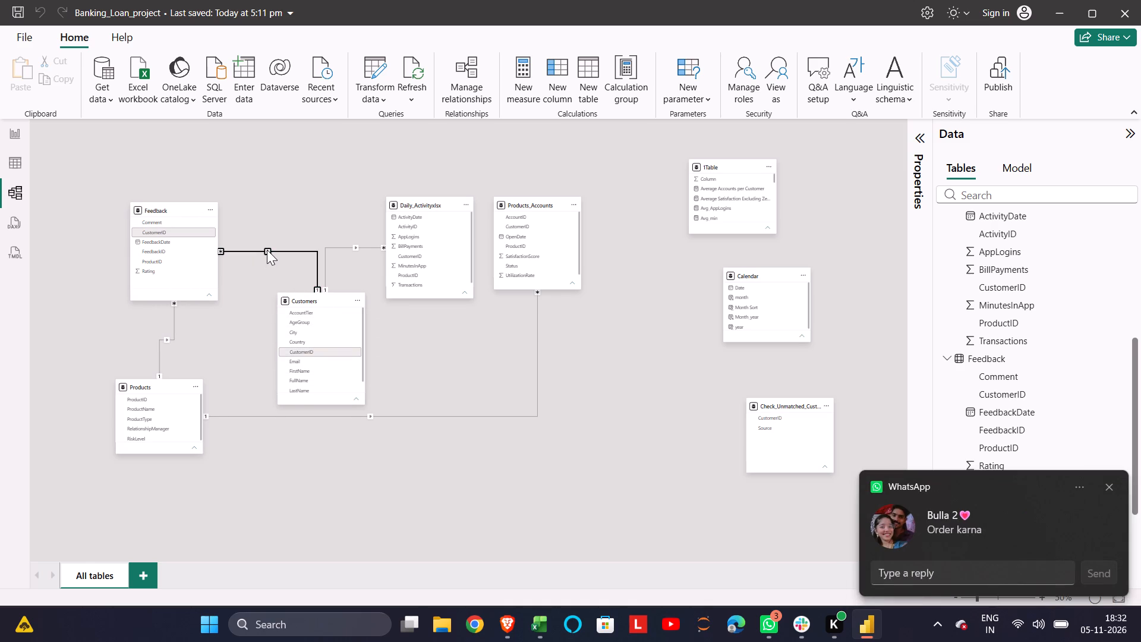
right_click(267, 250)
click(301, 261)
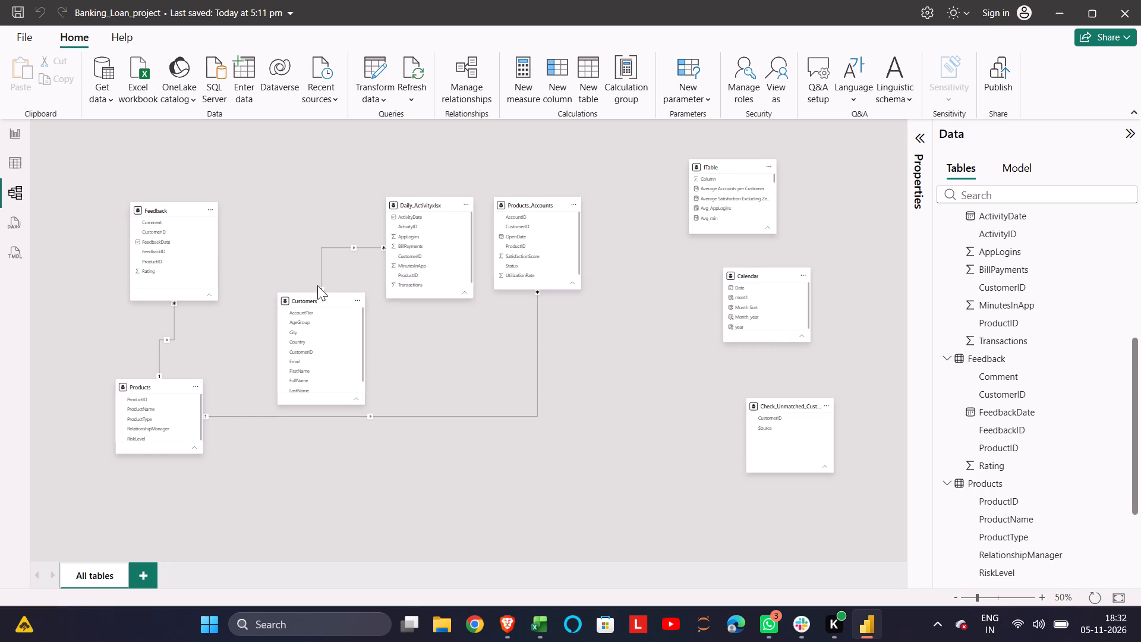
Raise Customers above the level of Feedback and Daily_Activityxlsx, and move Products_Accounts directly below Daily_Activityxlsx.
drag(319, 300, 301, 176)
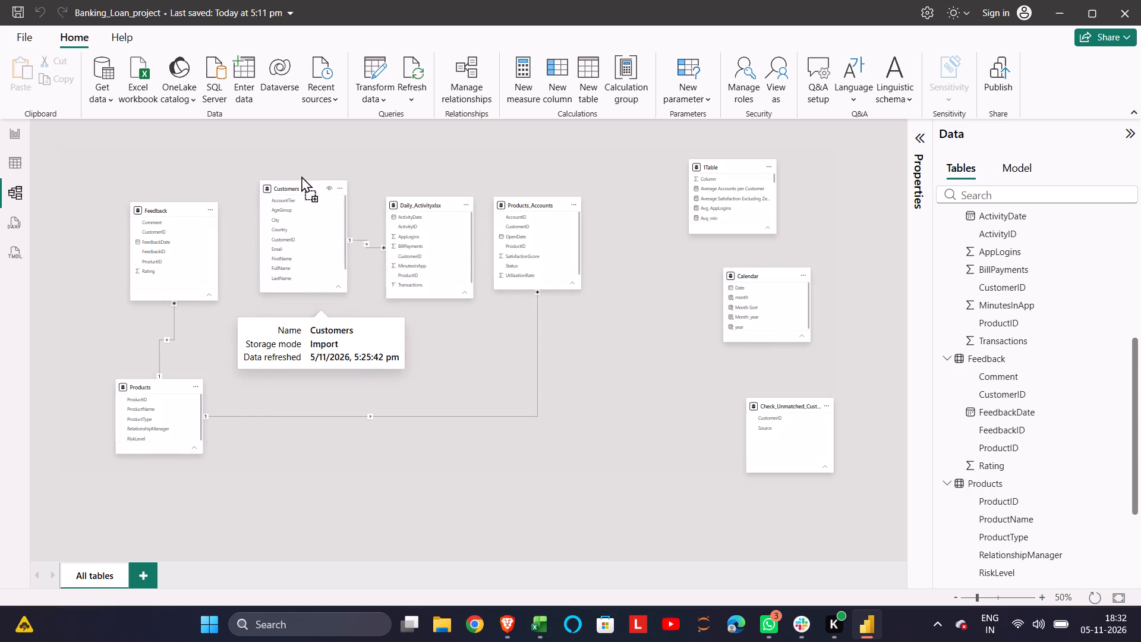
drag(301, 176, 302, 103)
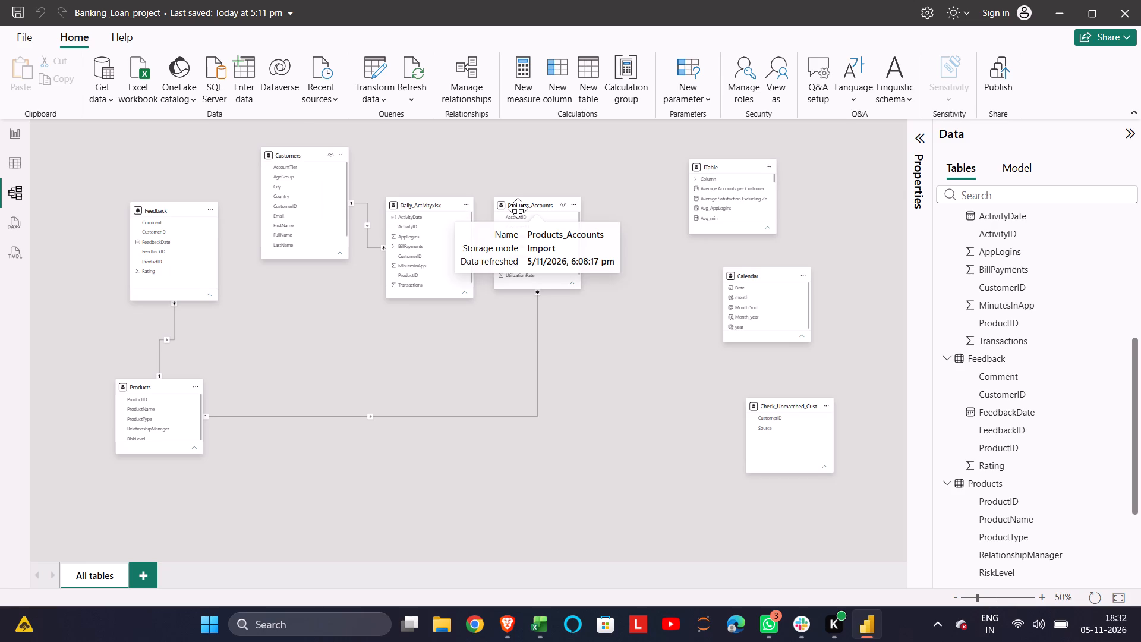
drag(518, 208, 415, 361)
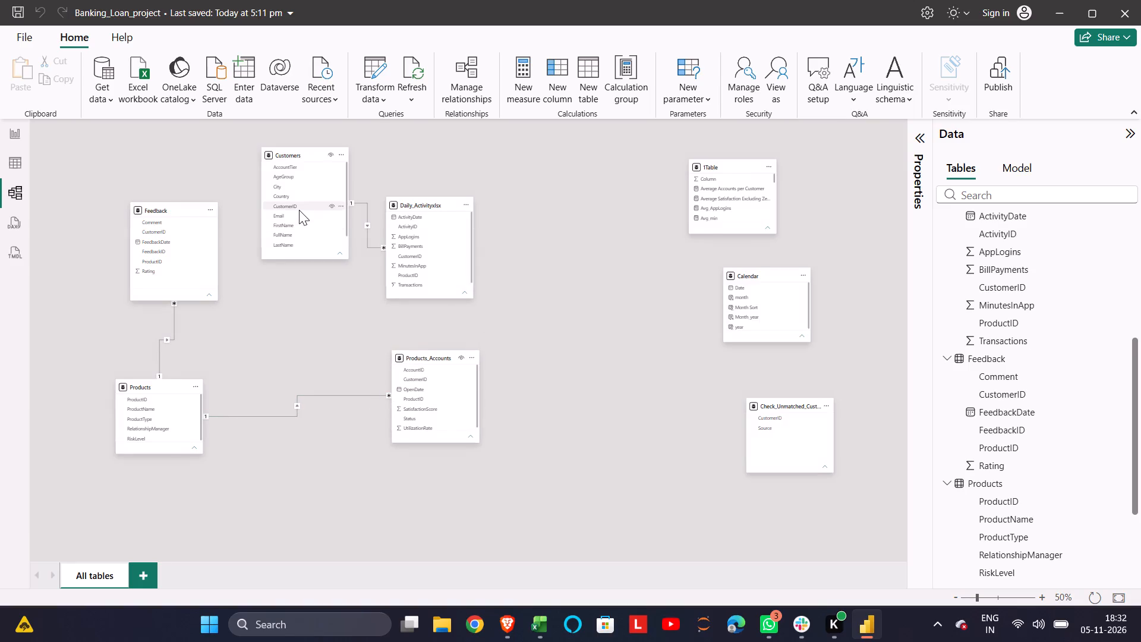
Create a relationship from Customers to Products_Accounts on CustomerID.
drag(298, 209, 436, 380)
click(713, 550)
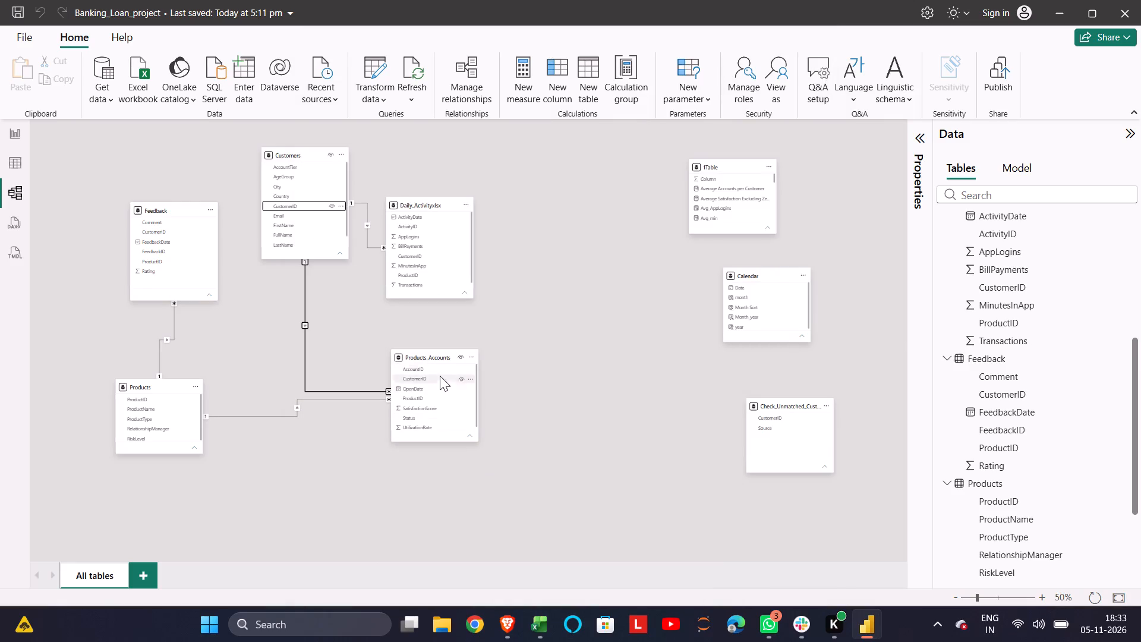
Move Products_Accounts below the Customers table, beside Products.
drag(431, 361, 336, 372)
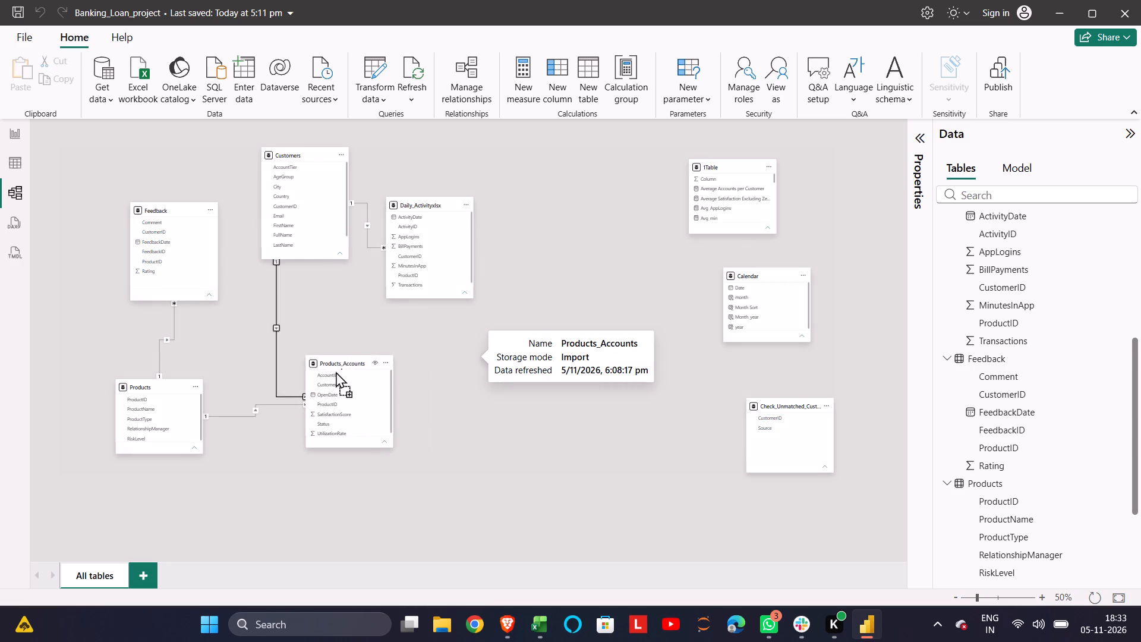
drag(336, 372, 332, 426)
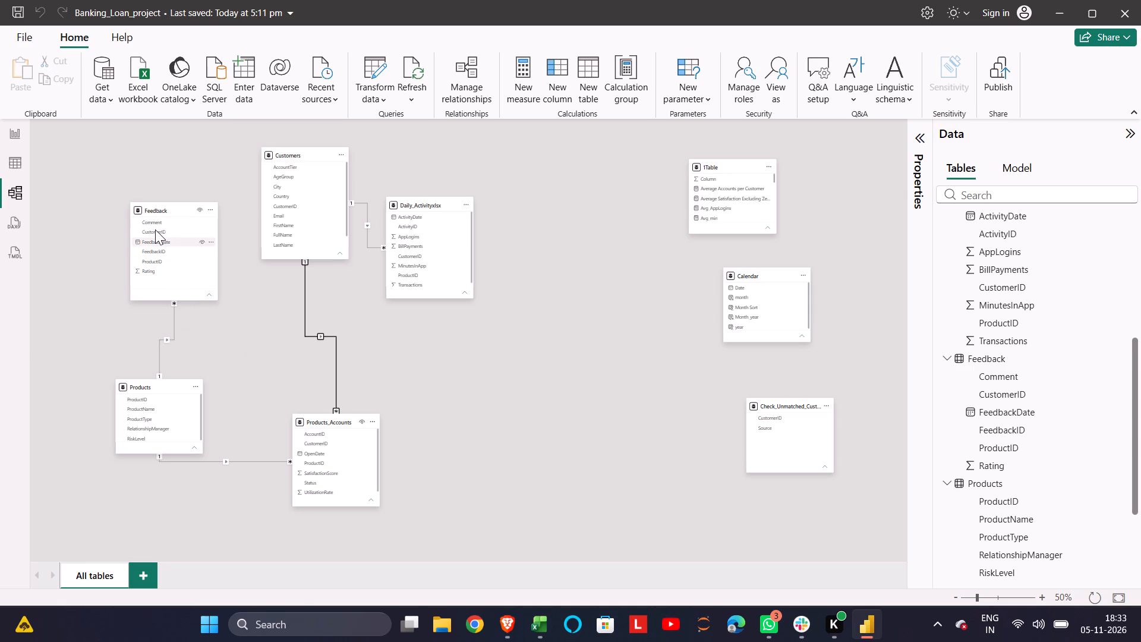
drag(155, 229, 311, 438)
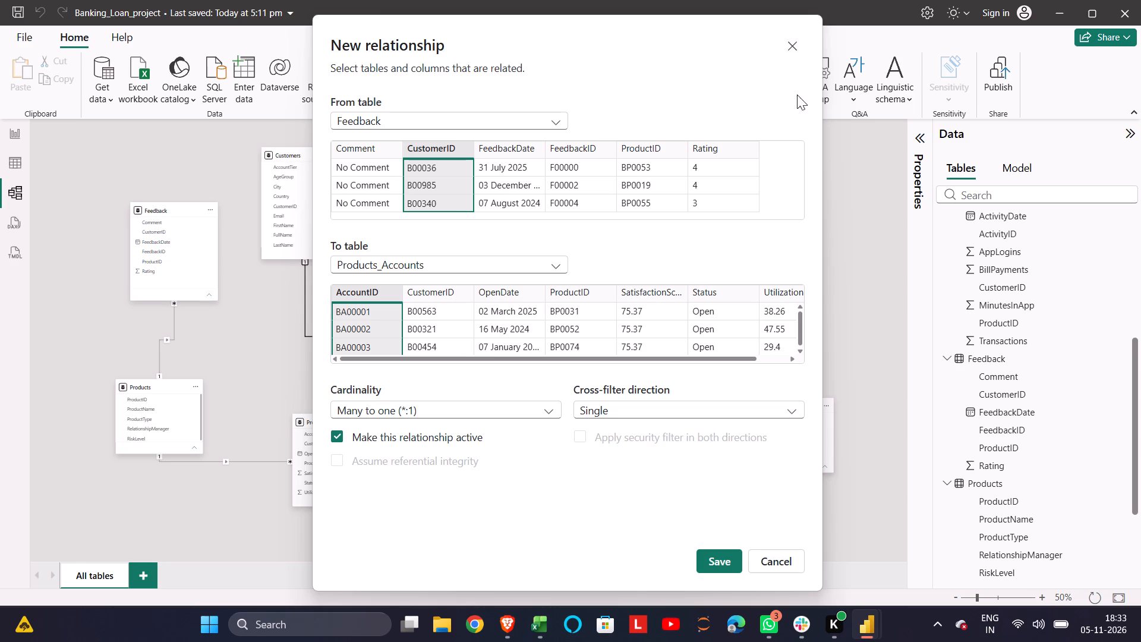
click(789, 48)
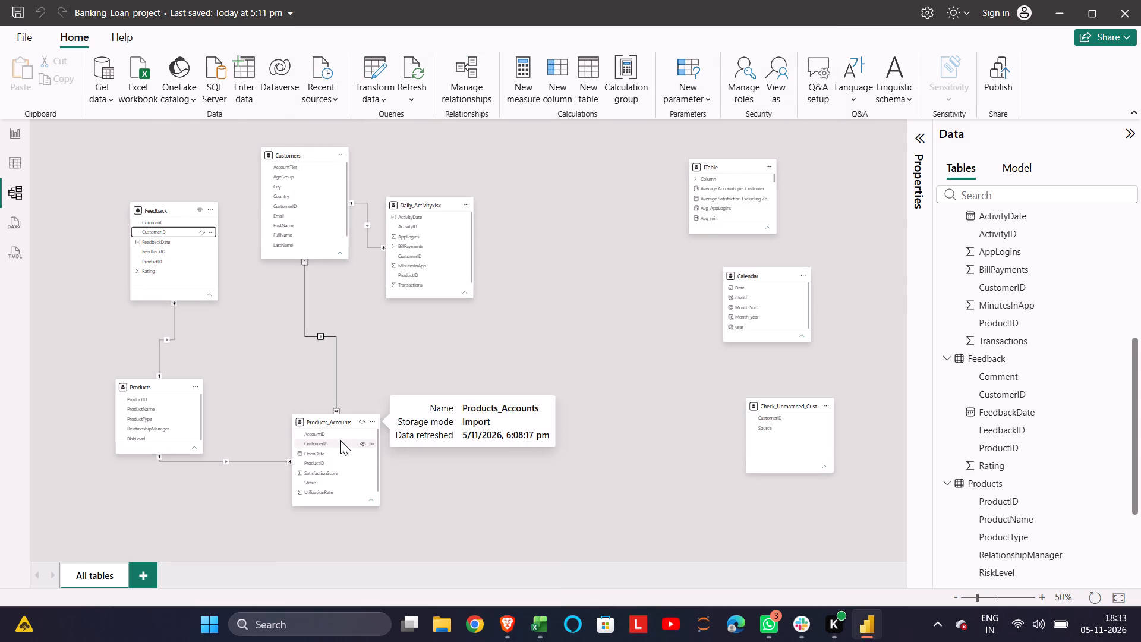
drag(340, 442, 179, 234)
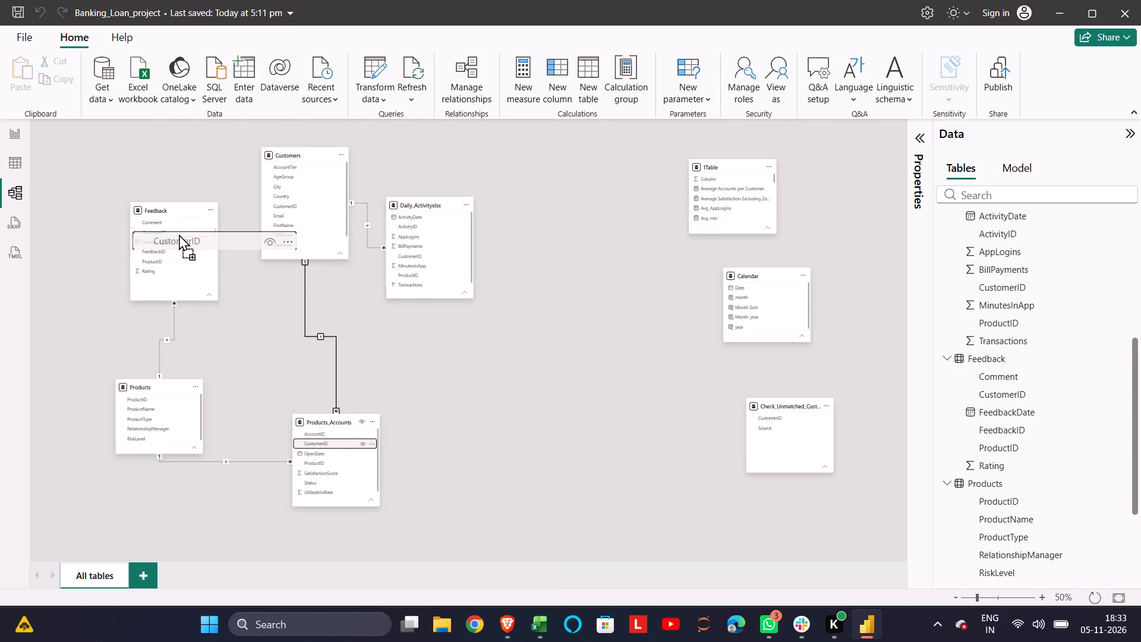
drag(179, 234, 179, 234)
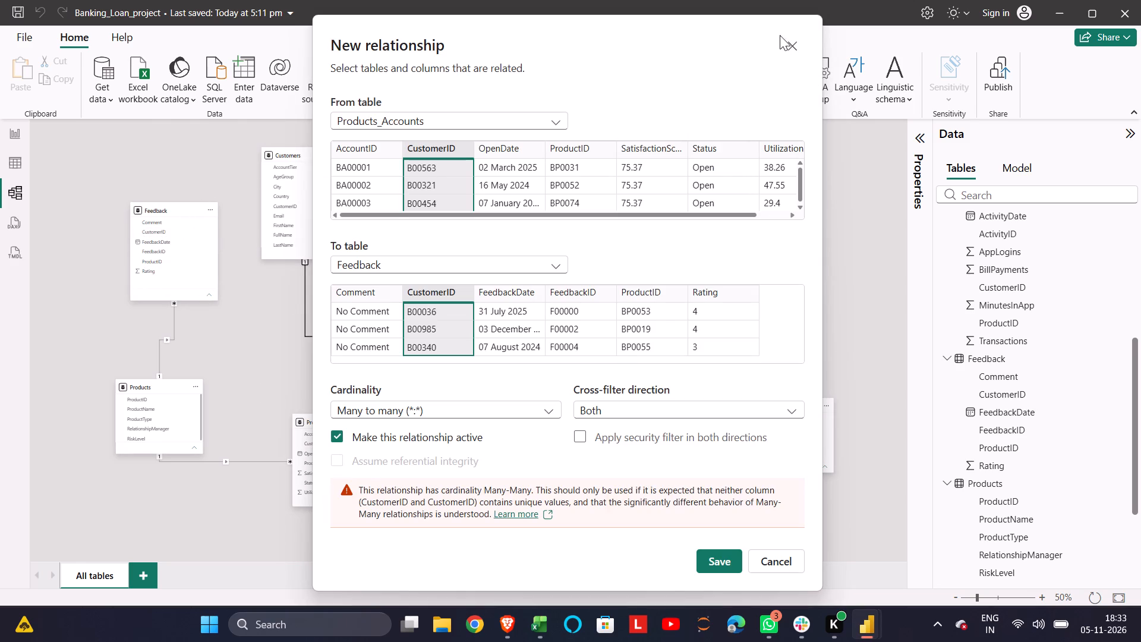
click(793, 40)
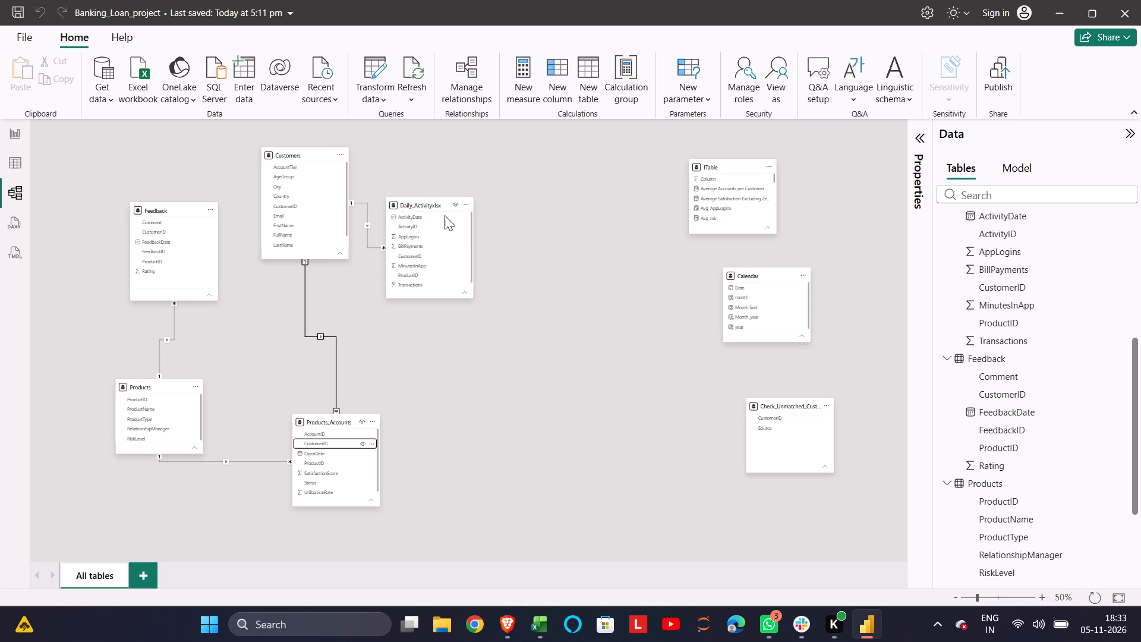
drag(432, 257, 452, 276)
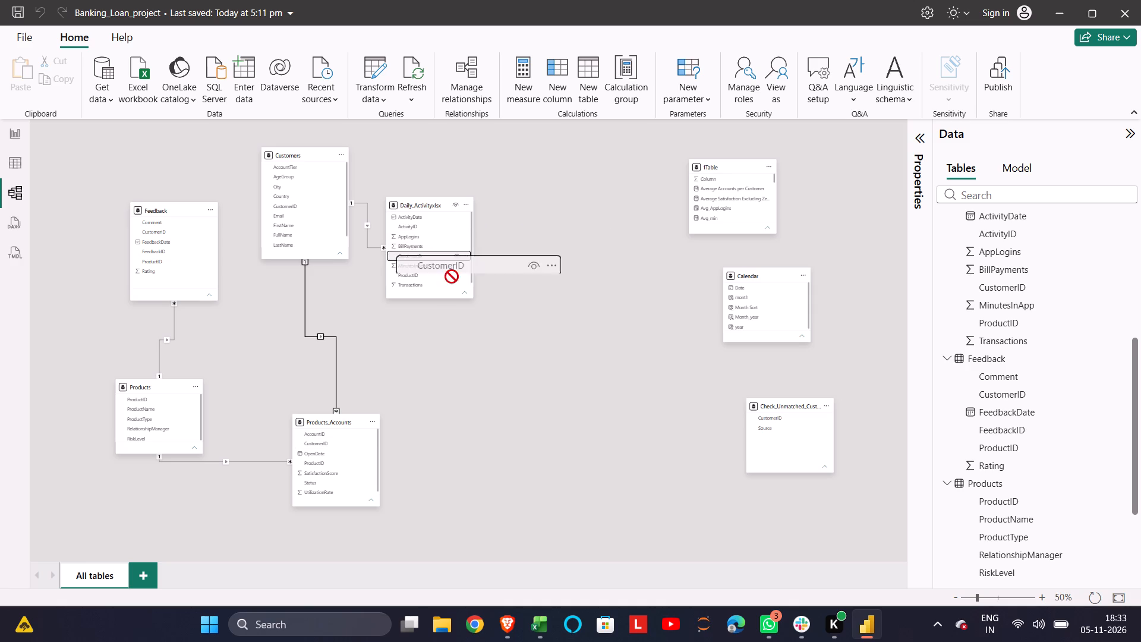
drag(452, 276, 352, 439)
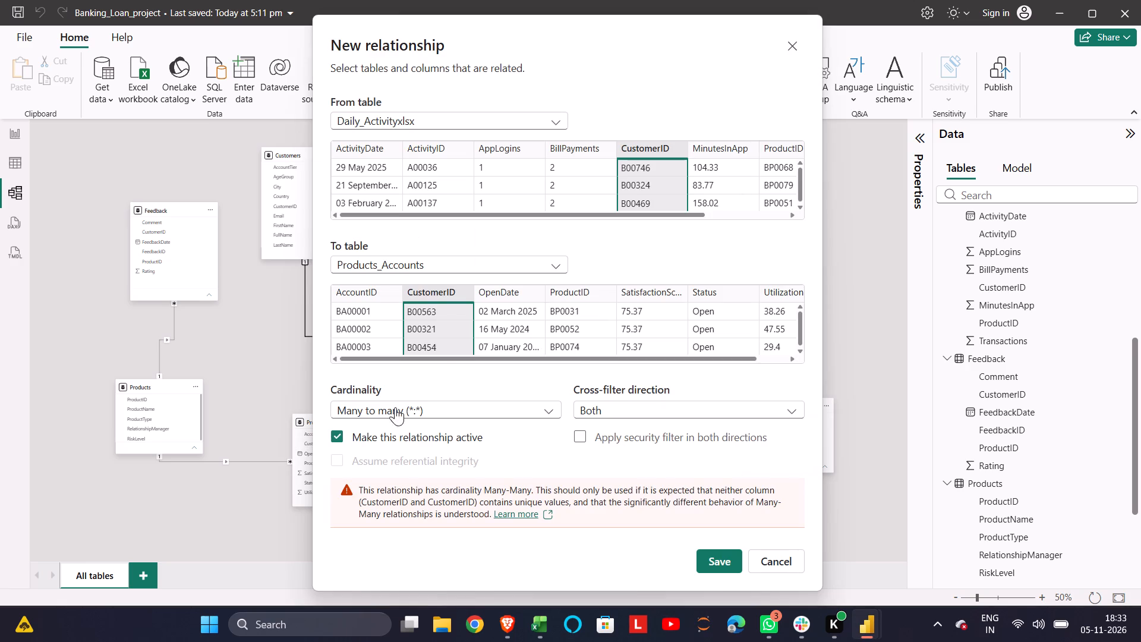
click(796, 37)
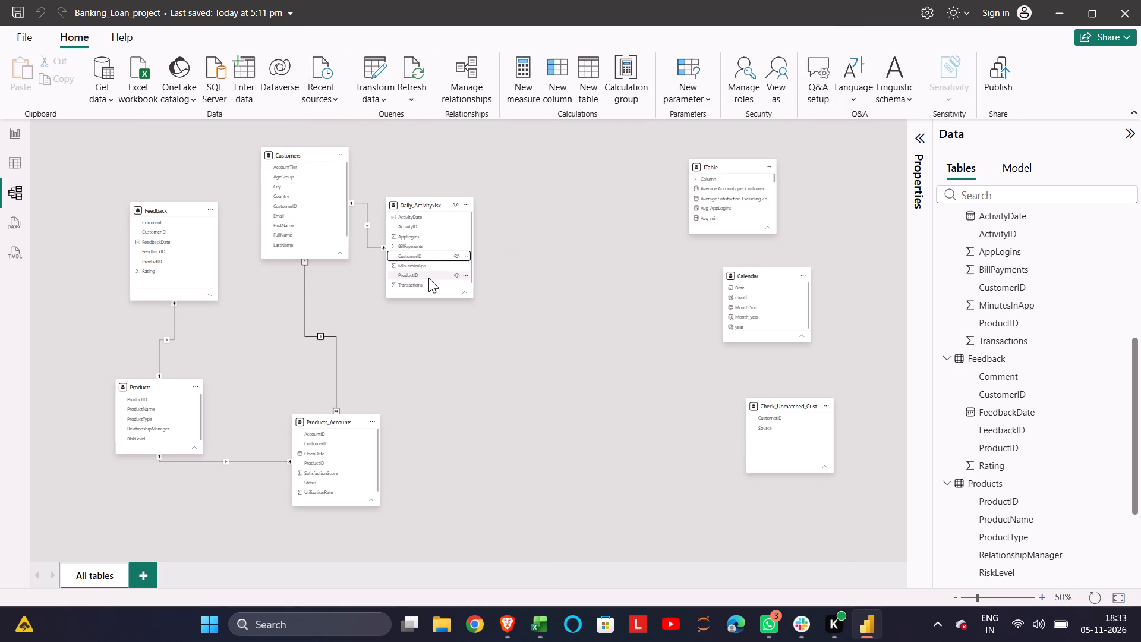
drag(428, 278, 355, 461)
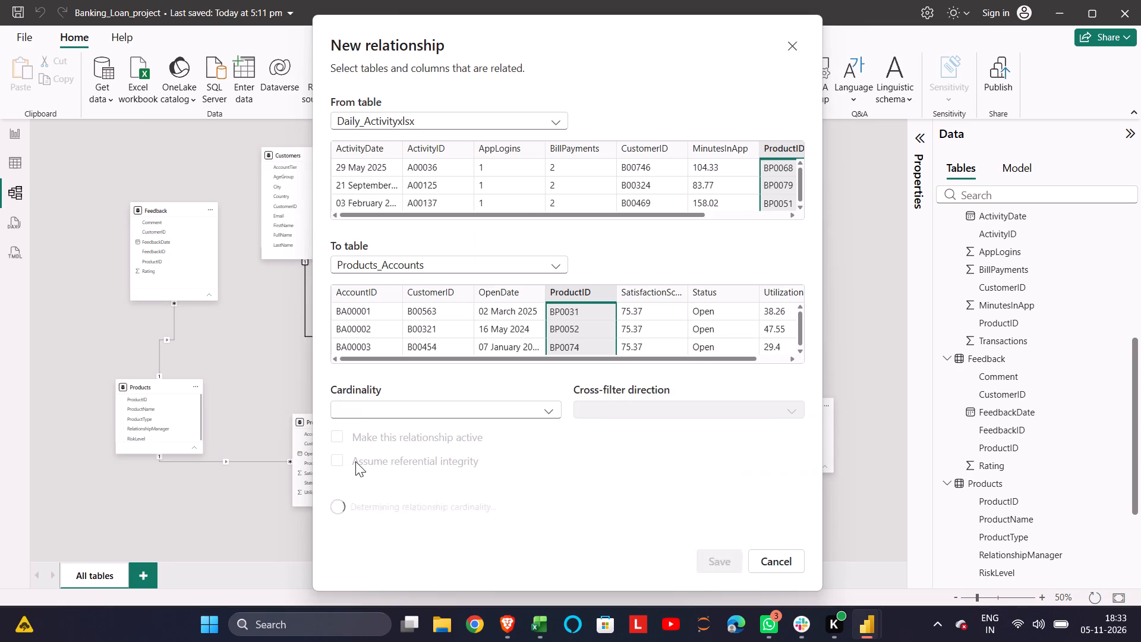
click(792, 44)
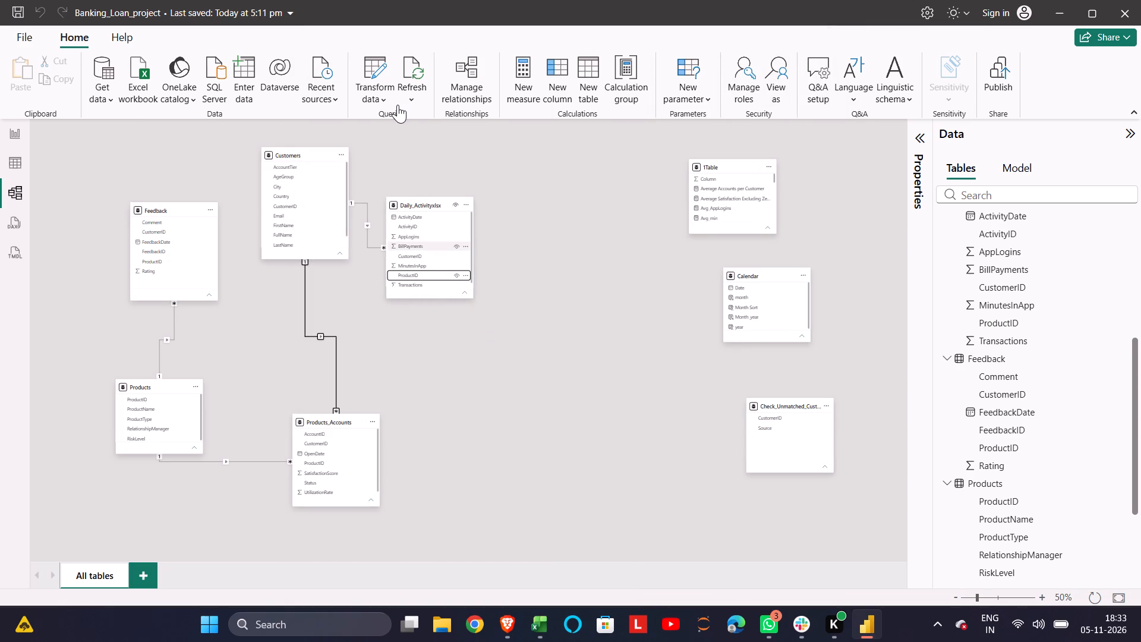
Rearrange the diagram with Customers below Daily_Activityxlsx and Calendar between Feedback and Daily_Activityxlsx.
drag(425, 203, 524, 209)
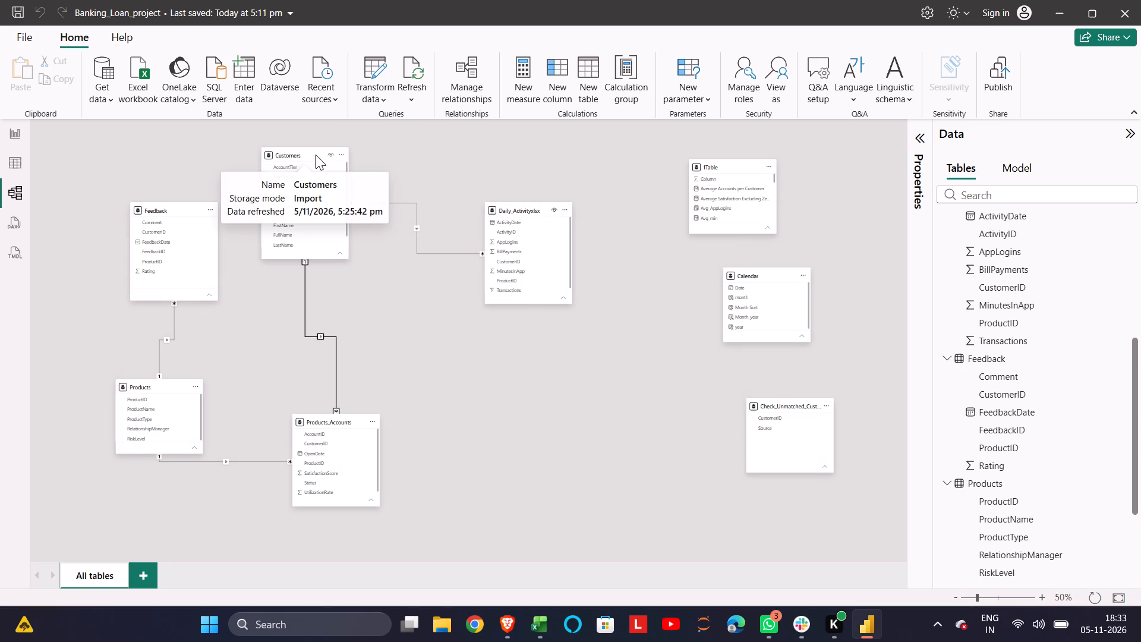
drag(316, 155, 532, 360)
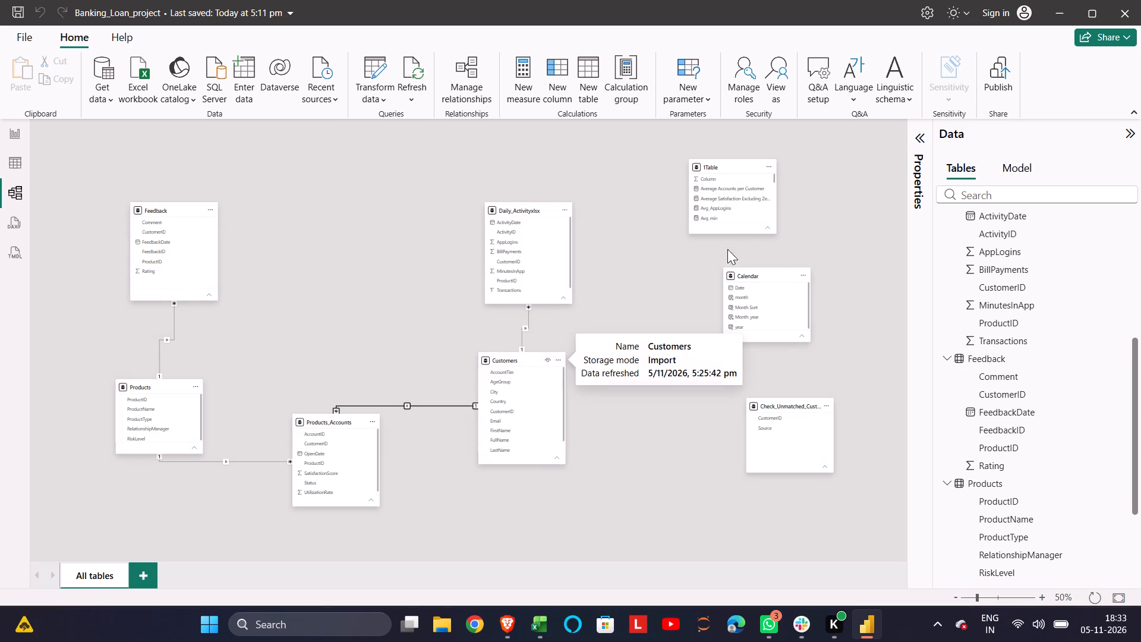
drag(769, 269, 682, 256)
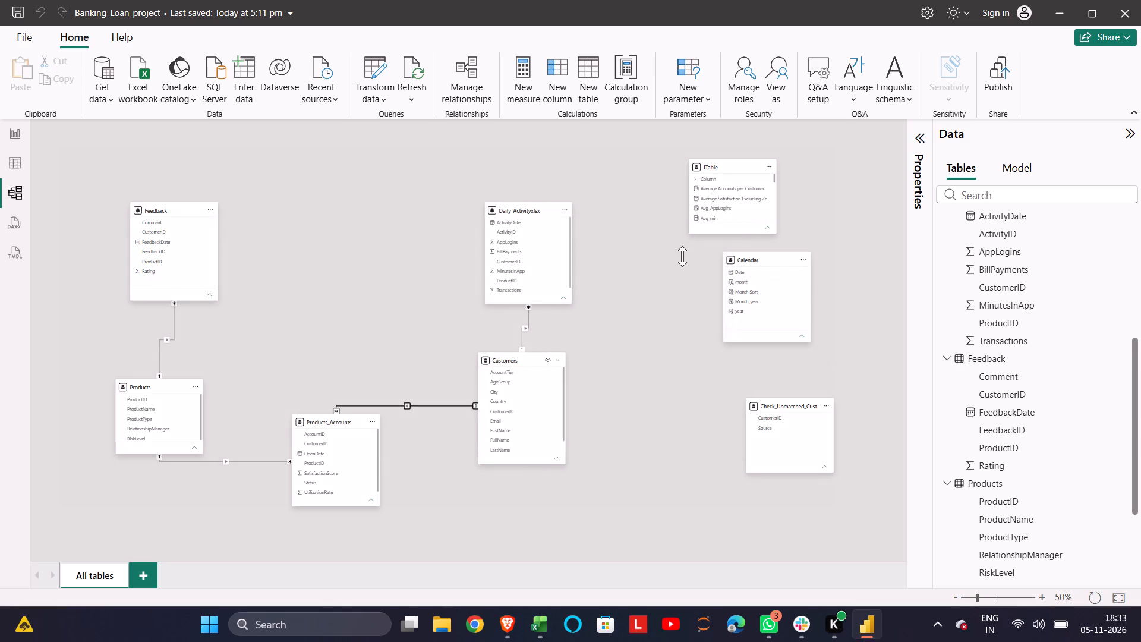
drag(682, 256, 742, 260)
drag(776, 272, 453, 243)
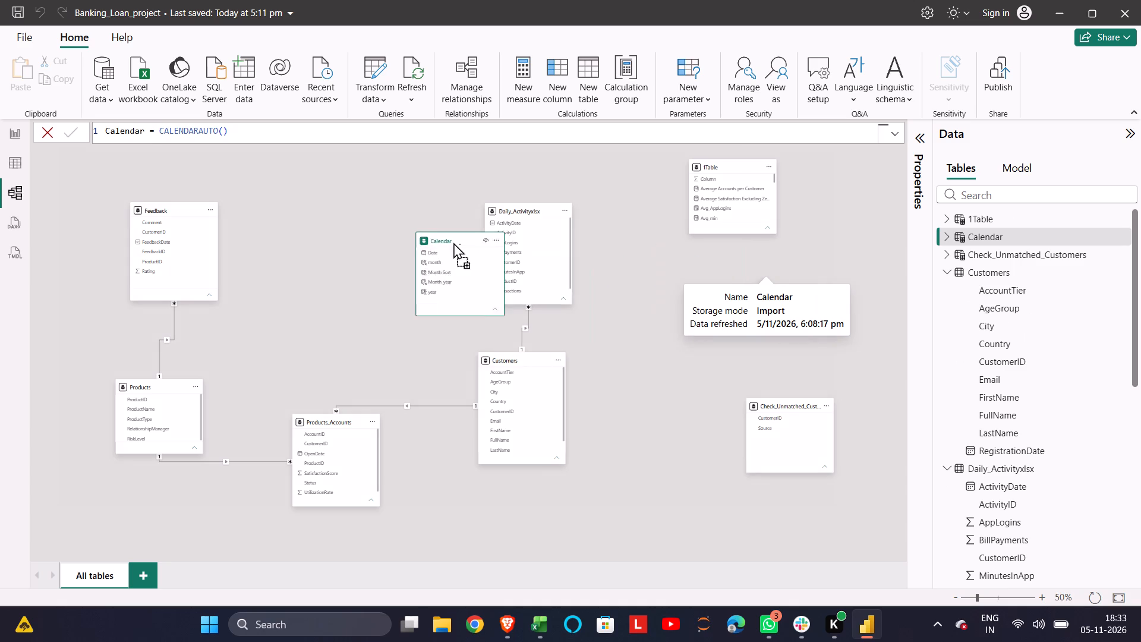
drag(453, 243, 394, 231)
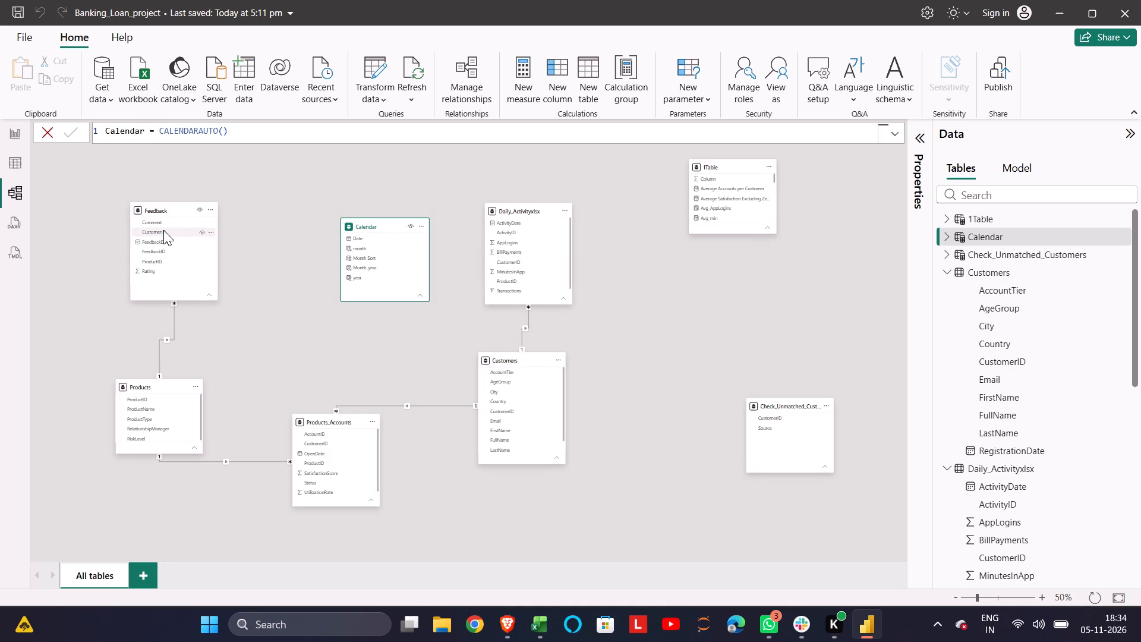
Examine the fields of the Feedback and Products tables in the diagram.
scroll(170, 258, up, 1)
scroll(170, 258, down, 2)
scroll(173, 410, down, 1)
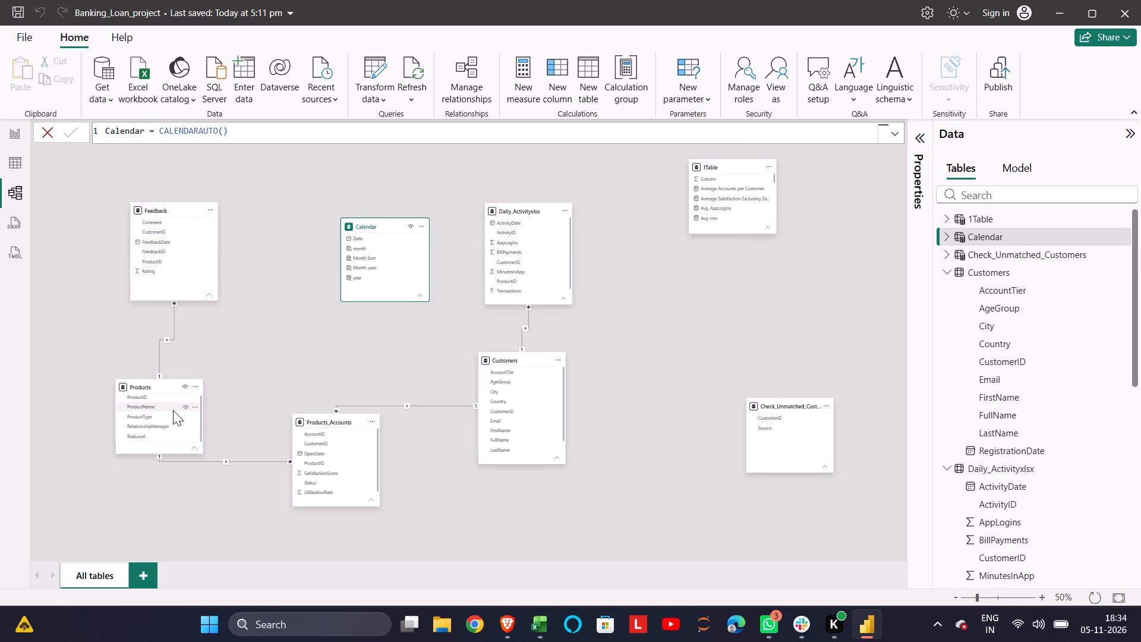
scroll(173, 410, down, 1)
scroll(173, 410, up, 1)
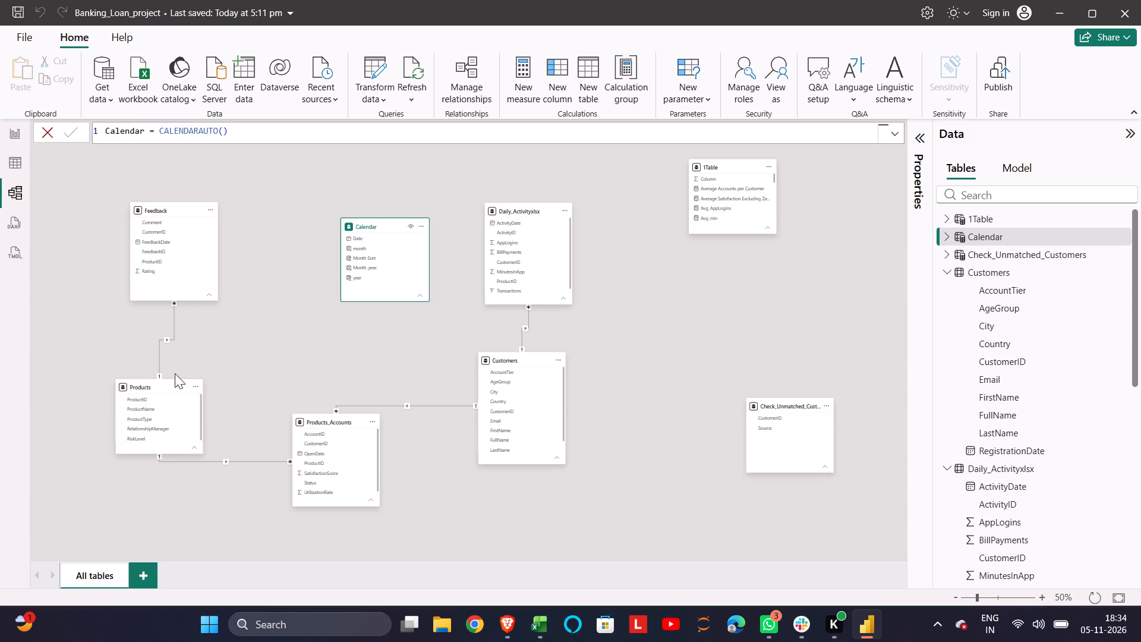
scroll(165, 410, down, 1)
scroll(165, 410, up, 1)
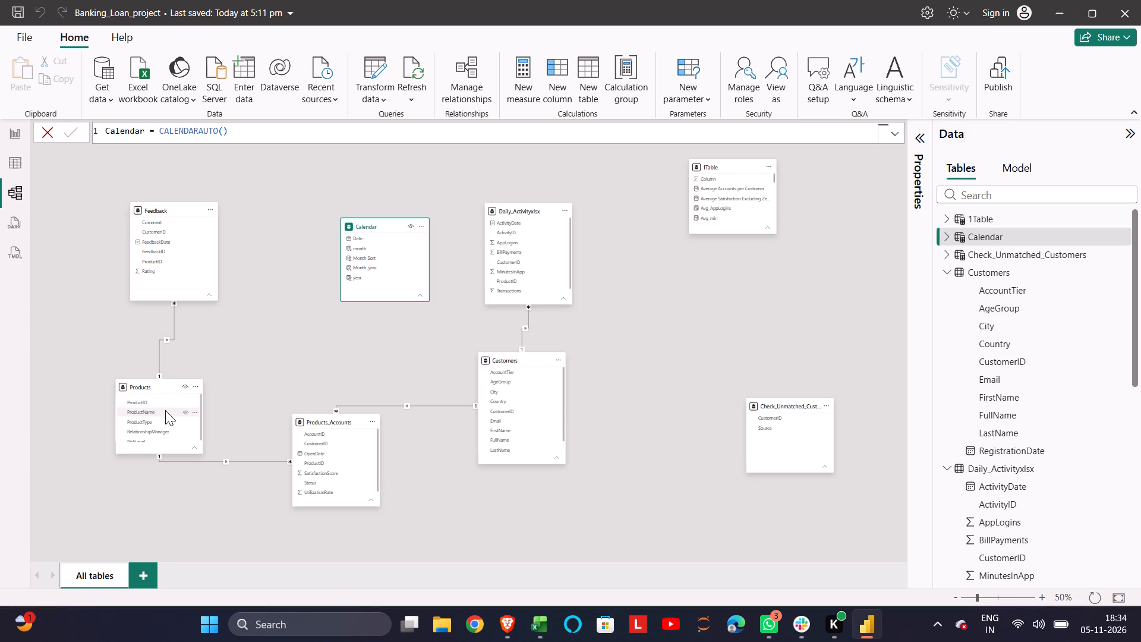
scroll(160, 269, up, 1)
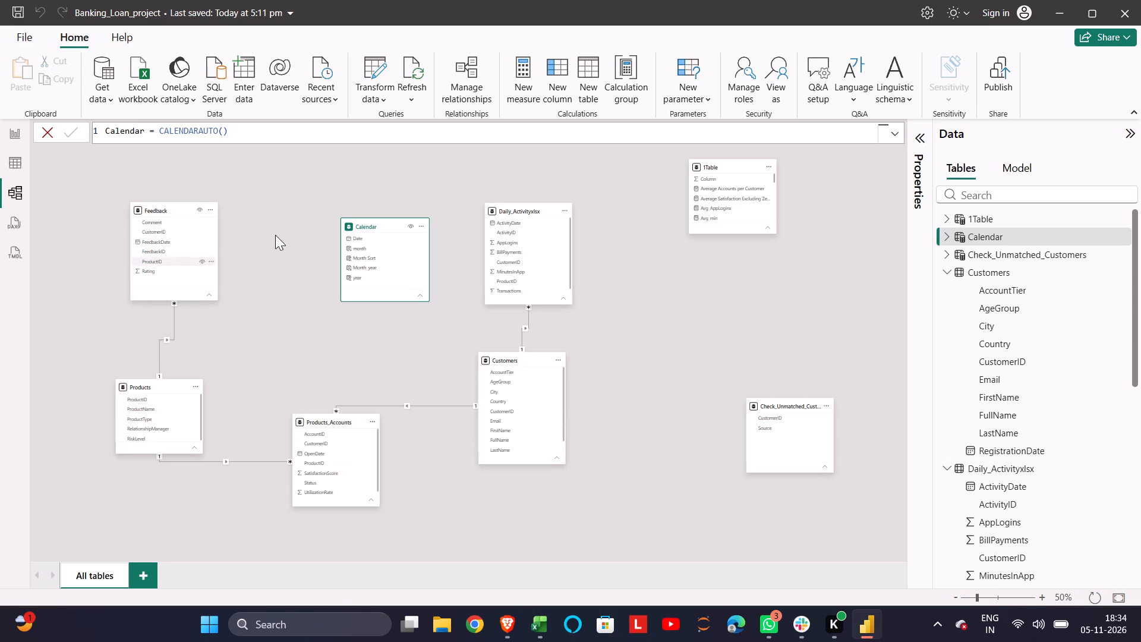
Move Calendar back between 1Table and Check_Unmatched_Customers, and place Customers between Feedback and Daily_Activityxlsx.
drag(366, 224, 721, 291)
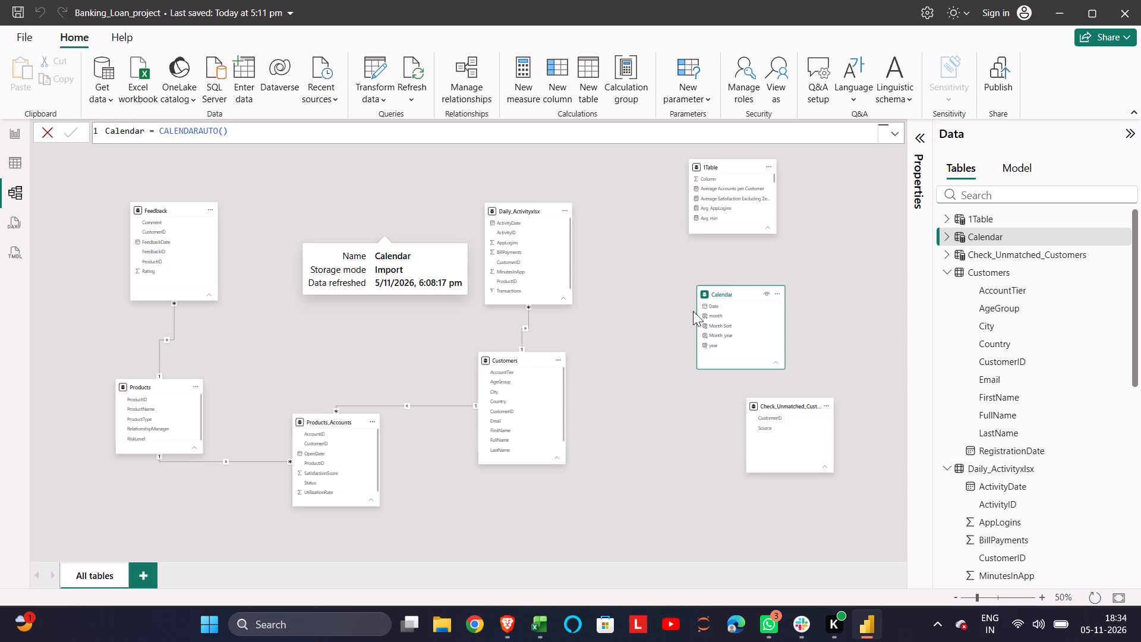
drag(528, 357, 333, 222)
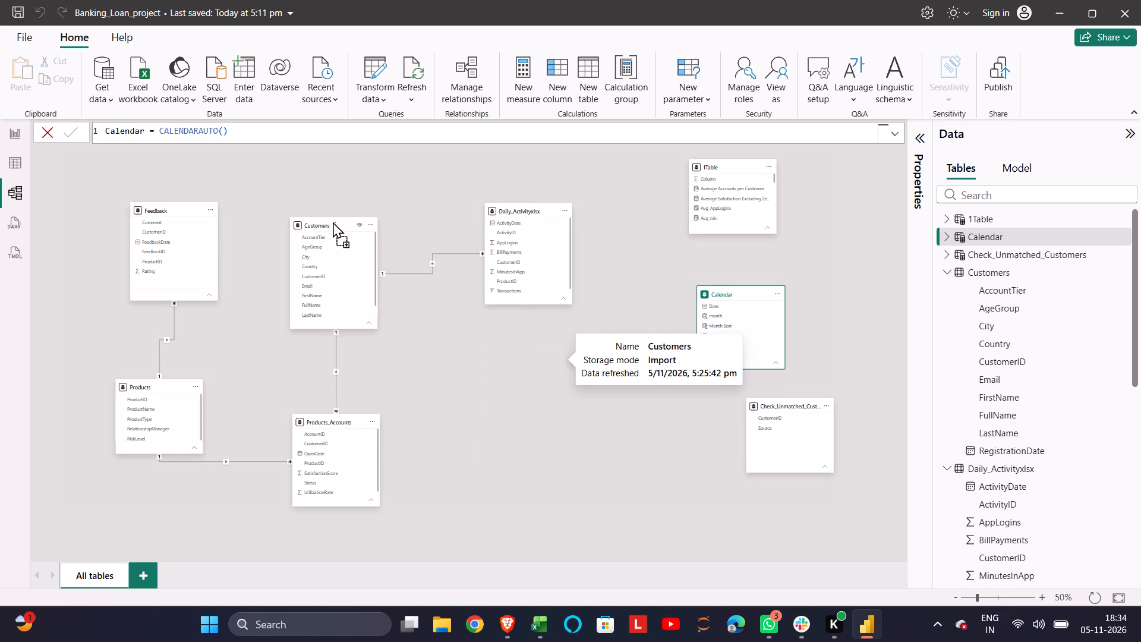
drag(333, 222, 329, 222)
drag(529, 209, 551, 256)
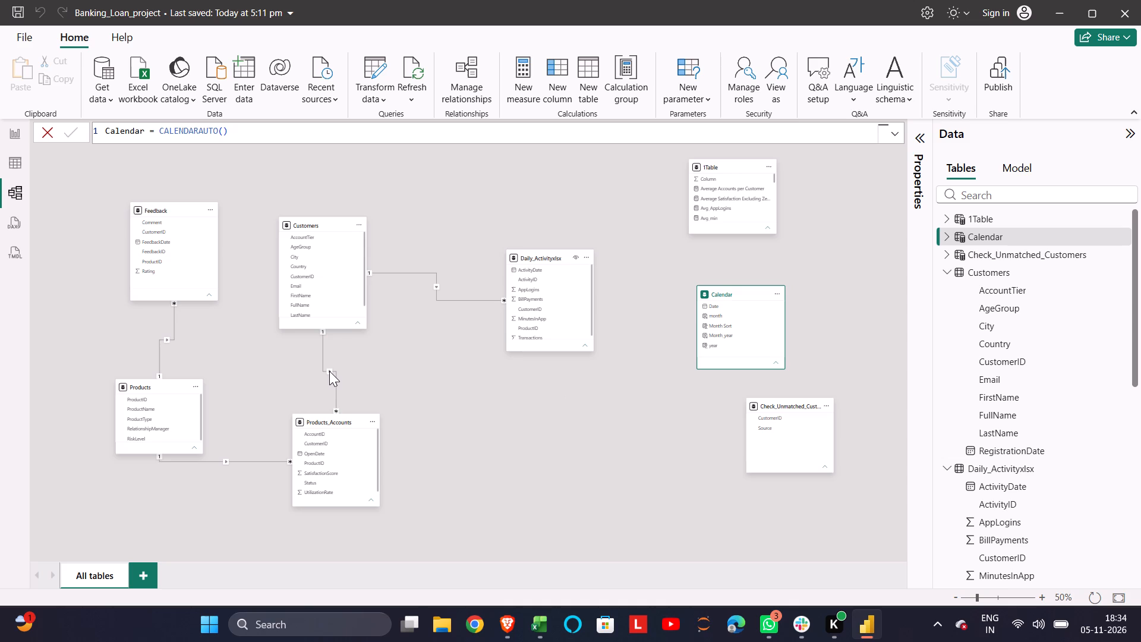
Review the model's full list of existing table relationships.
click(461, 89)
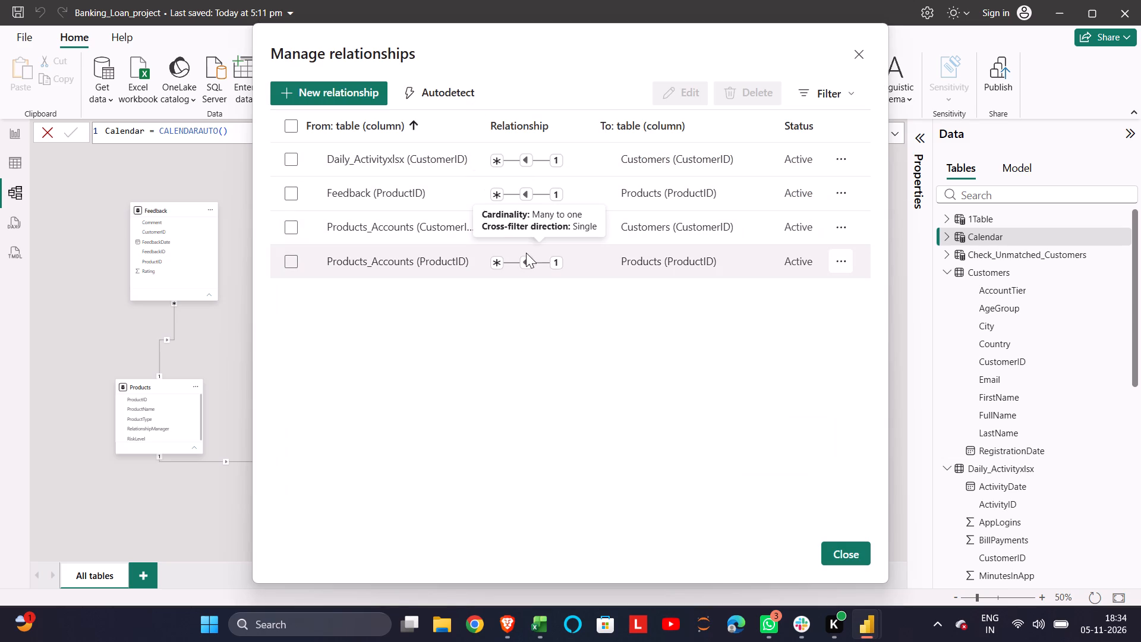
click(856, 58)
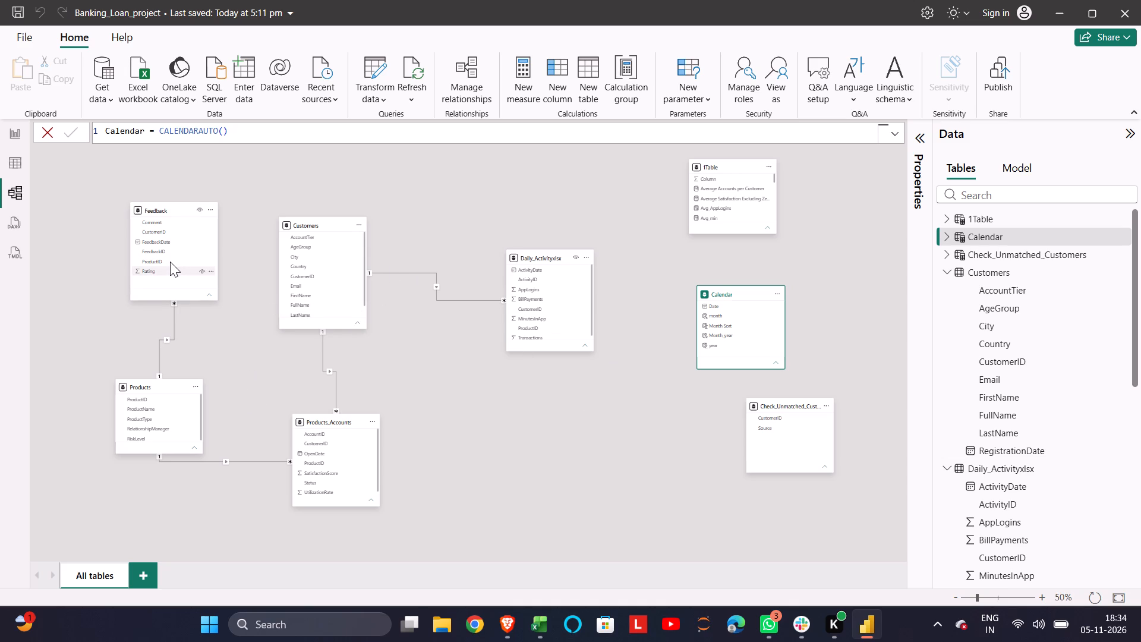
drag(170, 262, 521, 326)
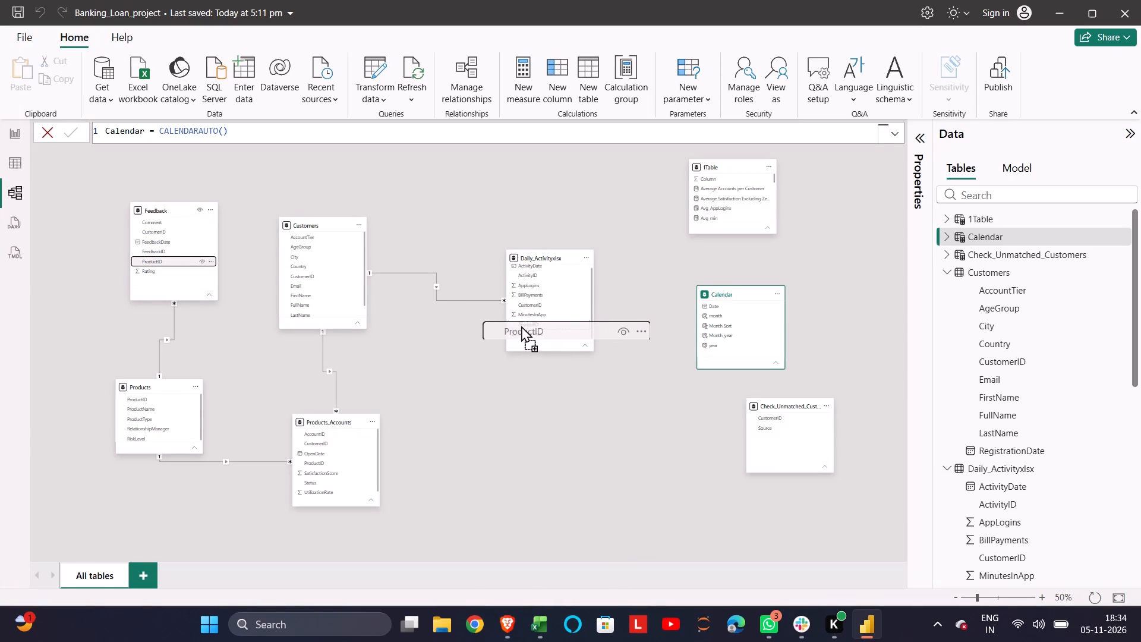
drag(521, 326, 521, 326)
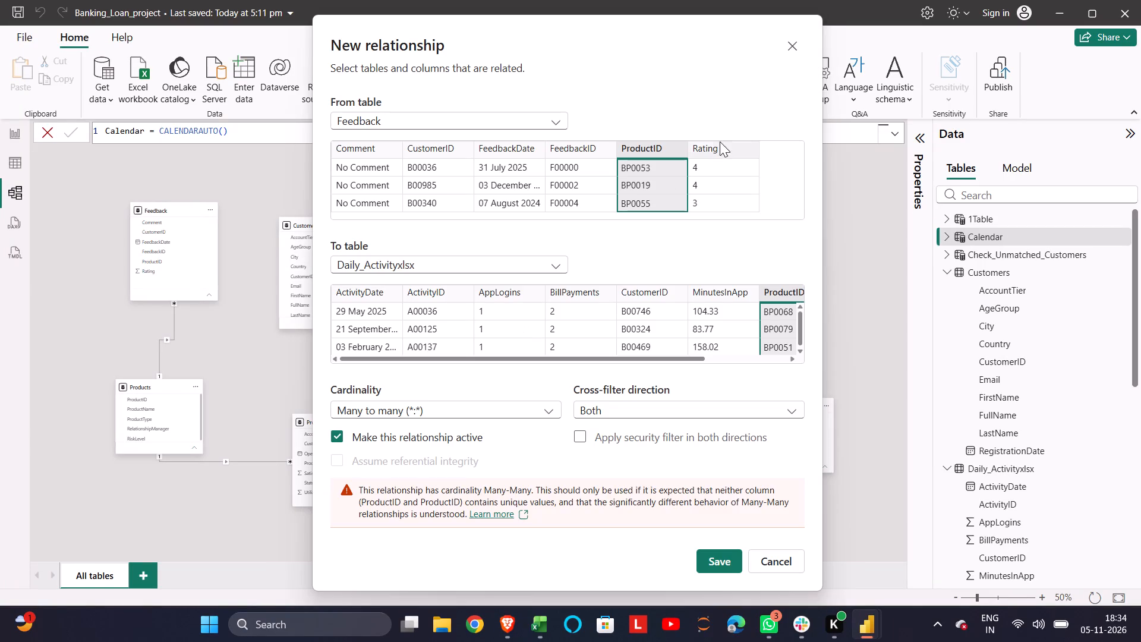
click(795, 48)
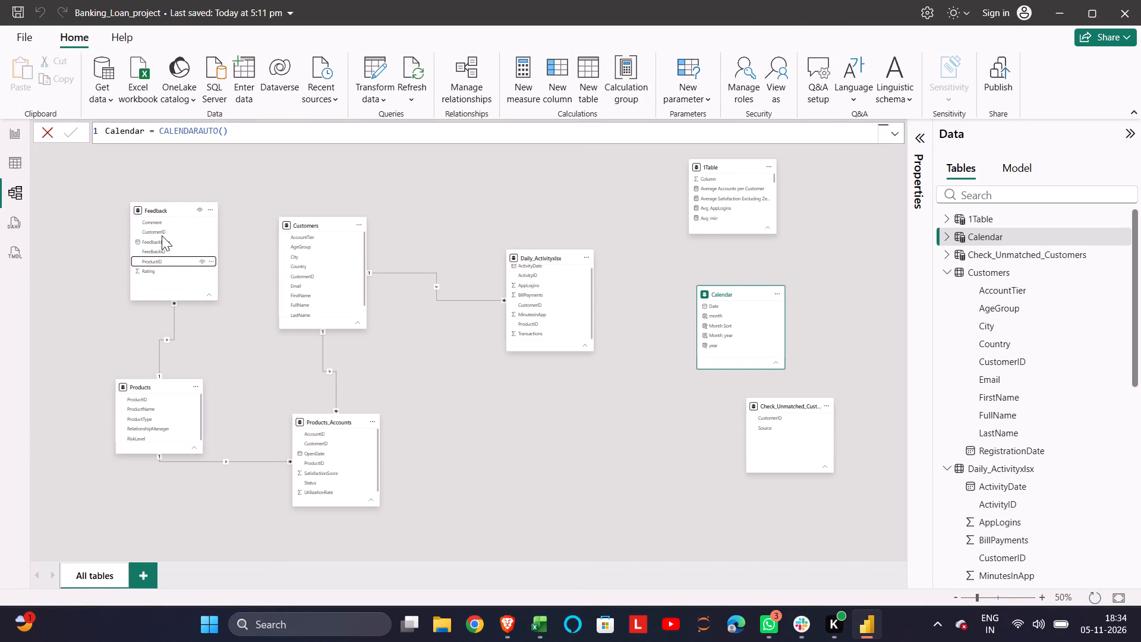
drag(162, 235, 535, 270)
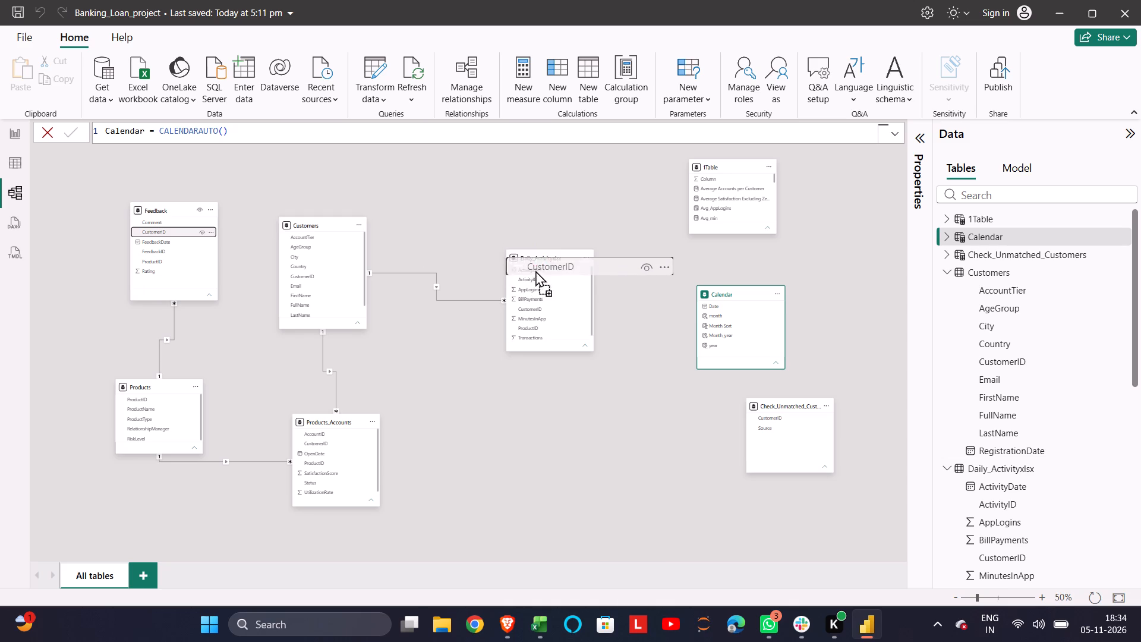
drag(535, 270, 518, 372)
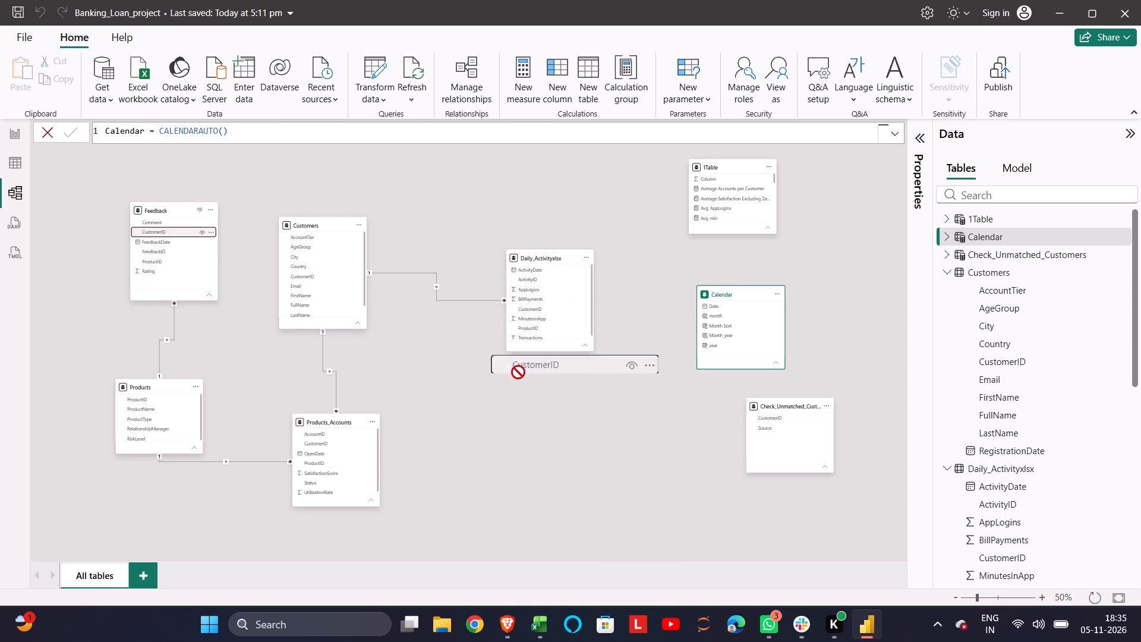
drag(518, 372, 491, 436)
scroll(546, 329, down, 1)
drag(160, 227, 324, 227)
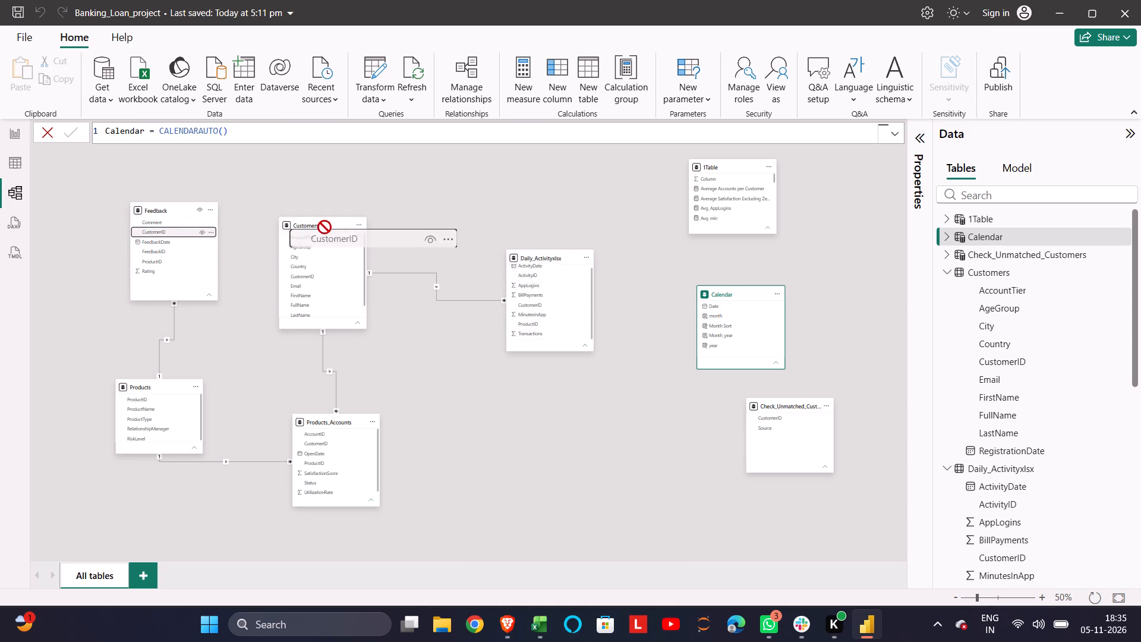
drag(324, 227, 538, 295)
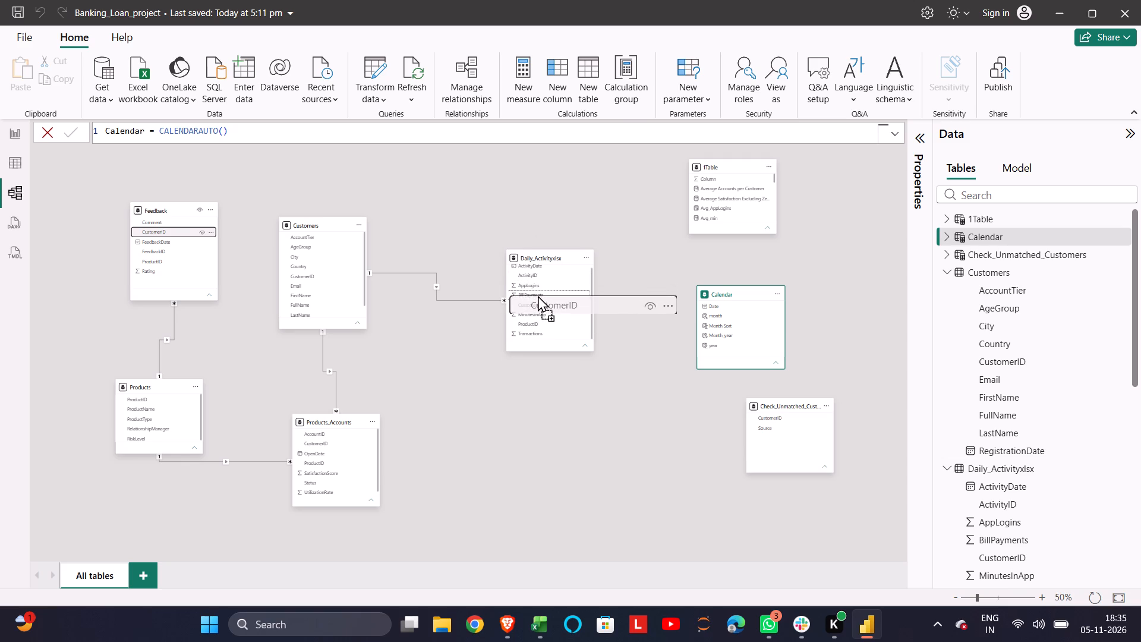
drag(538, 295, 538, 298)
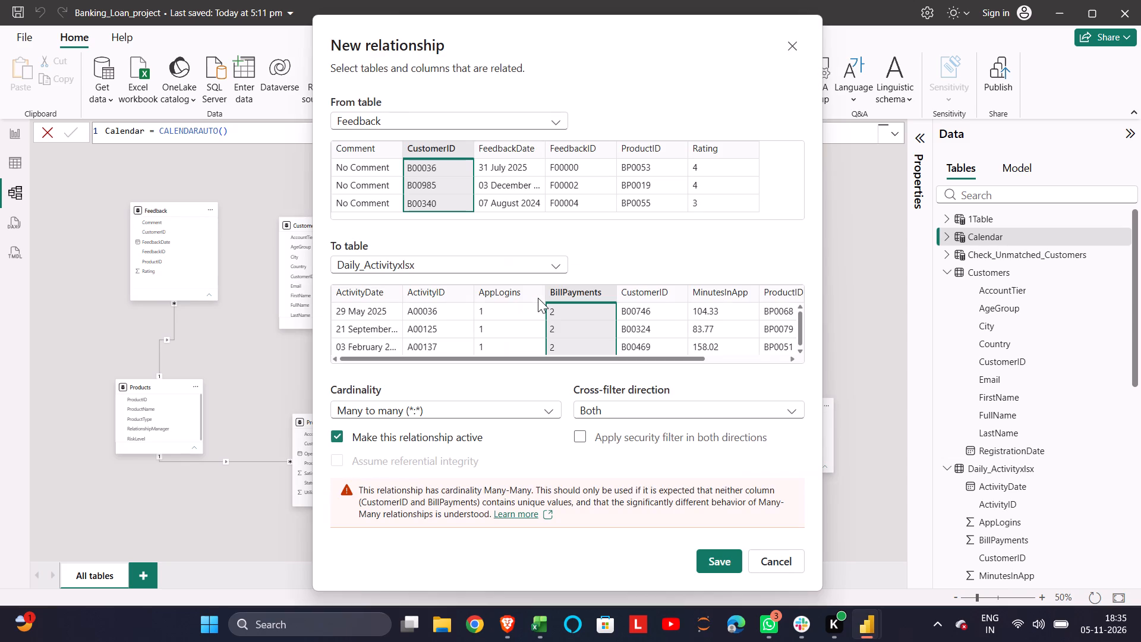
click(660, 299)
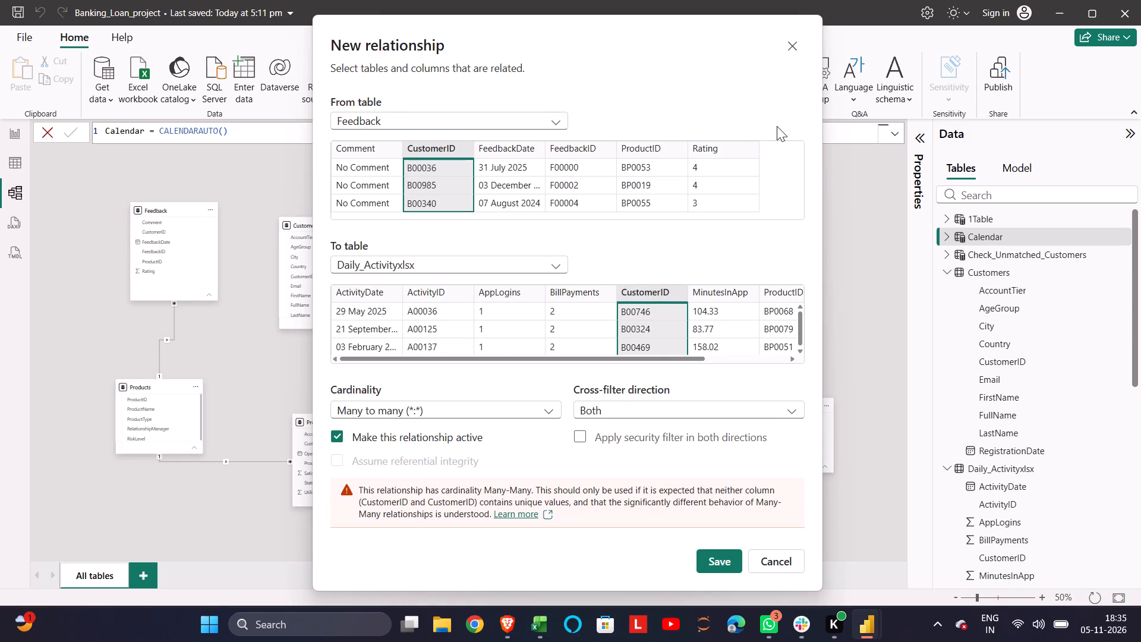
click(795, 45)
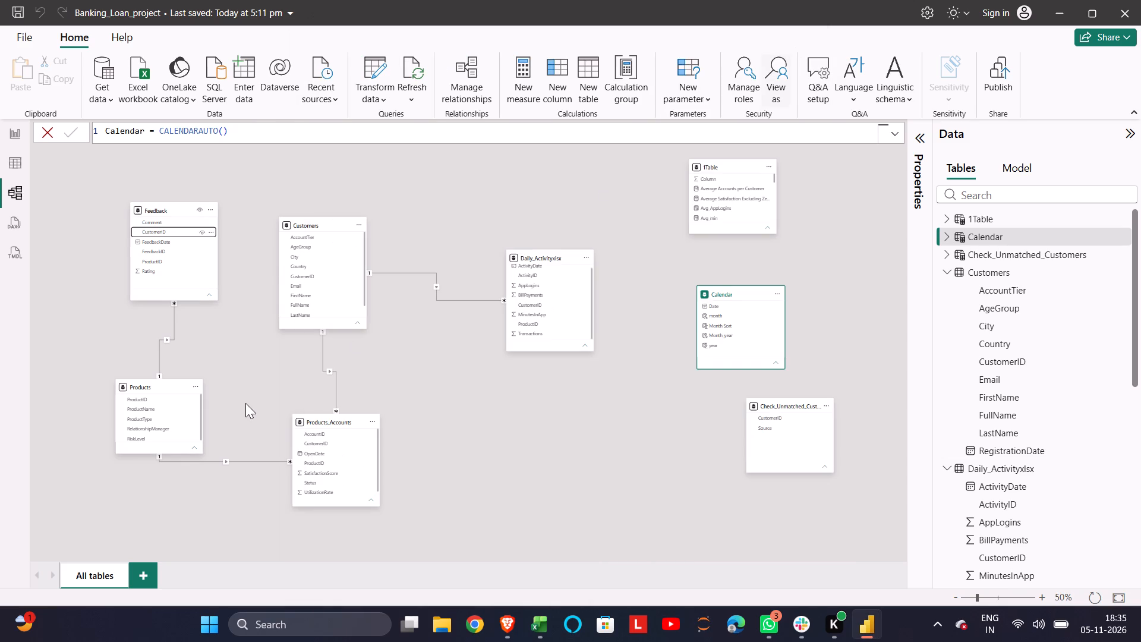
Create an active one-to-many relationship from Products to Daily_Activityxlsx on ProductID with single cross-filter direction.
drag(162, 400, 494, 269)
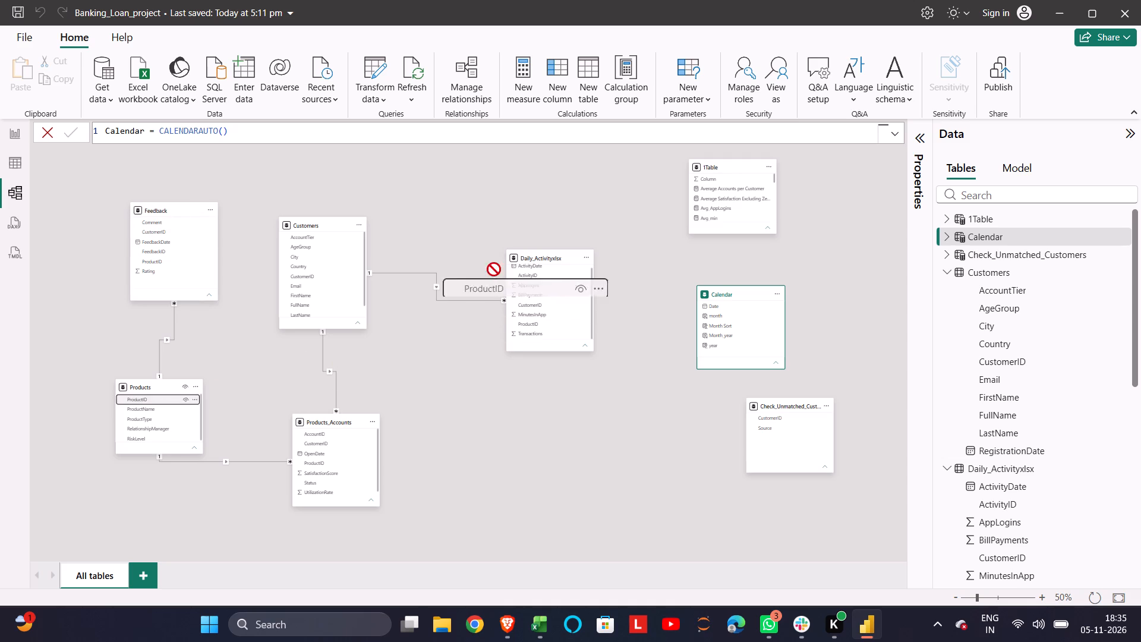
drag(494, 269, 534, 323)
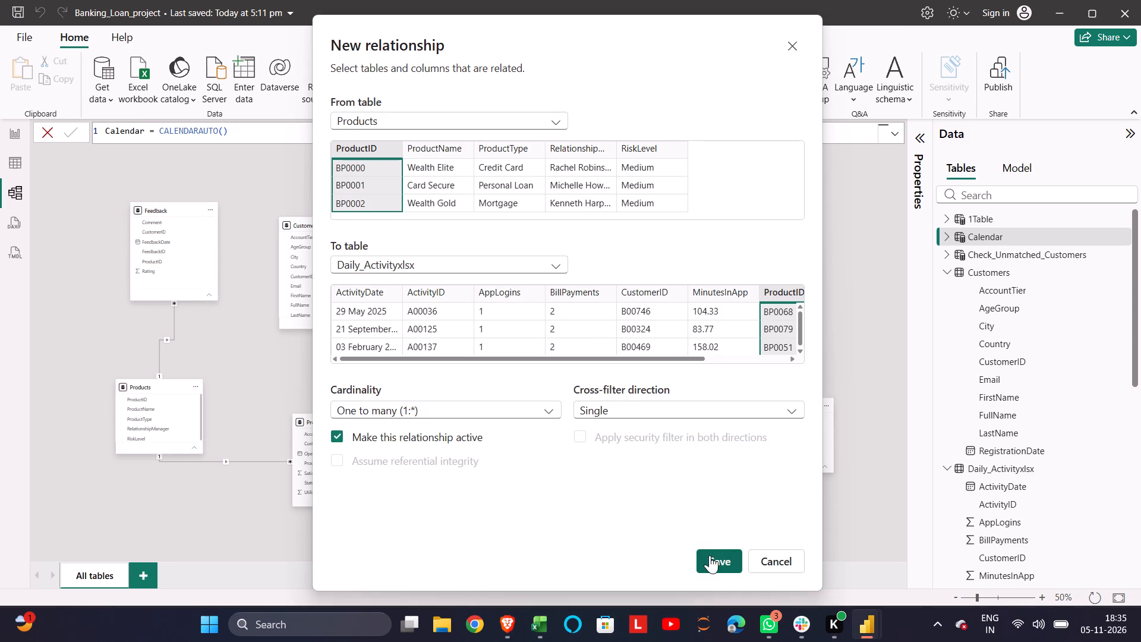
click(710, 557)
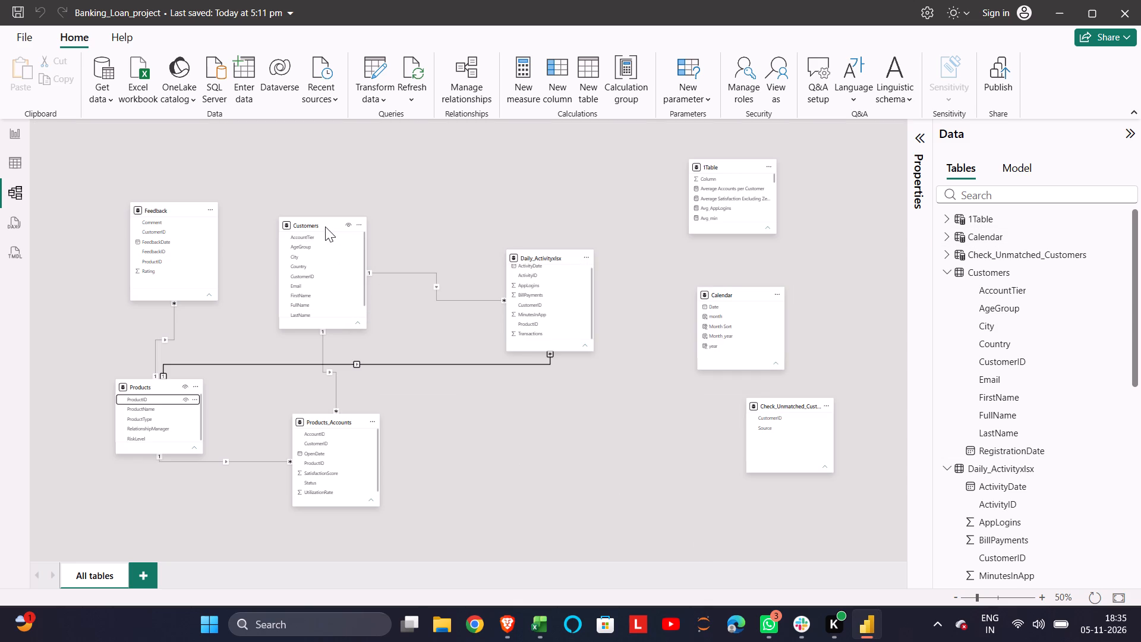
Place Customers beside Products_Accounts below the other tables, and move Daily_Activityxlsx next to Feedback in the diagram.
drag(325, 226, 513, 420)
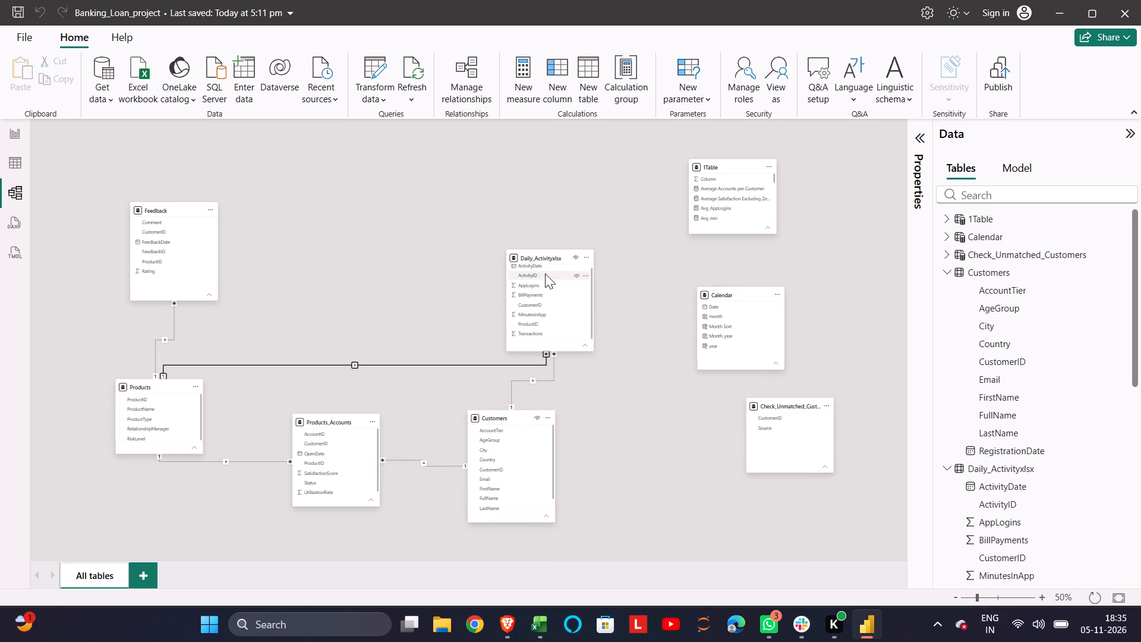
drag(548, 269, 425, 266)
drag(540, 260, 350, 205)
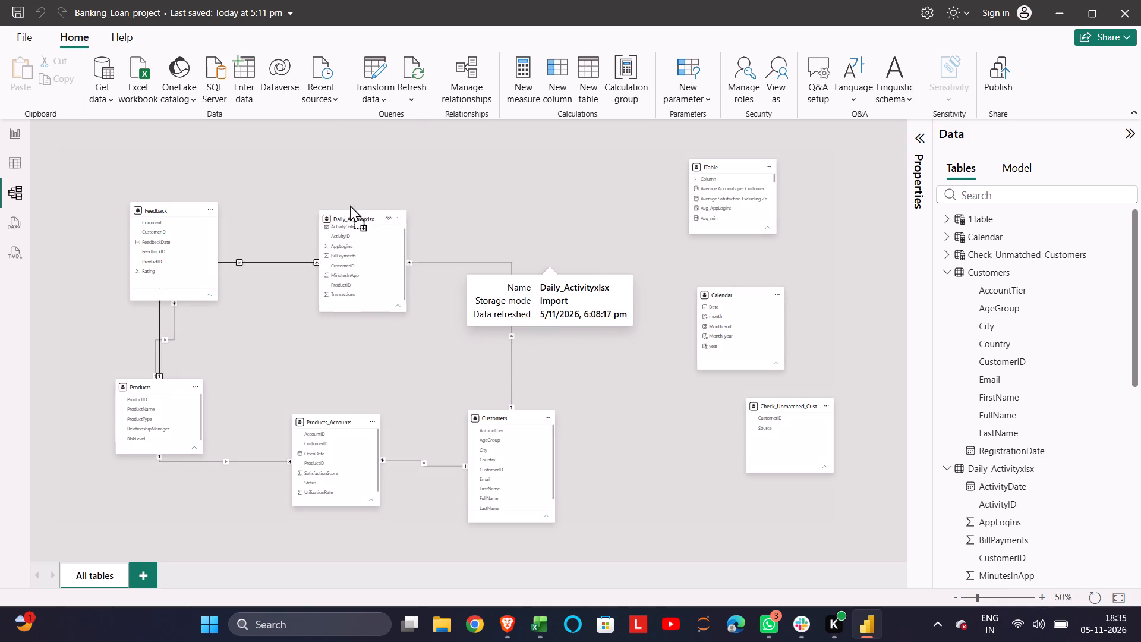
drag(350, 205, 367, 202)
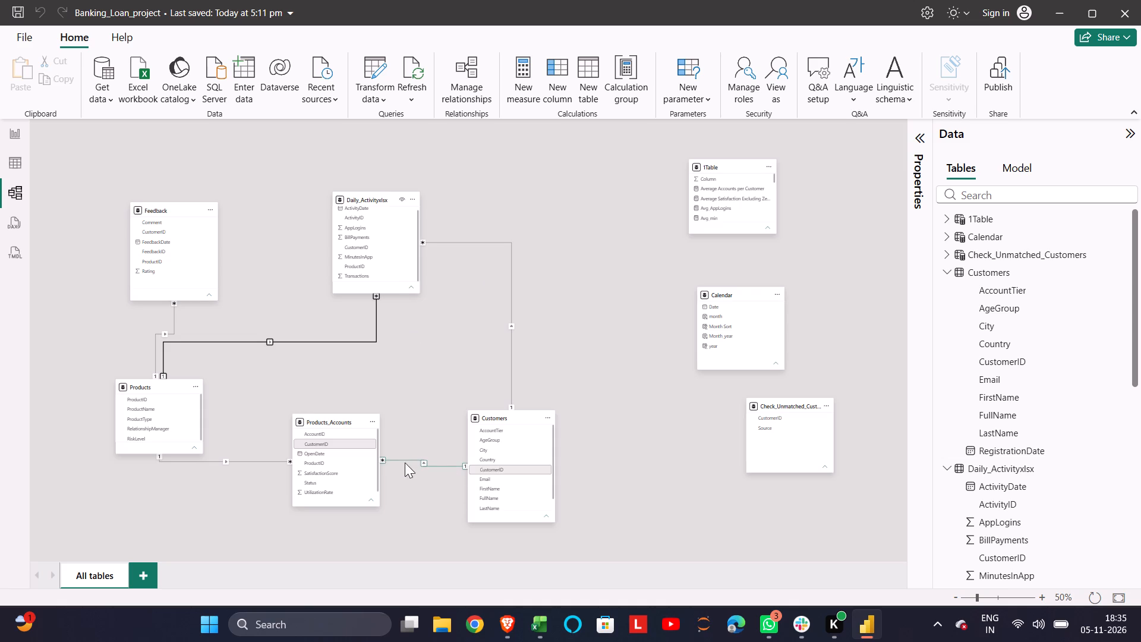
Delete the relationship between Products and Products_Accounts on ProductID.
click(226, 463)
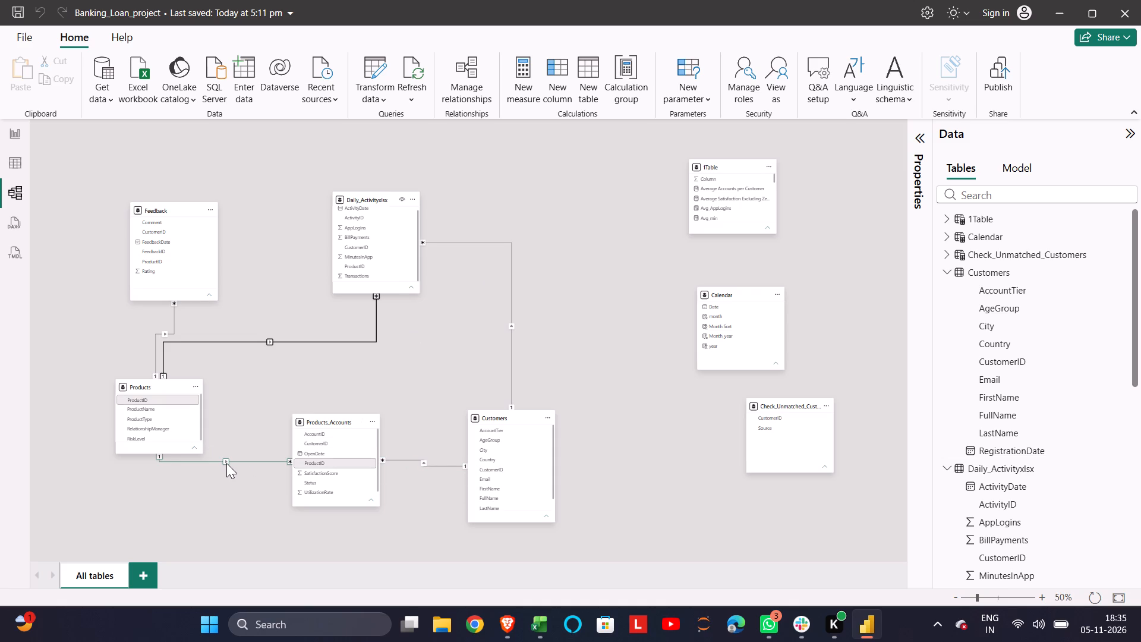
right_click(226, 463)
click(270, 477)
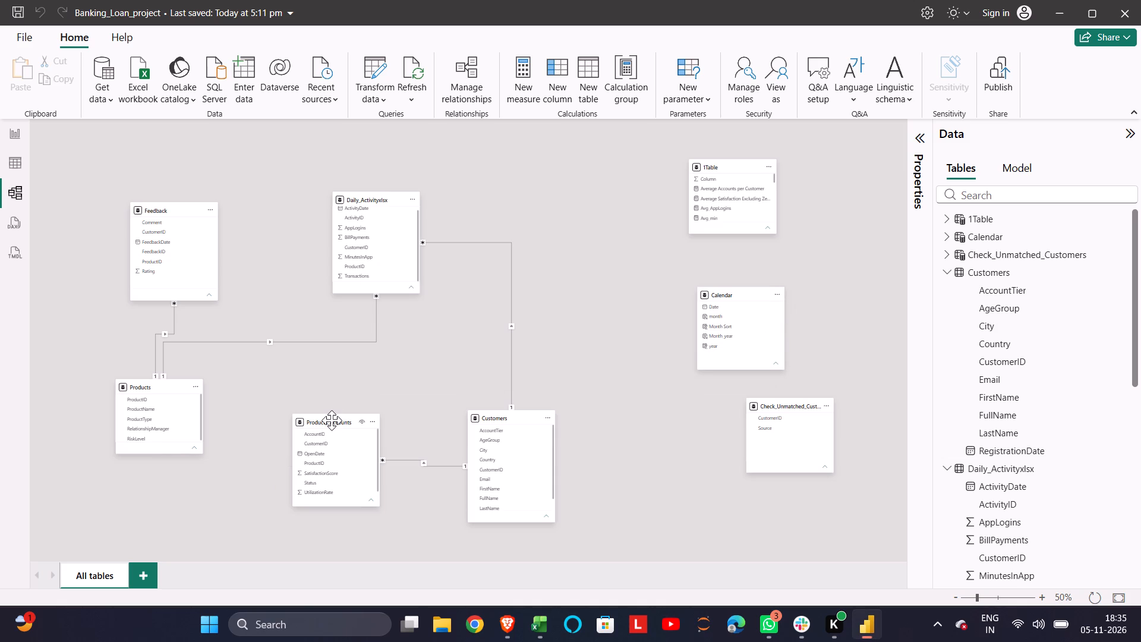
Rearrange the diagram with Daily_Activityxlsx just above Products_Accounts and Products at the top between Feedback and 1Table.
drag(332, 420, 345, 413)
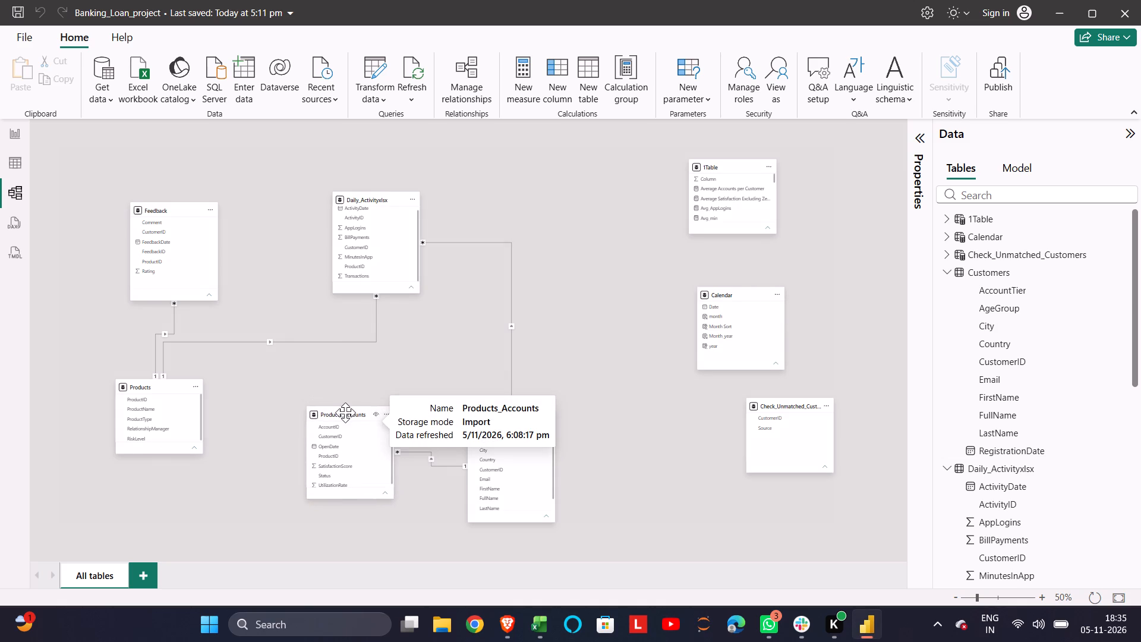
drag(162, 383, 219, 422)
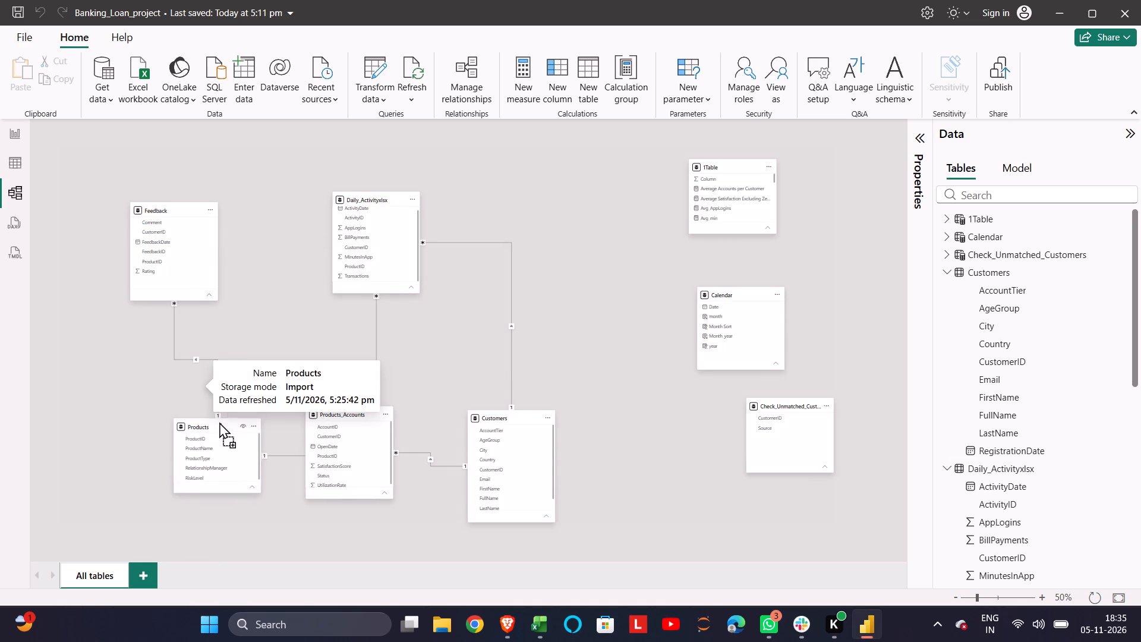
drag(219, 422, 223, 425)
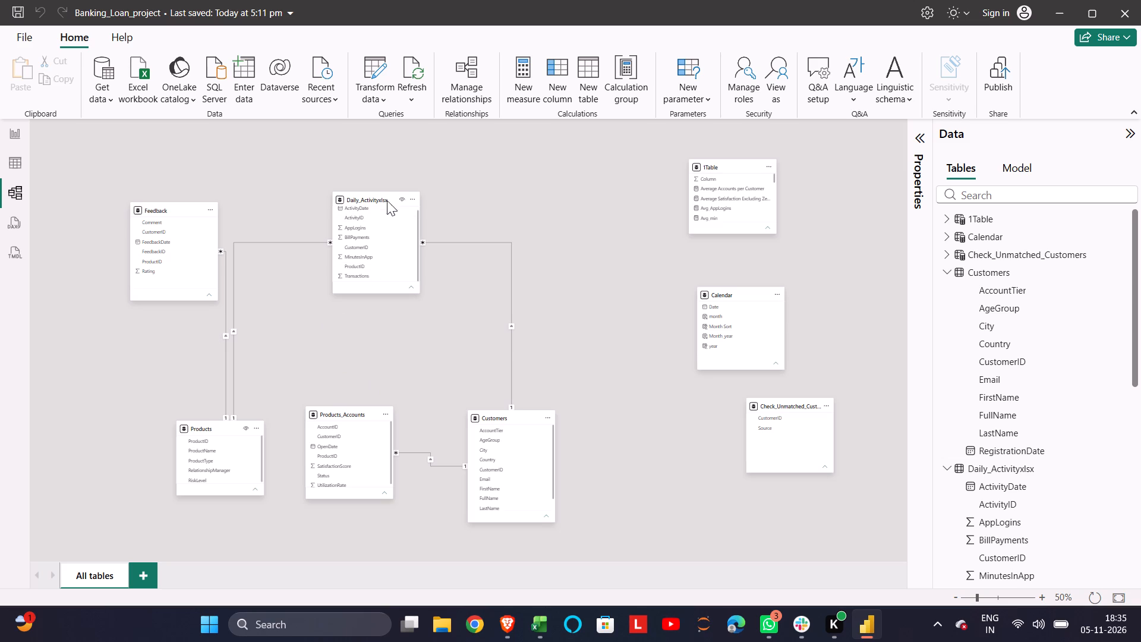
drag(384, 198, 362, 275)
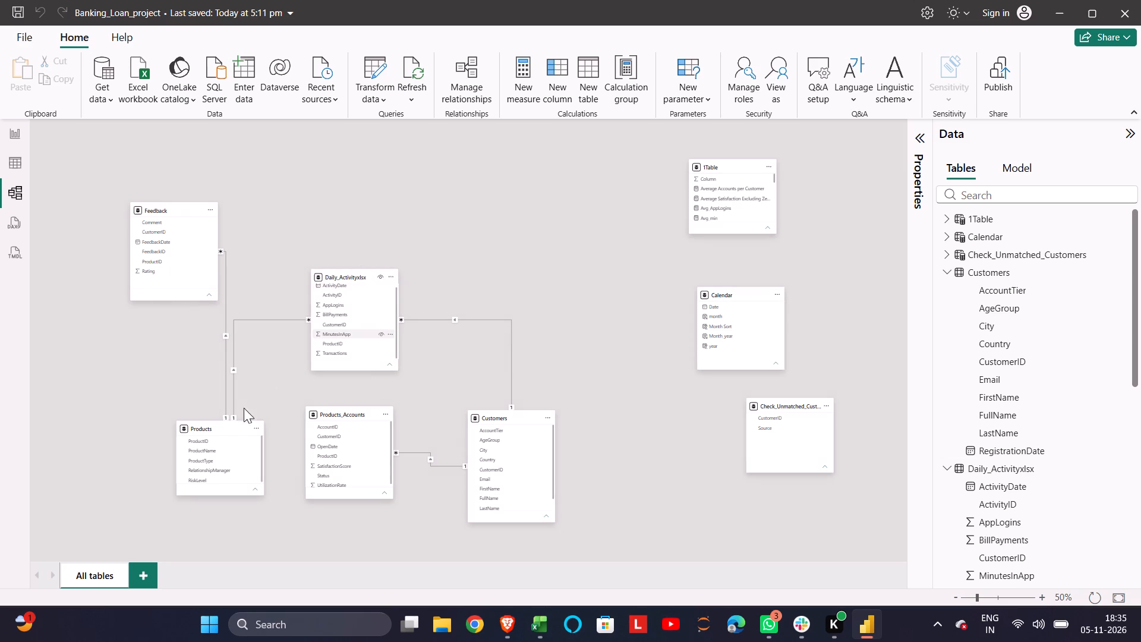
drag(220, 432, 472, 155)
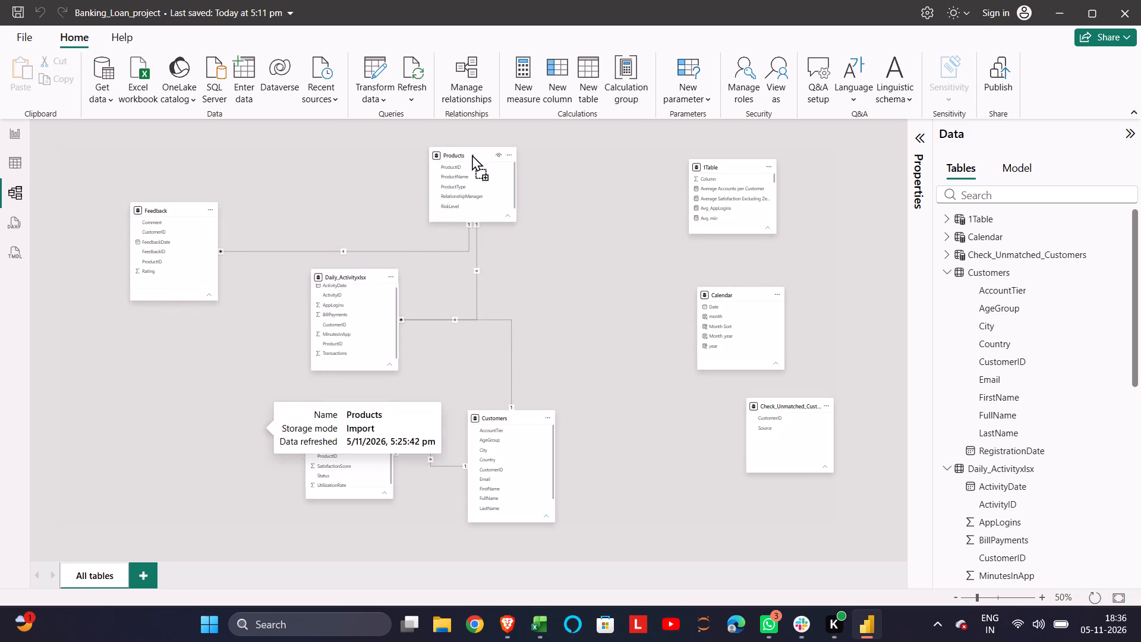
drag(472, 155, 469, 155)
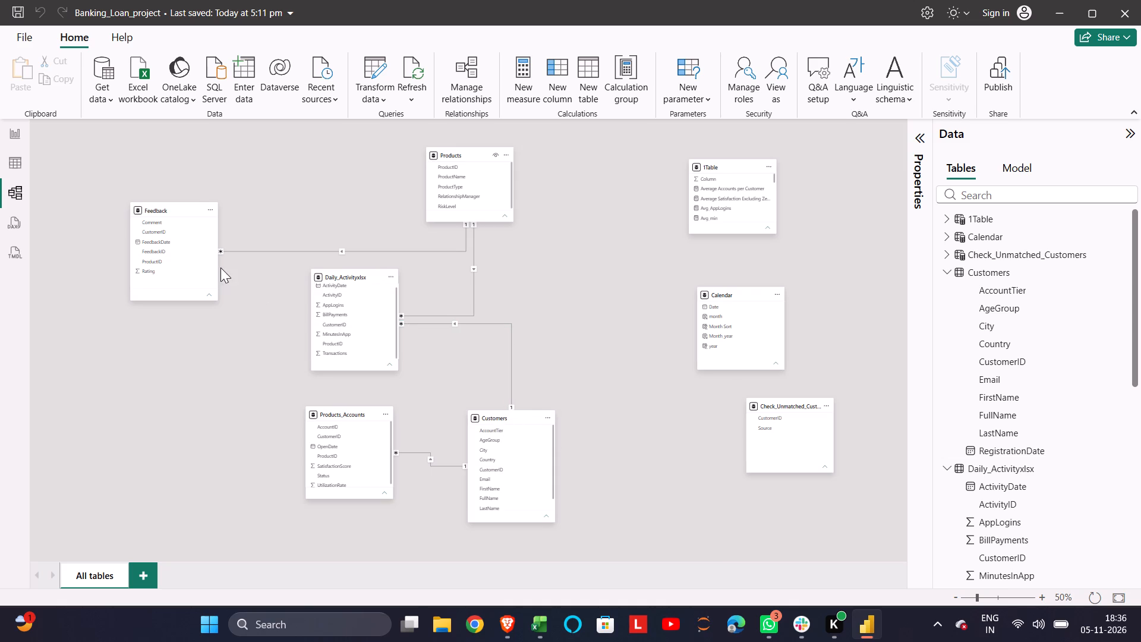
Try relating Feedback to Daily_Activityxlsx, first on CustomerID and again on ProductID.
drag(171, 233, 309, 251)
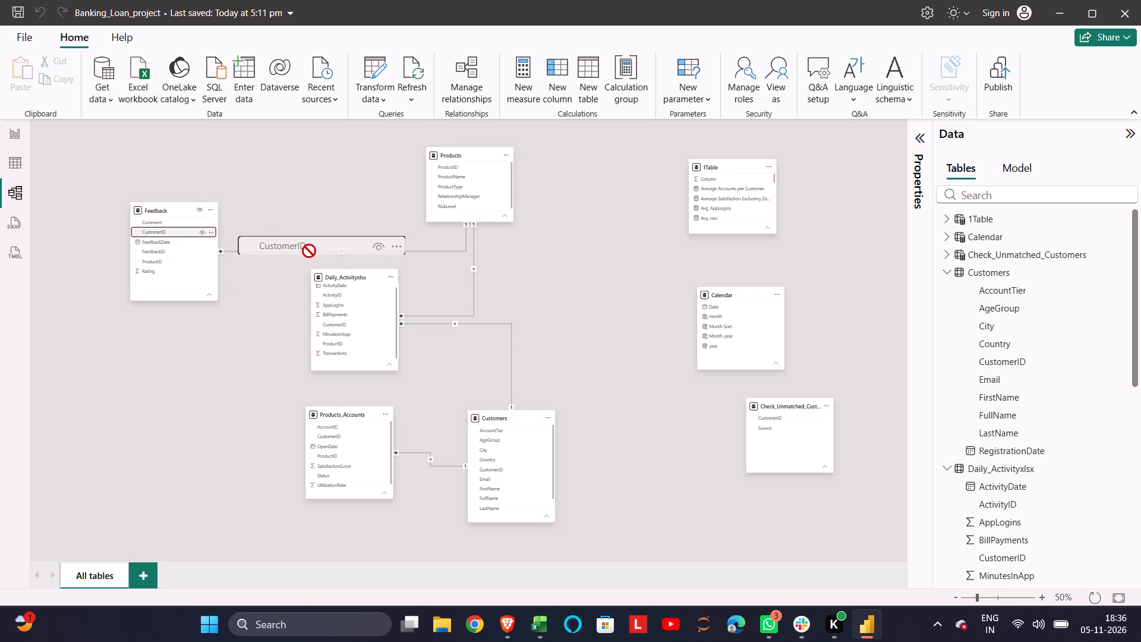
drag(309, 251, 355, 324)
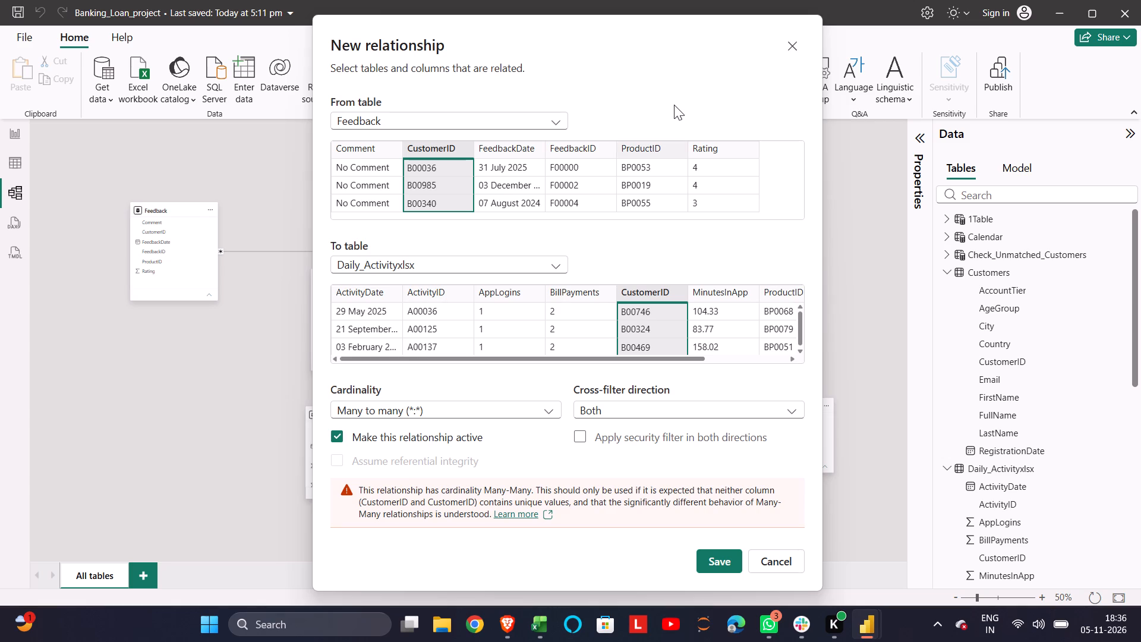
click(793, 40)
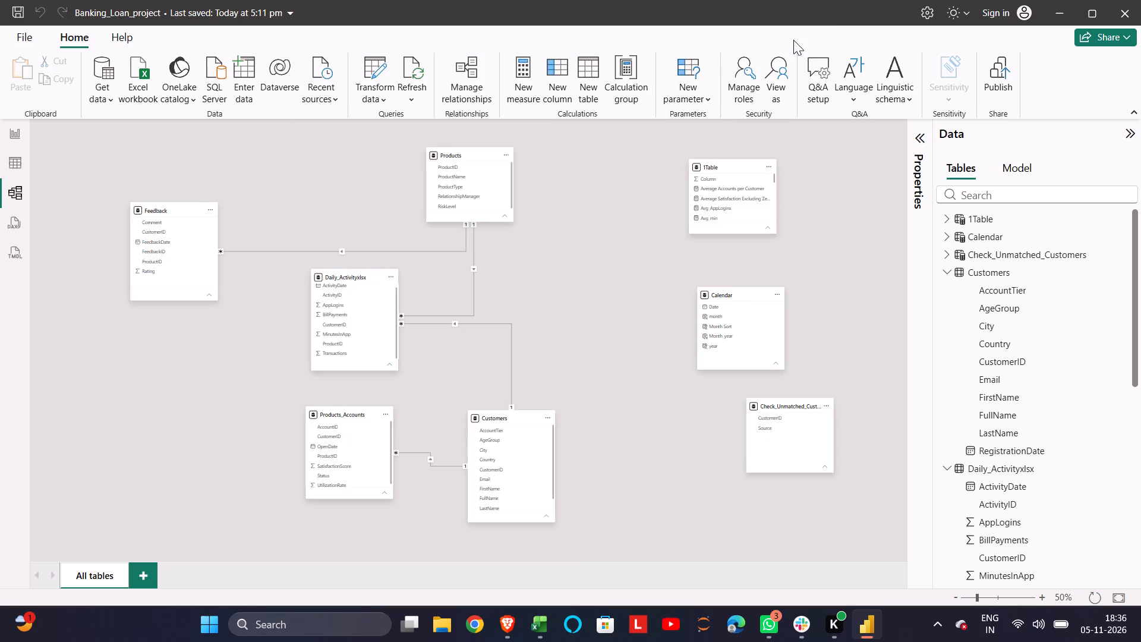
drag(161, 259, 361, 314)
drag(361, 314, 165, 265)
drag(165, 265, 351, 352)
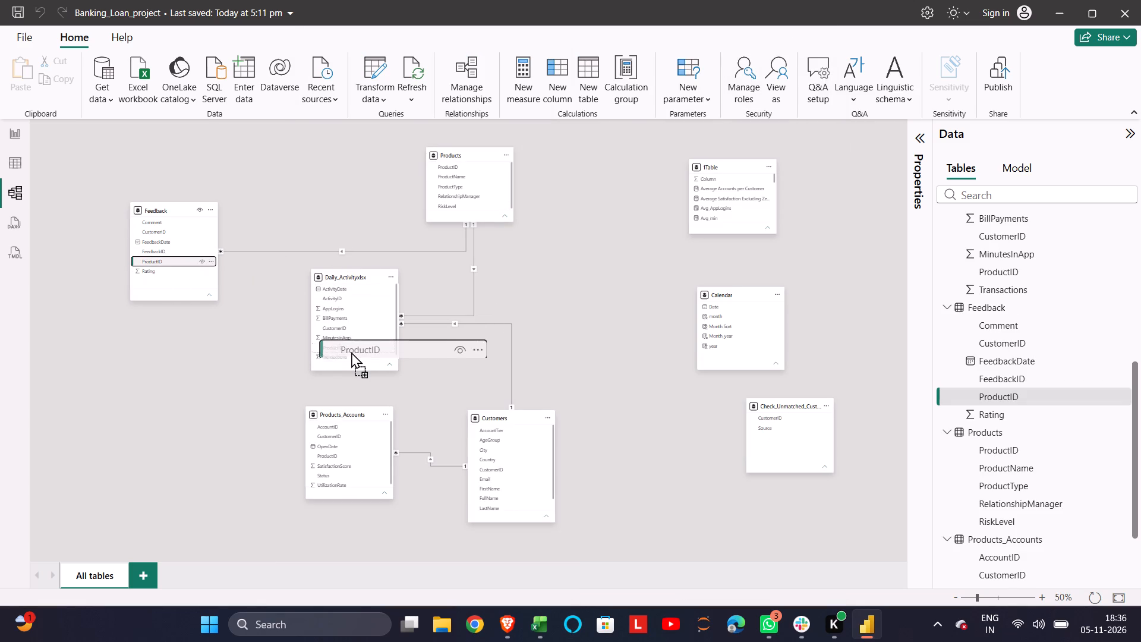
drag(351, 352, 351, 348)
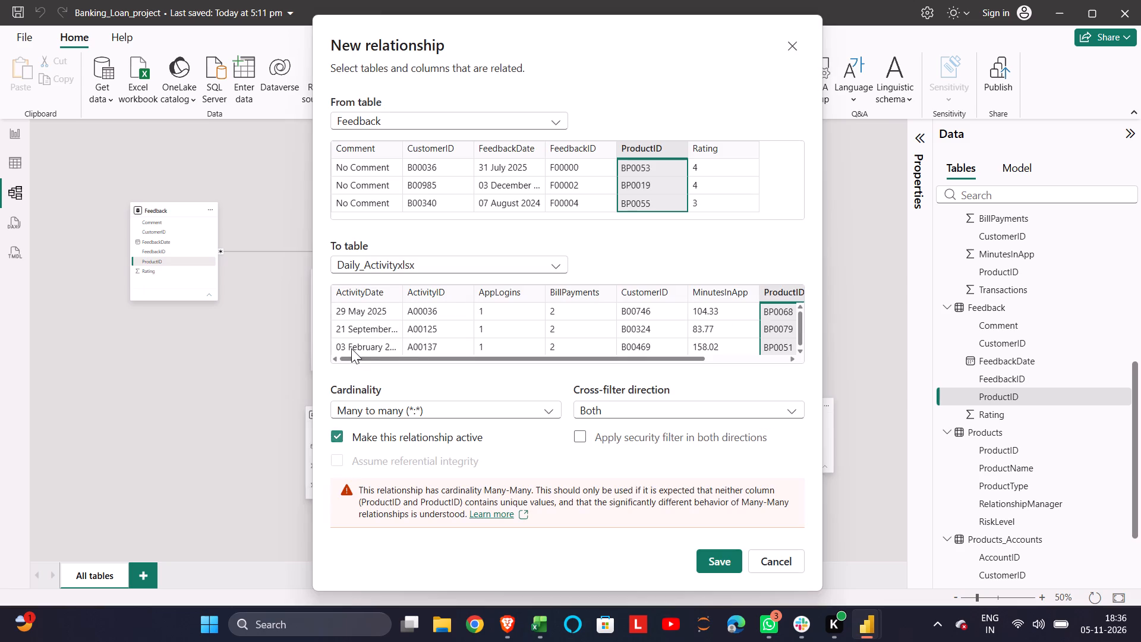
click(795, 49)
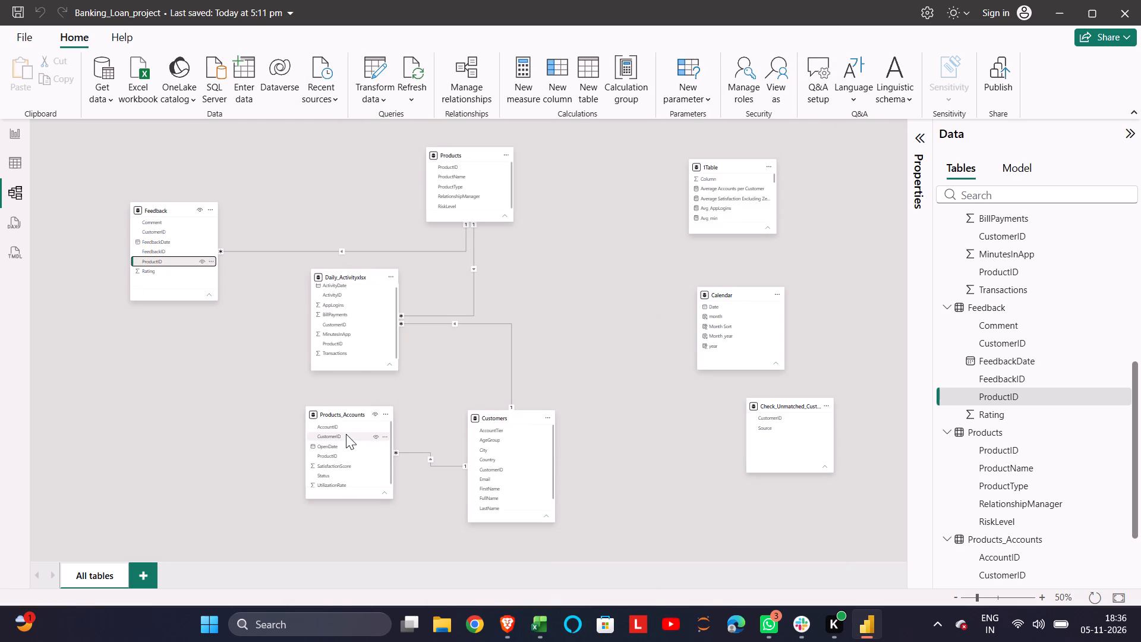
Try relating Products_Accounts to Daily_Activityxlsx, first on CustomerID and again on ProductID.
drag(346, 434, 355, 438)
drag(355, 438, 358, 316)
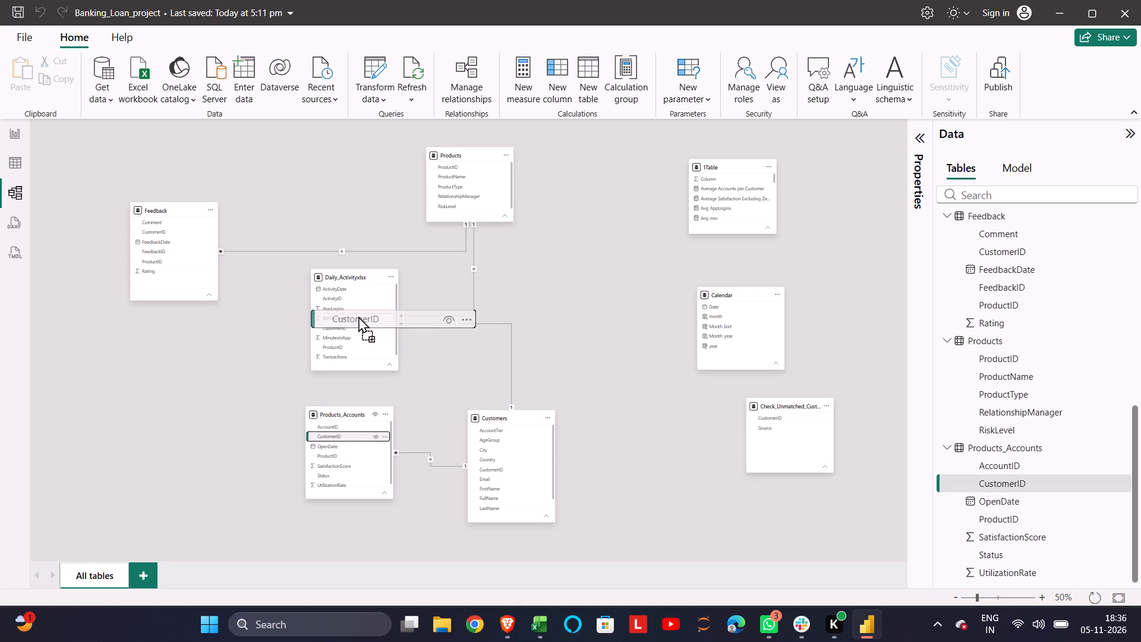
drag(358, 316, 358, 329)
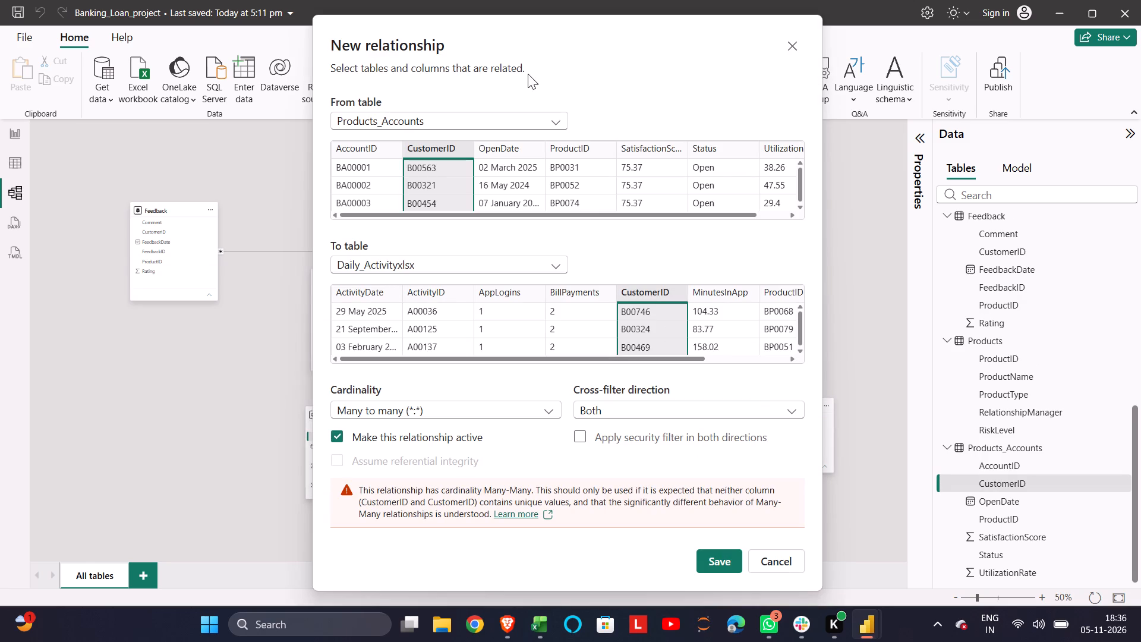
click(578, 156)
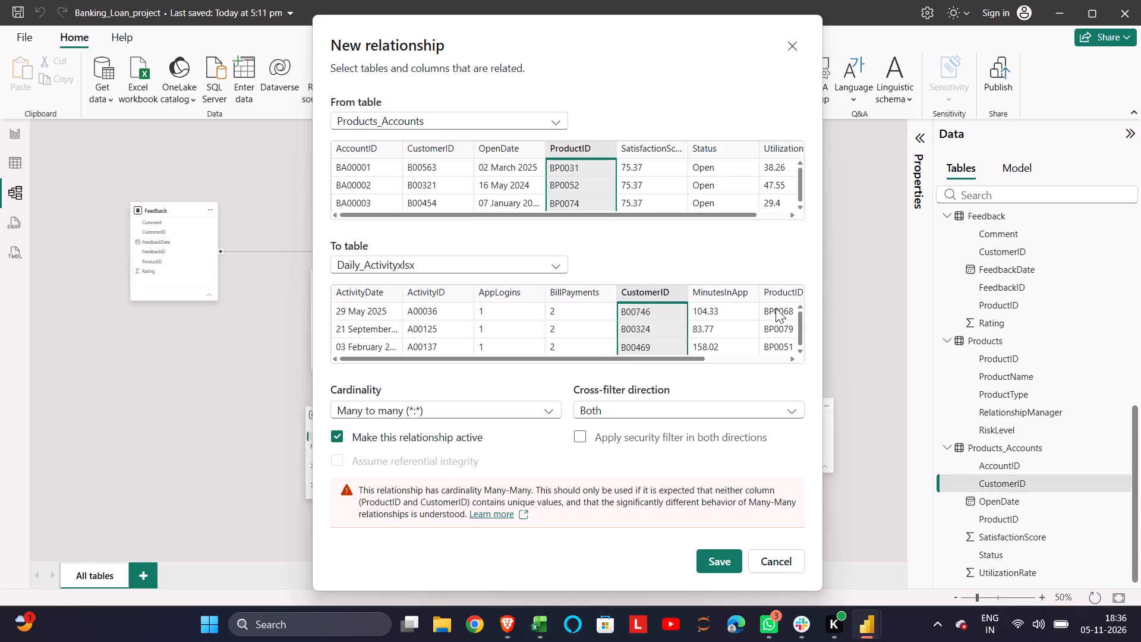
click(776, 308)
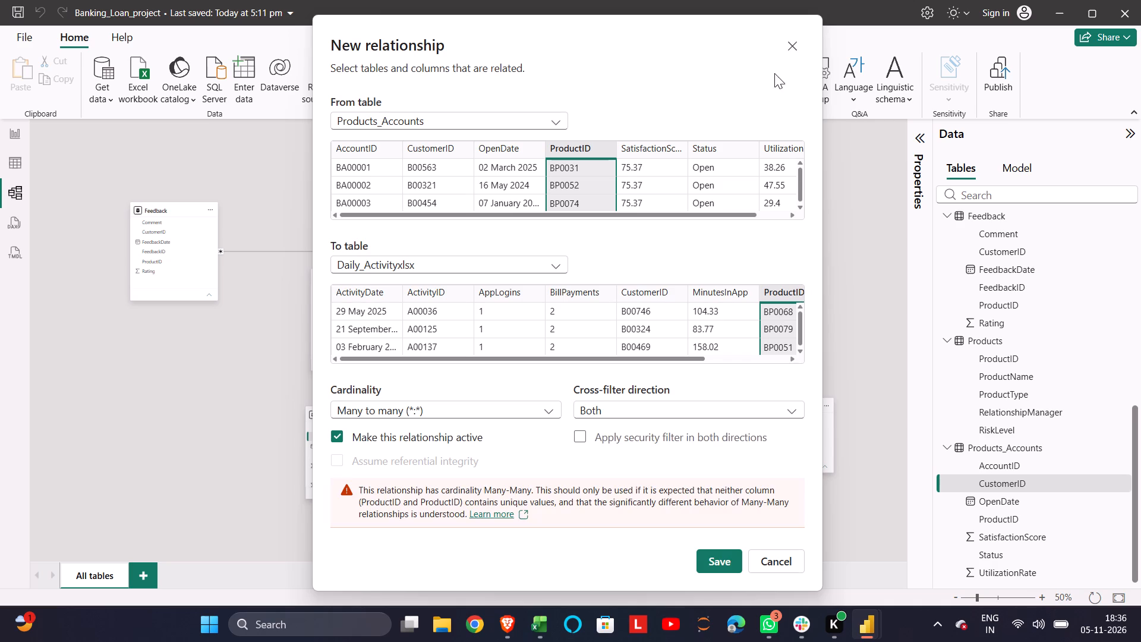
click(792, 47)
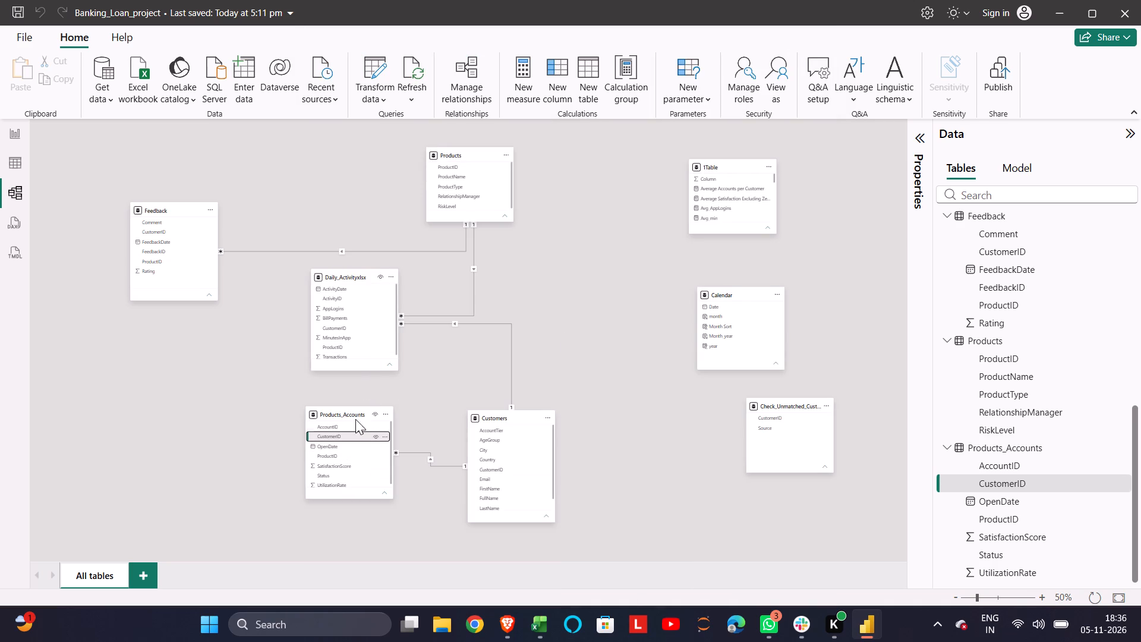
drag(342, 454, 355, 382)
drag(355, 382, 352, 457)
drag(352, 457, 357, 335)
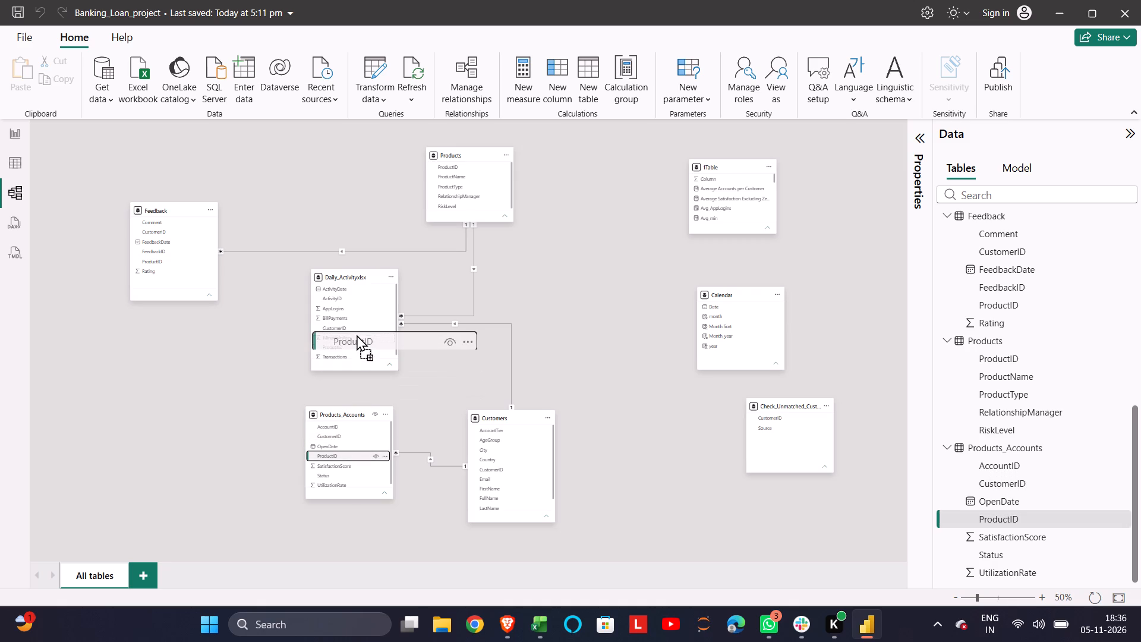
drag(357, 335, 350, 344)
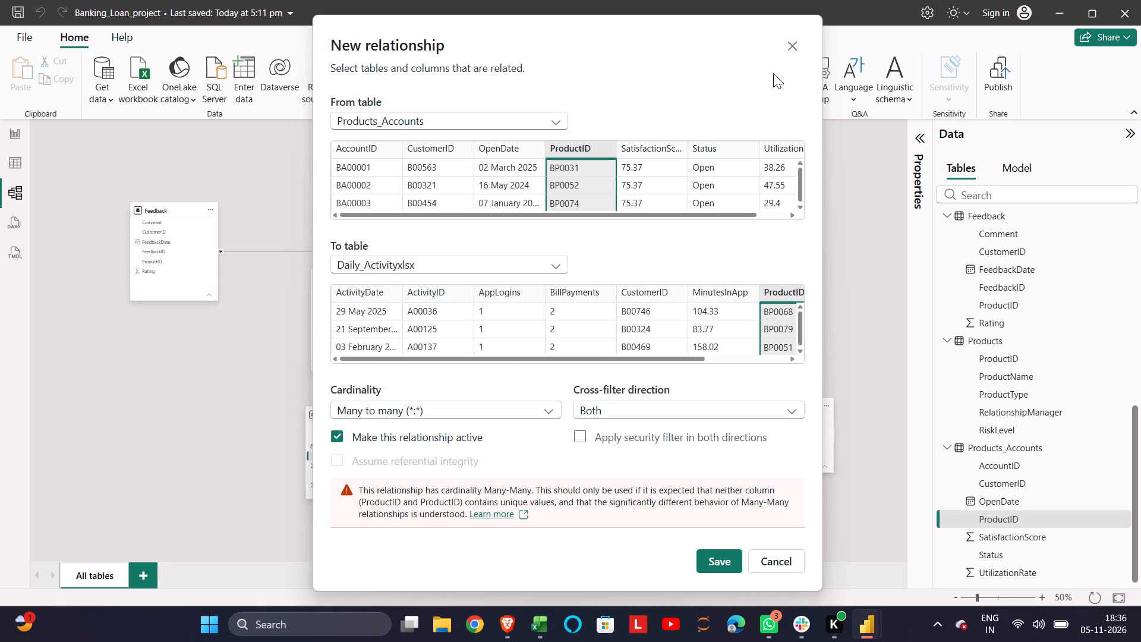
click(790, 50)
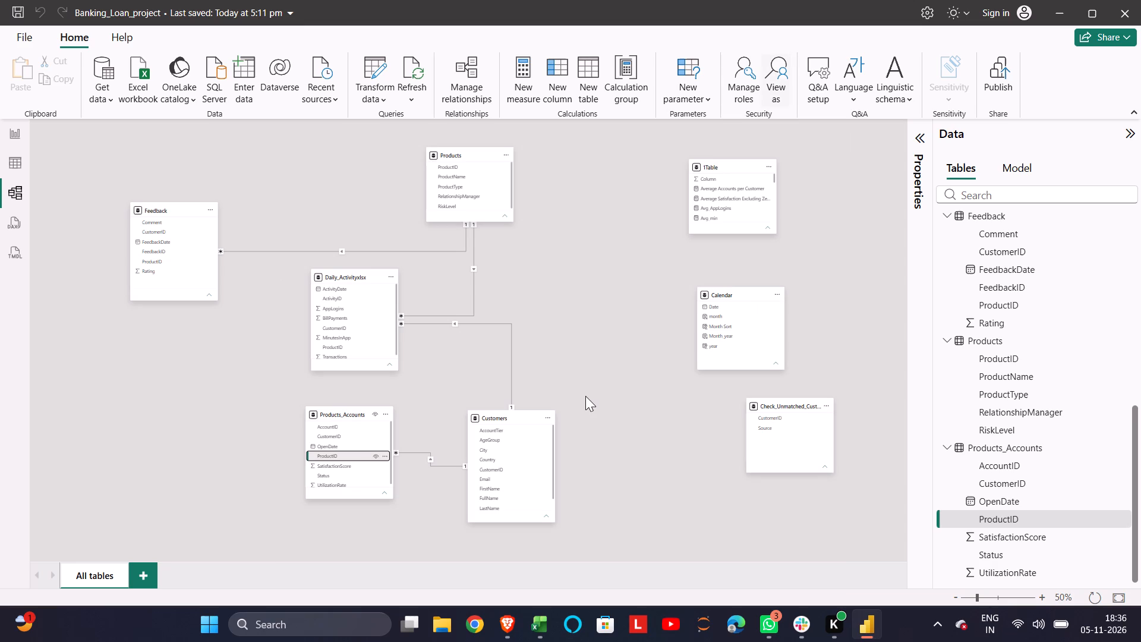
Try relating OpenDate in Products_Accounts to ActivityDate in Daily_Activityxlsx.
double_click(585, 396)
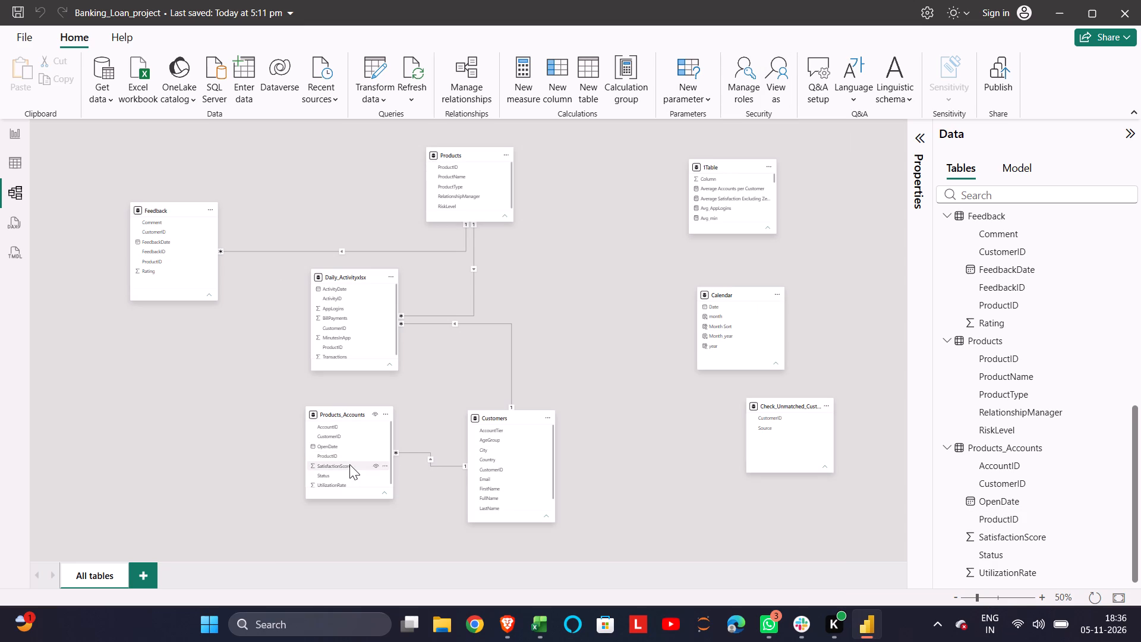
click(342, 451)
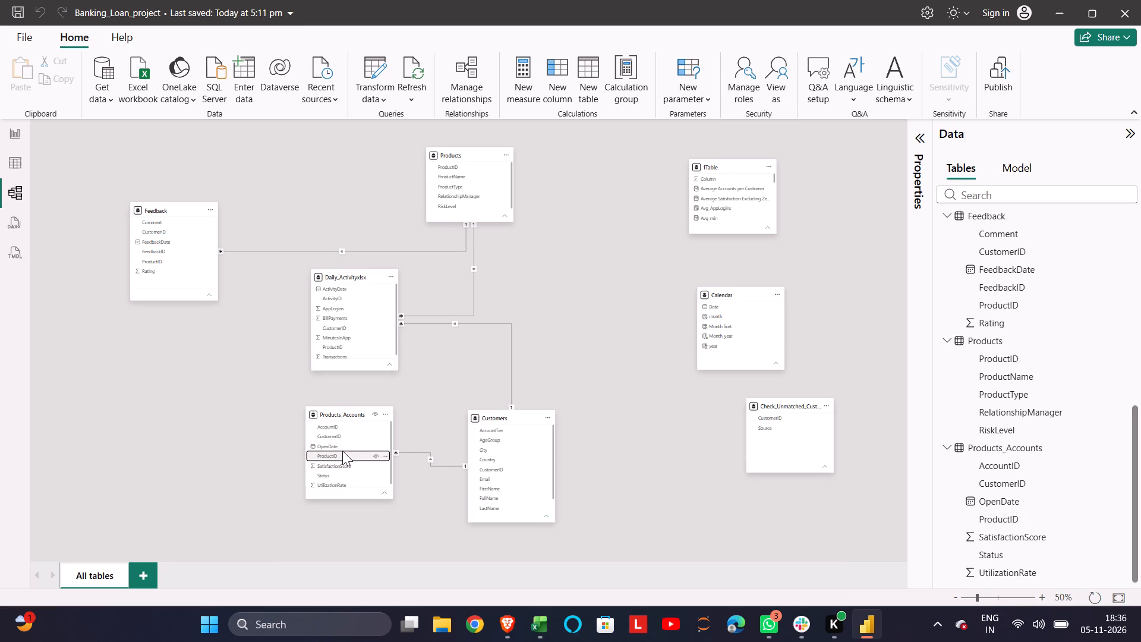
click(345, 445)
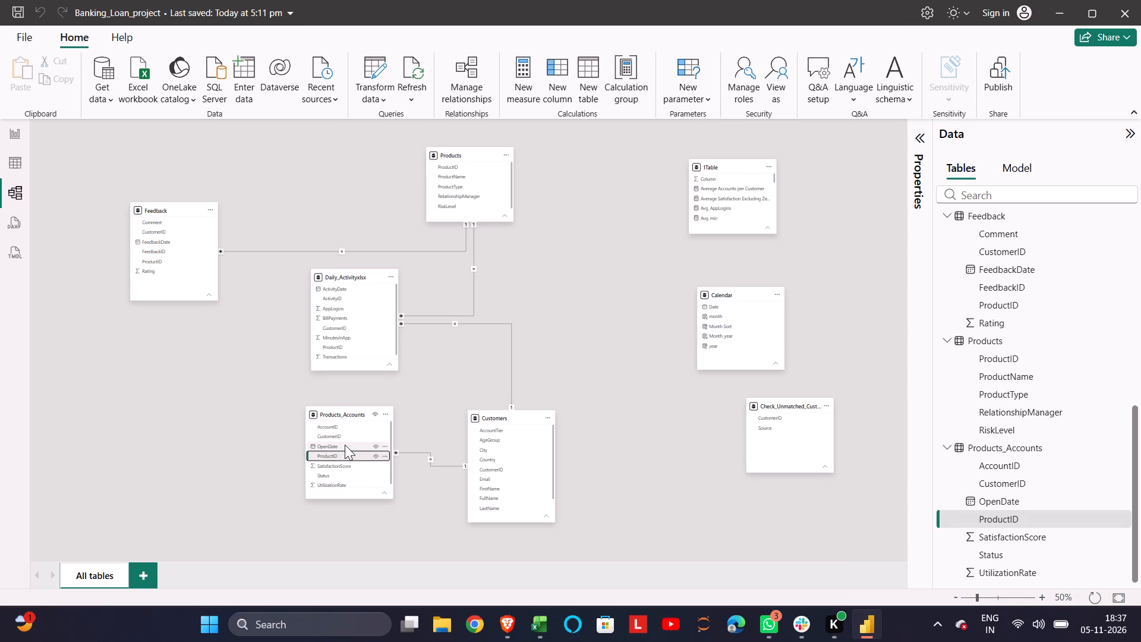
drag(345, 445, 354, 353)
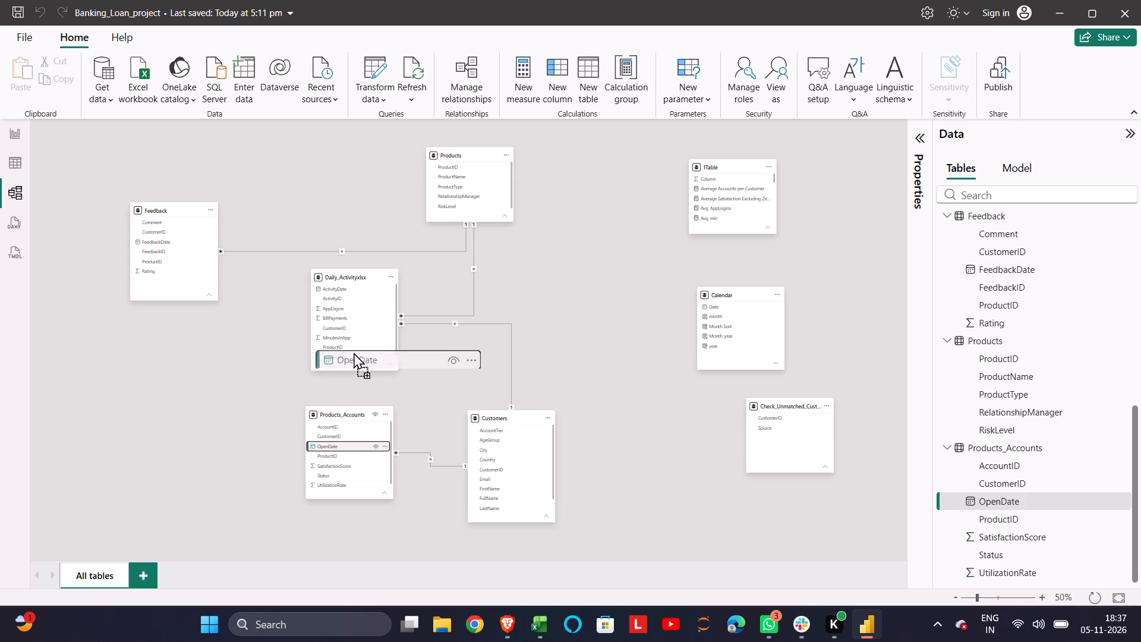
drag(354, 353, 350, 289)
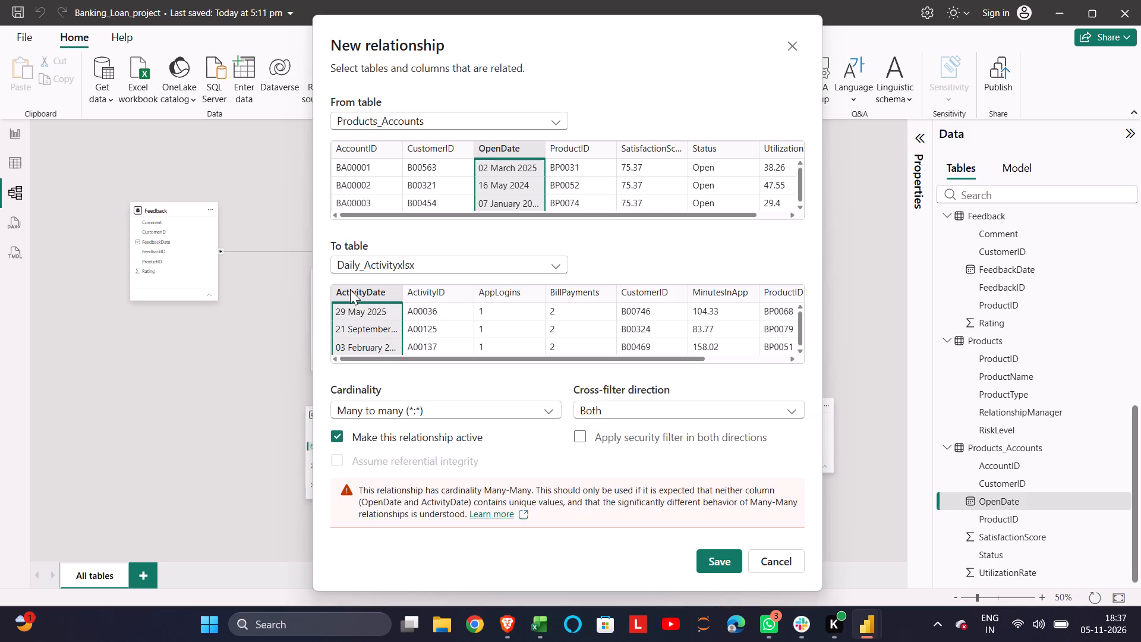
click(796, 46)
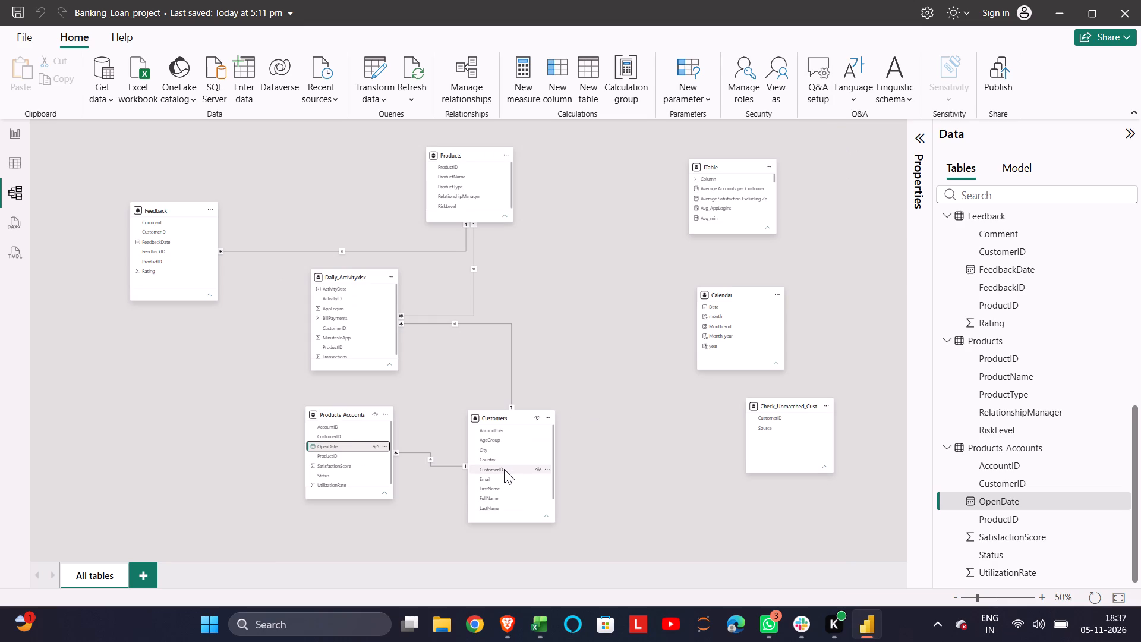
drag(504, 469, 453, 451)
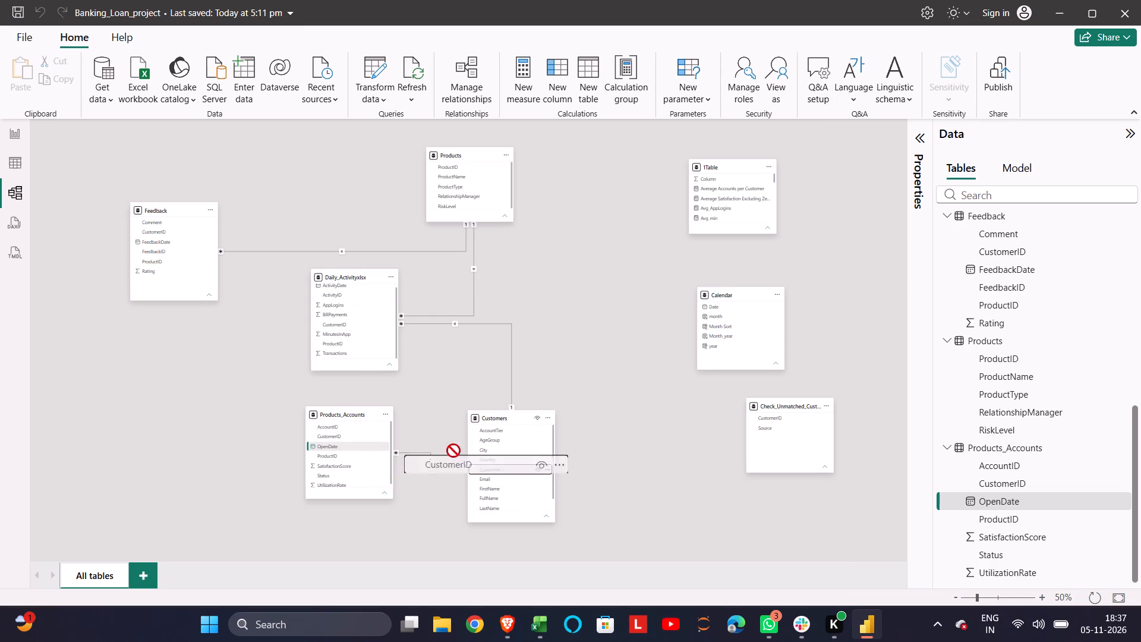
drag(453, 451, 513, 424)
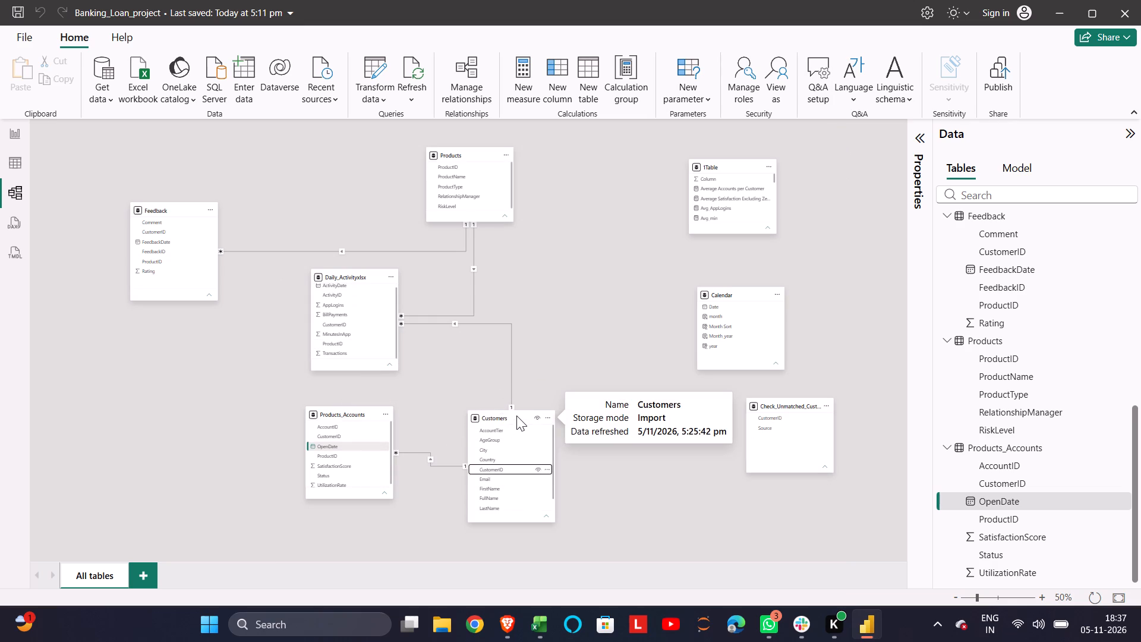
Move the Products table below Feedback in the model diagram and enlarge its card until all its fields fit.
drag(516, 416, 538, 414)
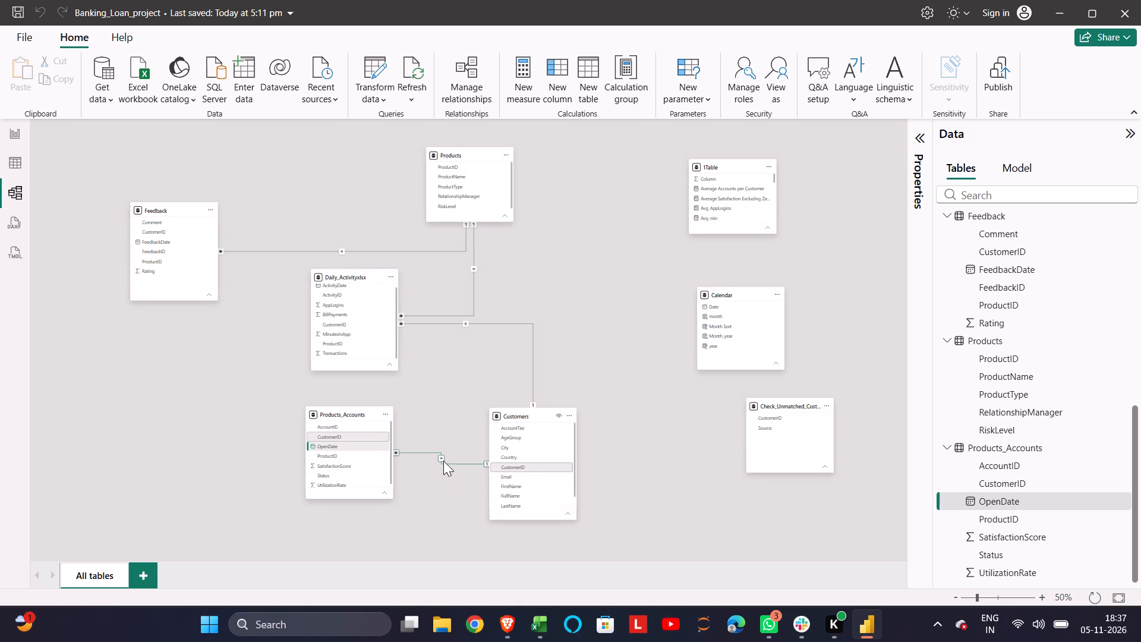
click(440, 486)
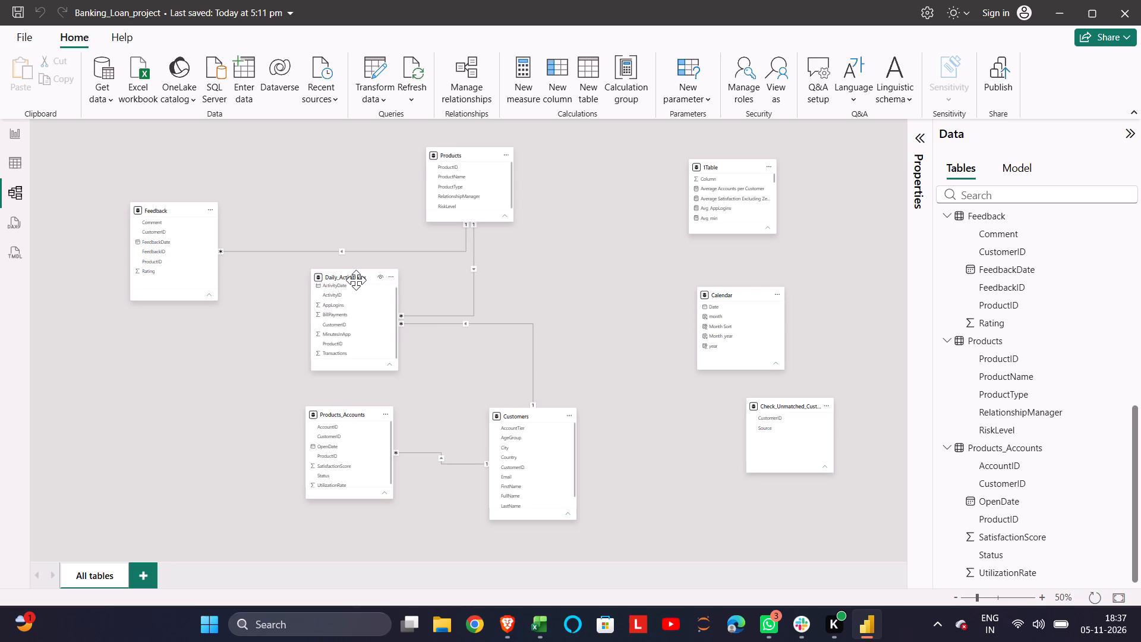
drag(356, 280, 347, 188)
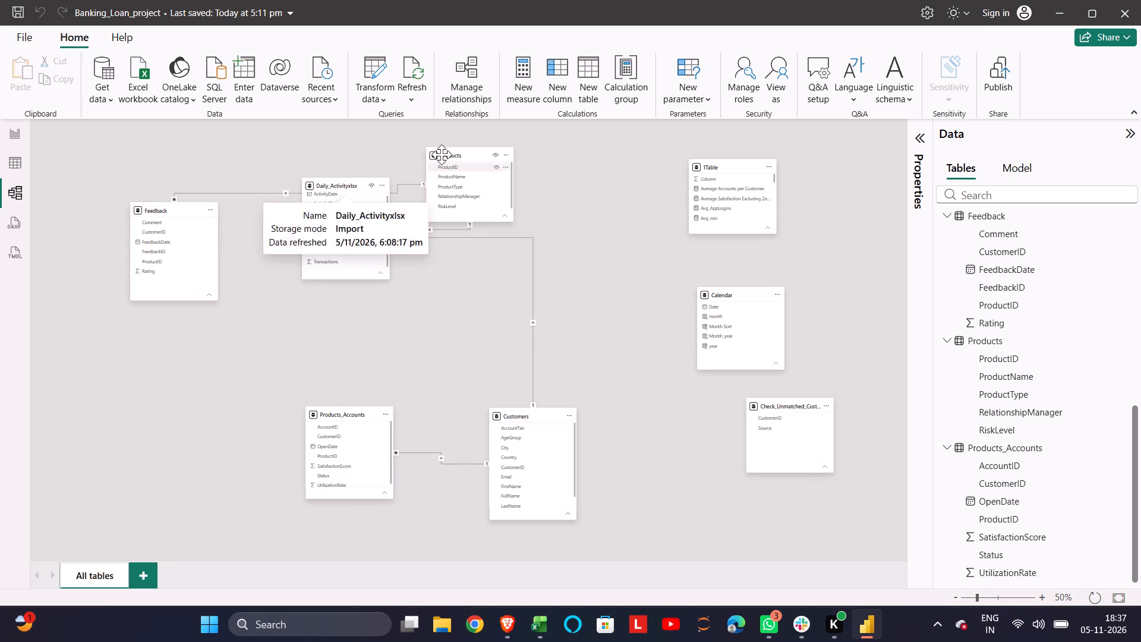
drag(464, 165, 459, 168)
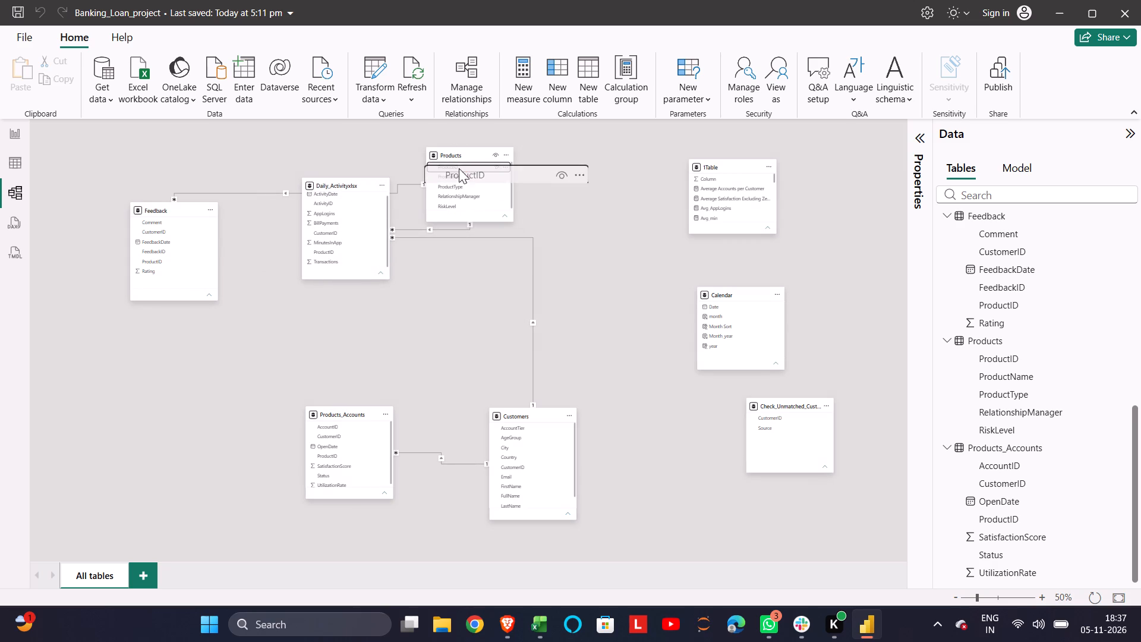
drag(472, 148, 252, 319)
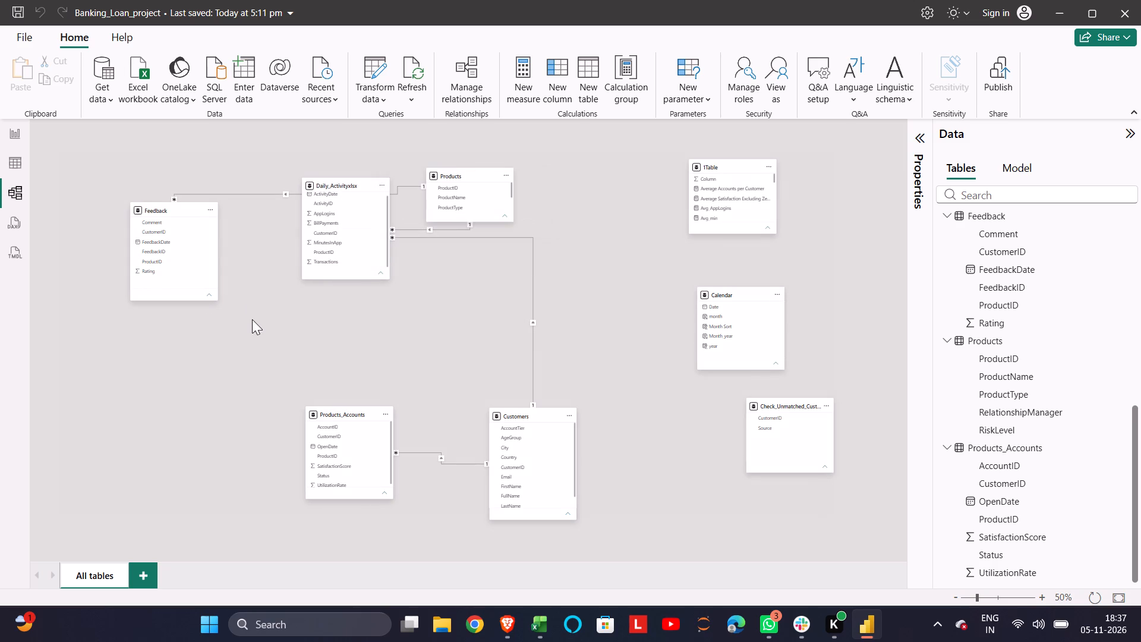
drag(467, 172, 135, 396)
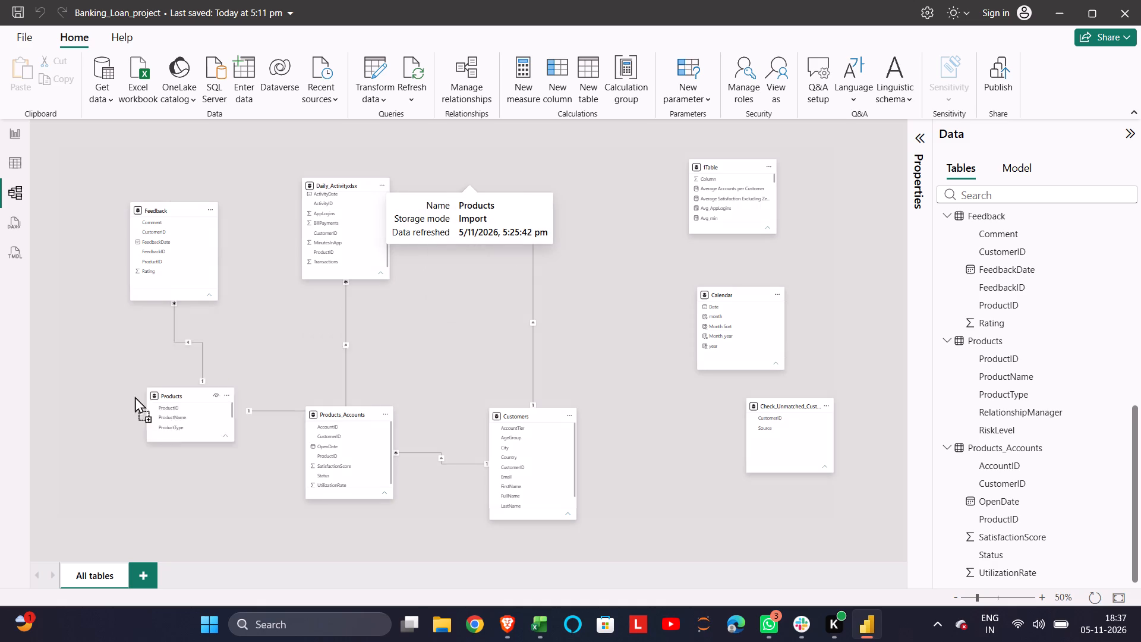
drag(135, 396, 131, 395)
click(172, 438)
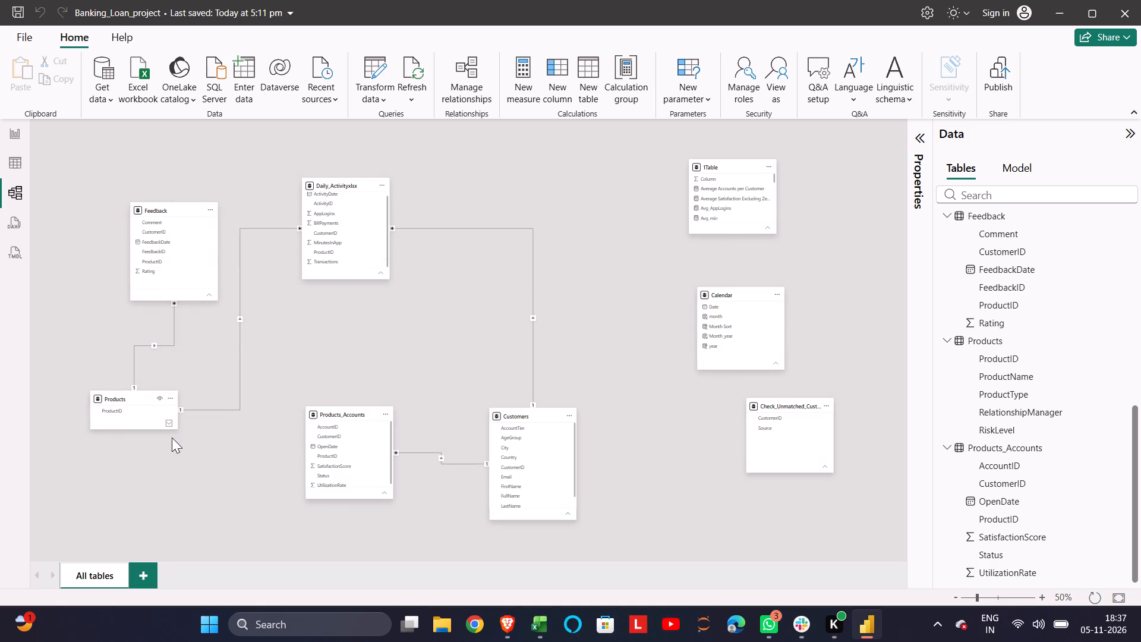
click(169, 427)
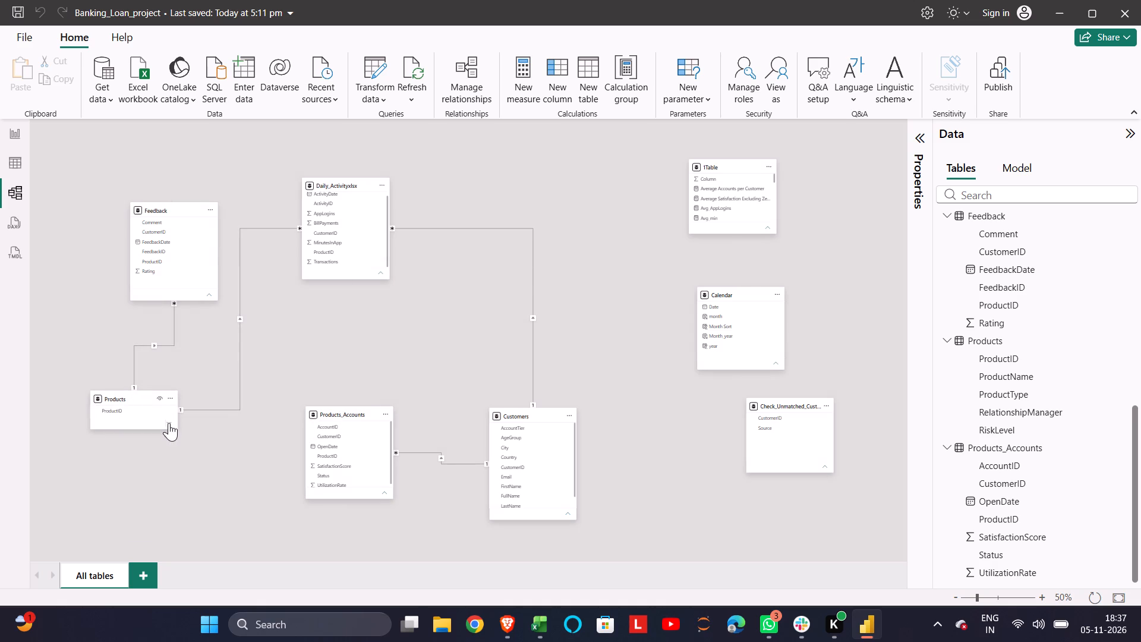
click(169, 423)
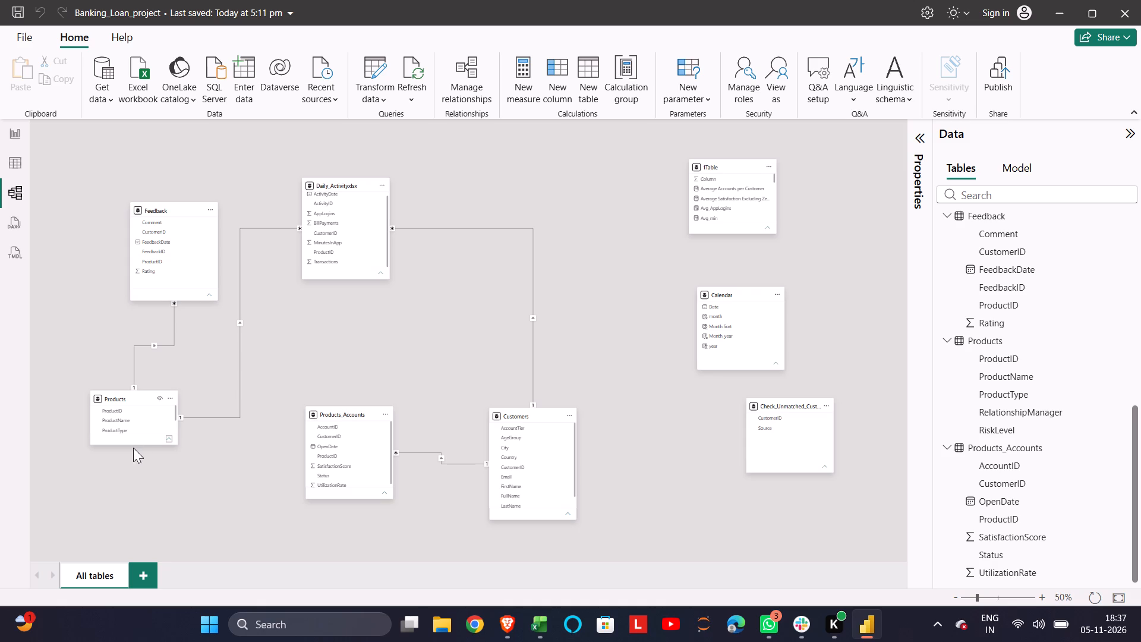
drag(133, 445, 133, 459)
drag(133, 459, 135, 482)
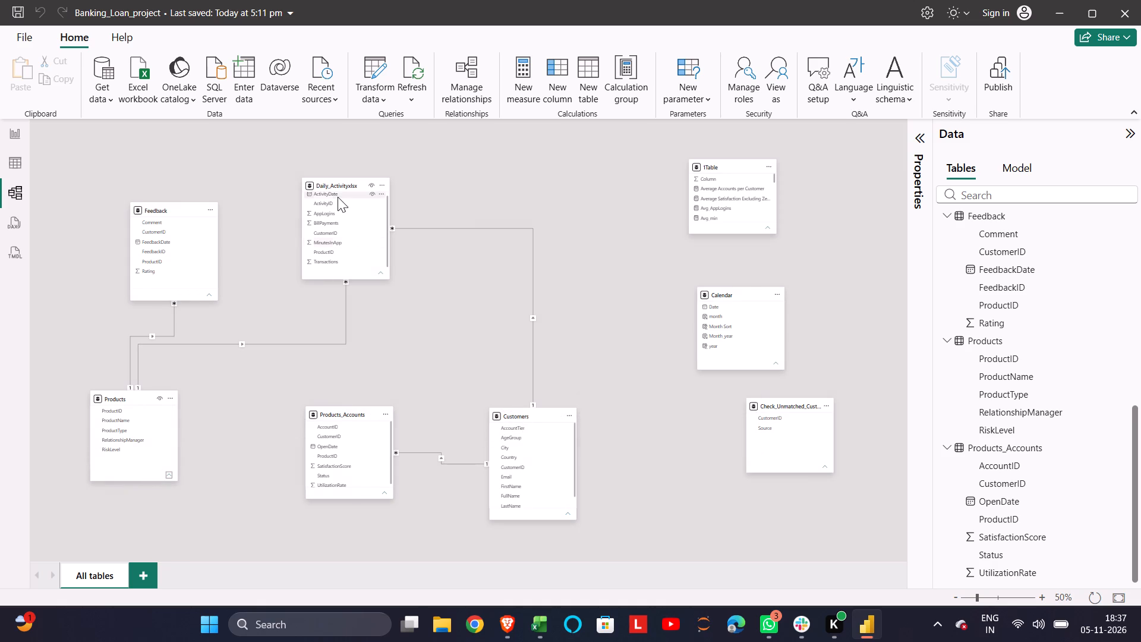
Rearrange the diagram with Daily_Activityxlsx in the middle, Products_Accounts at the top beside 1Table, and Customers at the bottom beneath them.
drag(345, 187, 359, 272)
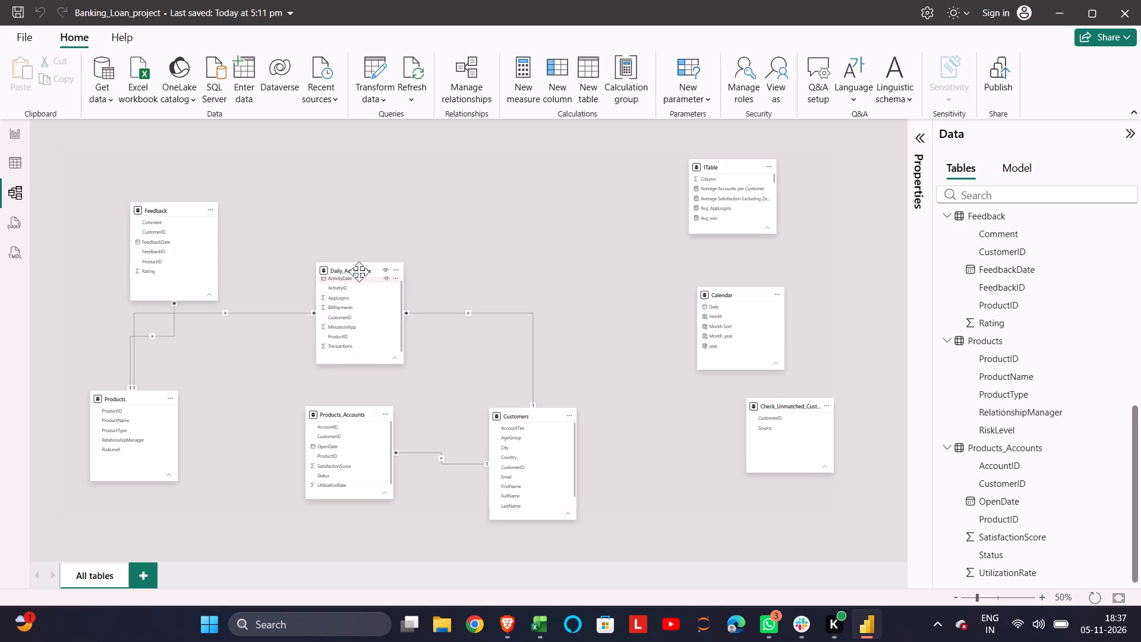
drag(364, 414, 551, 179)
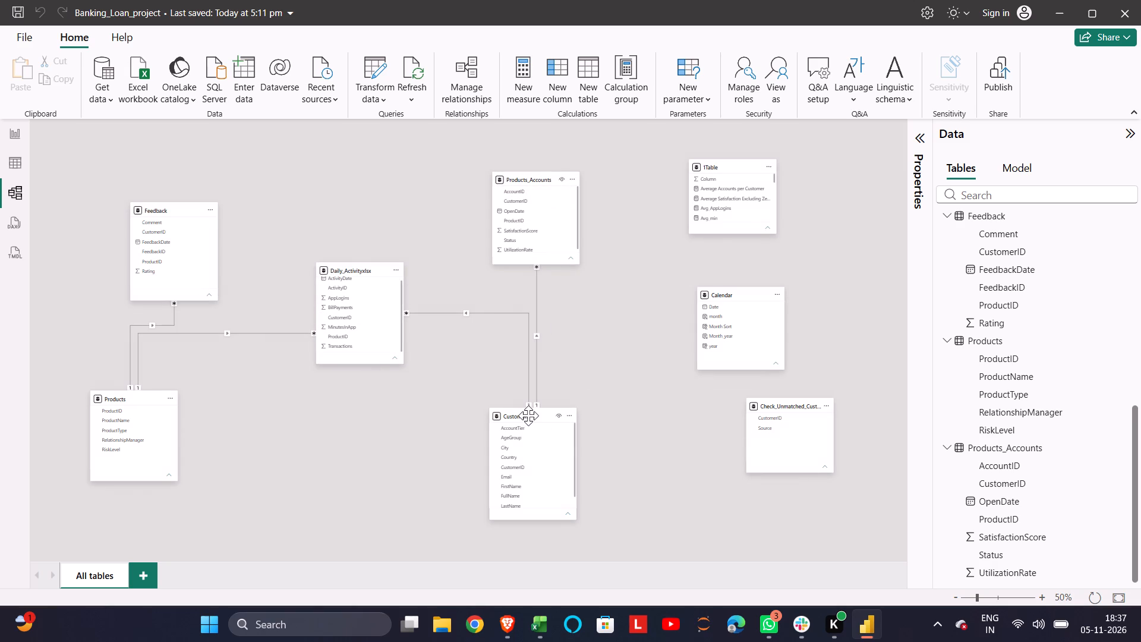
drag(528, 416, 461, 447)
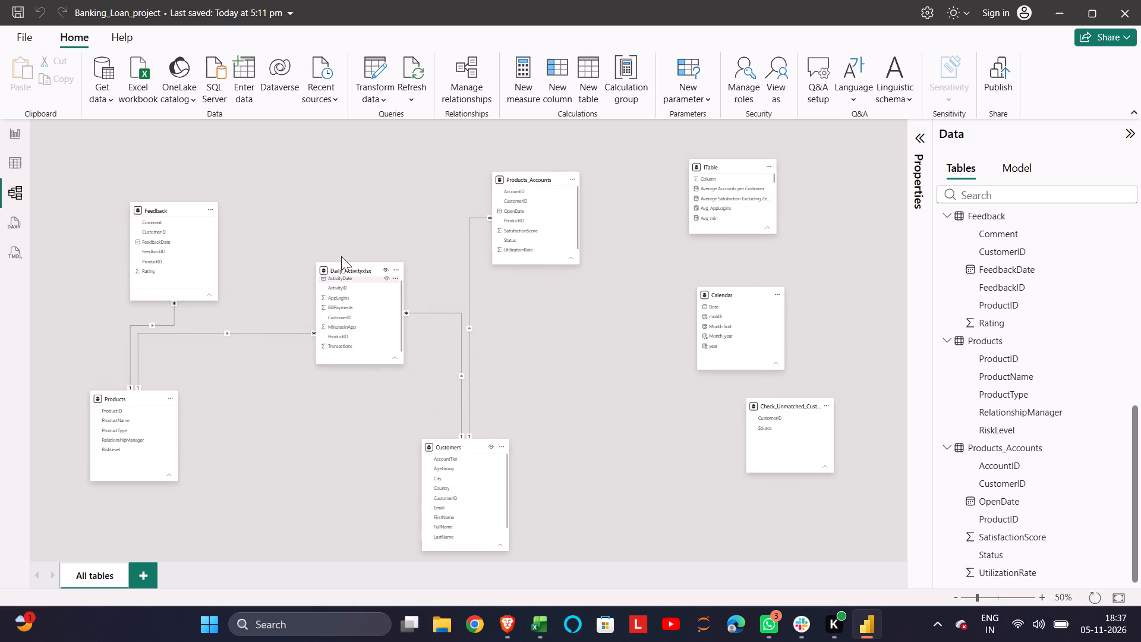
drag(346, 275, 320, 272)
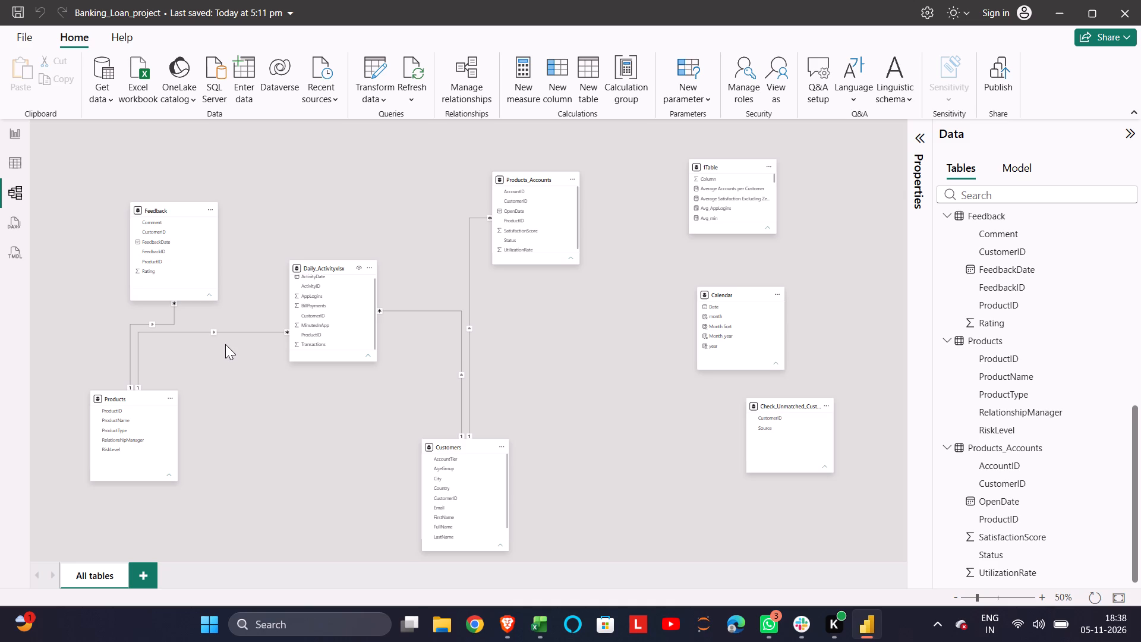
Review the cardinality and cross-filter direction of the existing relationships in Manage relationships.
click(475, 59)
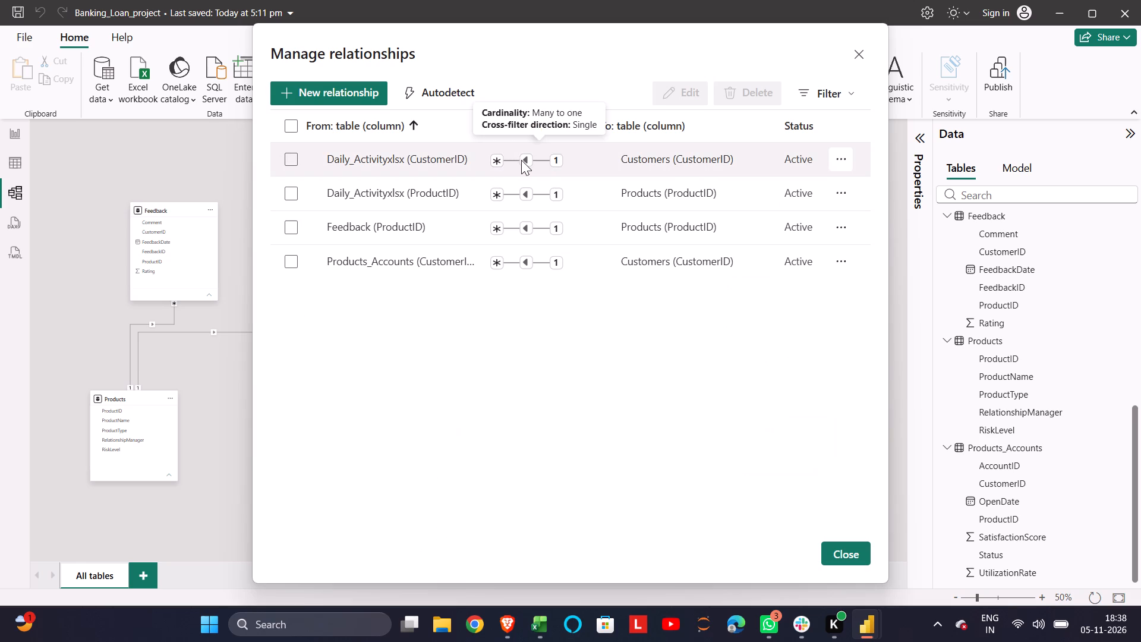
click(522, 160)
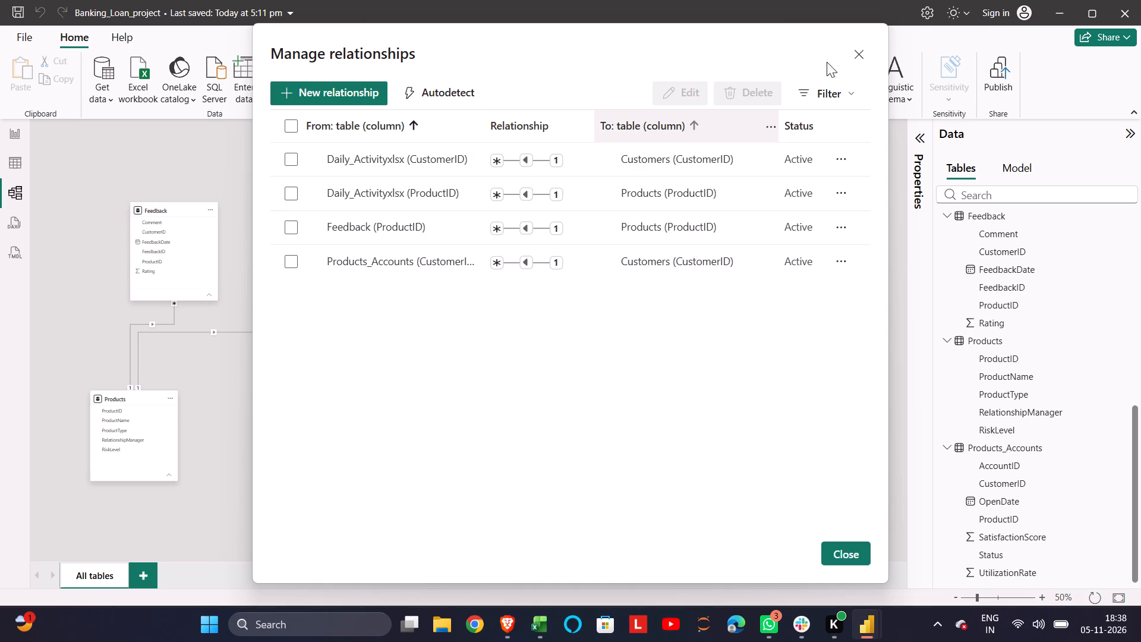
click(857, 64)
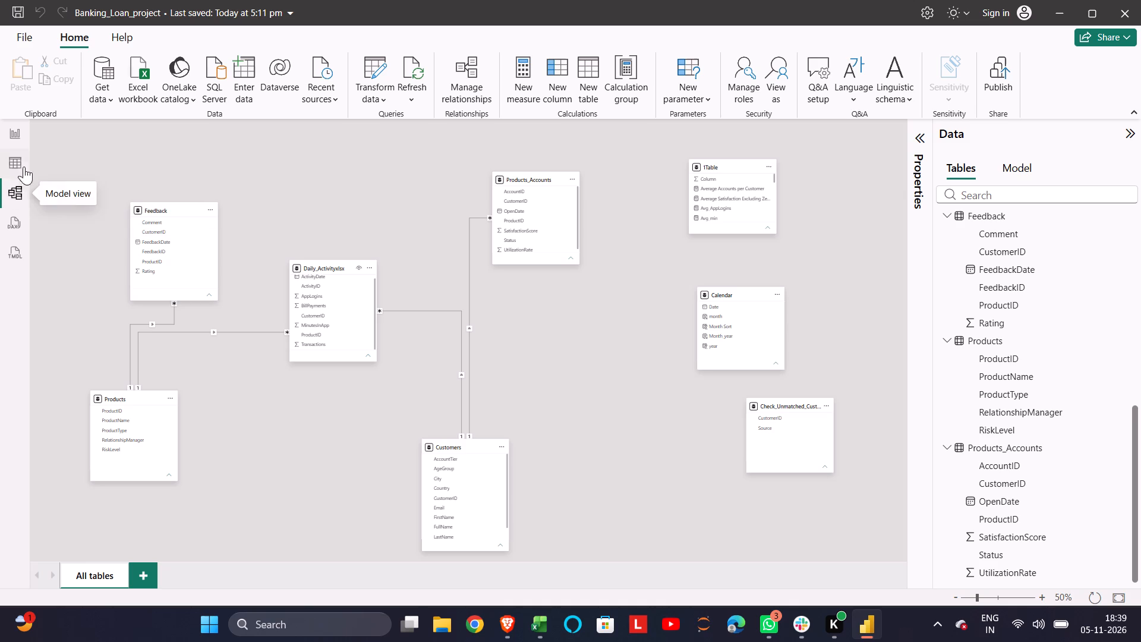
Examine the records of Products_Accounts, Products and Feedback in Table view, including their CustomerID and ProductID columns.
click(18, 150)
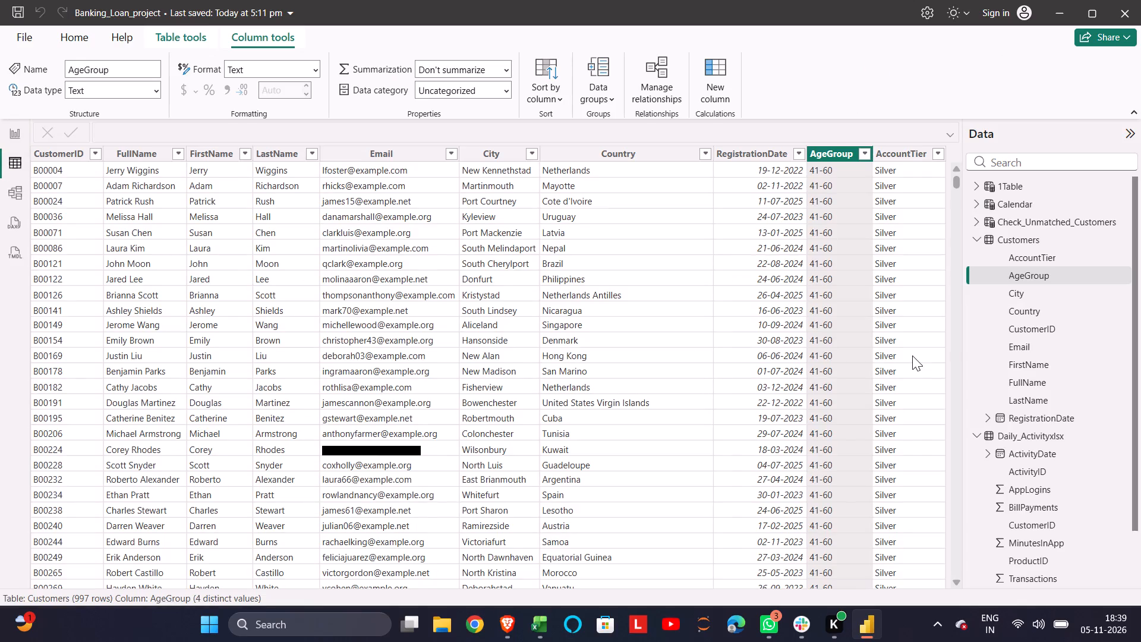
click(978, 240)
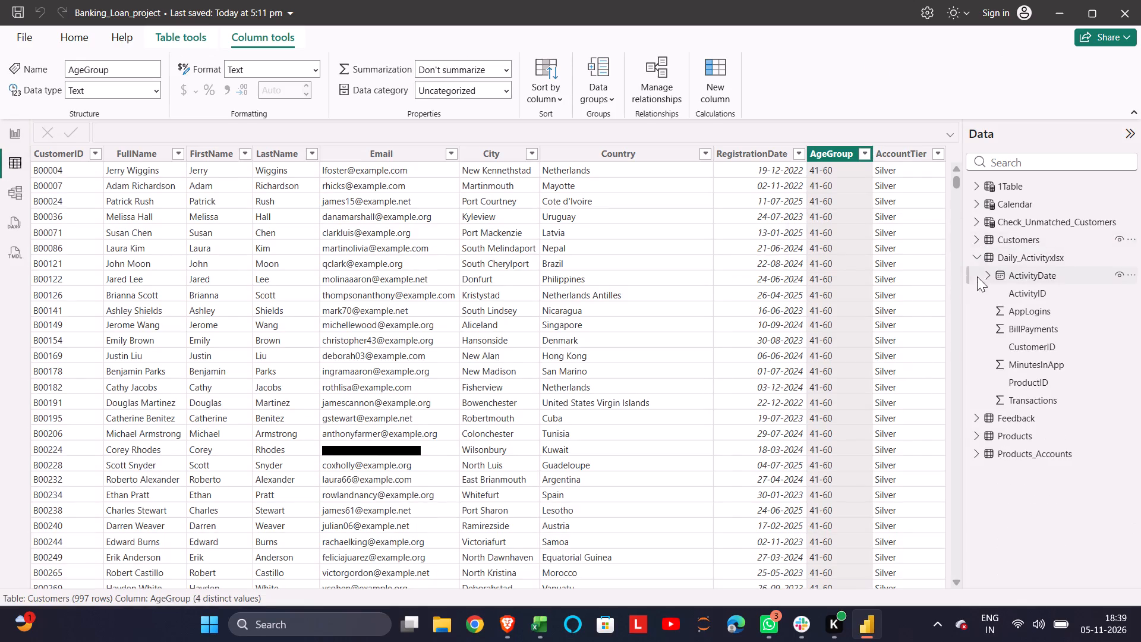
click(988, 446)
scroll(431, 417, down, 12)
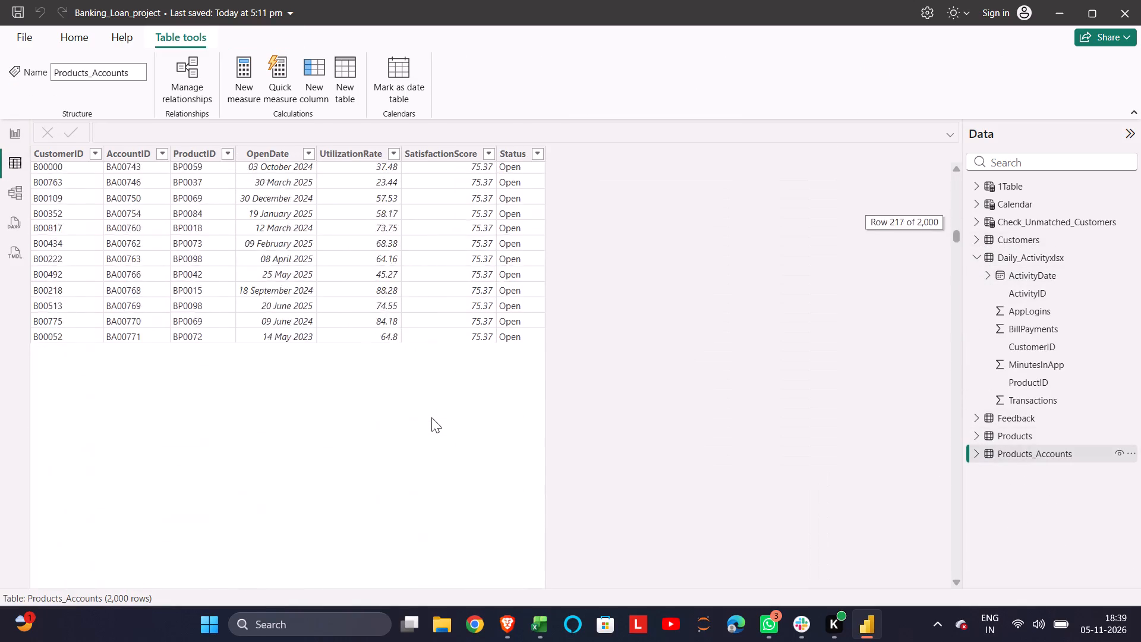
scroll(431, 417, down, 20)
scroll(431, 417, down, 1)
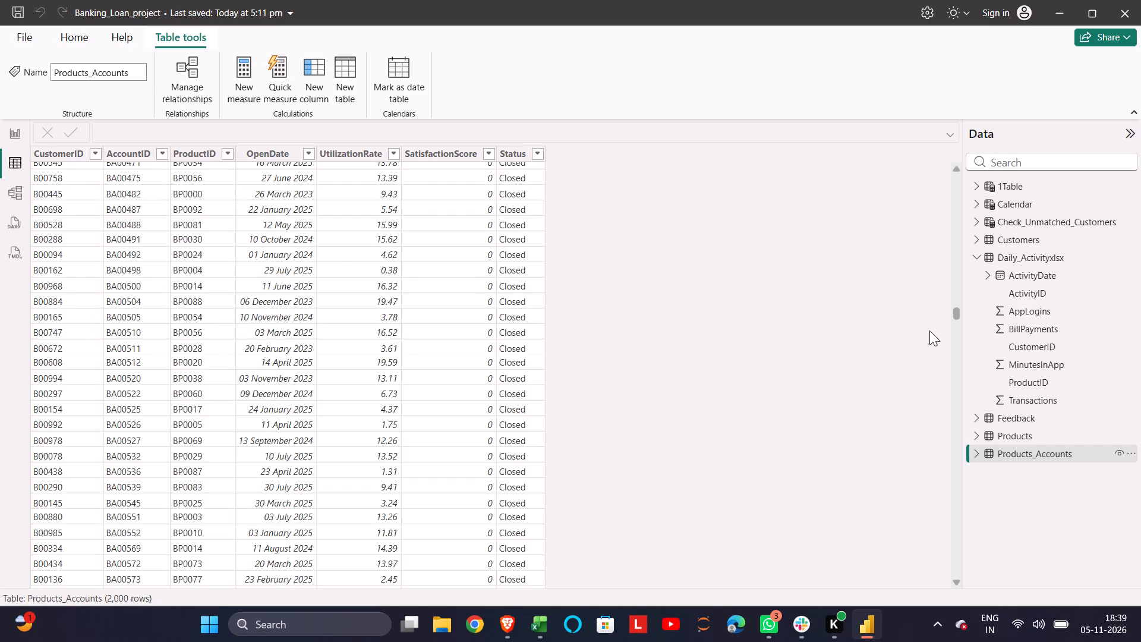
scroll(381, 306, up, 18)
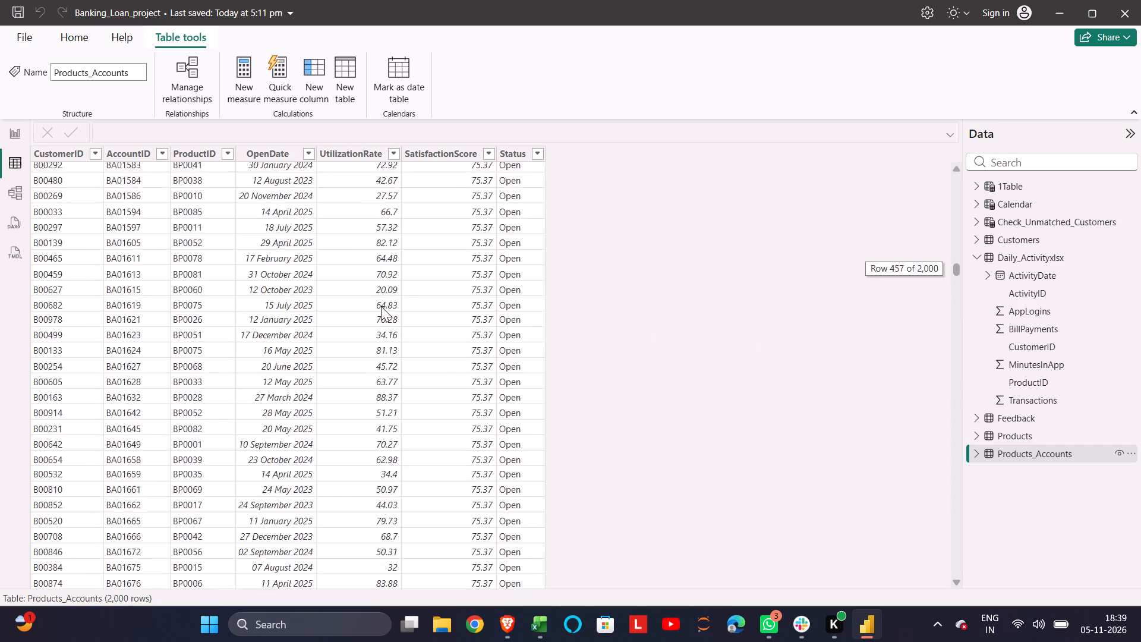
click(1004, 428)
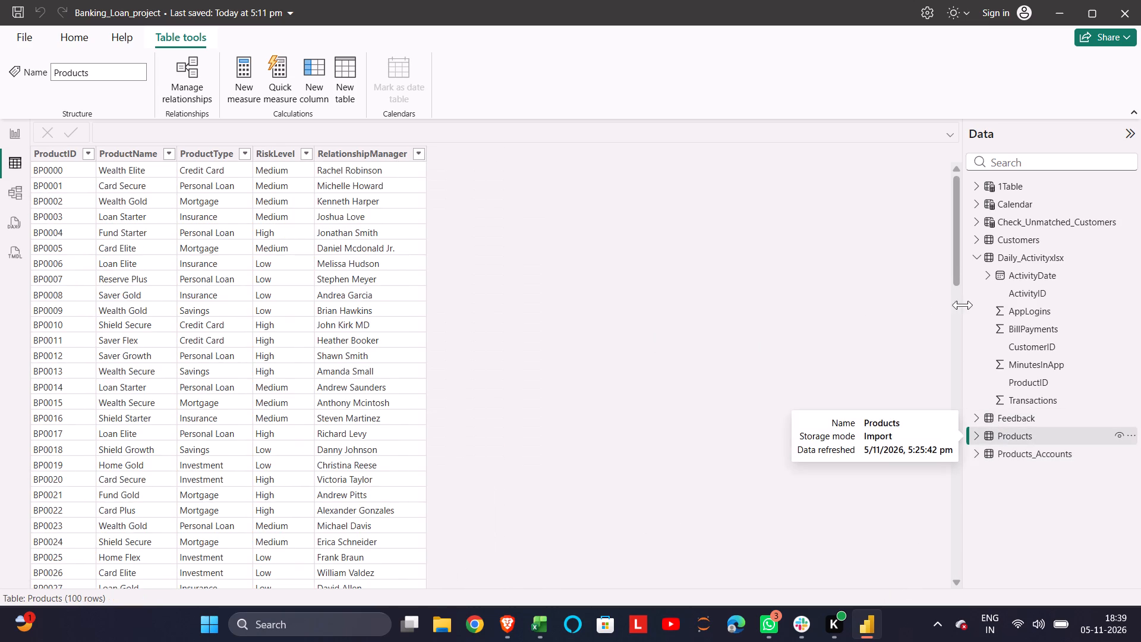
drag(954, 270, 950, 533)
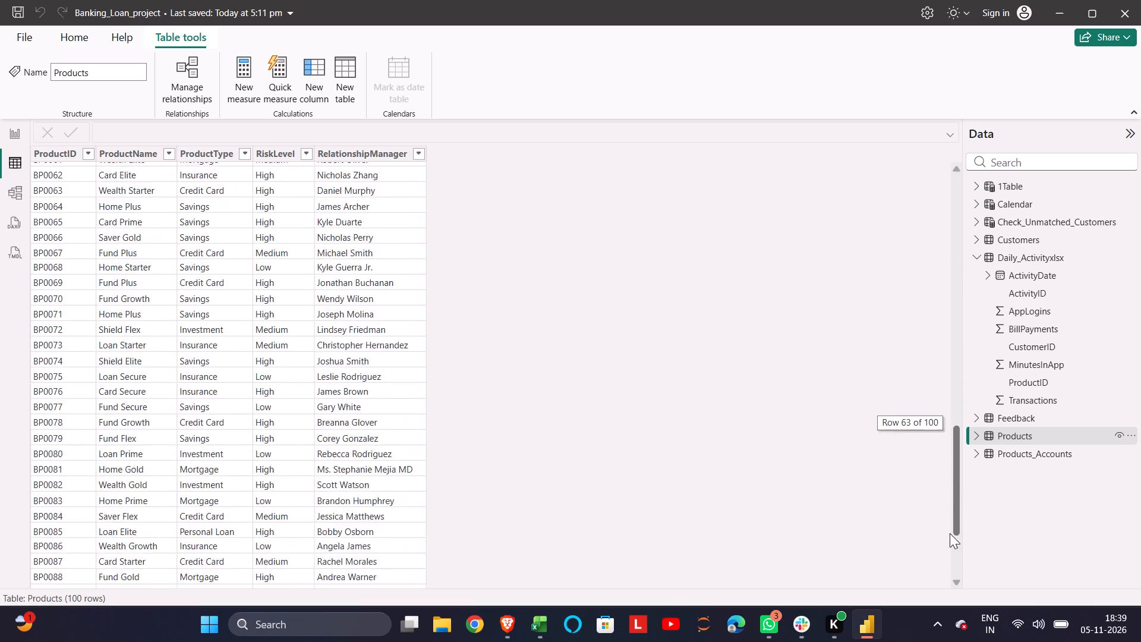
drag(950, 533, 952, 641)
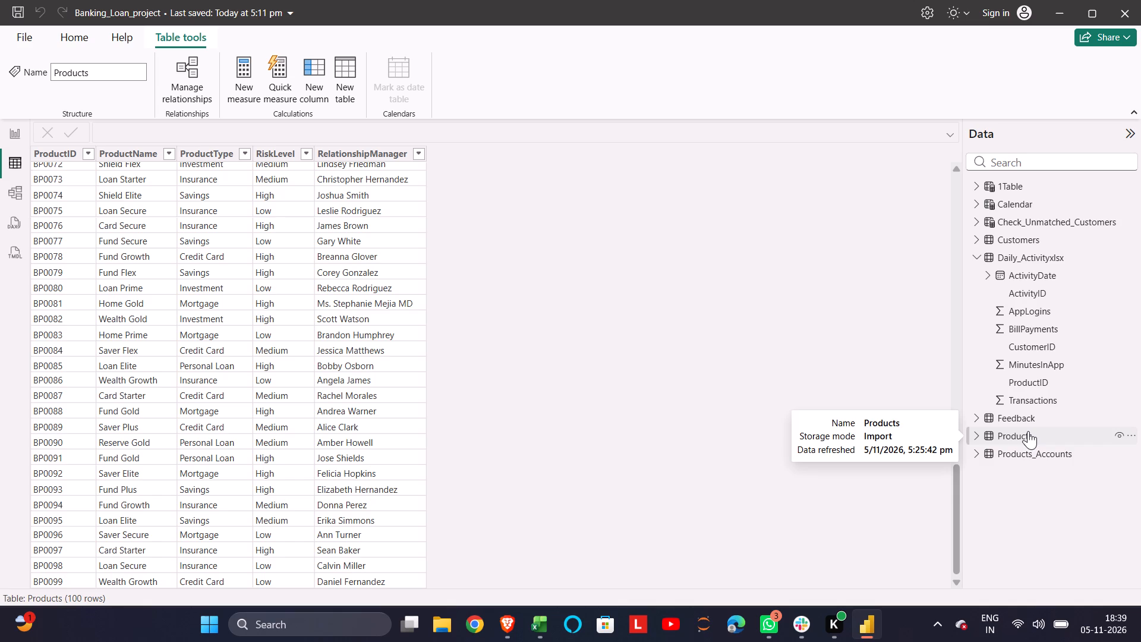
click(1006, 416)
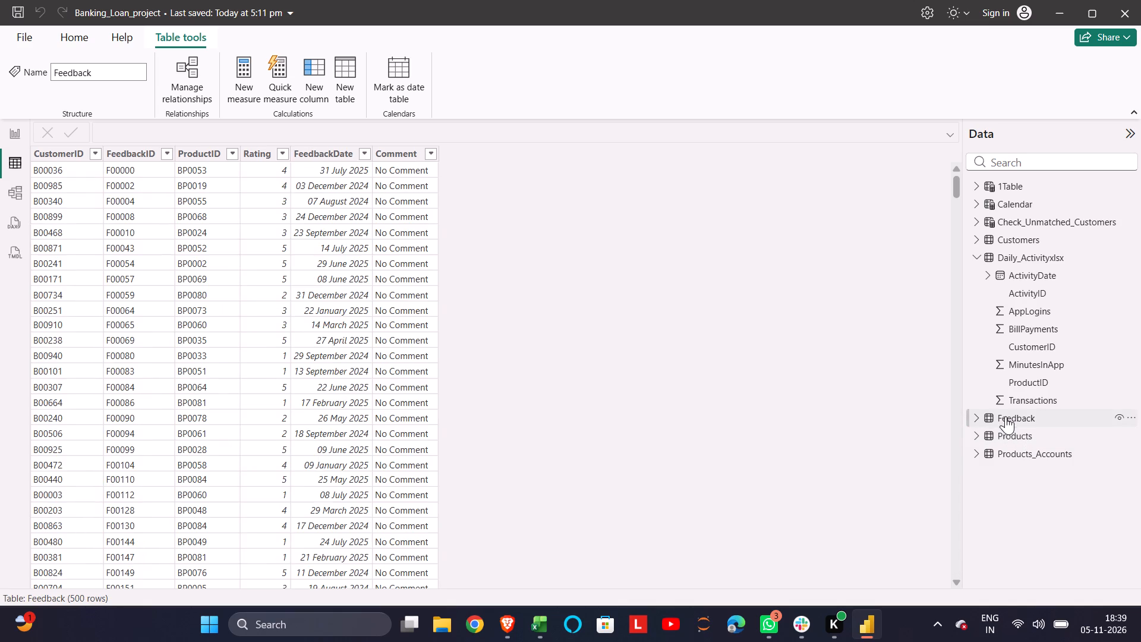
drag(956, 192, 956, 304)
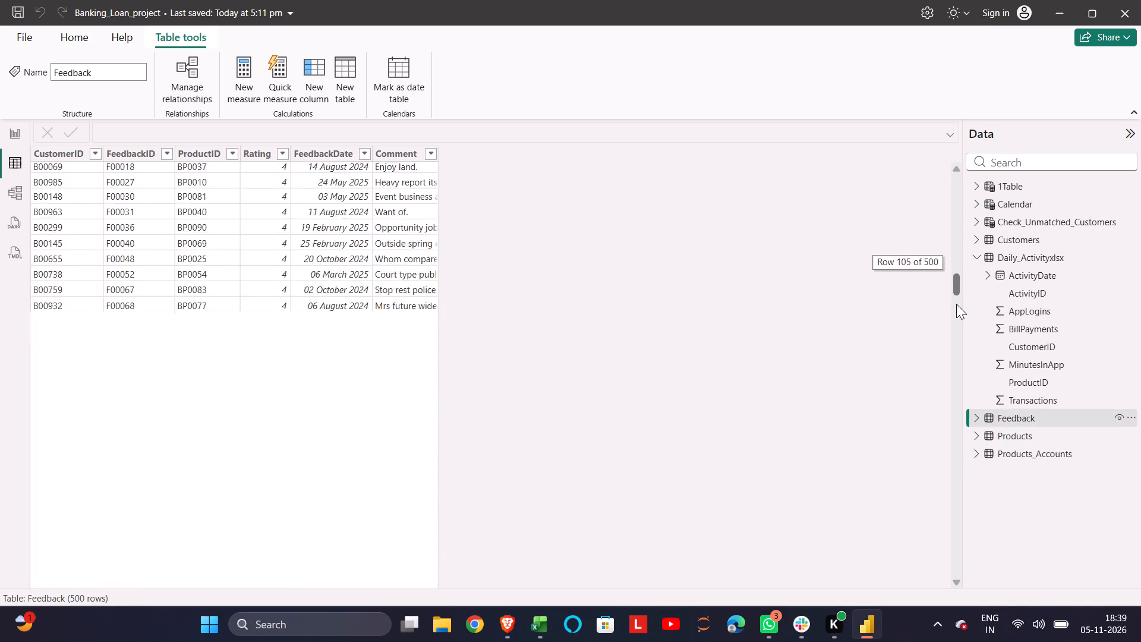
drag(956, 304, 959, 158)
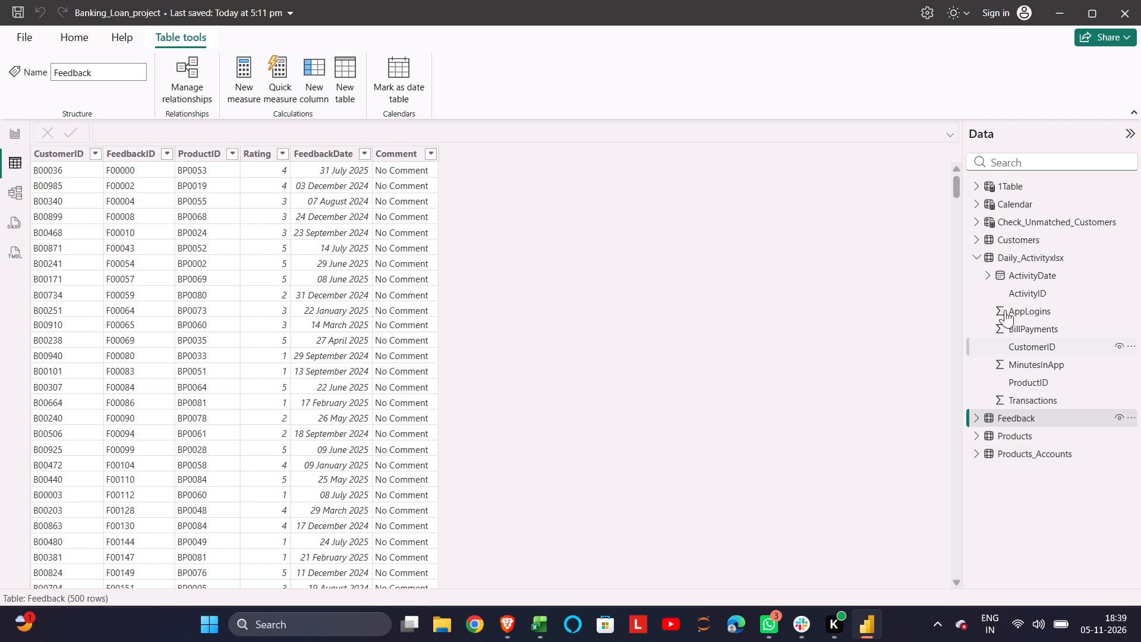
click(975, 259)
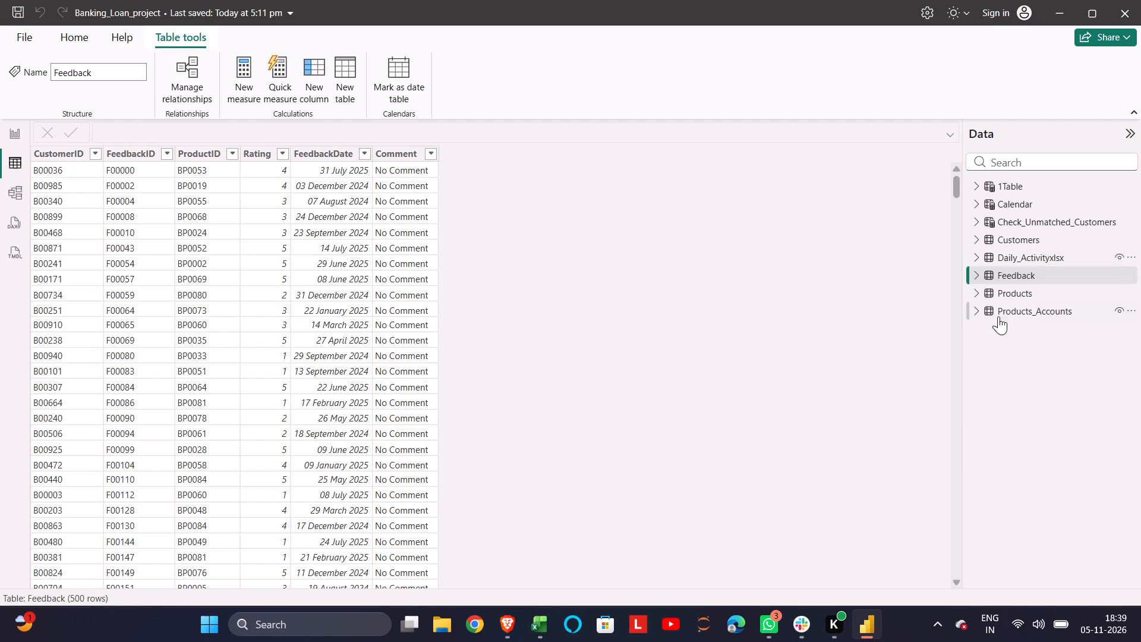
click(1027, 313)
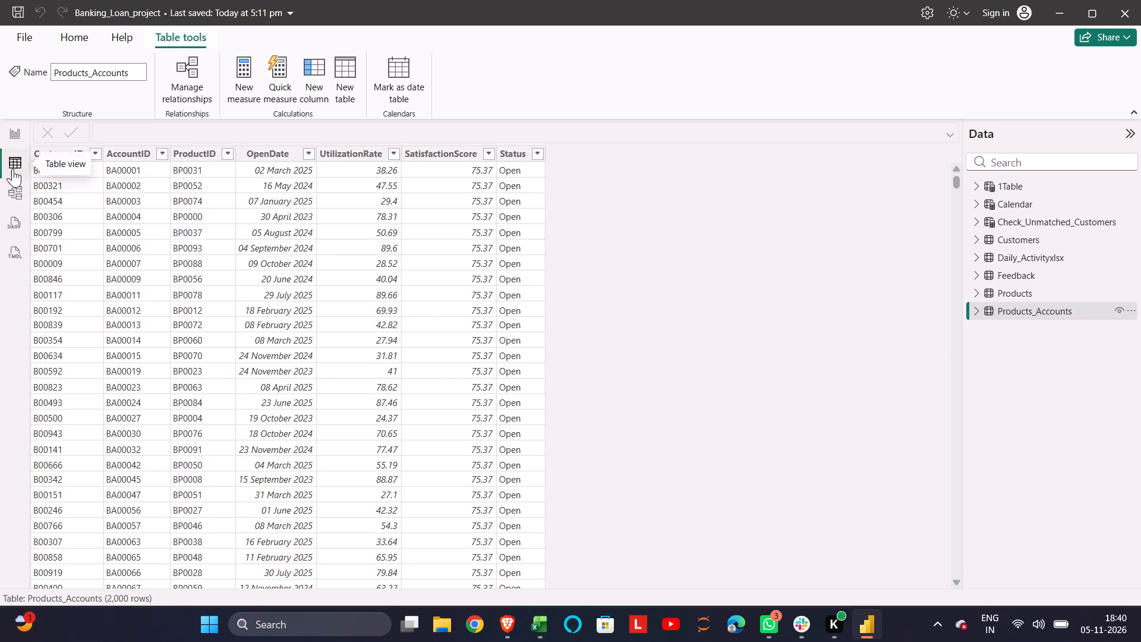
In the model diagram, delete the CustomerID relationship between Daily_Activityxlsx and Customers.
click(13, 184)
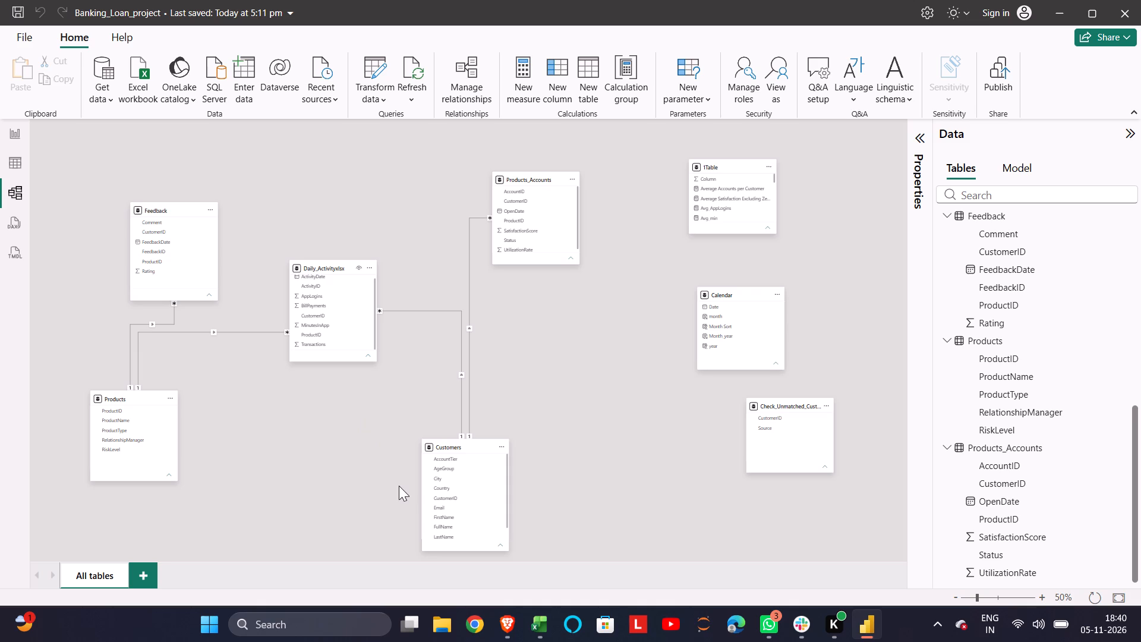
click(174, 328)
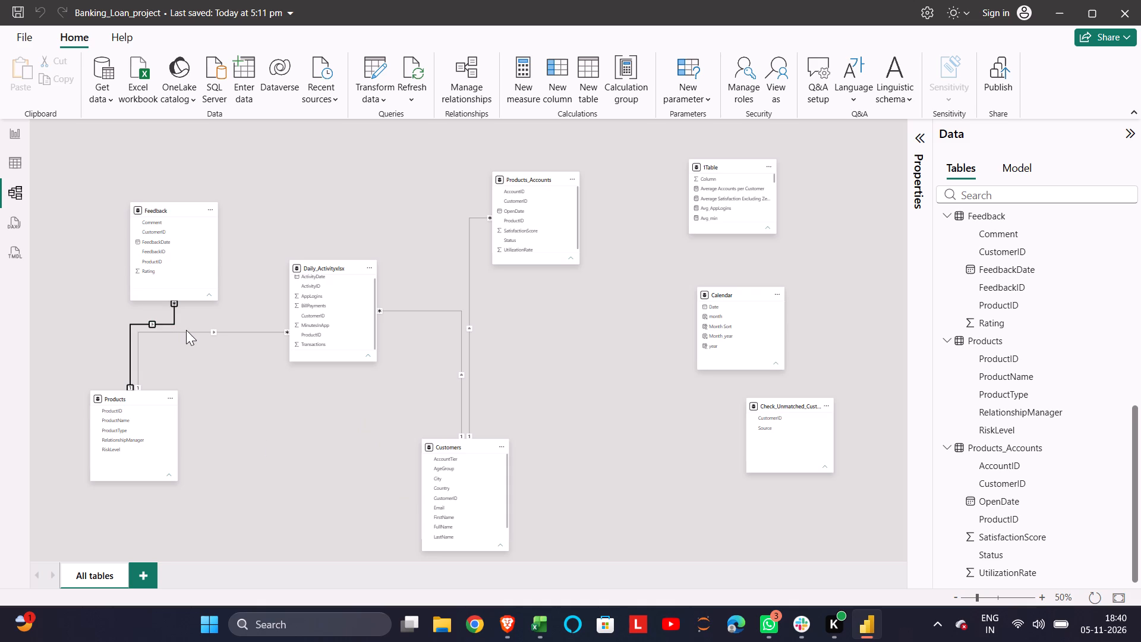
click(186, 330)
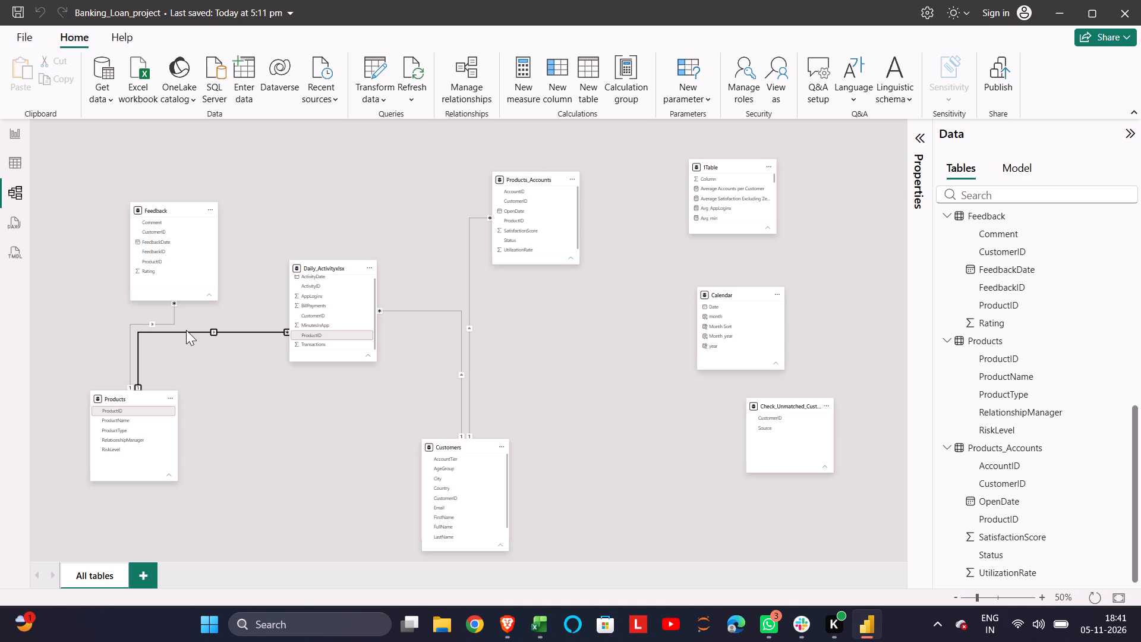
click(442, 308)
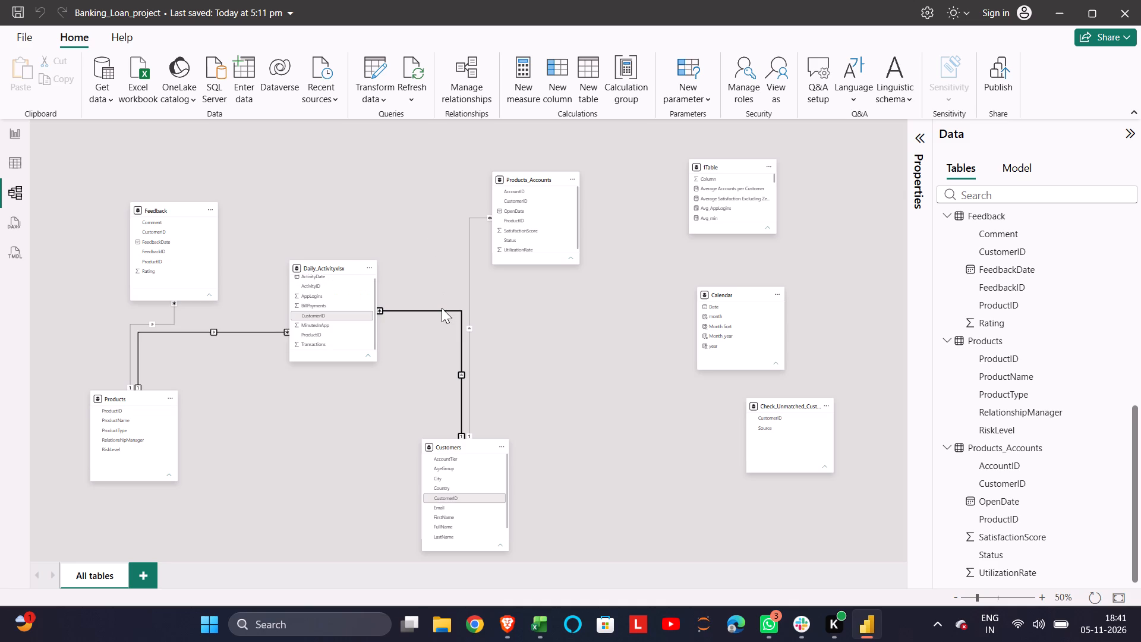
key(Delete)
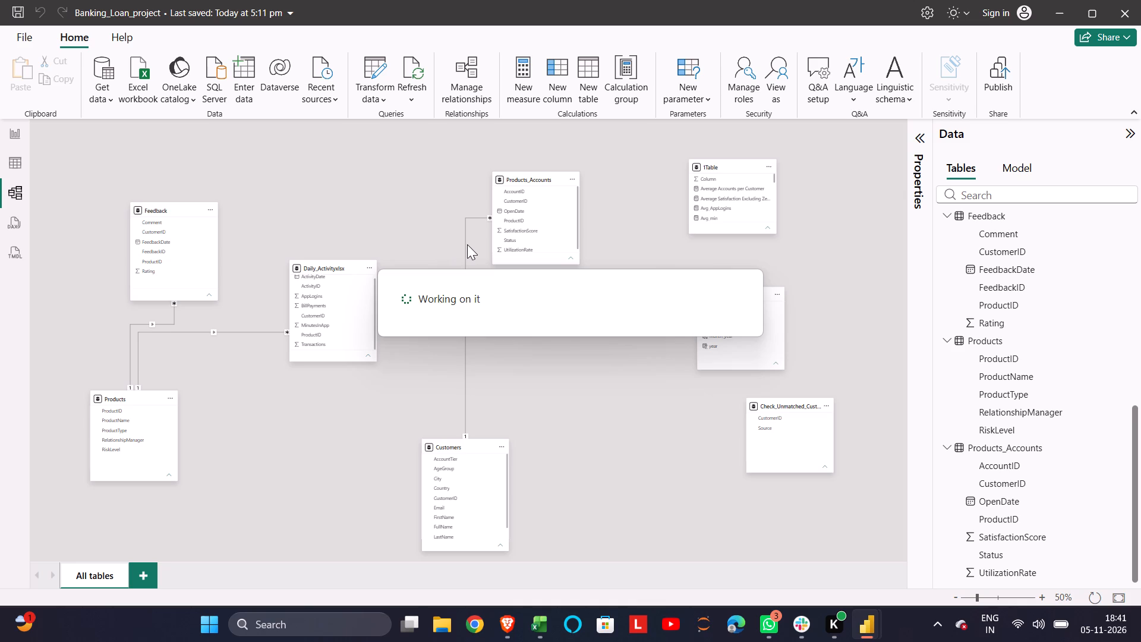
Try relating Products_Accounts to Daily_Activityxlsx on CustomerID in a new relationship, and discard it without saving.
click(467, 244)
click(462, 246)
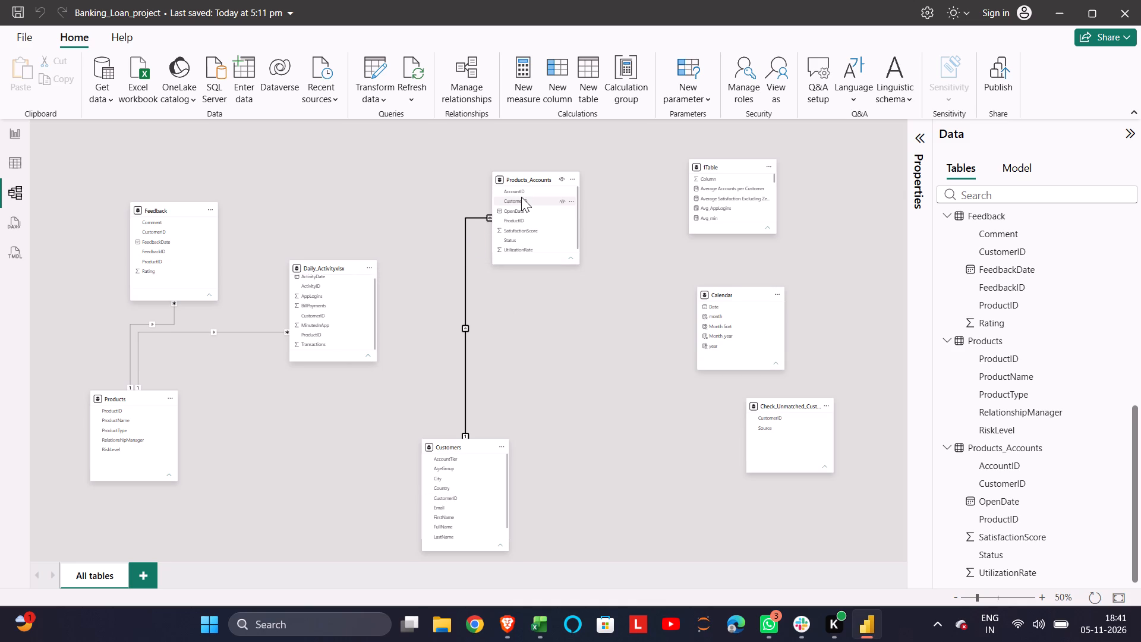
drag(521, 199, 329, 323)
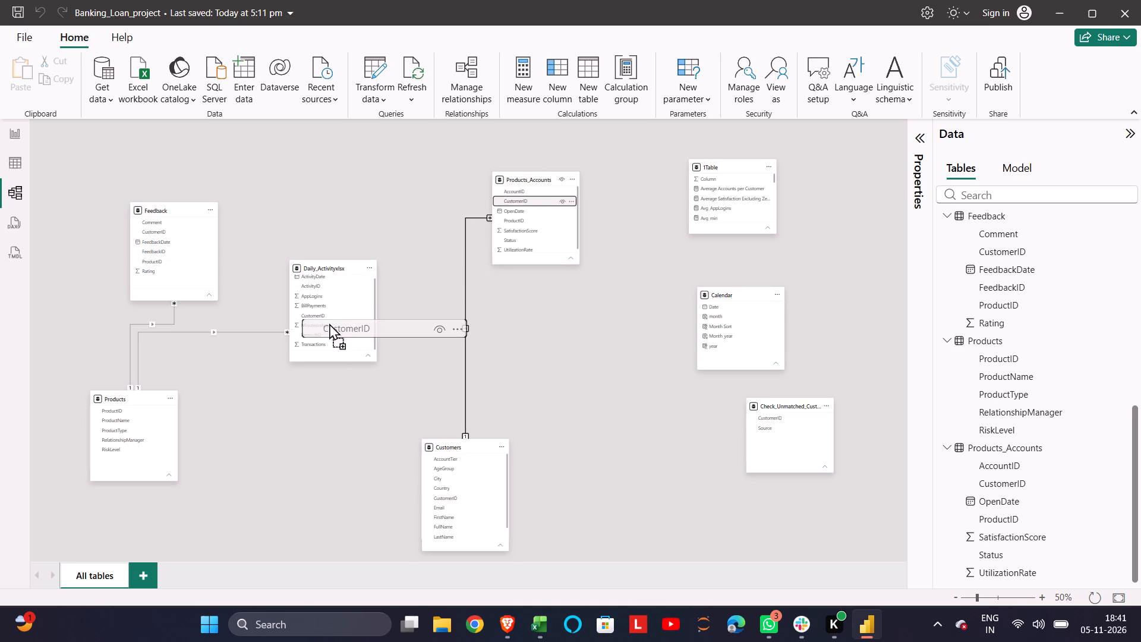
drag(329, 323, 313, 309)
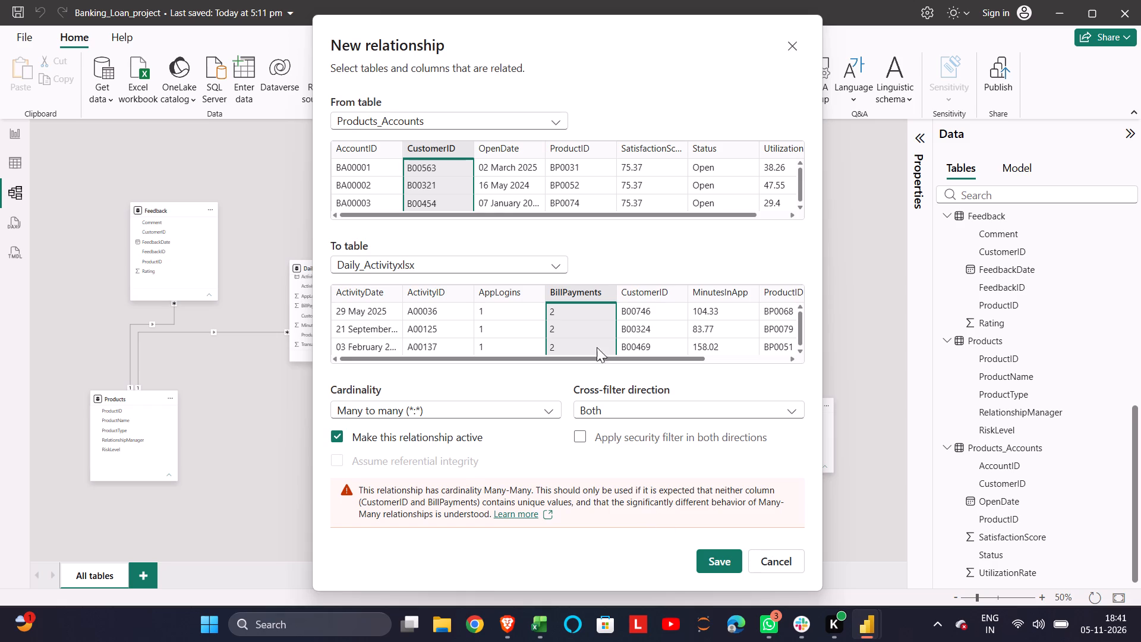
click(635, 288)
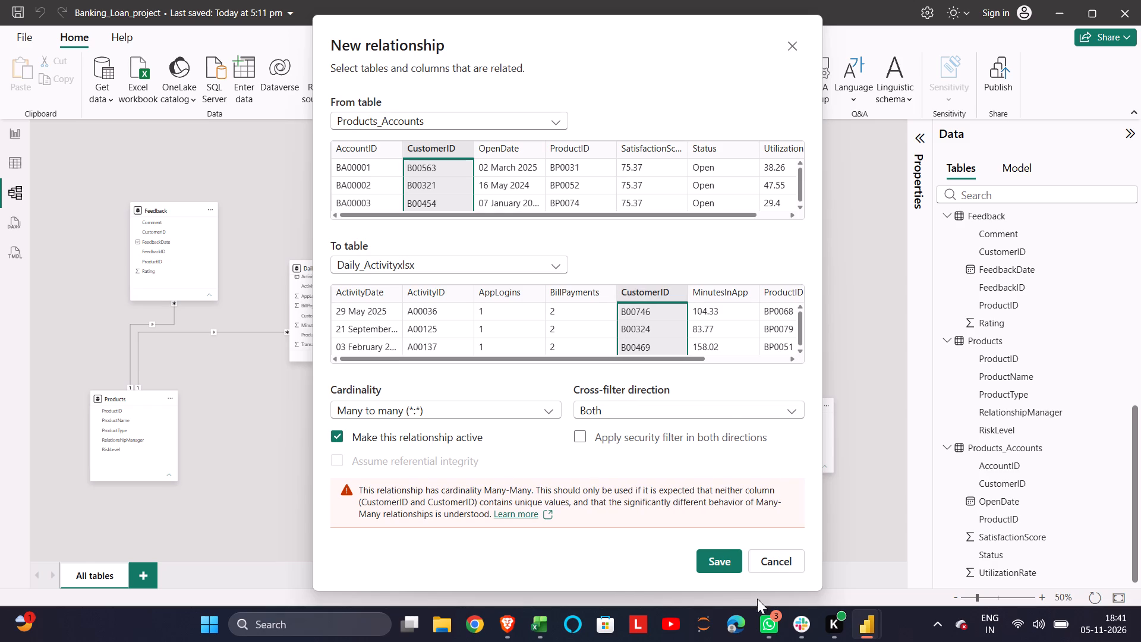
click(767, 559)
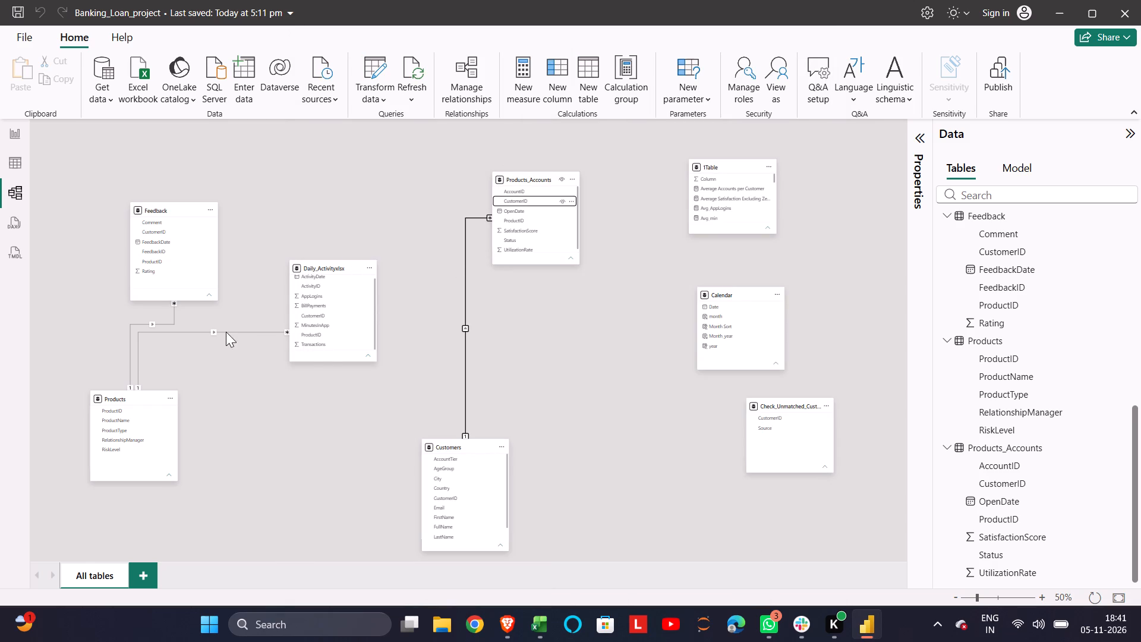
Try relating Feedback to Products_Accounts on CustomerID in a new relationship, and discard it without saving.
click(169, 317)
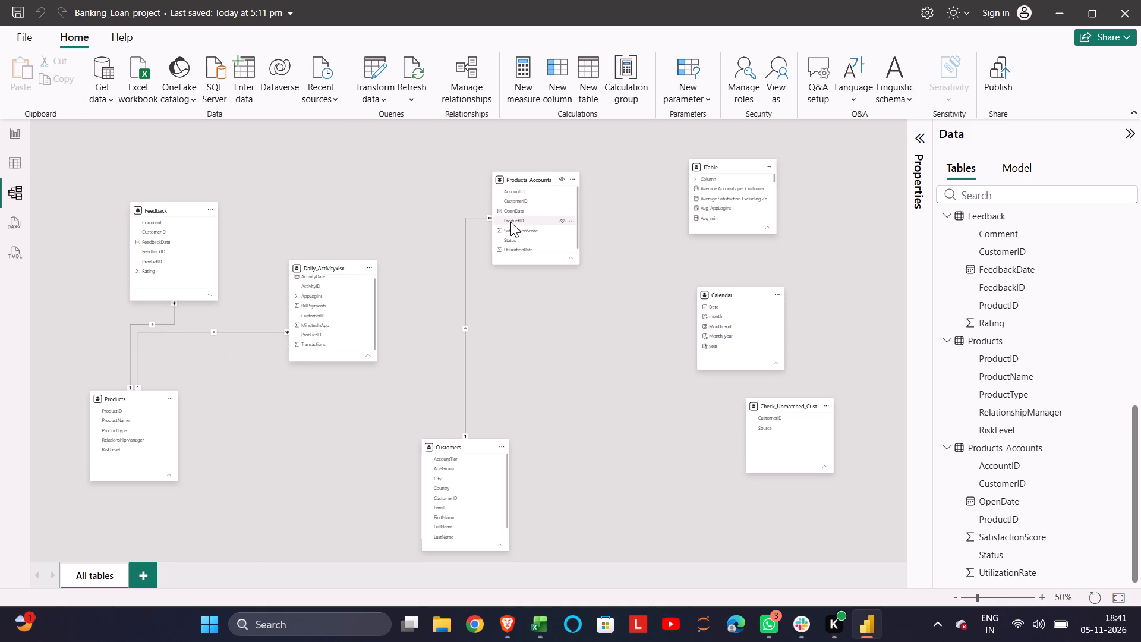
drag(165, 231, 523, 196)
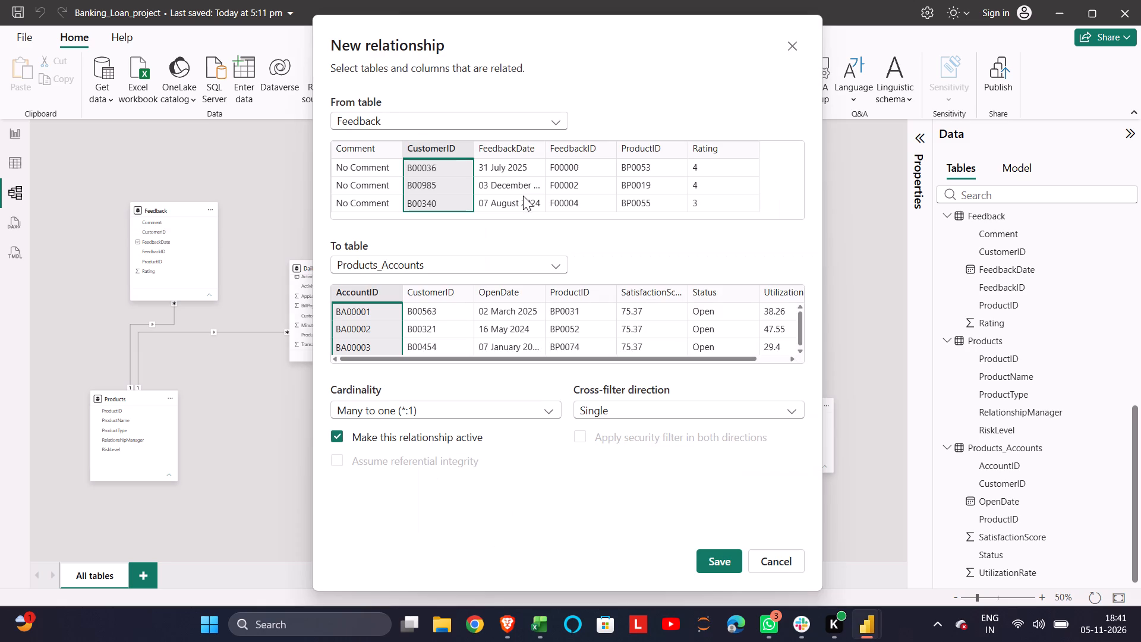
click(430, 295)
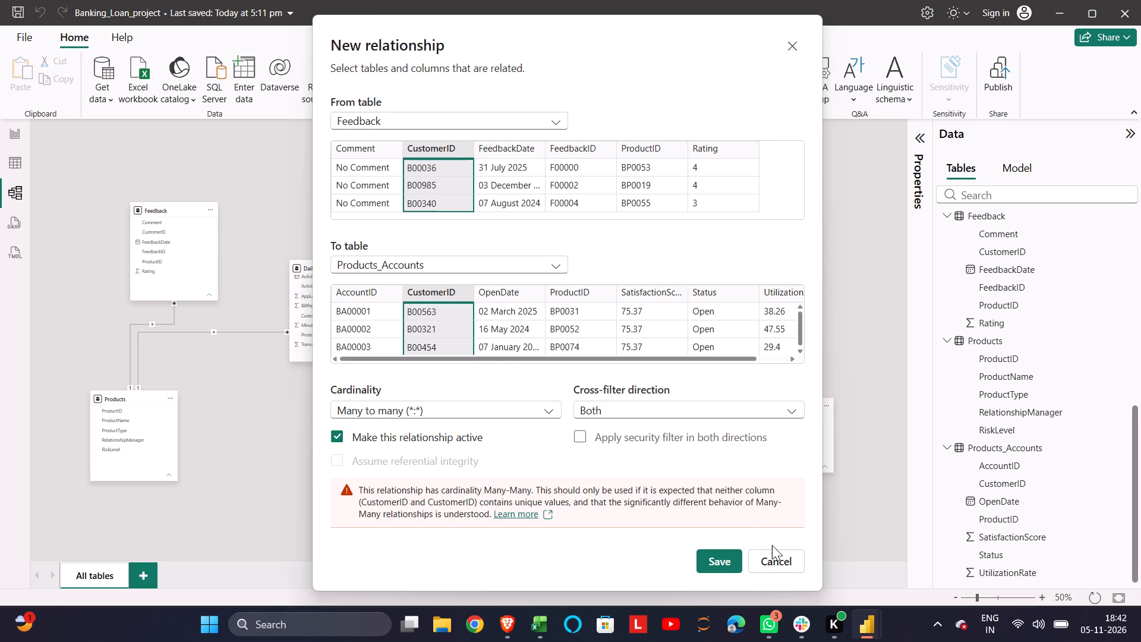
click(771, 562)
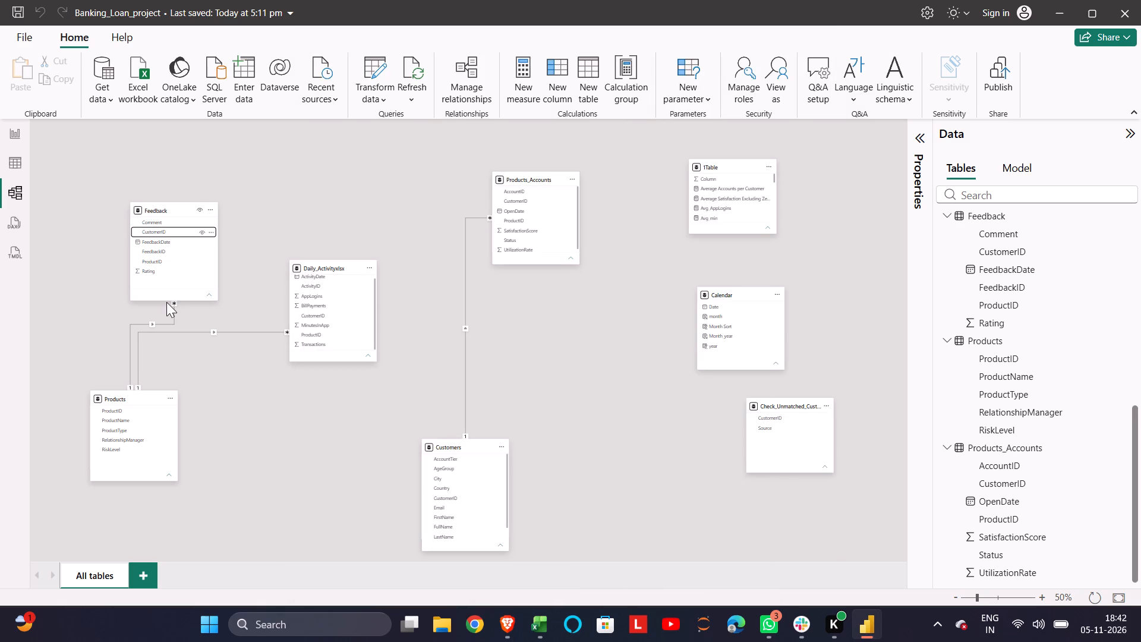
Delete the ProductID relationships that link Products to Feedback and to Daily_Activityxlsx.
click(174, 315)
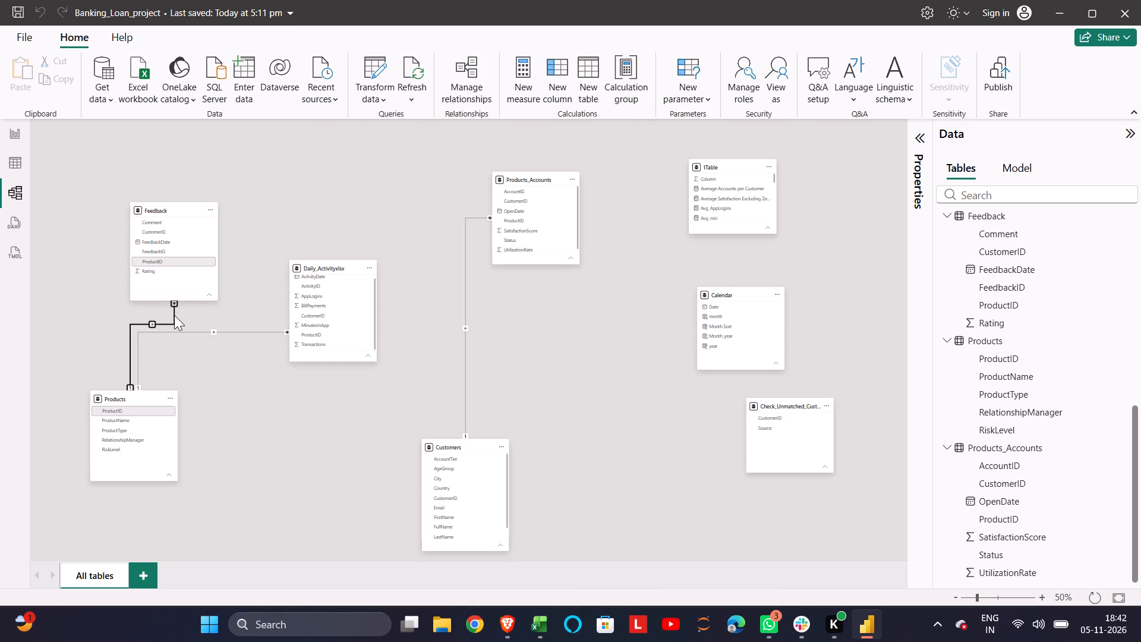
key(Delete)
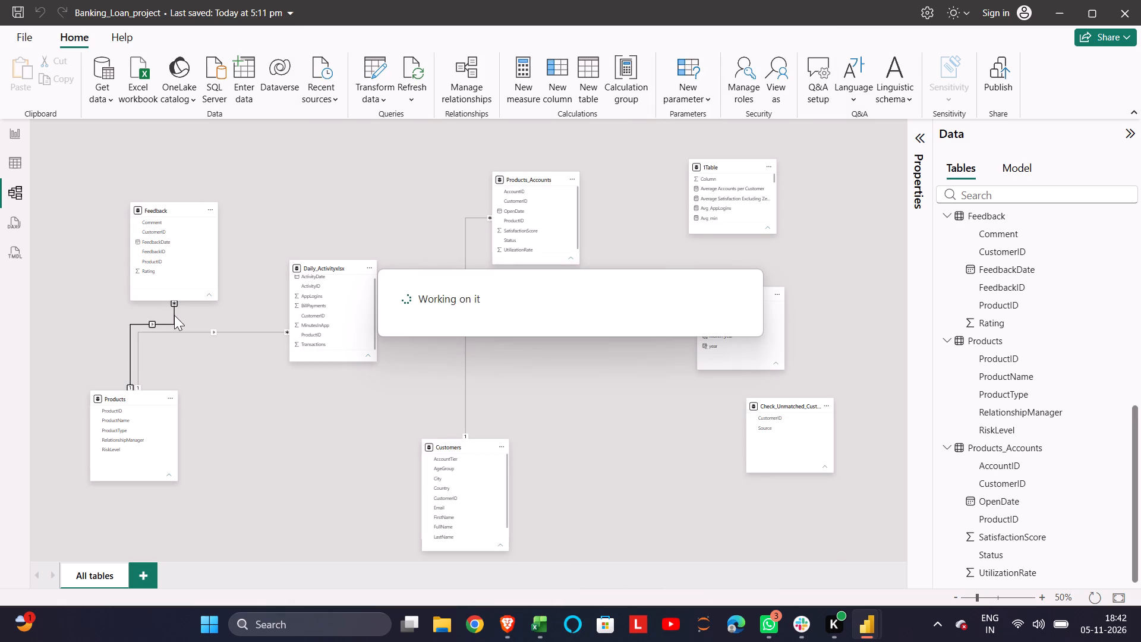
click(197, 311)
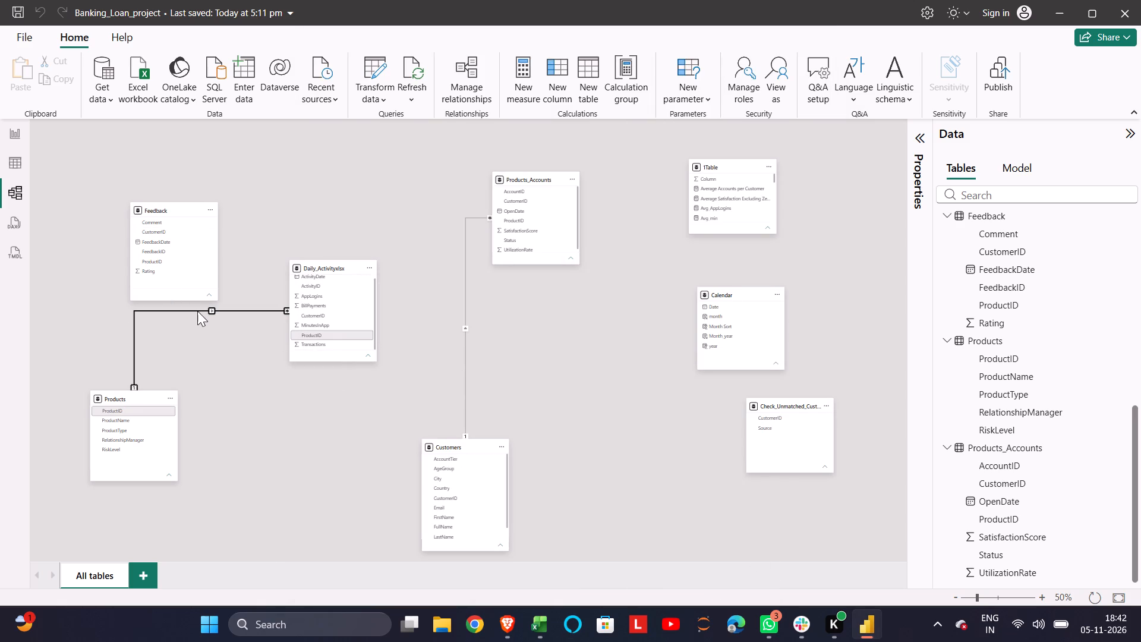
key(Delete)
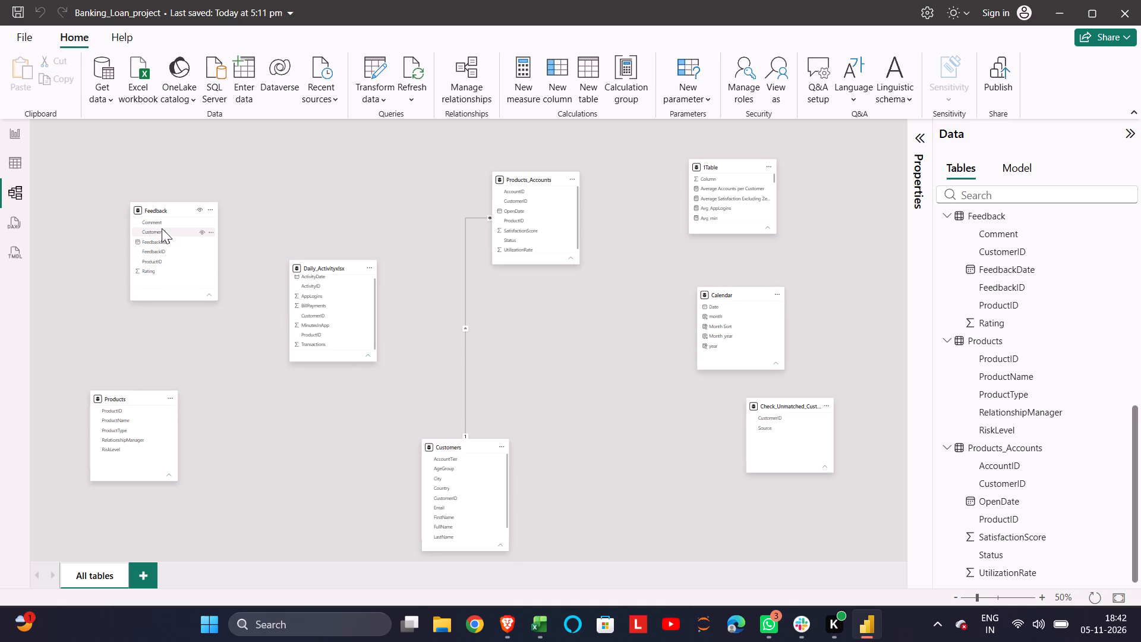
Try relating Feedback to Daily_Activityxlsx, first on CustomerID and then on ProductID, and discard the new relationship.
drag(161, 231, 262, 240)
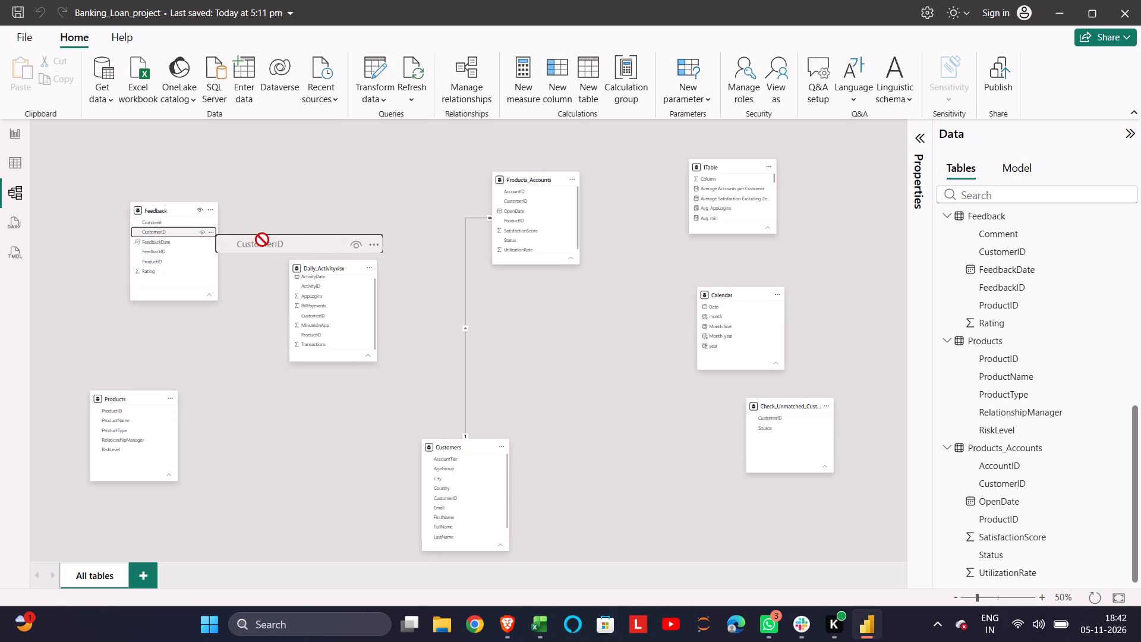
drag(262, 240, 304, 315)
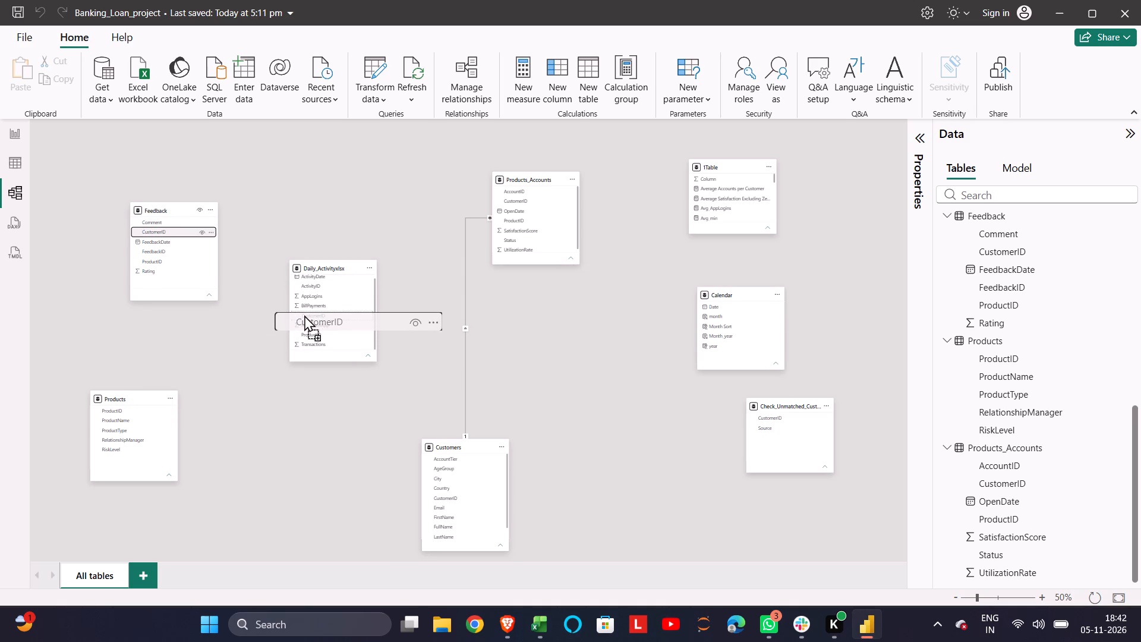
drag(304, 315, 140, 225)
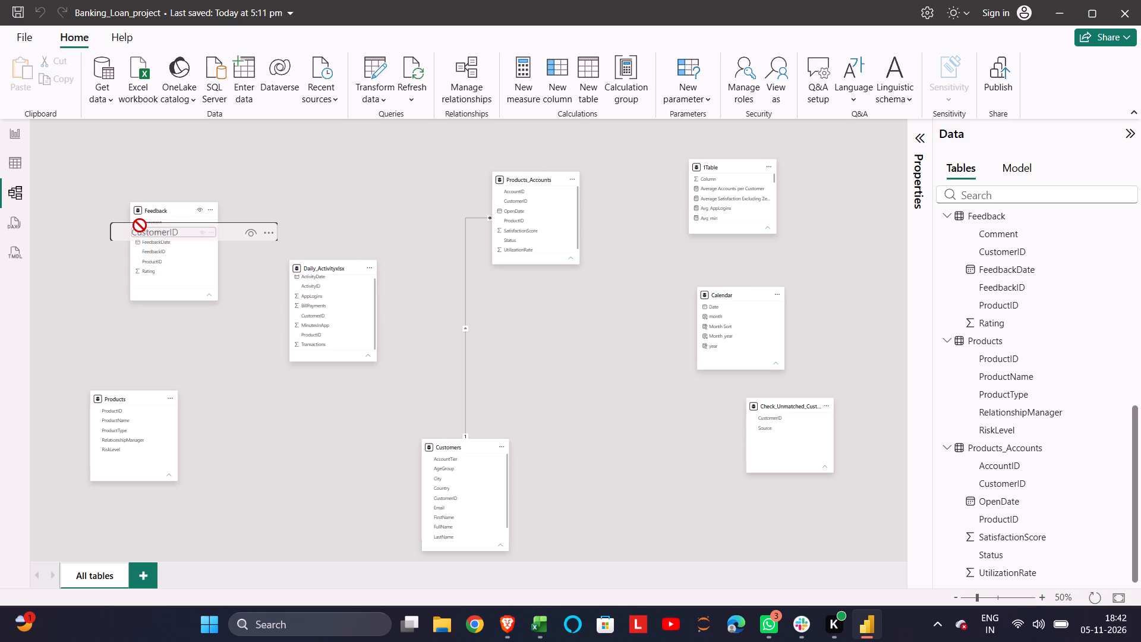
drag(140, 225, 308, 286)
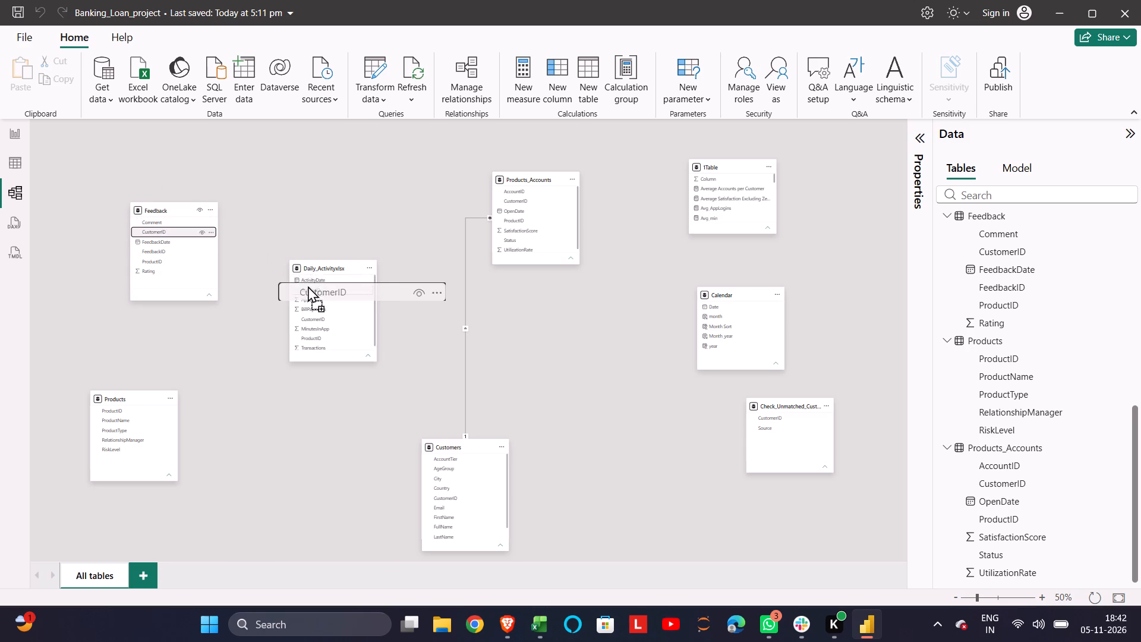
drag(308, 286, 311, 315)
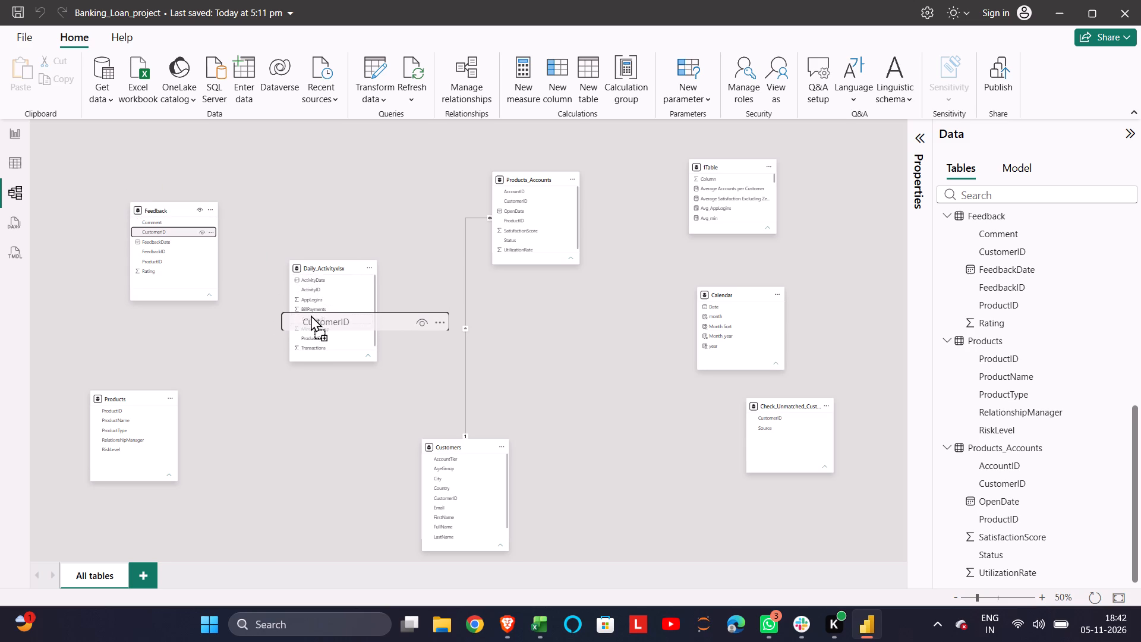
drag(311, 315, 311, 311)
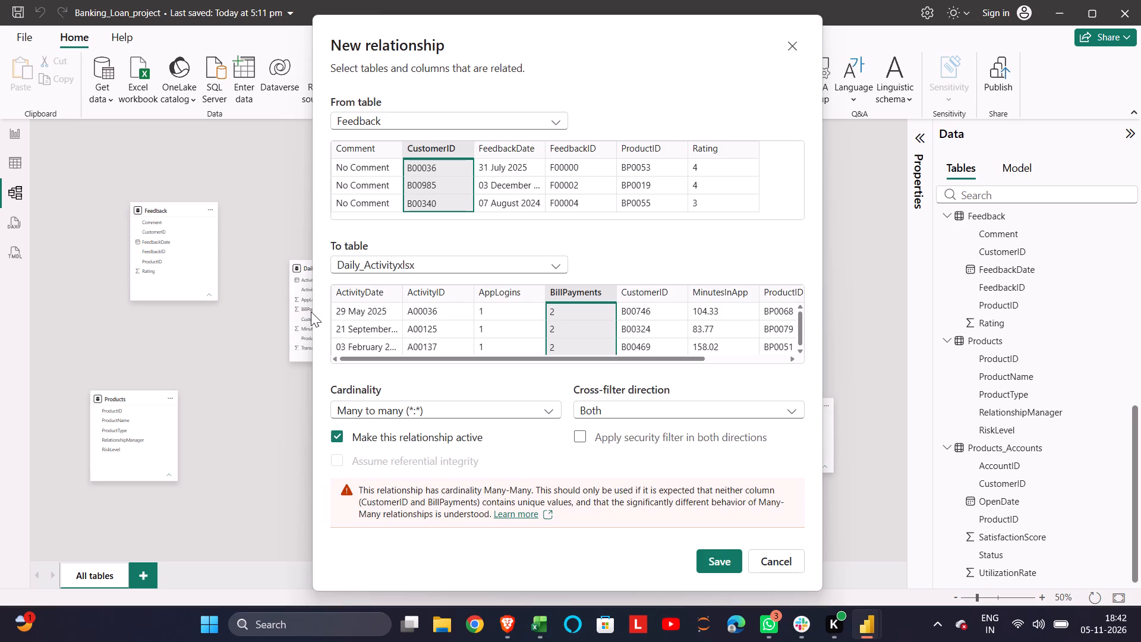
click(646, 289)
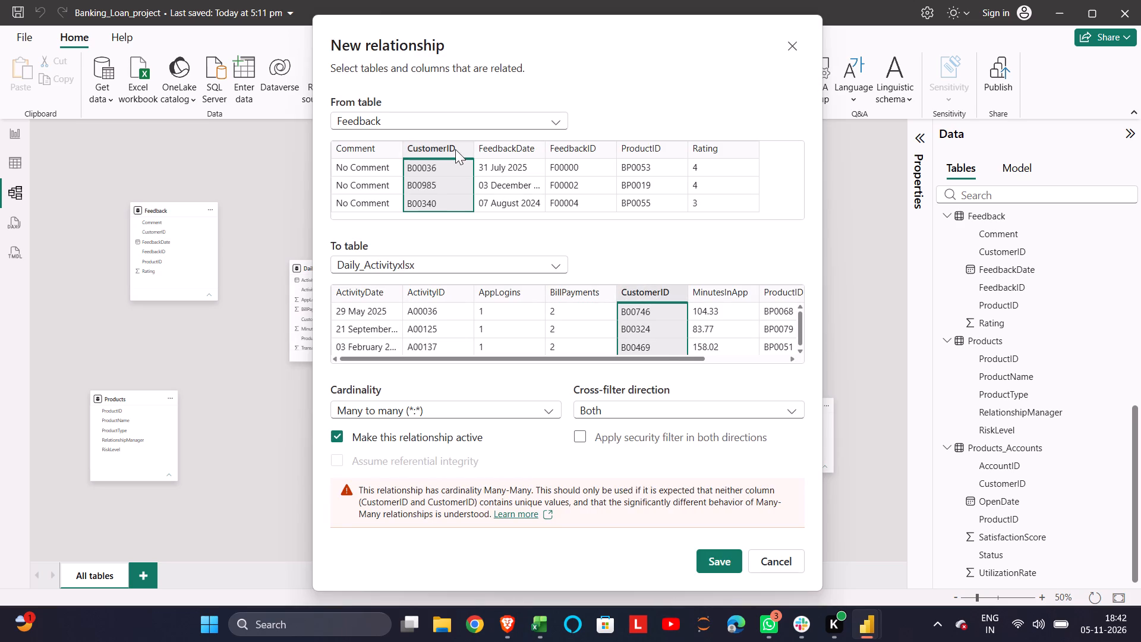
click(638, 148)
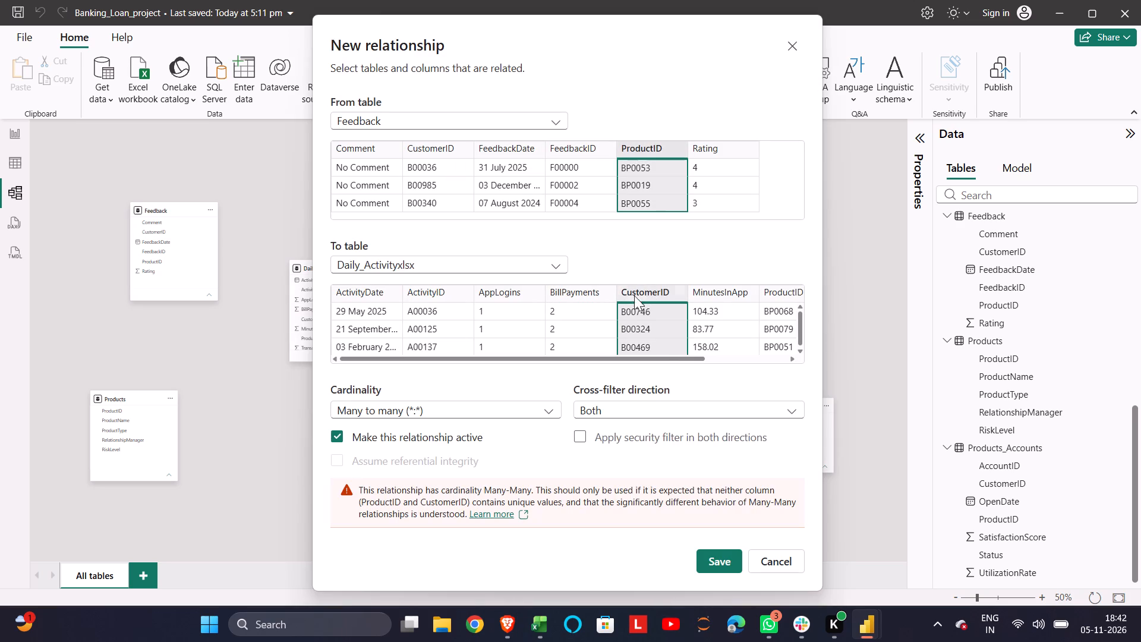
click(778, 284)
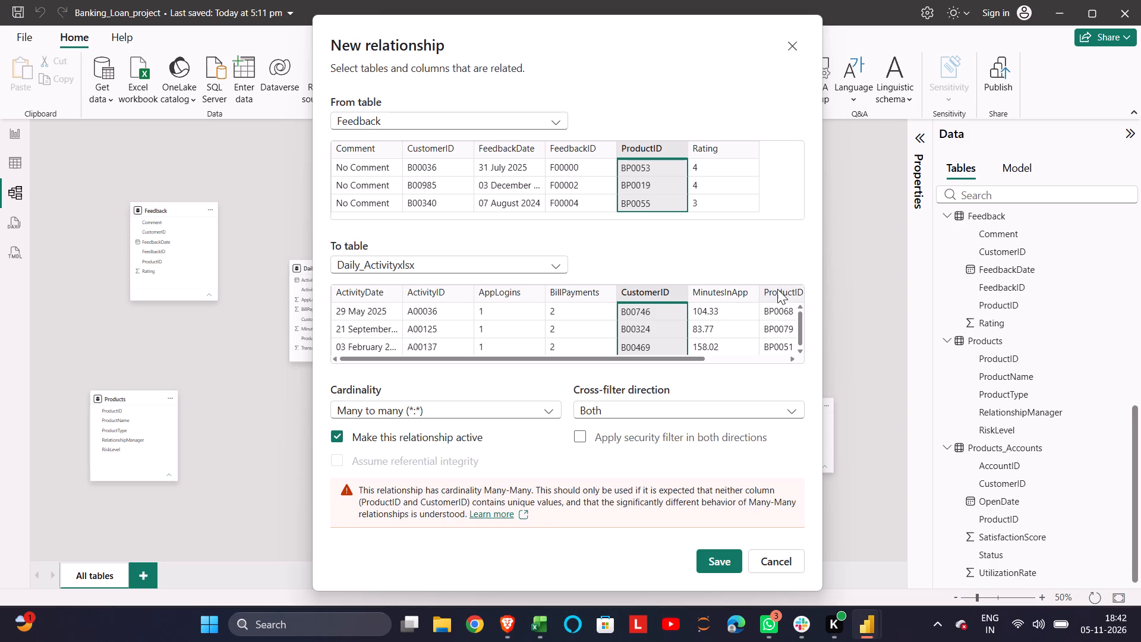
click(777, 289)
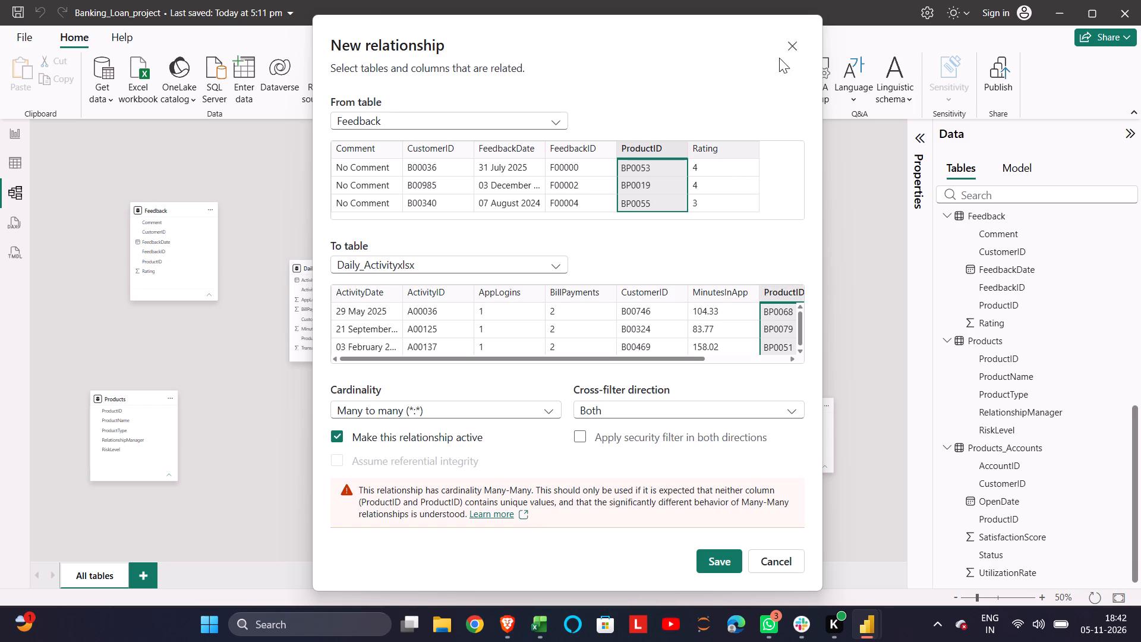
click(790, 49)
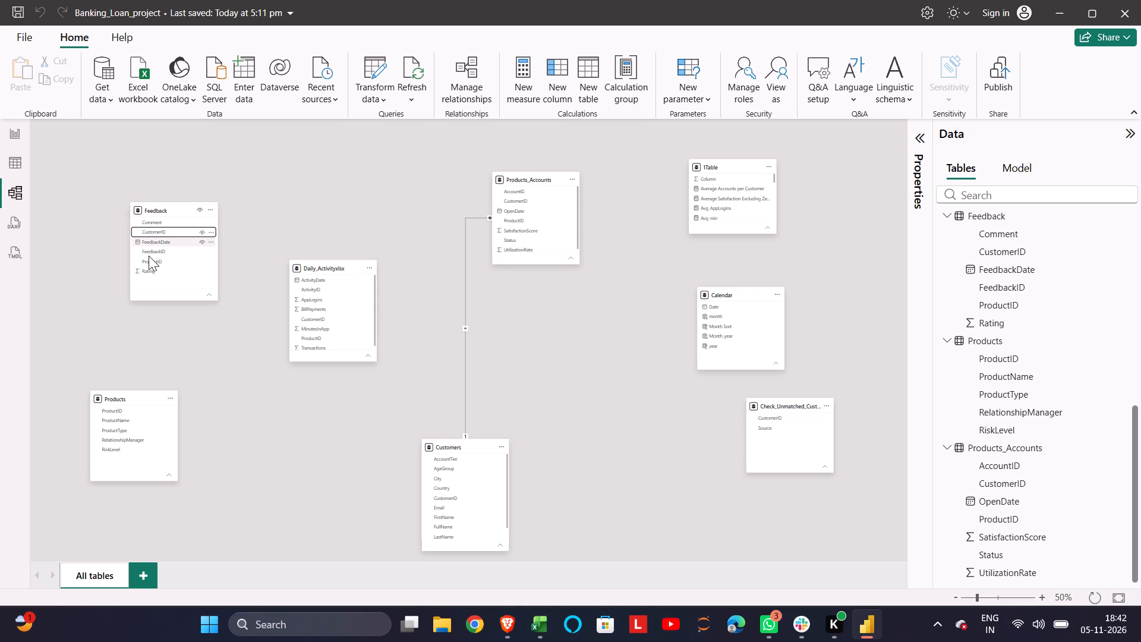
Examine the records of Daily_Activityxlsx in Table view, including its CustomerID and ProductID columns.
click(8, 163)
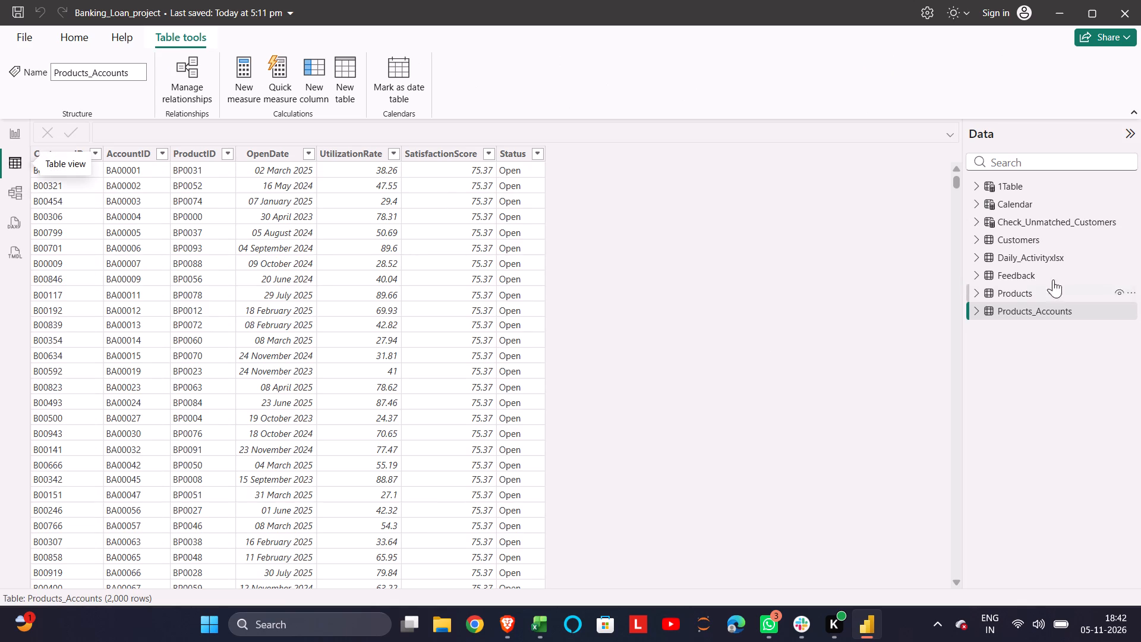
click(1028, 253)
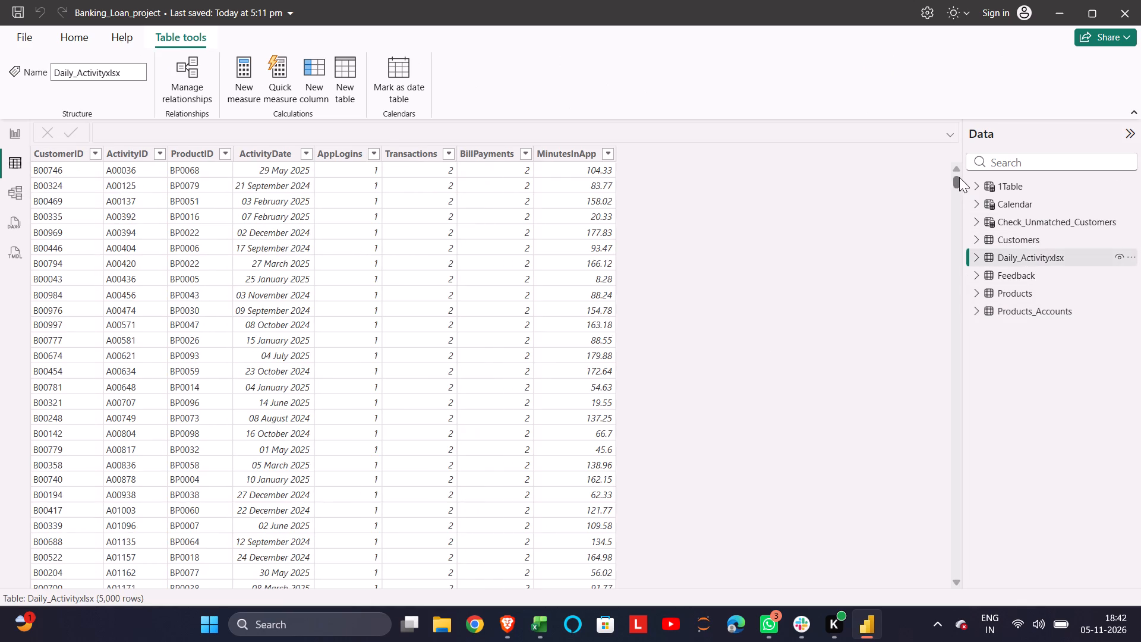
drag(954, 180, 961, 140)
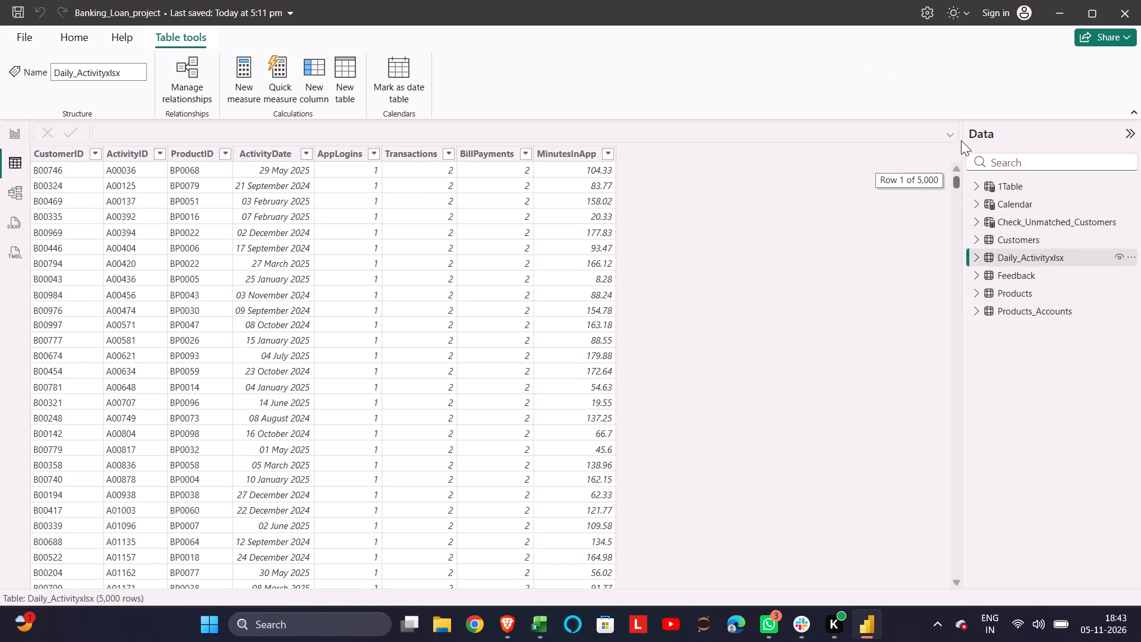
drag(961, 140, 961, 133)
In the model diagram, move the Products_Accounts table beside Daily_Activityxlsx, directly above Customers.
click(18, 194)
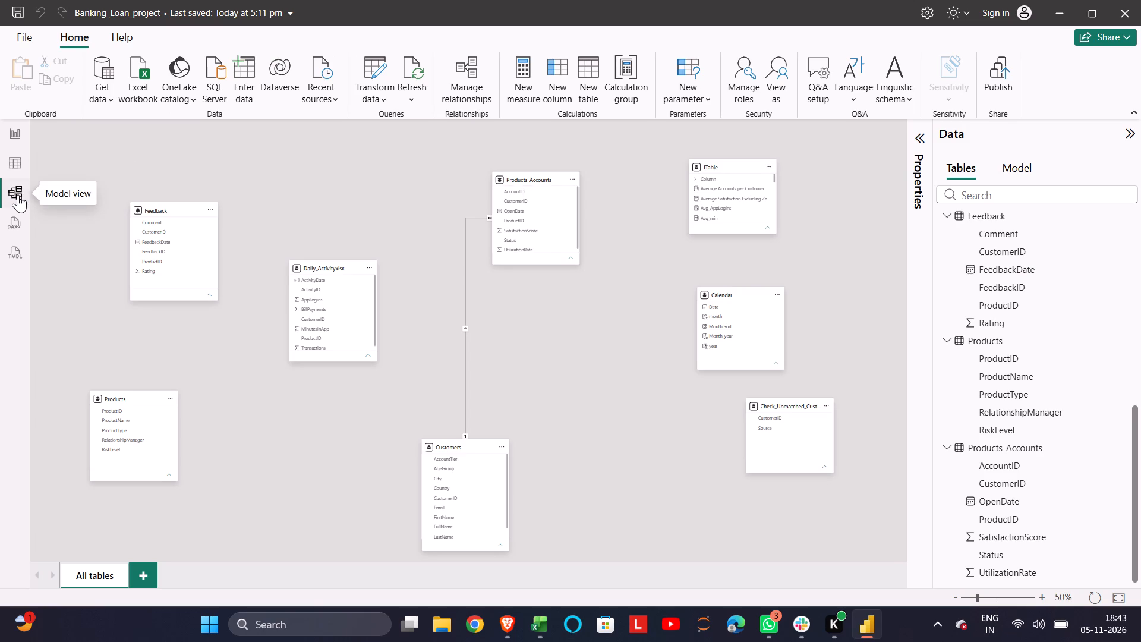
drag(527, 178, 486, 190)
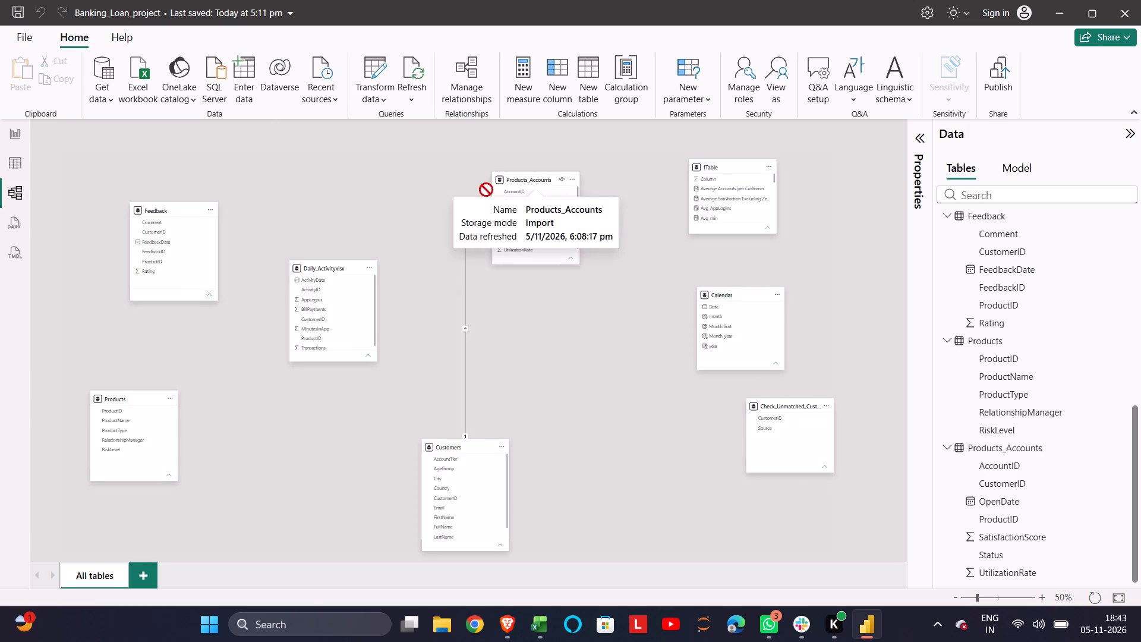
drag(486, 190, 436, 279)
drag(436, 279, 451, 289)
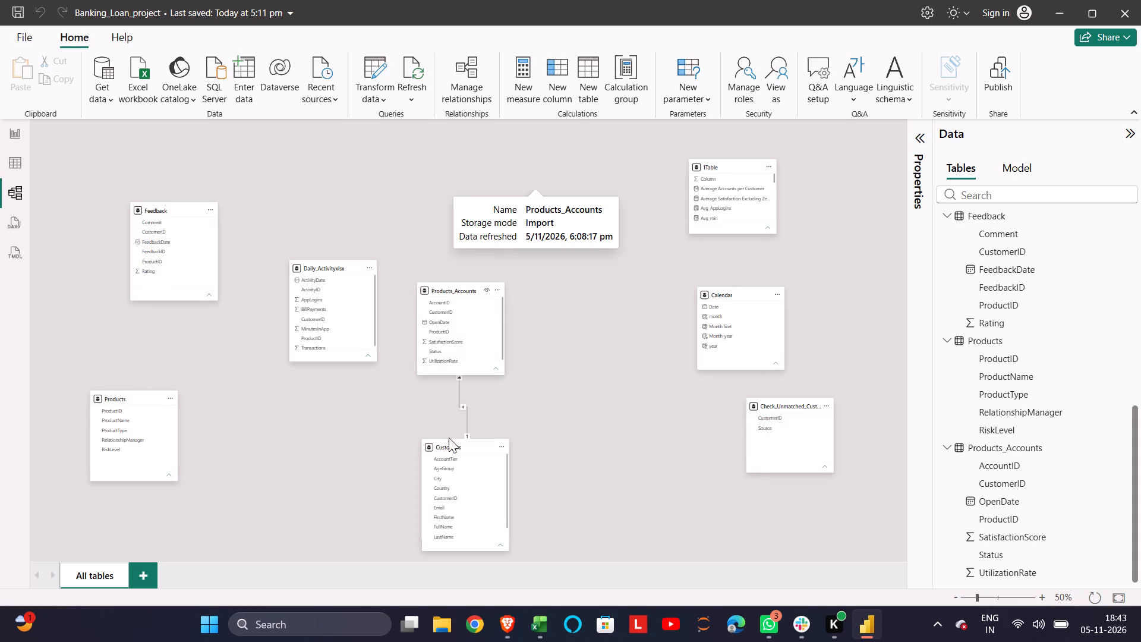
In the model diagram, move Customers toward Calendar and lower Products_Accounts so the two related tables sit side by side.
drag(452, 446, 626, 360)
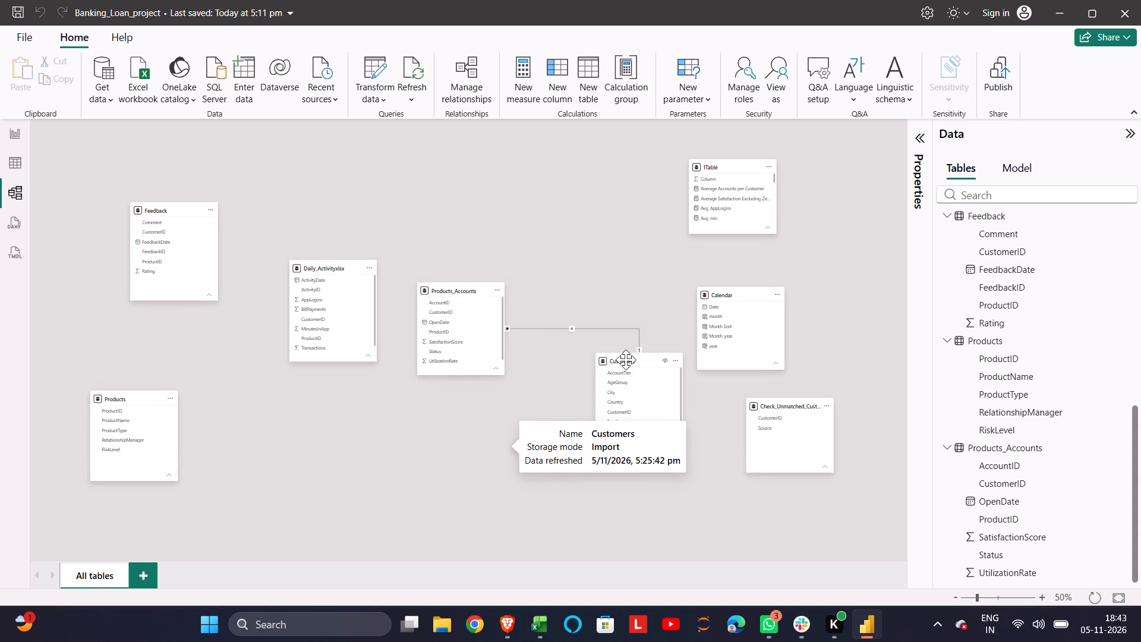
drag(453, 293, 462, 351)
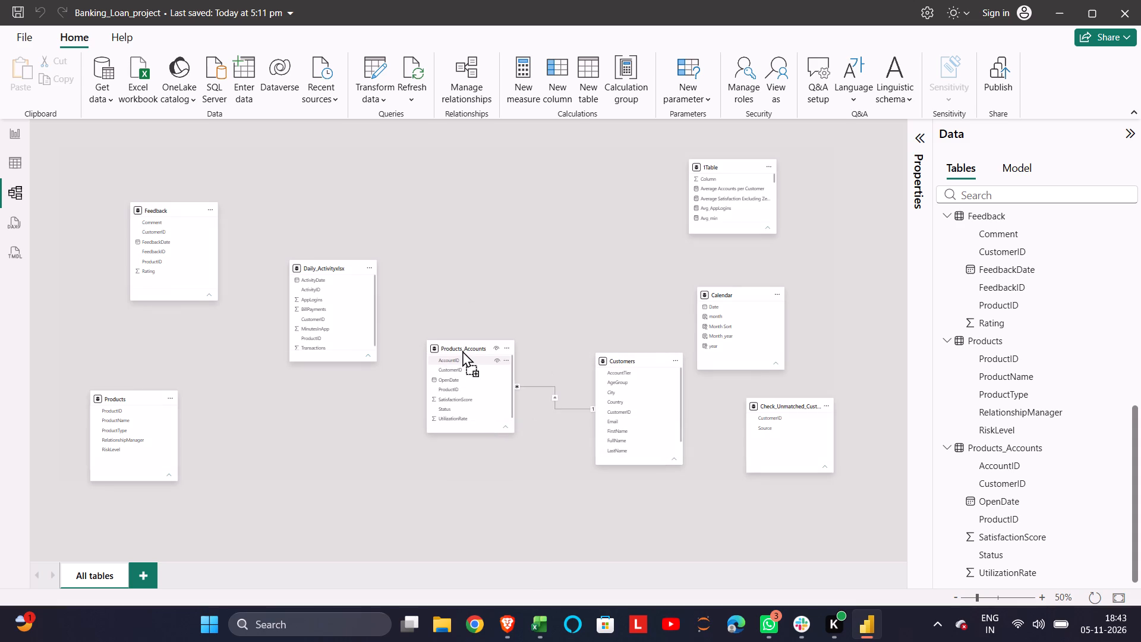
drag(462, 351, 461, 373)
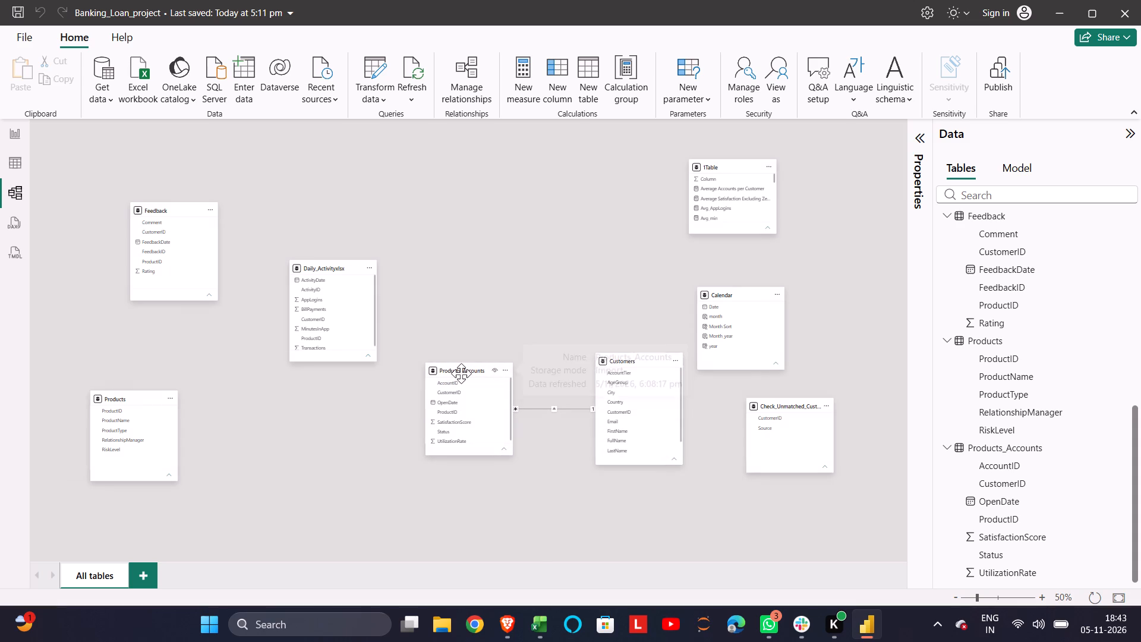
Examine the Feedback table's records in Table view, then check the AgeGroup charts on the Customers report page.
click(18, 171)
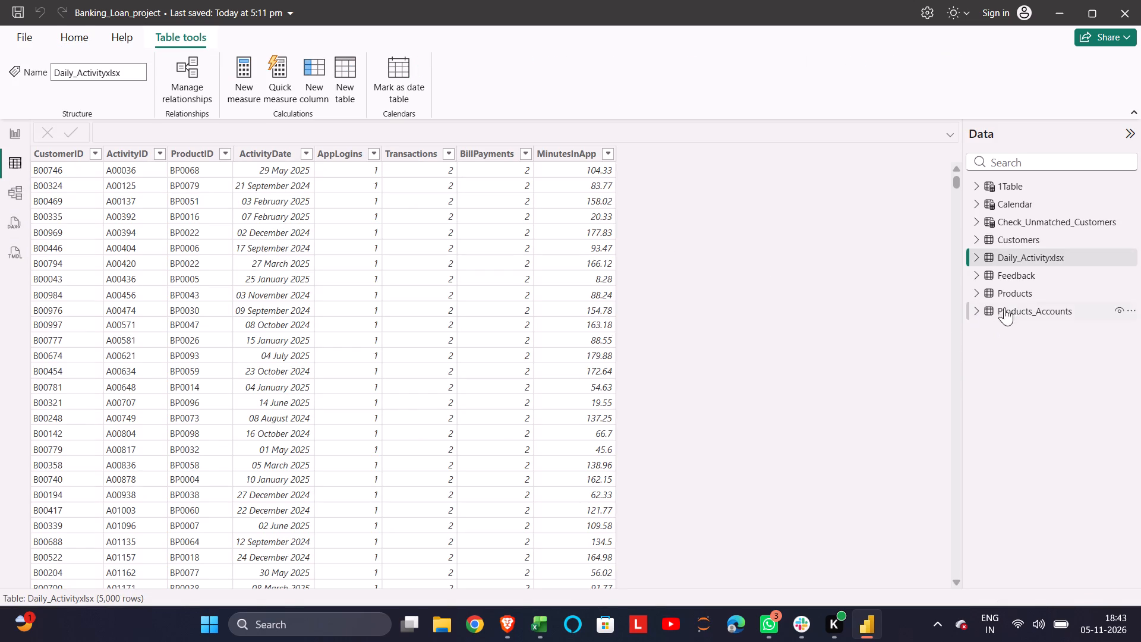
click(1017, 271)
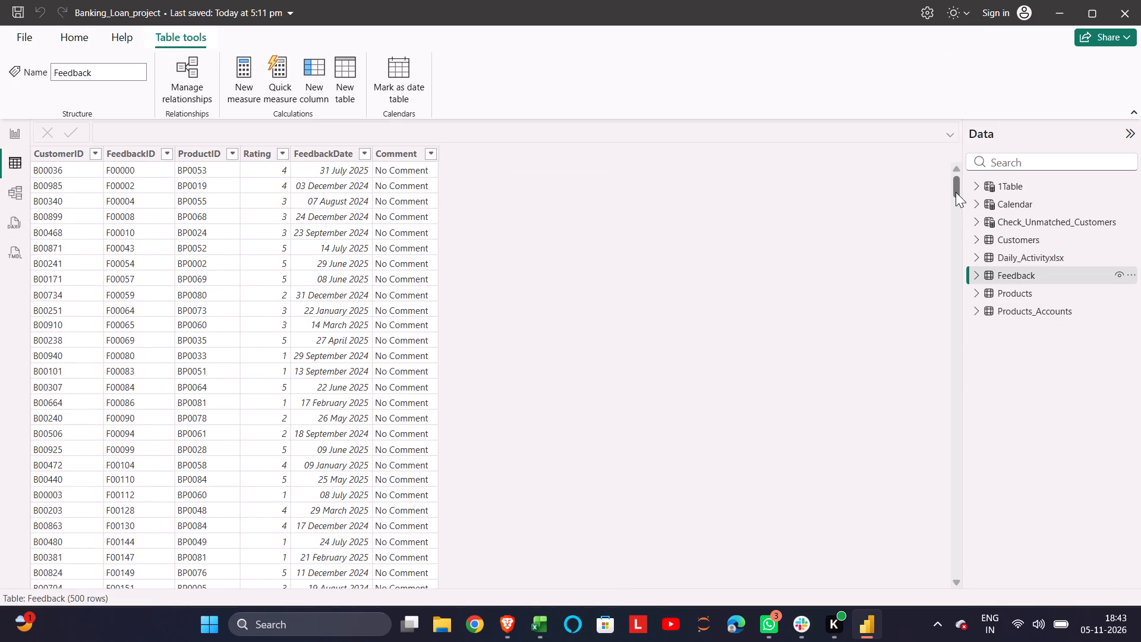
drag(956, 192, 957, 134)
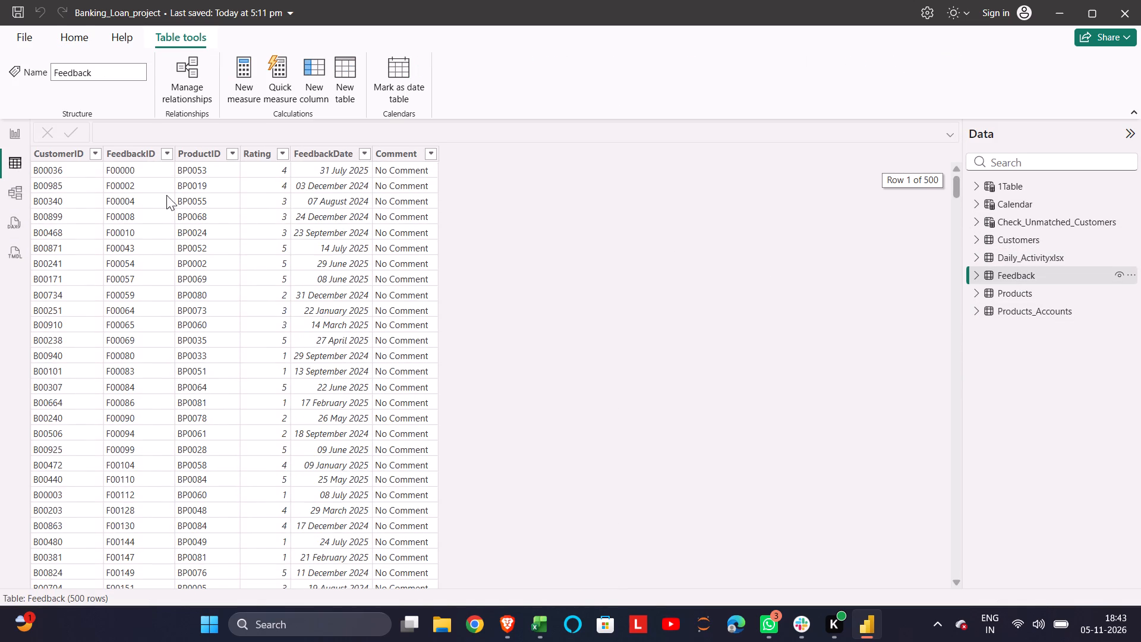
click(19, 130)
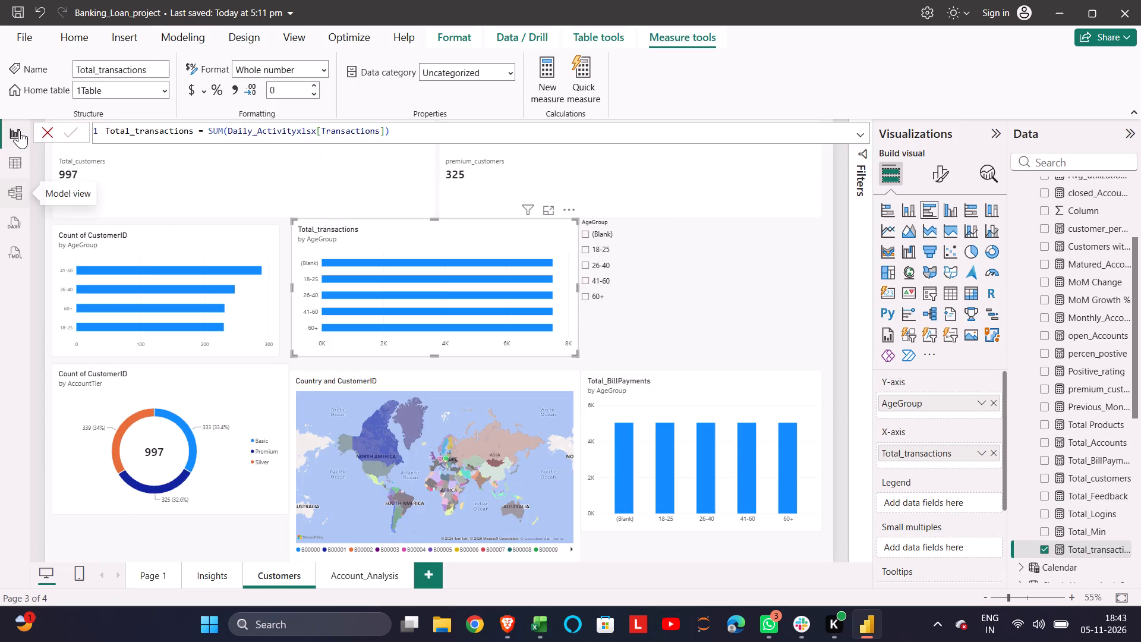
In the model diagram, move the Products table directly below Products_Accounts.
click(12, 197)
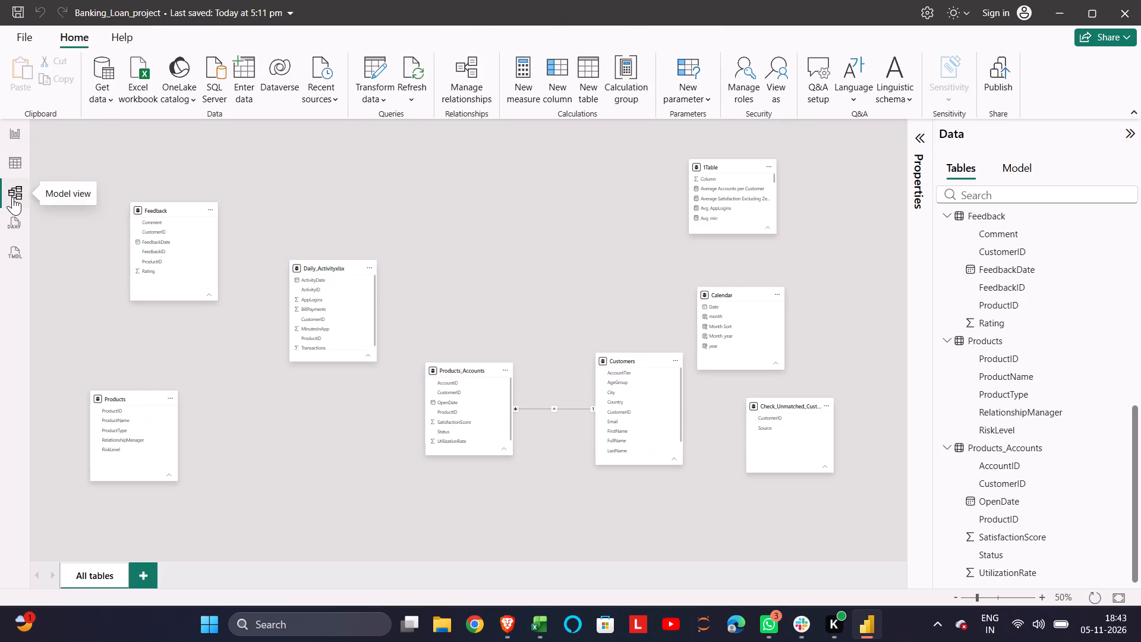
drag(127, 395, 66, 332)
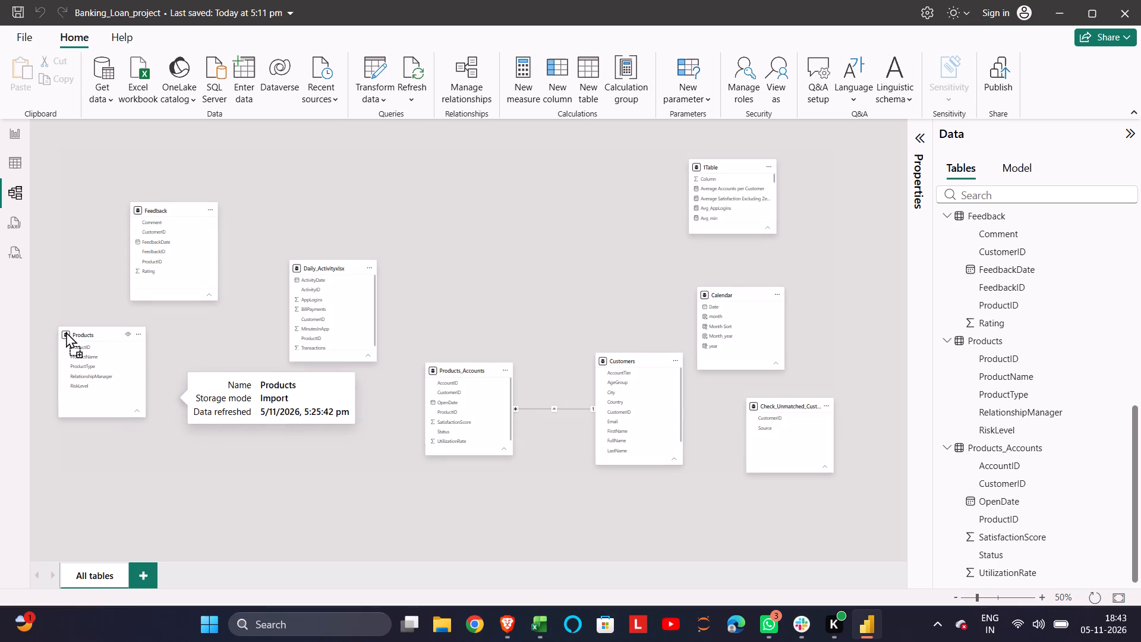
drag(66, 332, 347, 470)
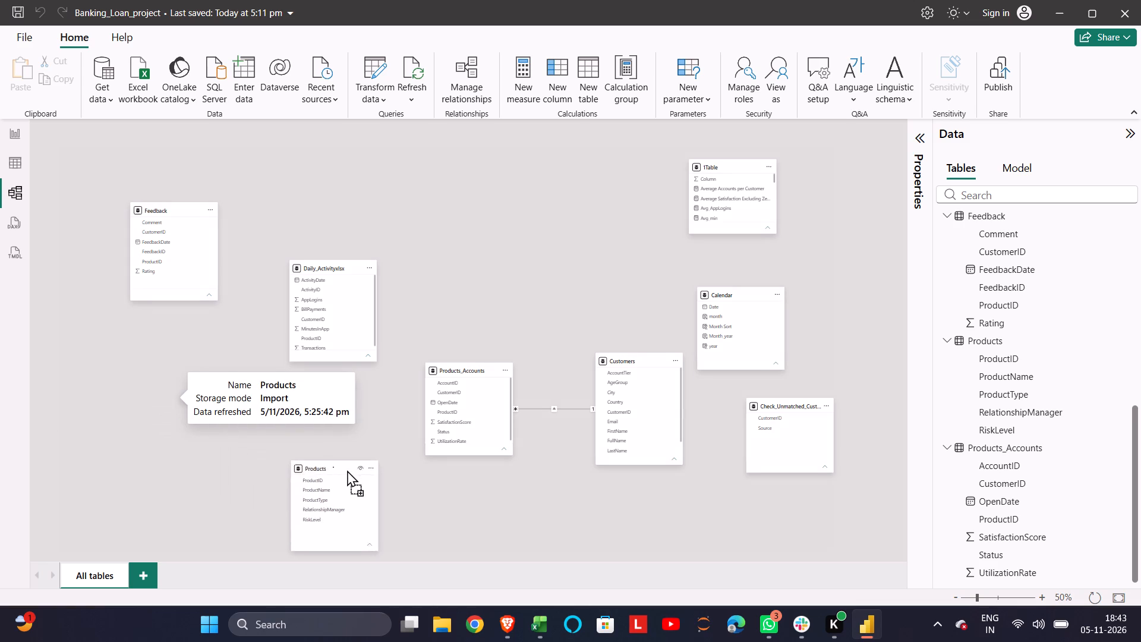
drag(347, 470, 441, 476)
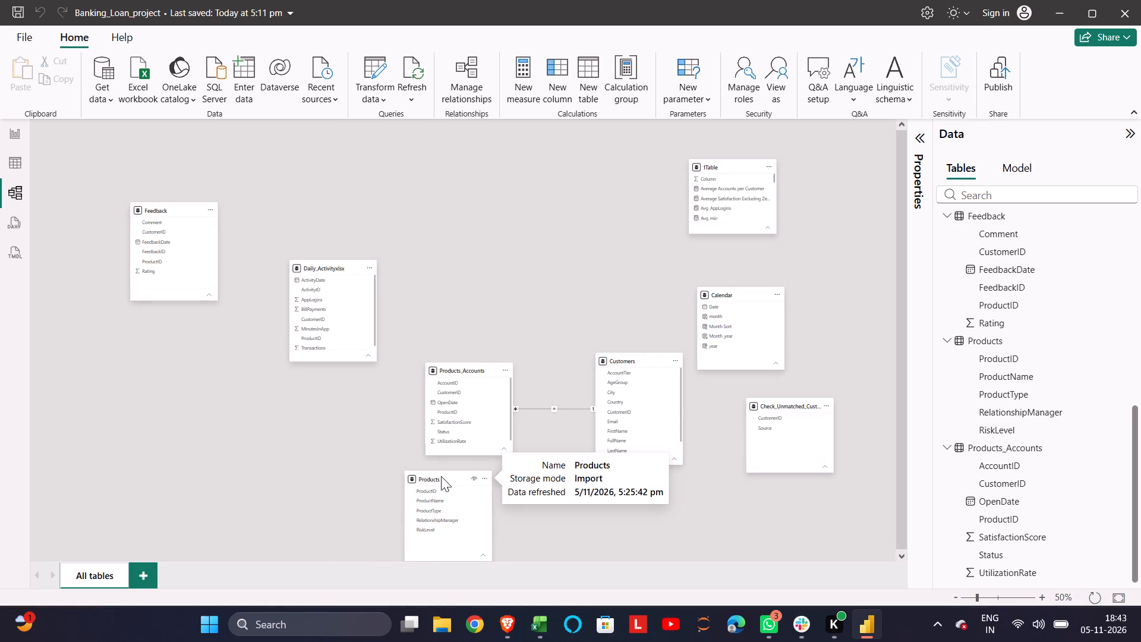
click(441, 476)
drag(441, 476, 478, 477)
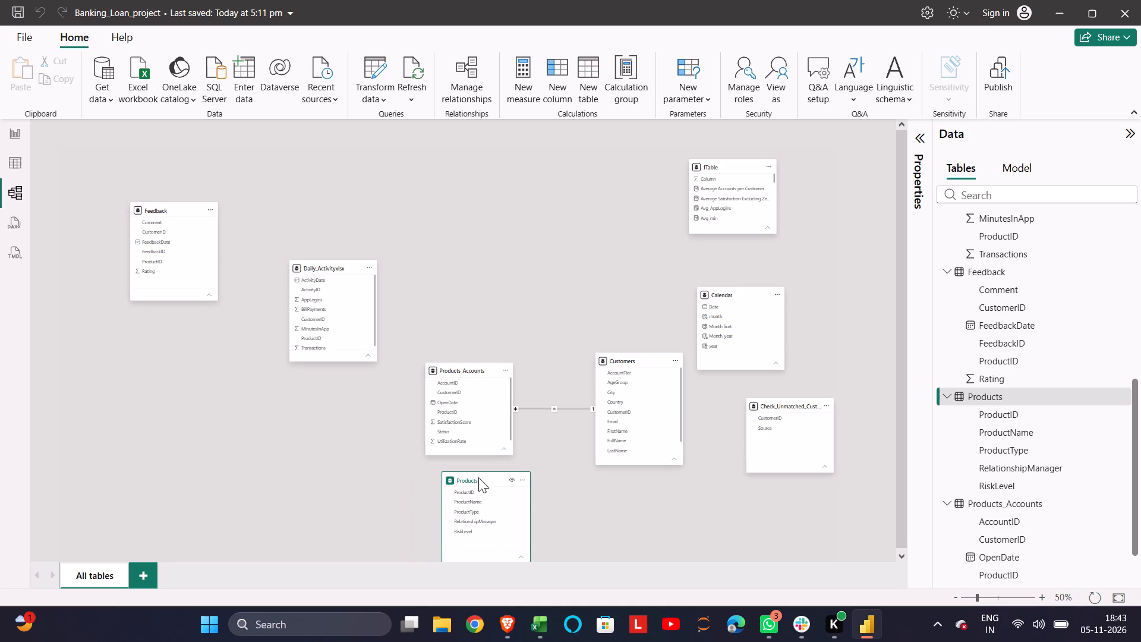
Create an active one-to-many relationship from Products to Products_Accounts on ProductID with single cross-filter direction.
drag(473, 493, 469, 397)
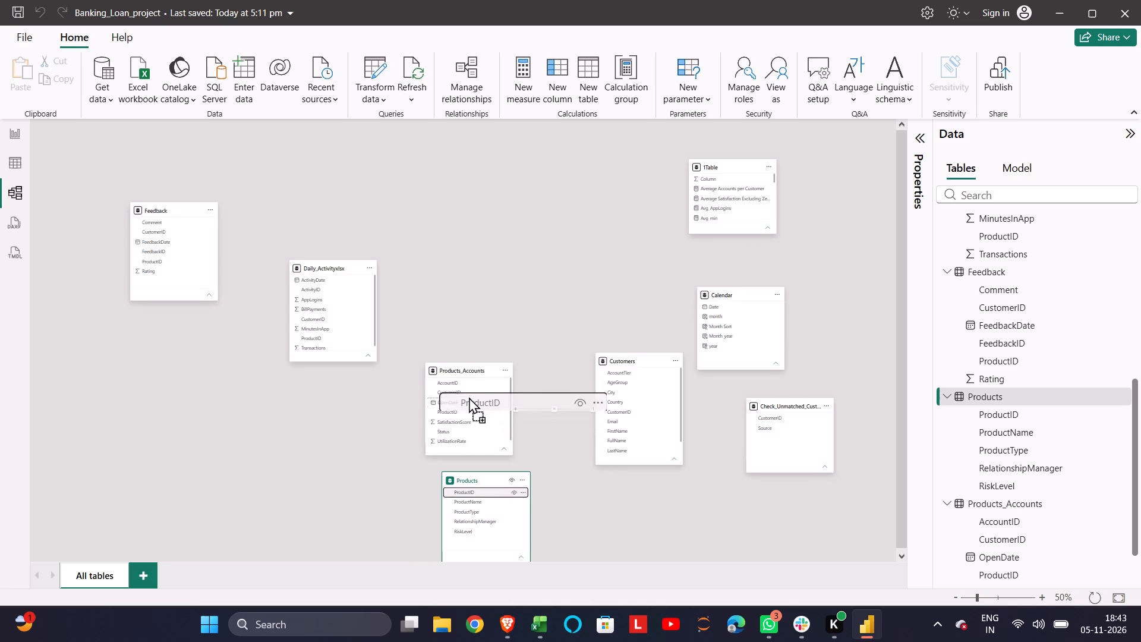
drag(469, 397, 452, 417)
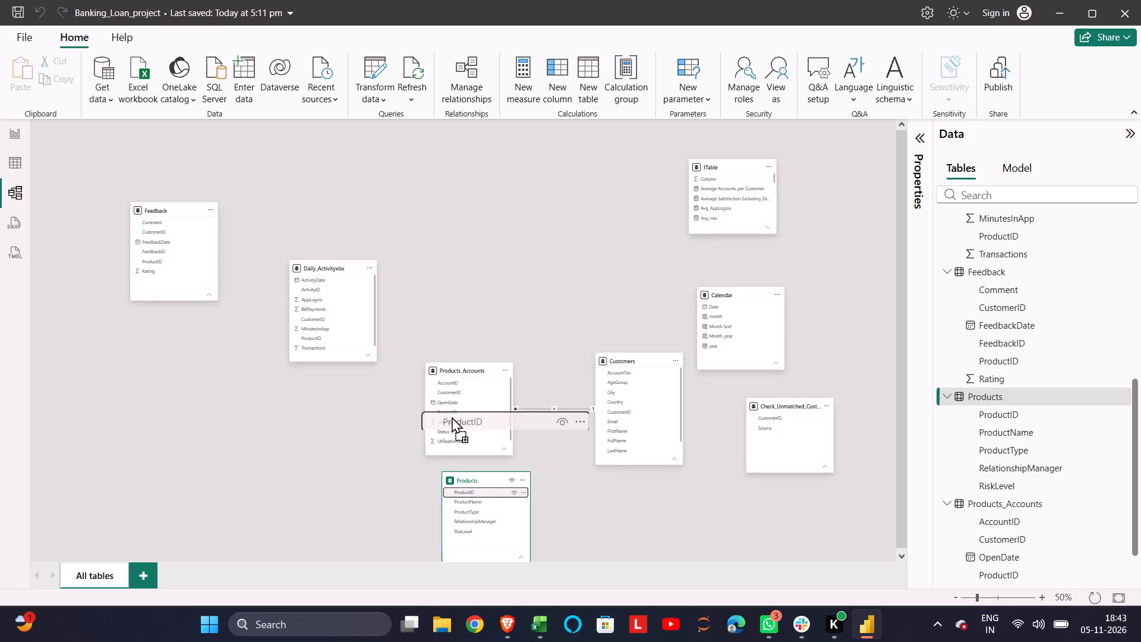
drag(452, 417, 453, 413)
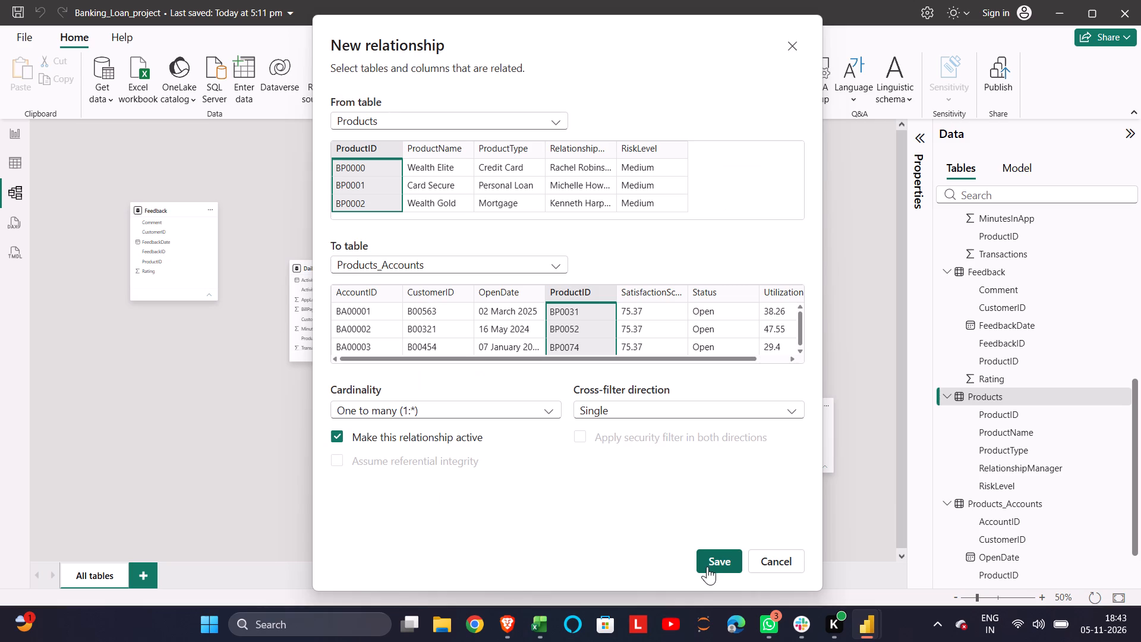
click(709, 566)
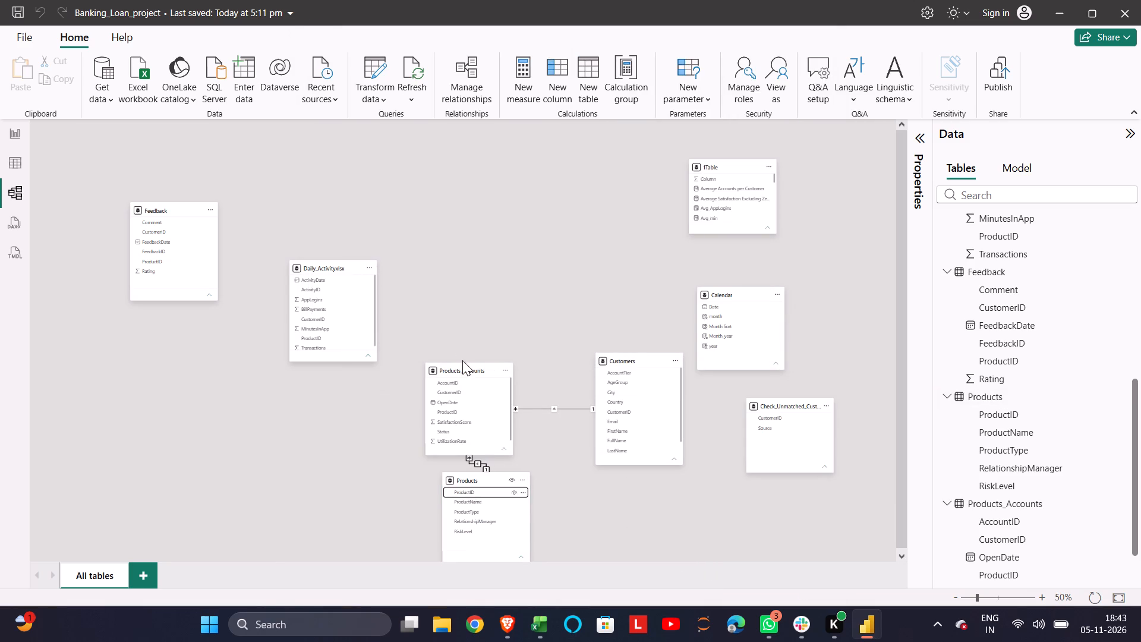
Move Products_Accounts up beside Daily_Activityxlsx, and place Feedback below Daily_Activityxlsx next to Products in the model diagram.
drag(463, 369, 446, 288)
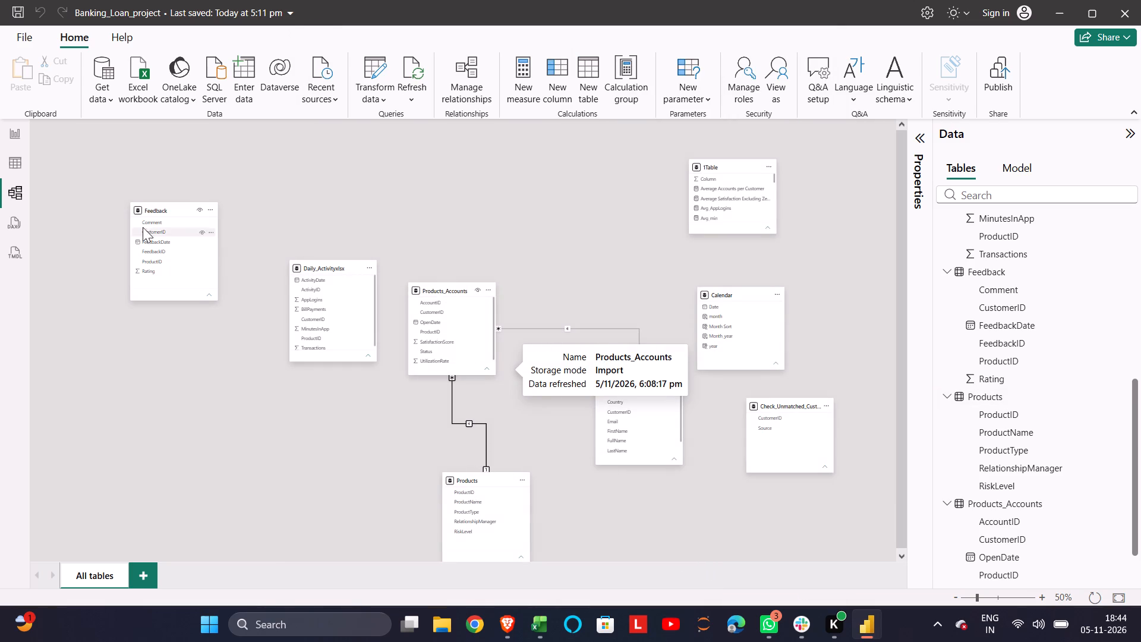
drag(155, 210, 268, 419)
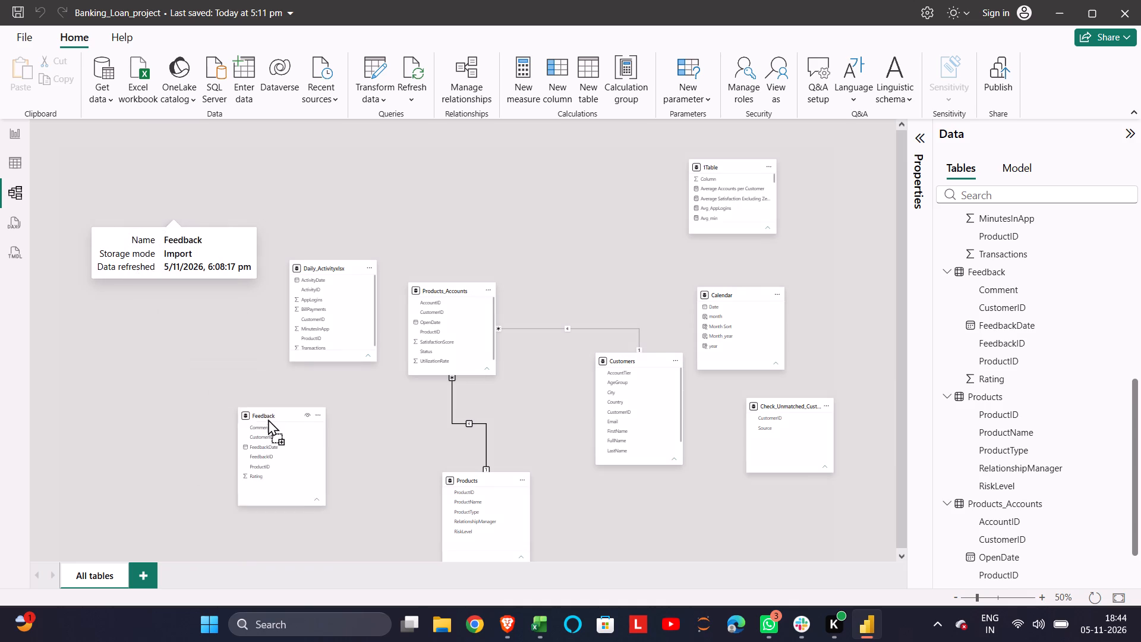
drag(268, 419, 347, 430)
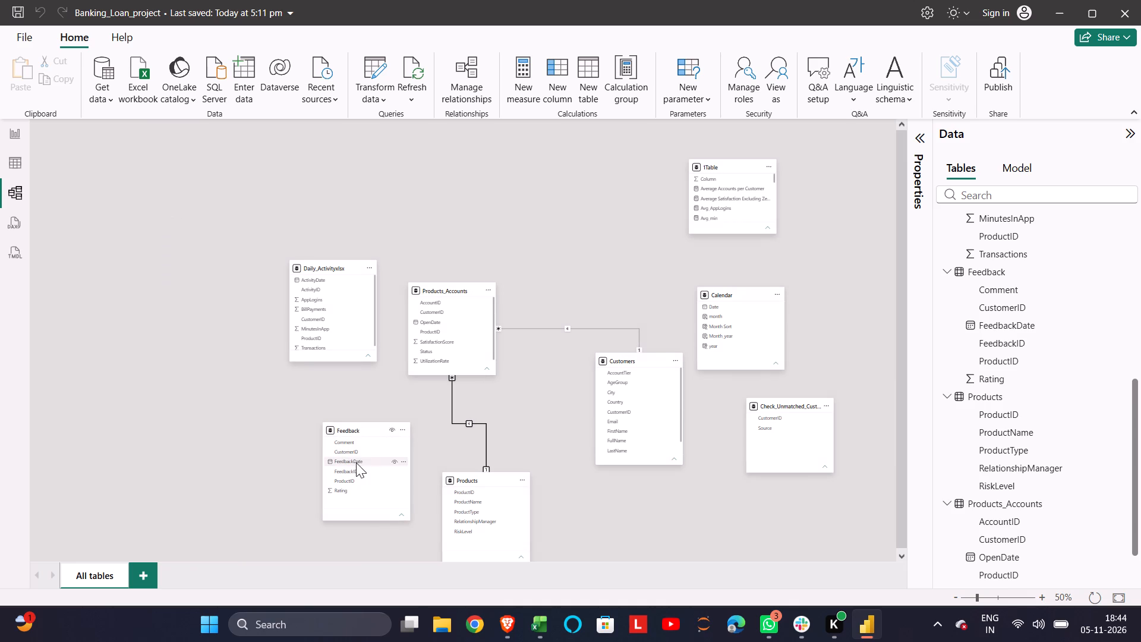
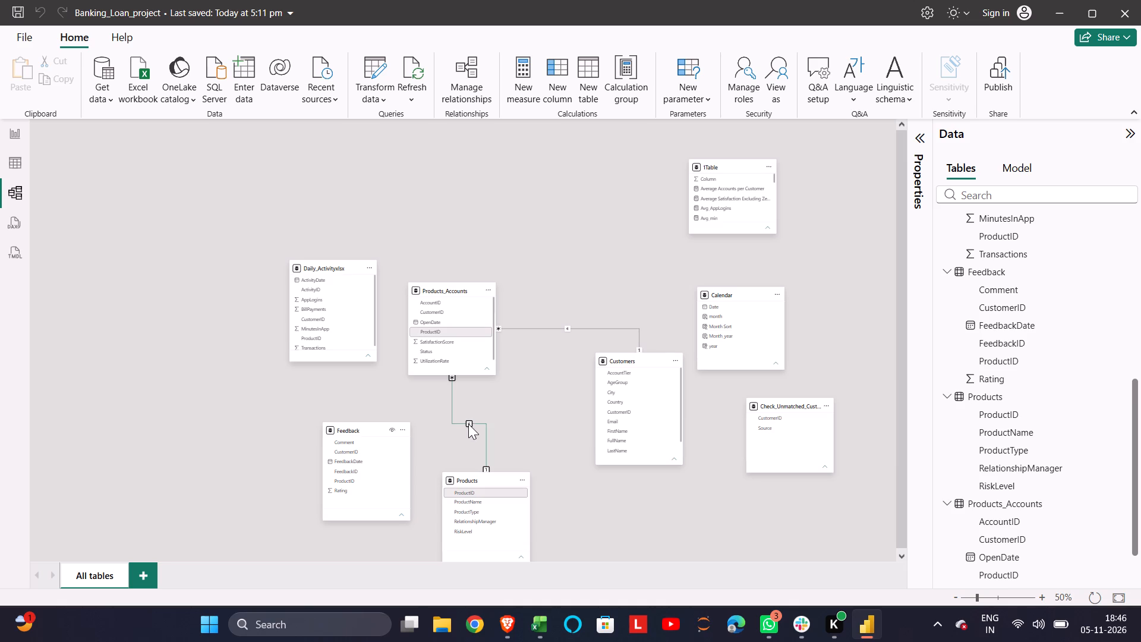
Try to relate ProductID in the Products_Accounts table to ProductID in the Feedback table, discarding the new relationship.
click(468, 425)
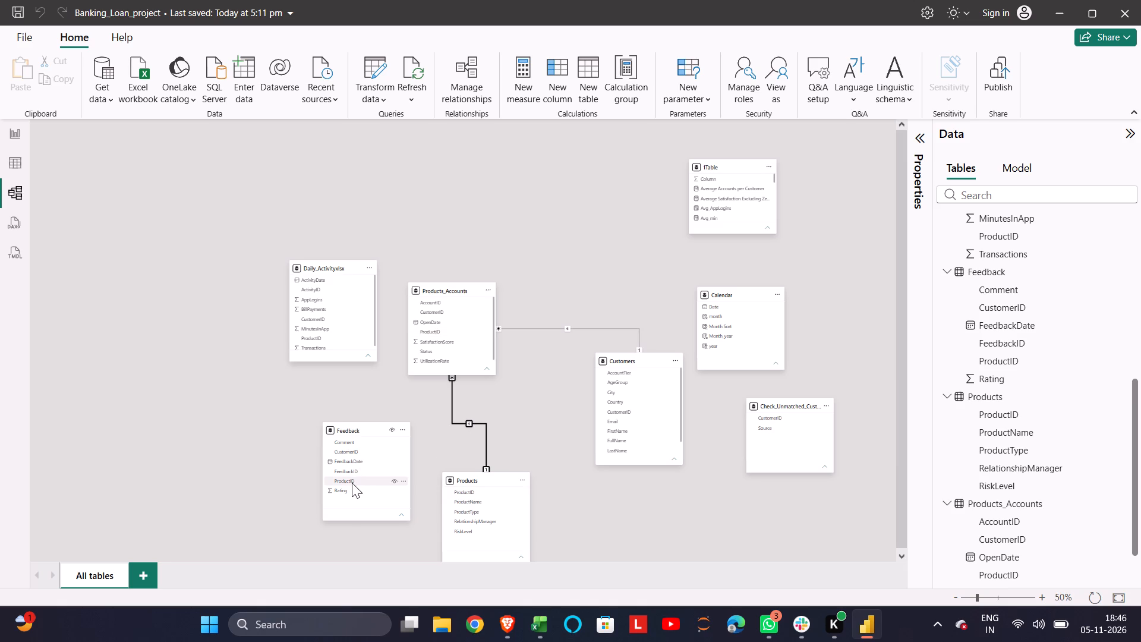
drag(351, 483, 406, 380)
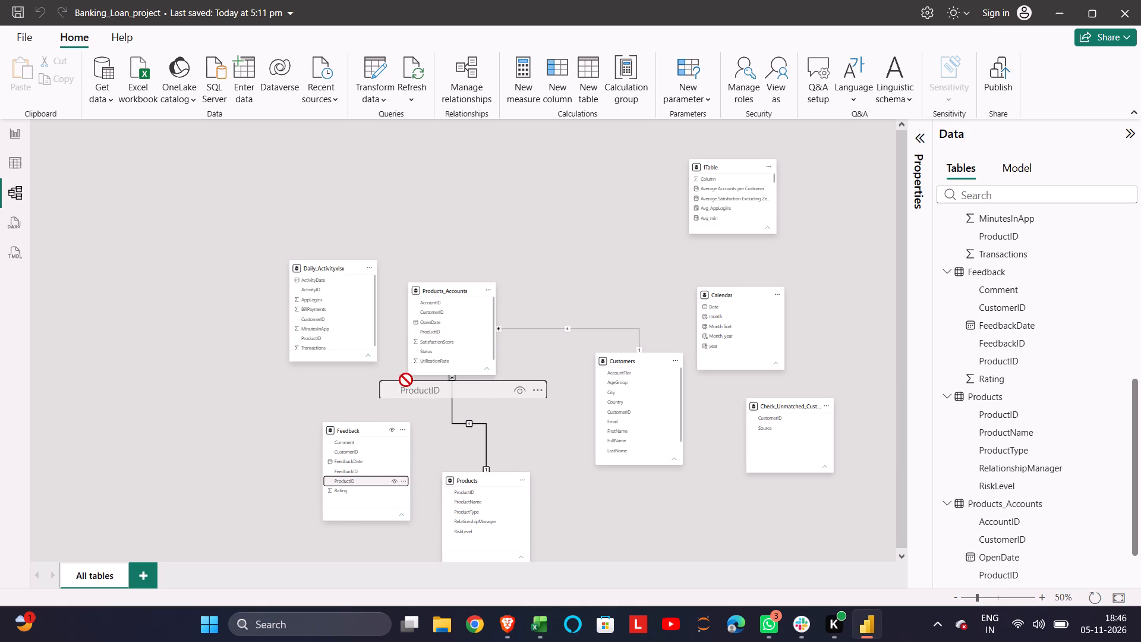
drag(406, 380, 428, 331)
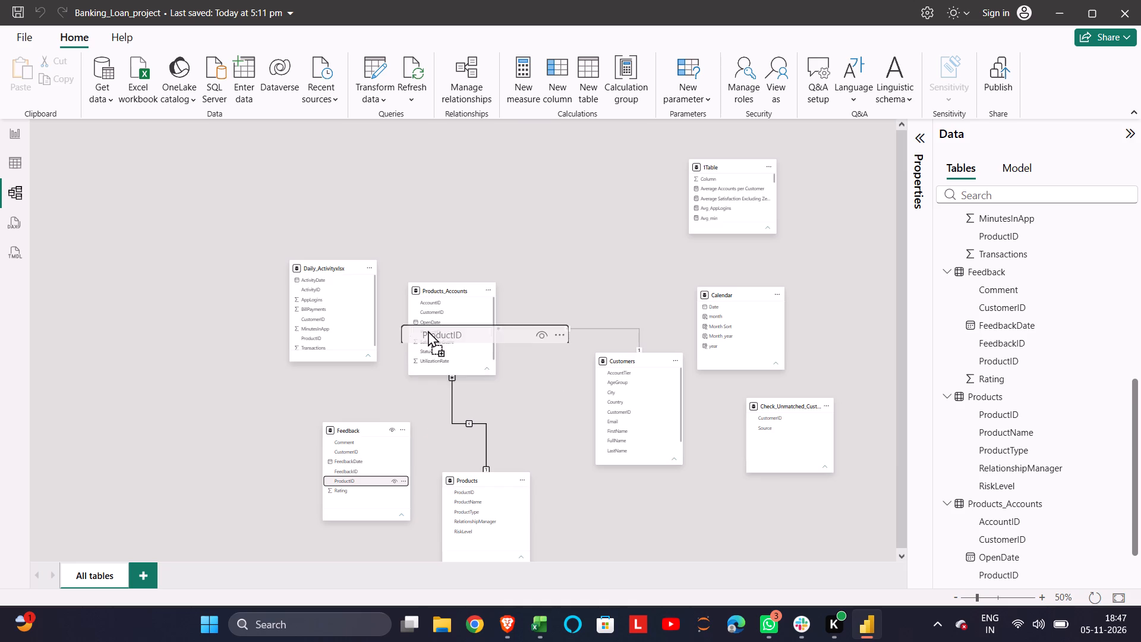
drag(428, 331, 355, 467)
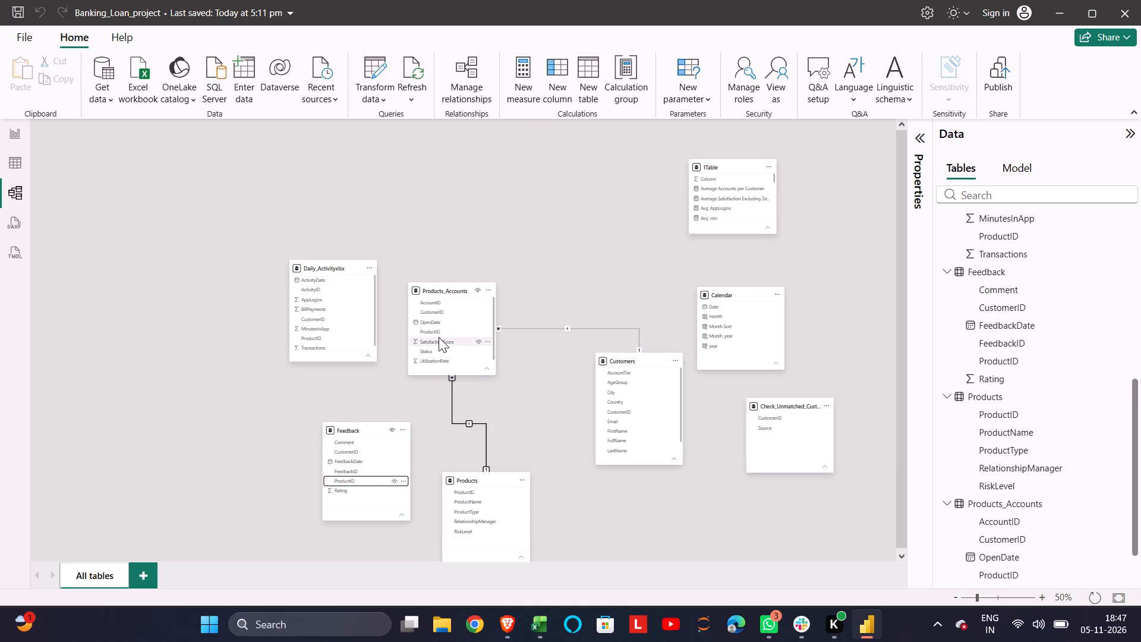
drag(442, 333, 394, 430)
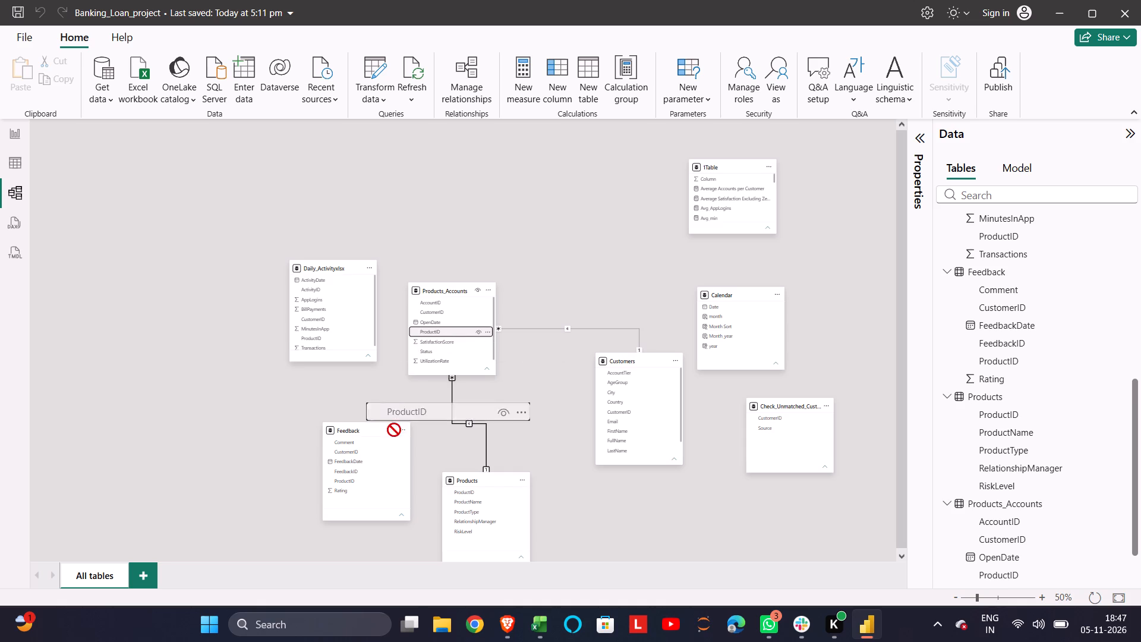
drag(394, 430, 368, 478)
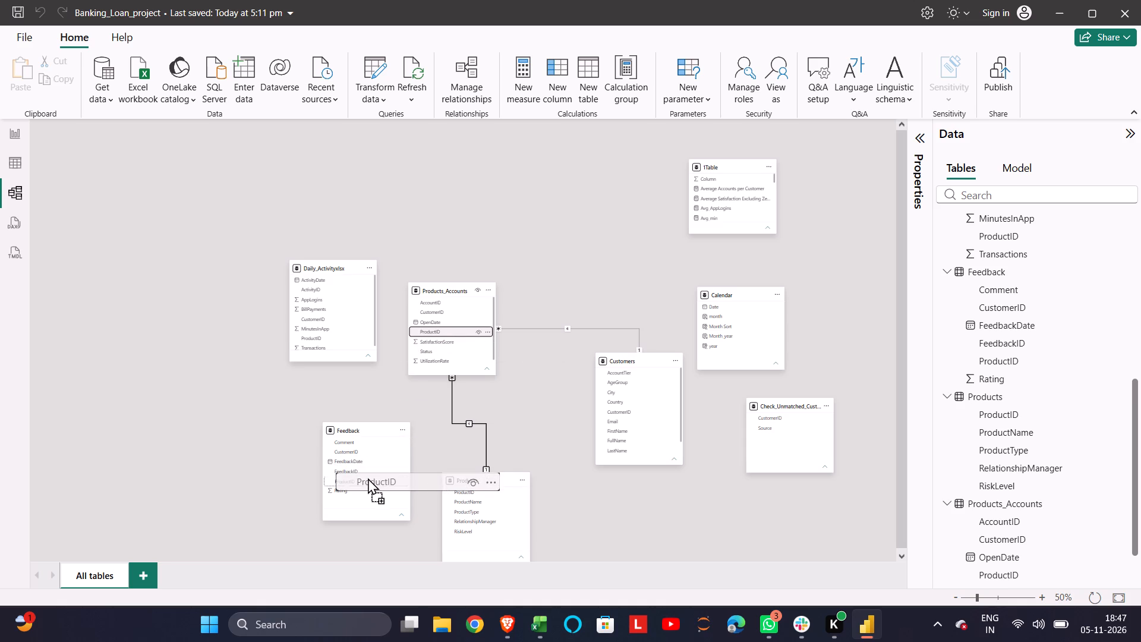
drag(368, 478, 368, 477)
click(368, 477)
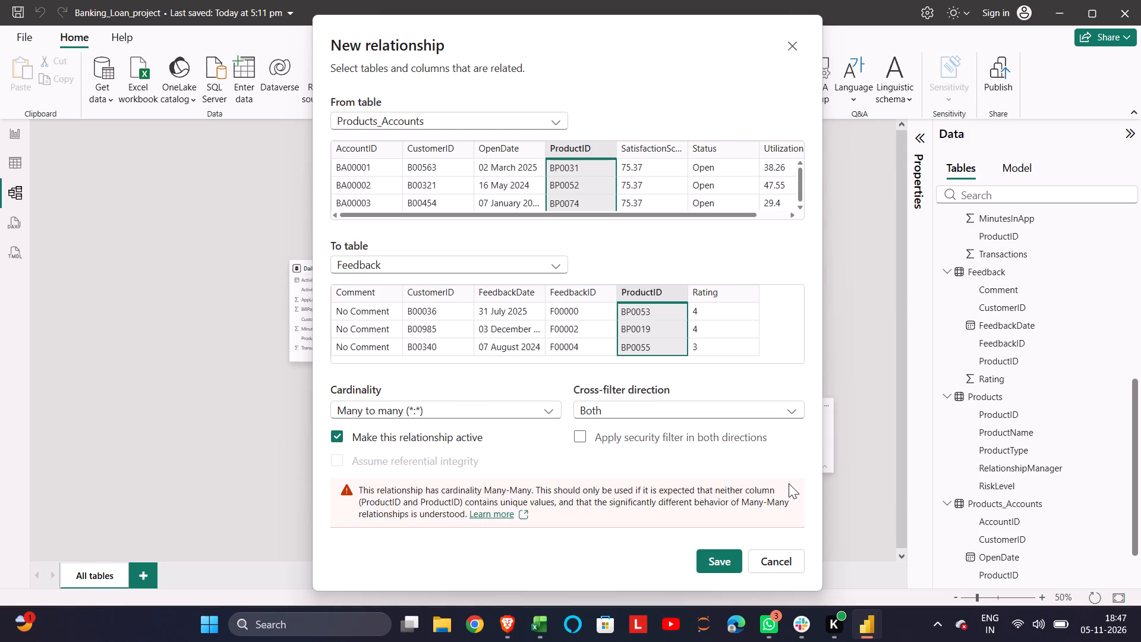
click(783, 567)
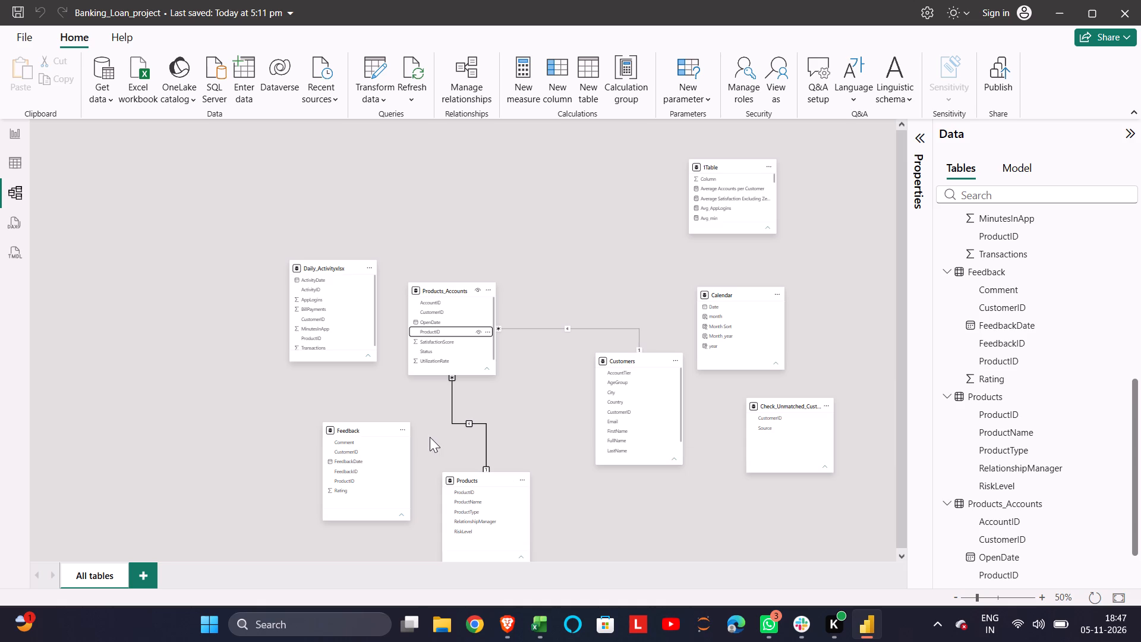
Move the Feedback and Daily_Activityxlsx tables farther away from Products_Accounts in the model diagram.
drag(376, 433, 266, 423)
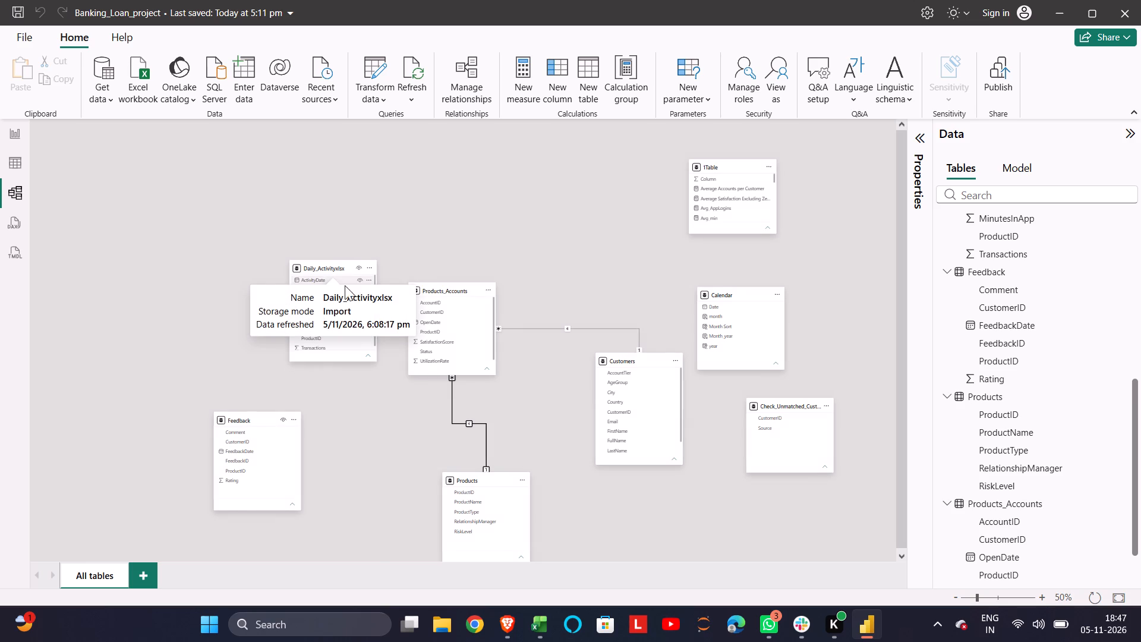
drag(340, 270, 278, 217)
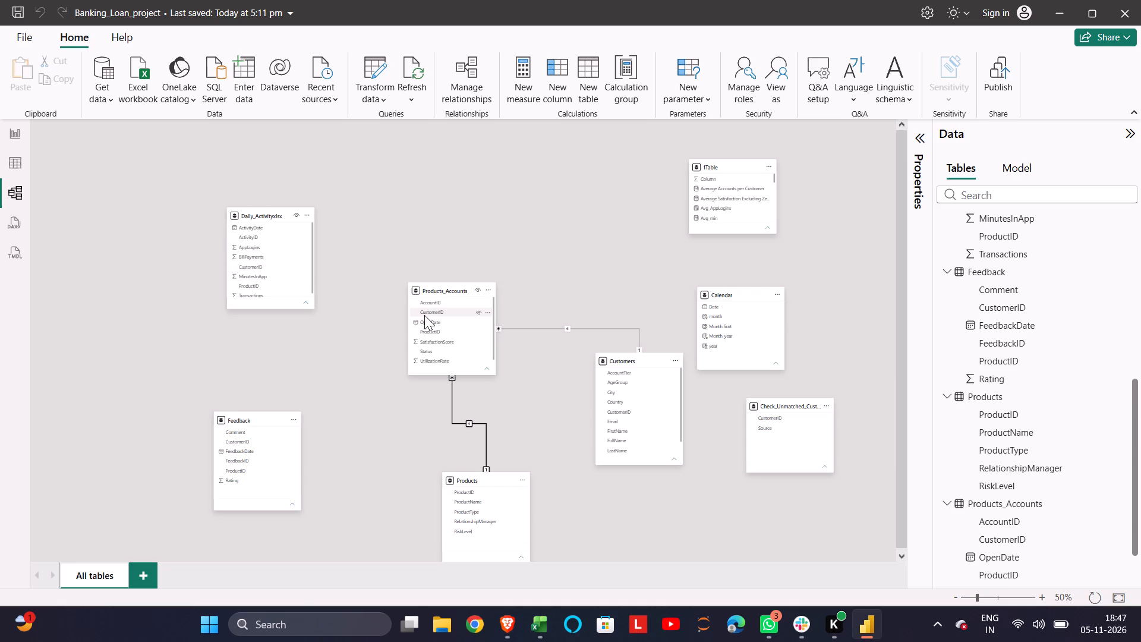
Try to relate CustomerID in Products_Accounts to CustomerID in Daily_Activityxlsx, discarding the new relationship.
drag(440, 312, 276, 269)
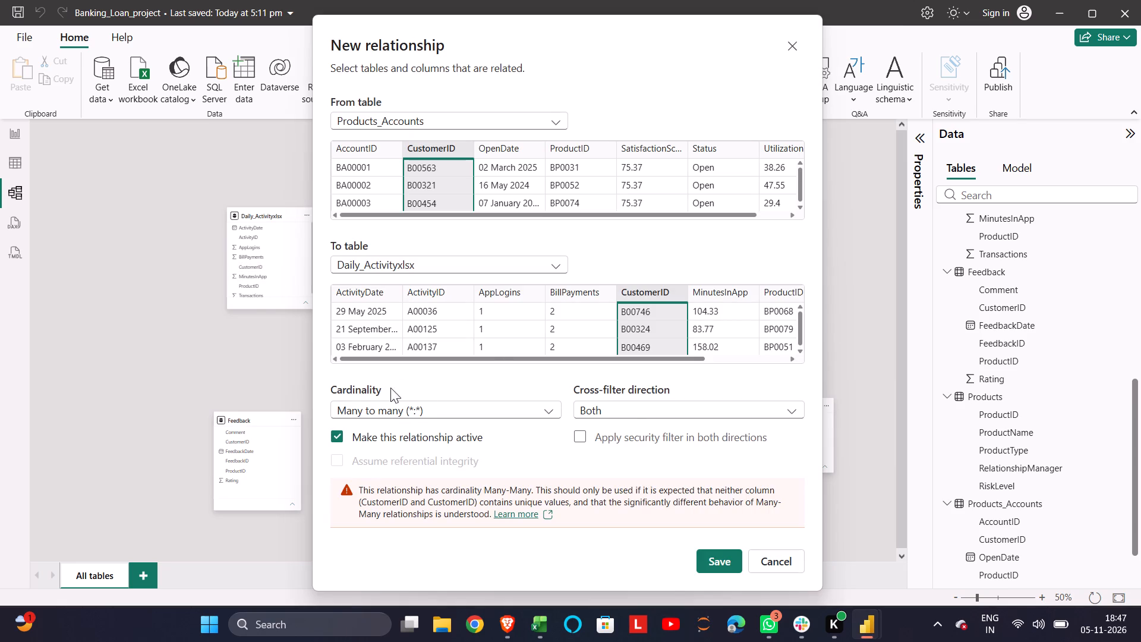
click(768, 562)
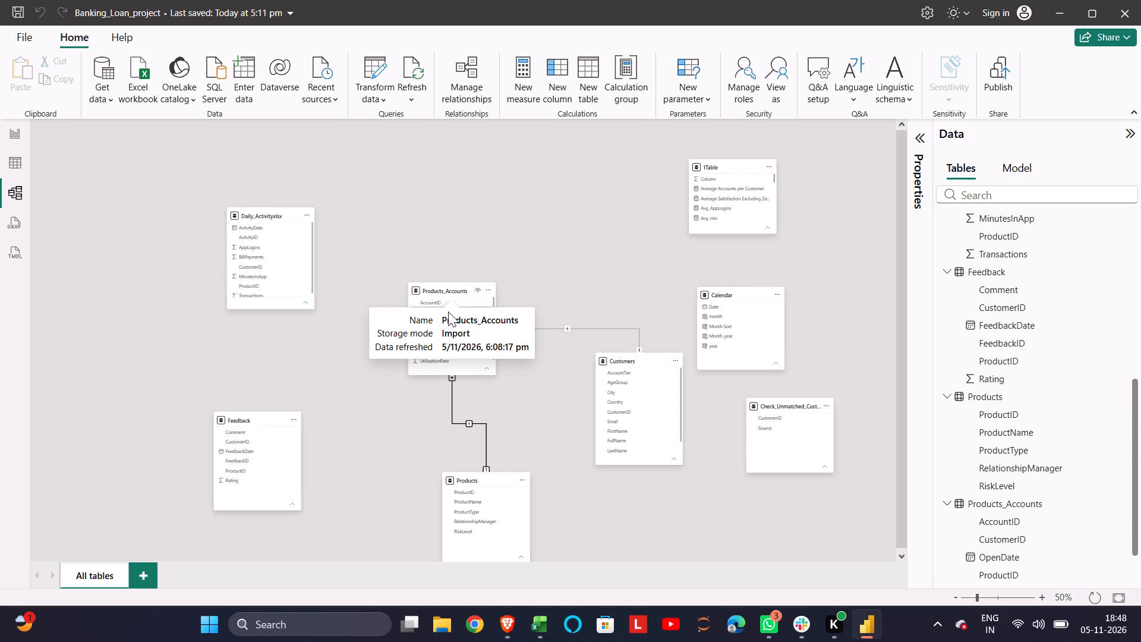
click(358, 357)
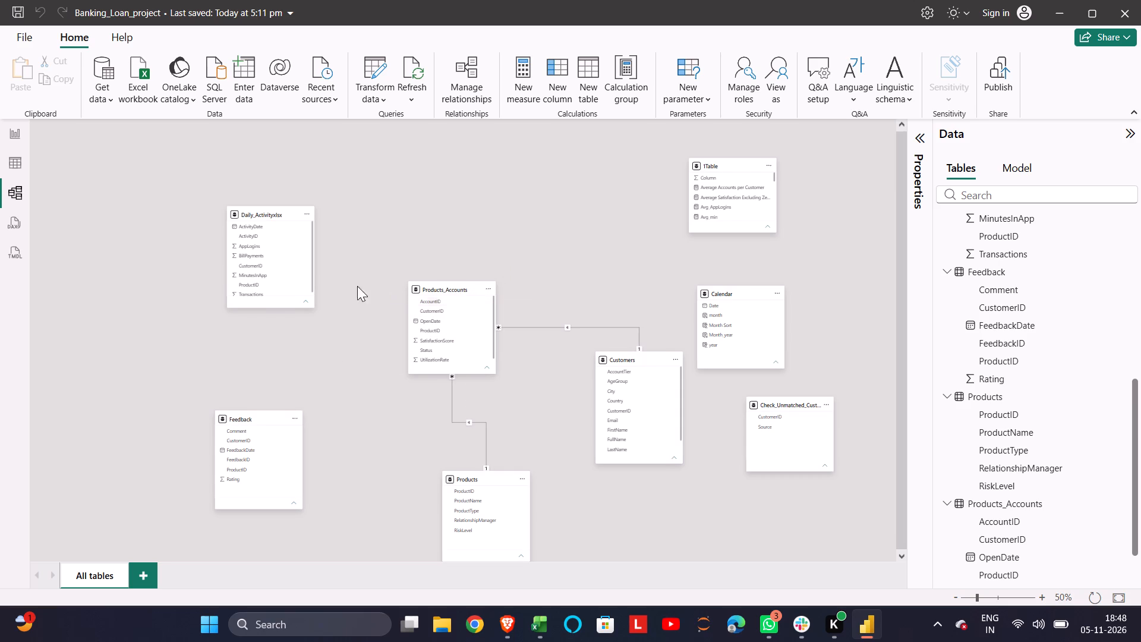
Examine the model's table fields and the contents of 1Table, Calendar, Check_Unmatched_Customers, Customers and Daily_Activityxlsx.
scroll(283, 257, down, 1)
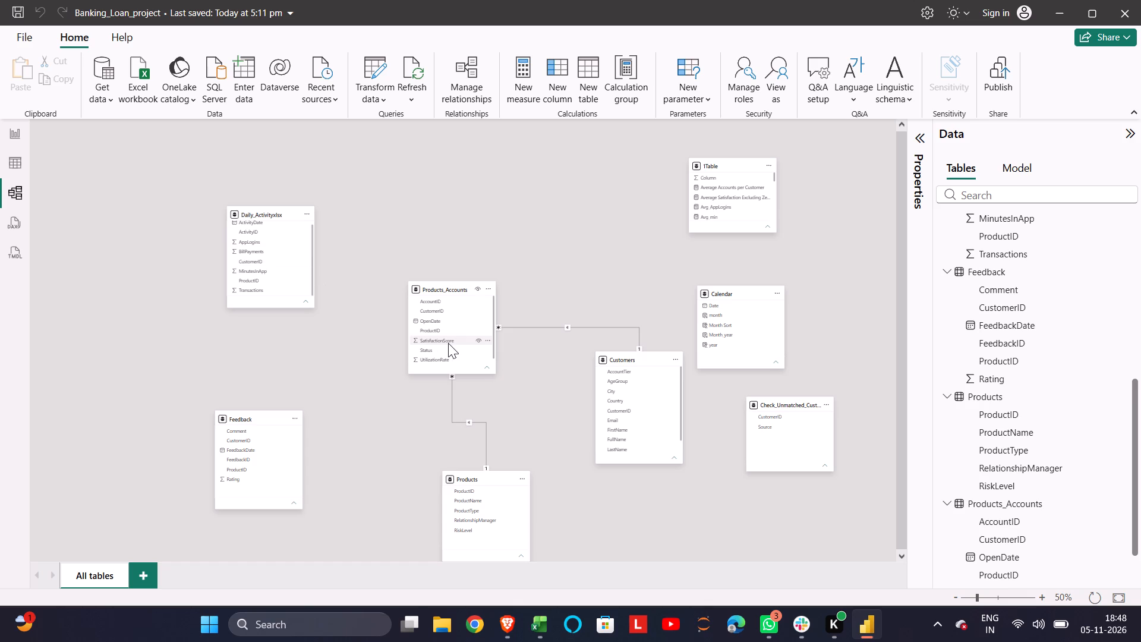
scroll(448, 343, down, 1)
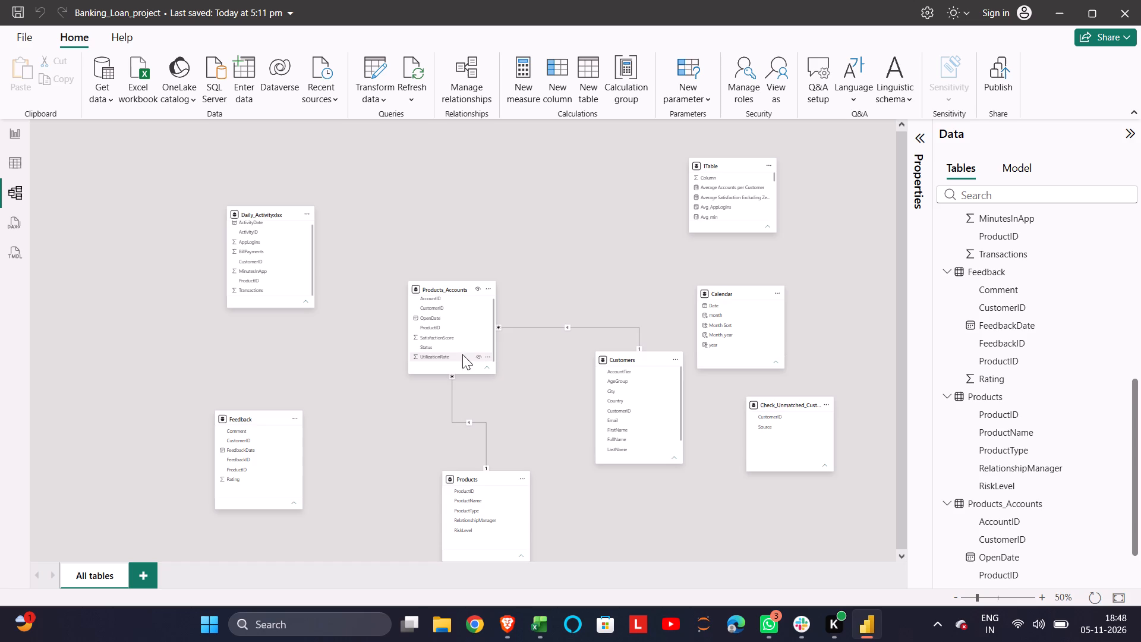
scroll(467, 343, down, 1)
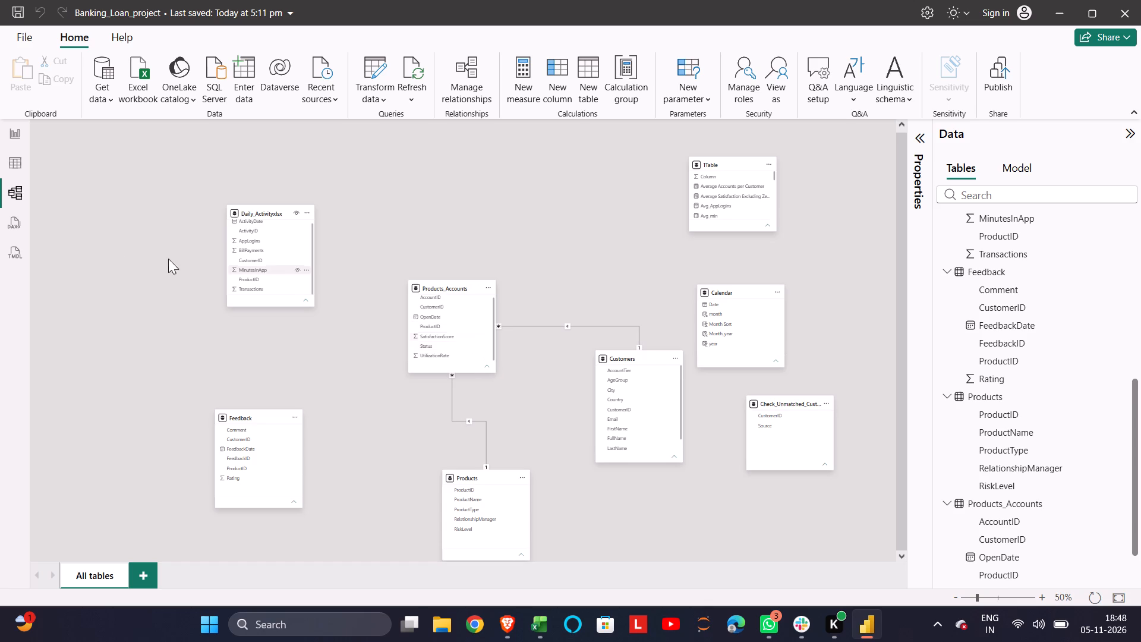
click(5, 152)
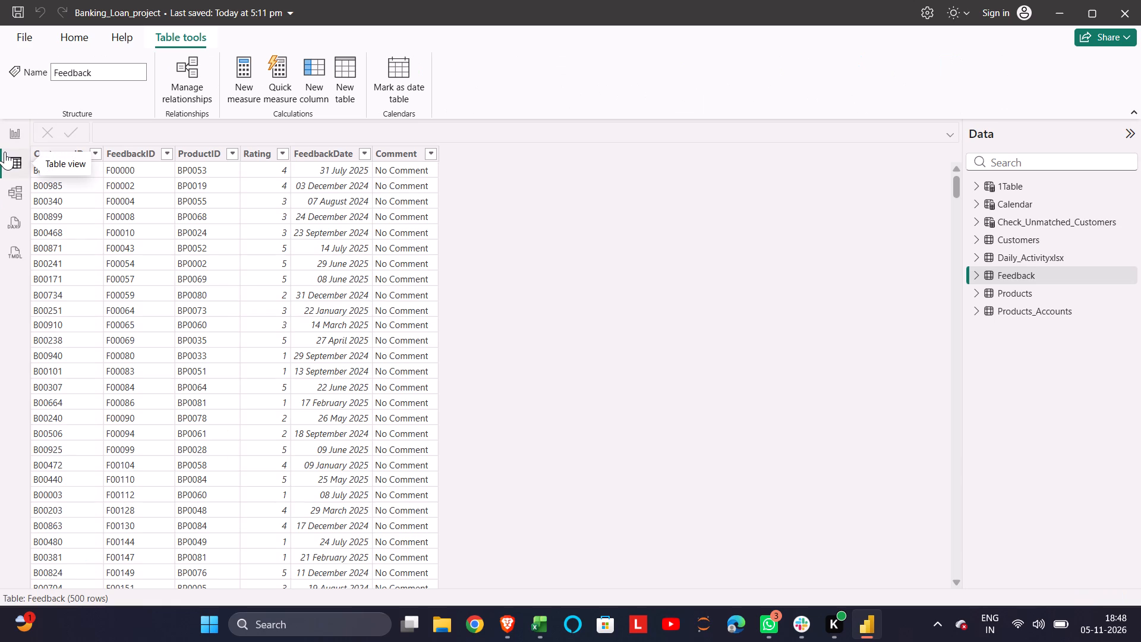
click(1035, 187)
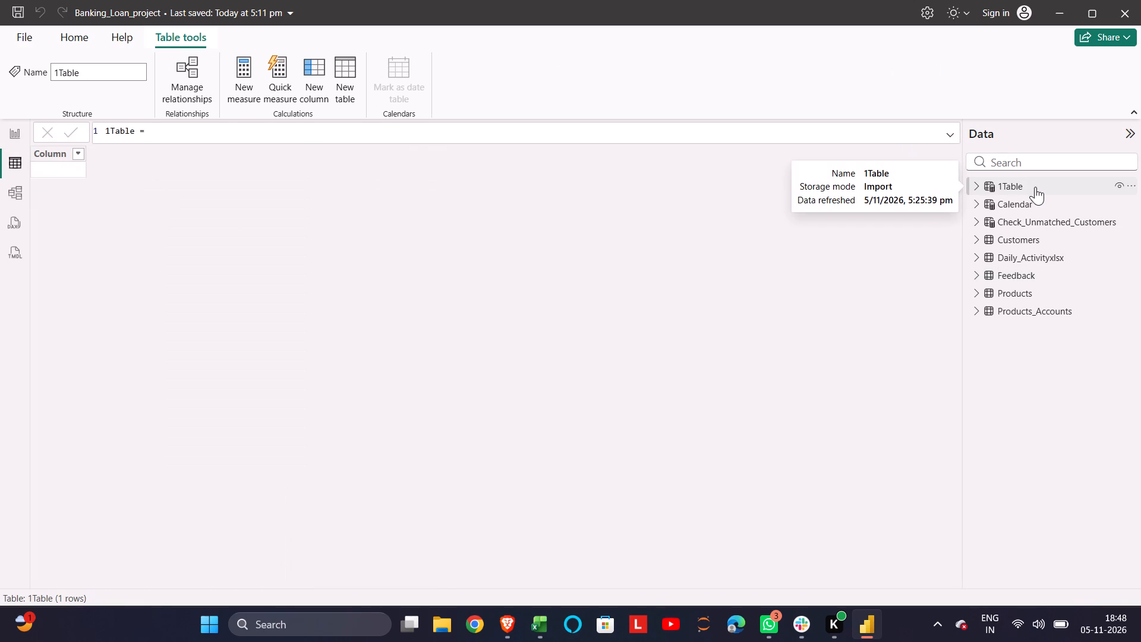
click(1029, 199)
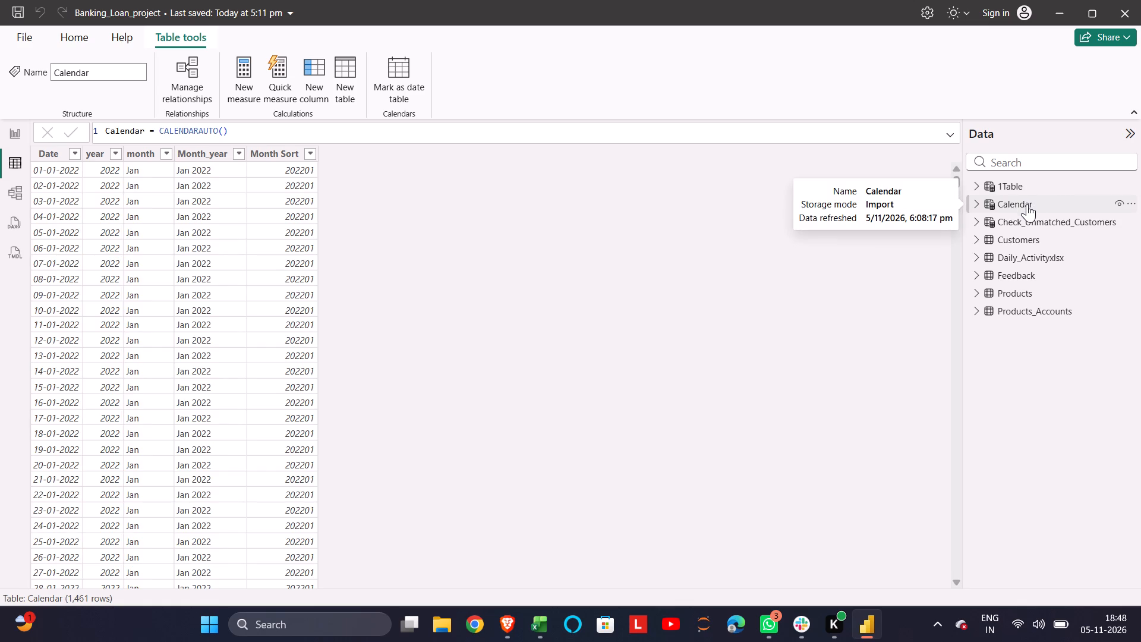
click(1027, 215)
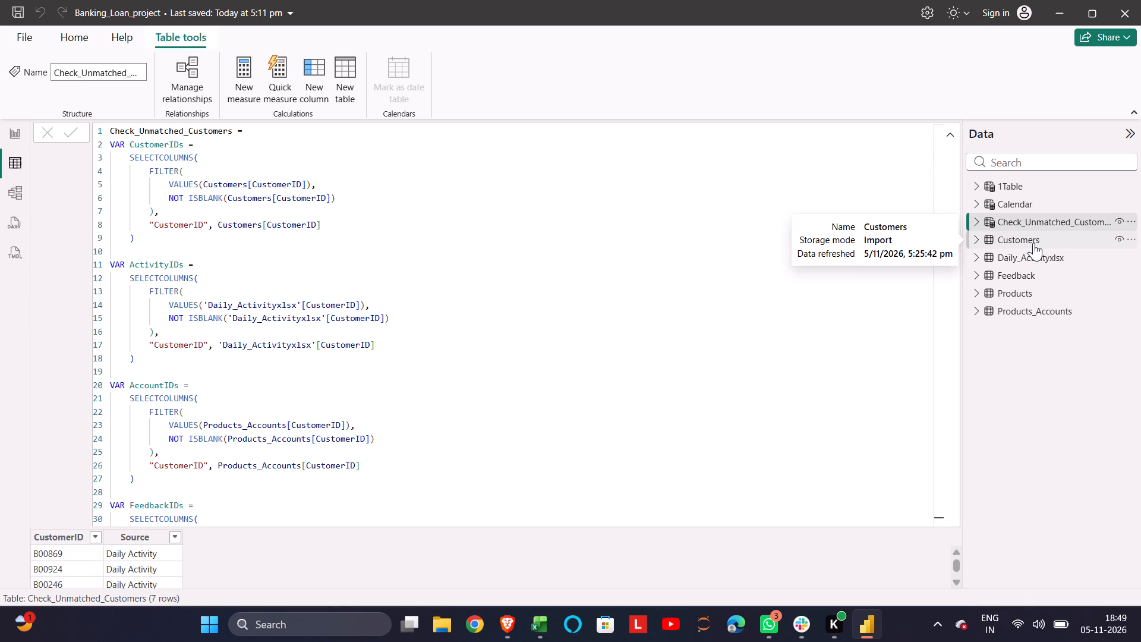
click(1033, 243)
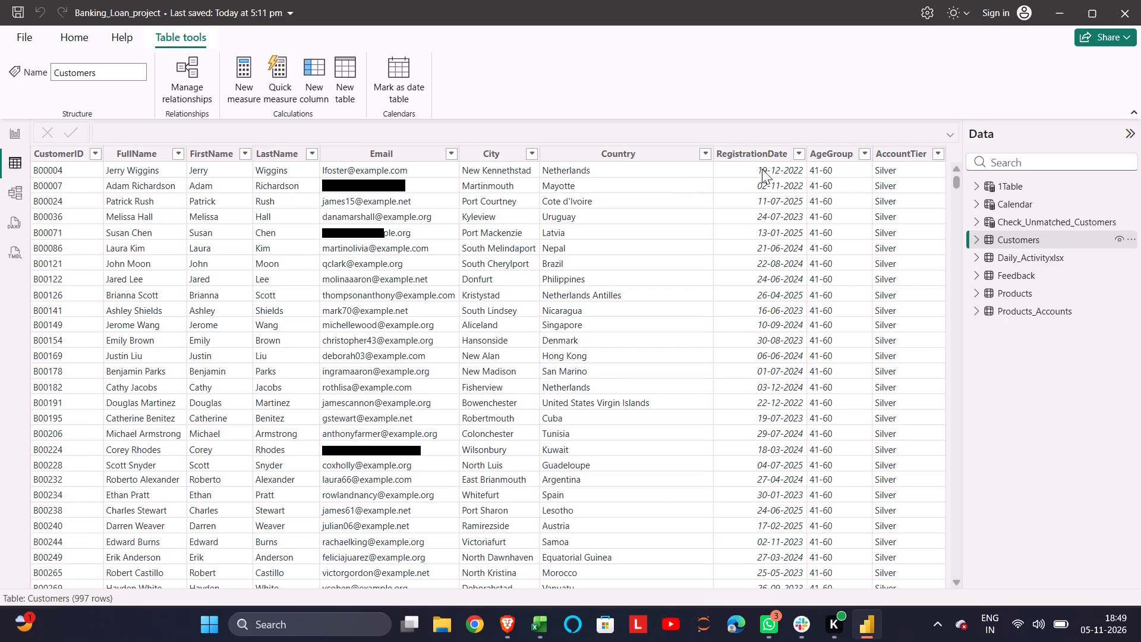
scroll(820, 163, left, 6)
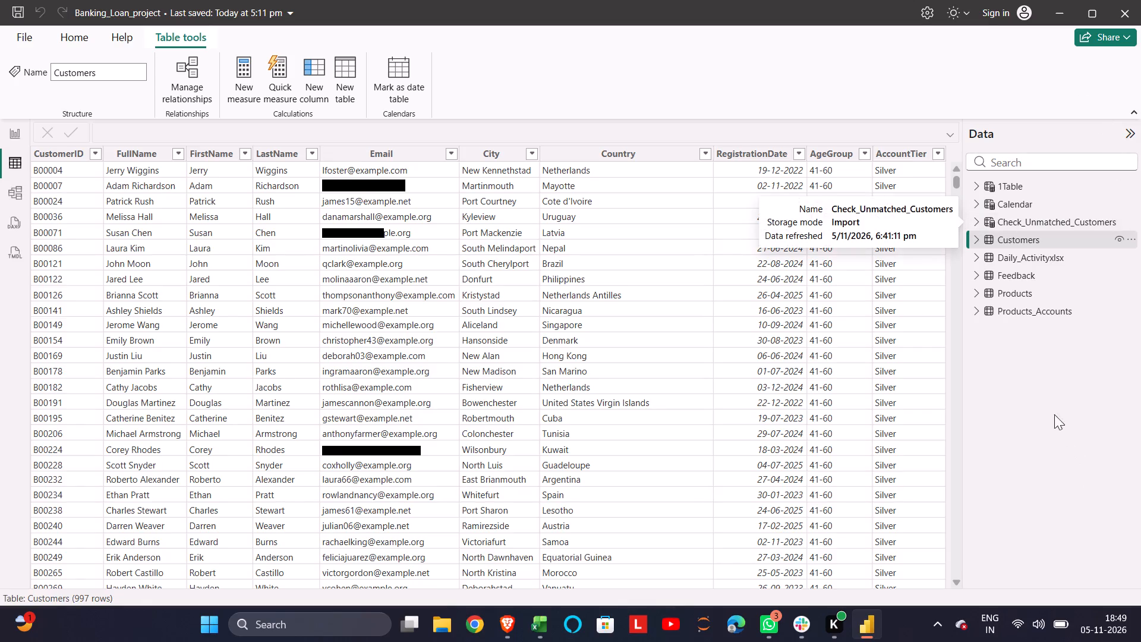
click(1040, 261)
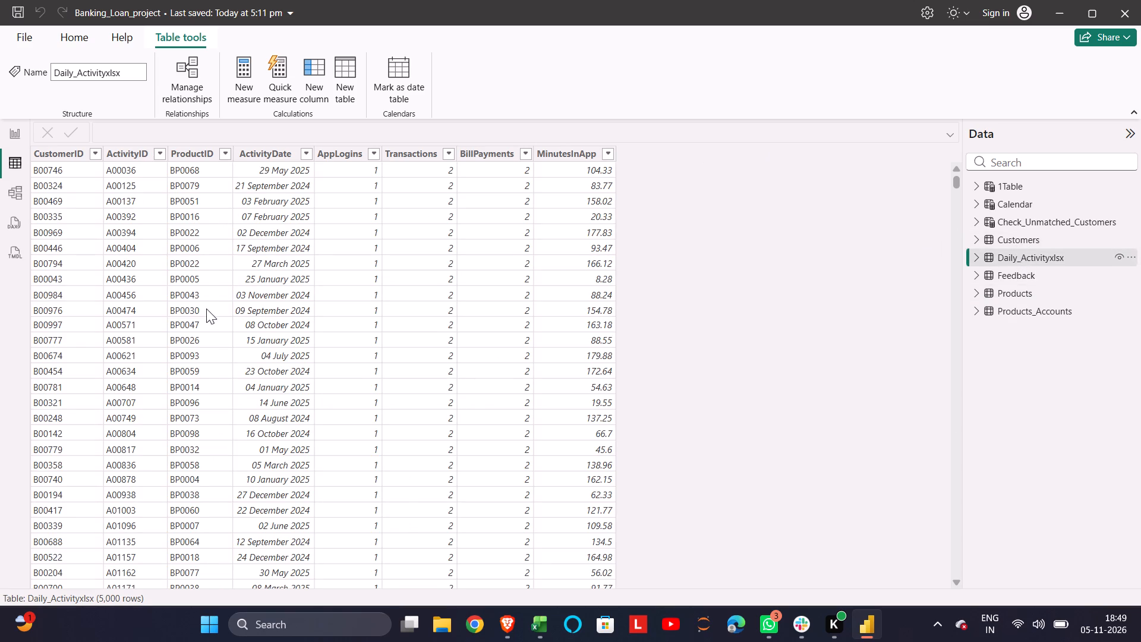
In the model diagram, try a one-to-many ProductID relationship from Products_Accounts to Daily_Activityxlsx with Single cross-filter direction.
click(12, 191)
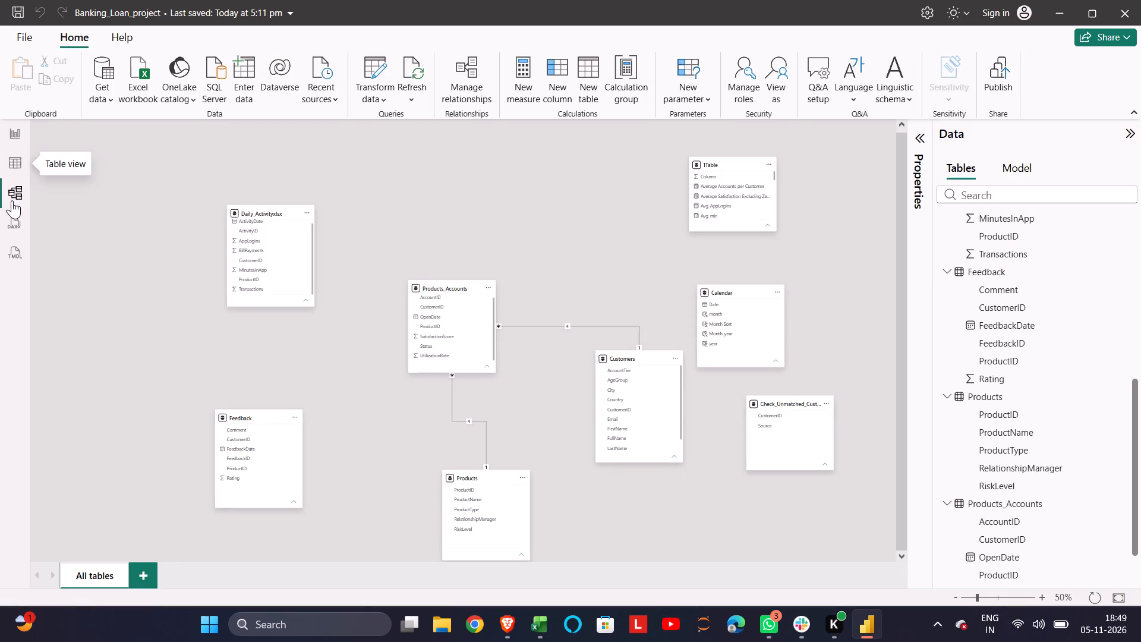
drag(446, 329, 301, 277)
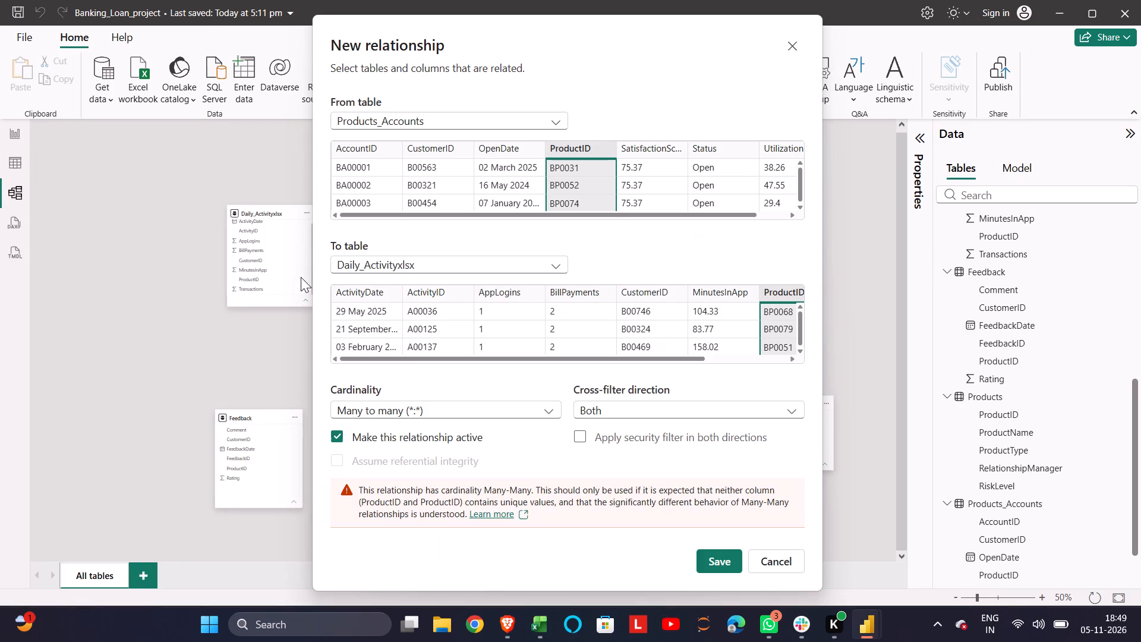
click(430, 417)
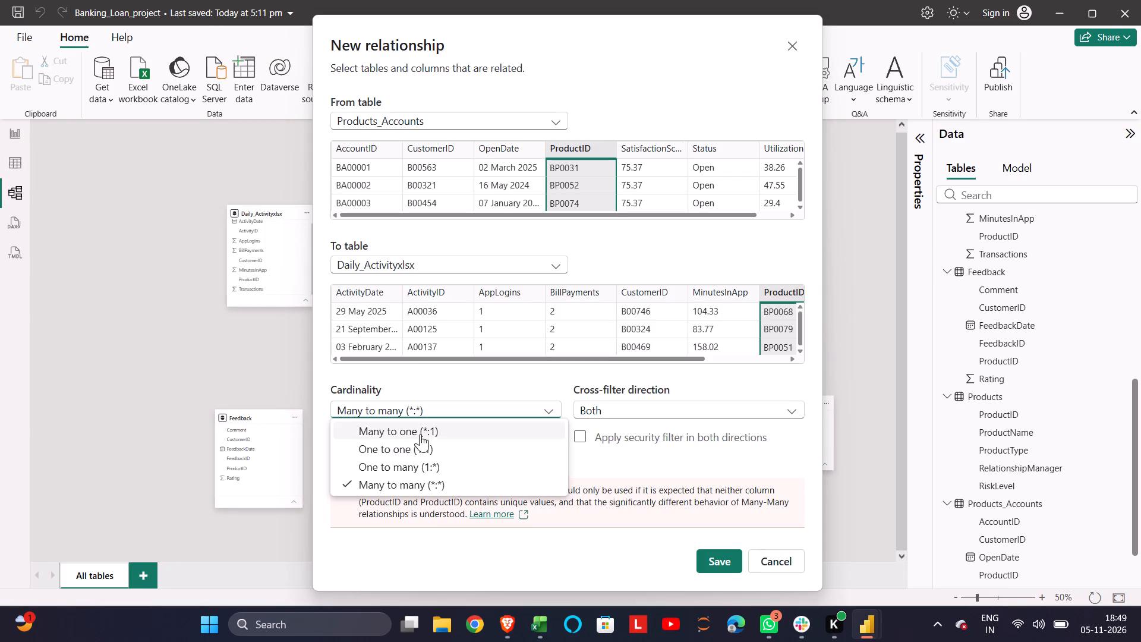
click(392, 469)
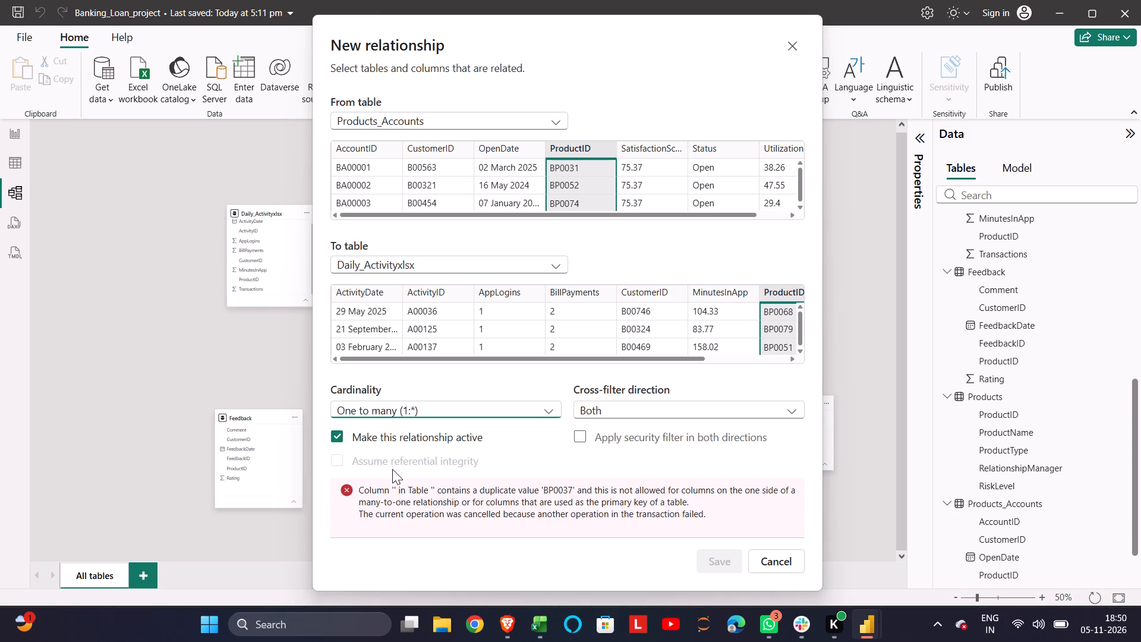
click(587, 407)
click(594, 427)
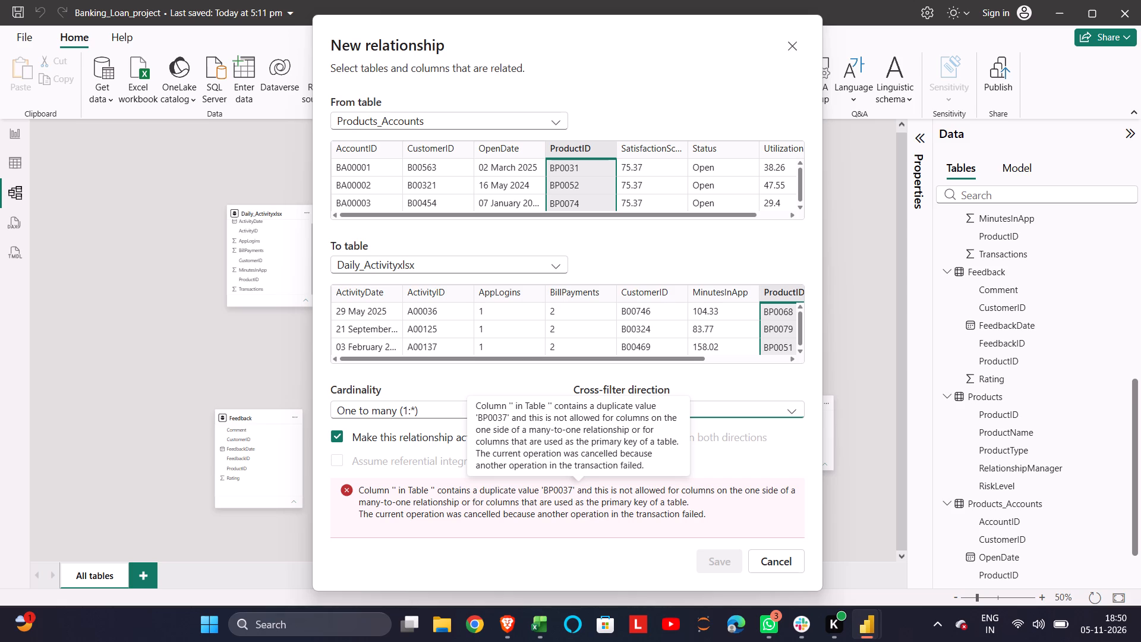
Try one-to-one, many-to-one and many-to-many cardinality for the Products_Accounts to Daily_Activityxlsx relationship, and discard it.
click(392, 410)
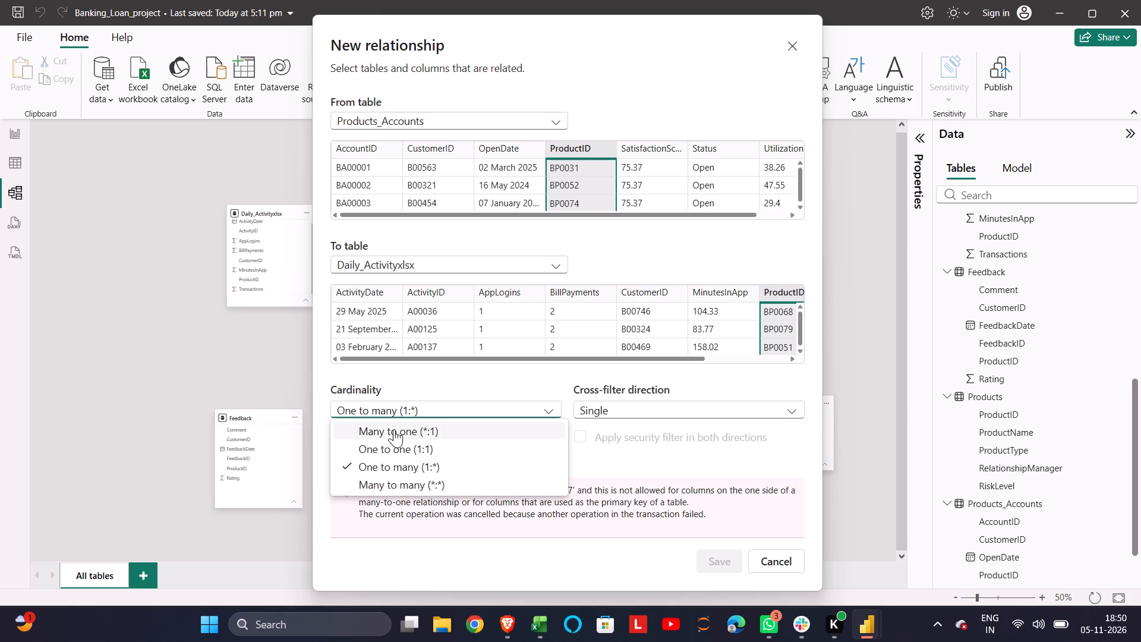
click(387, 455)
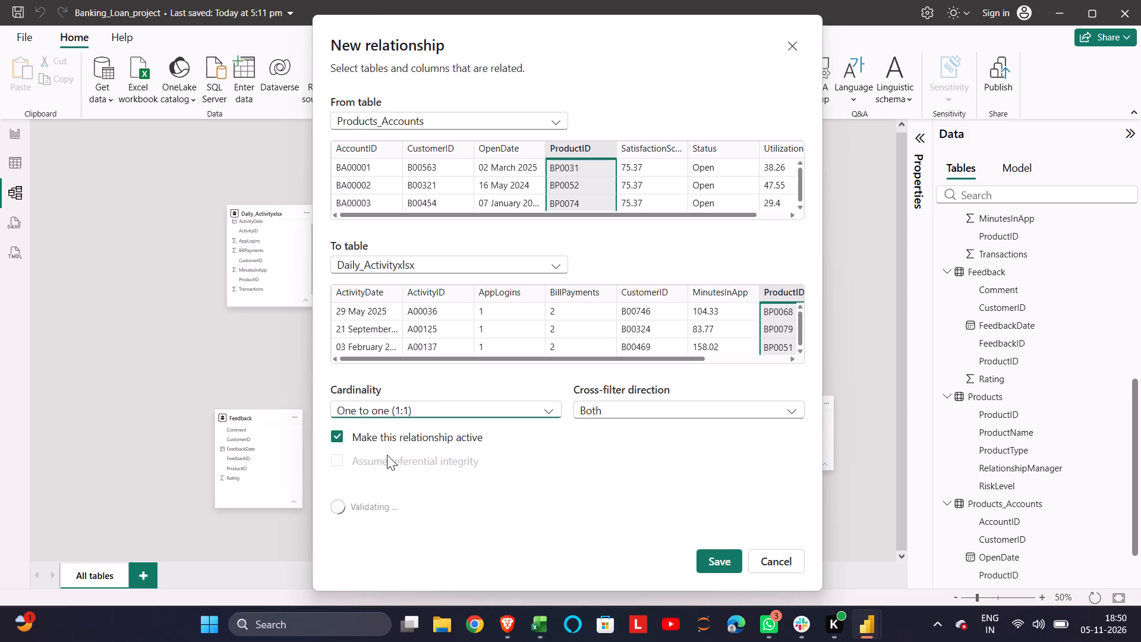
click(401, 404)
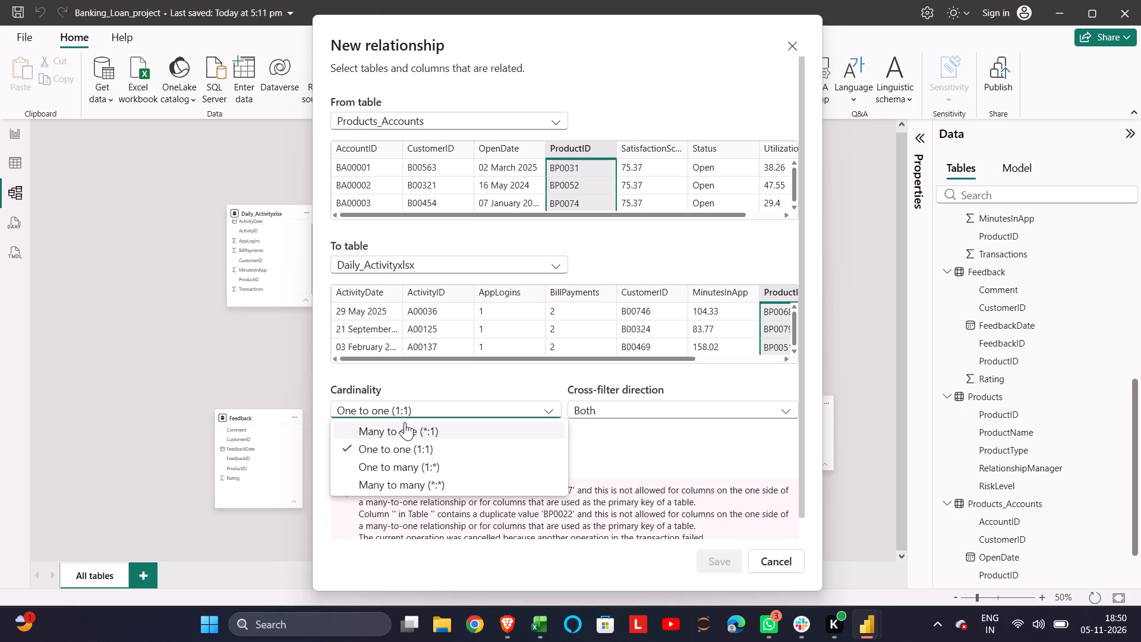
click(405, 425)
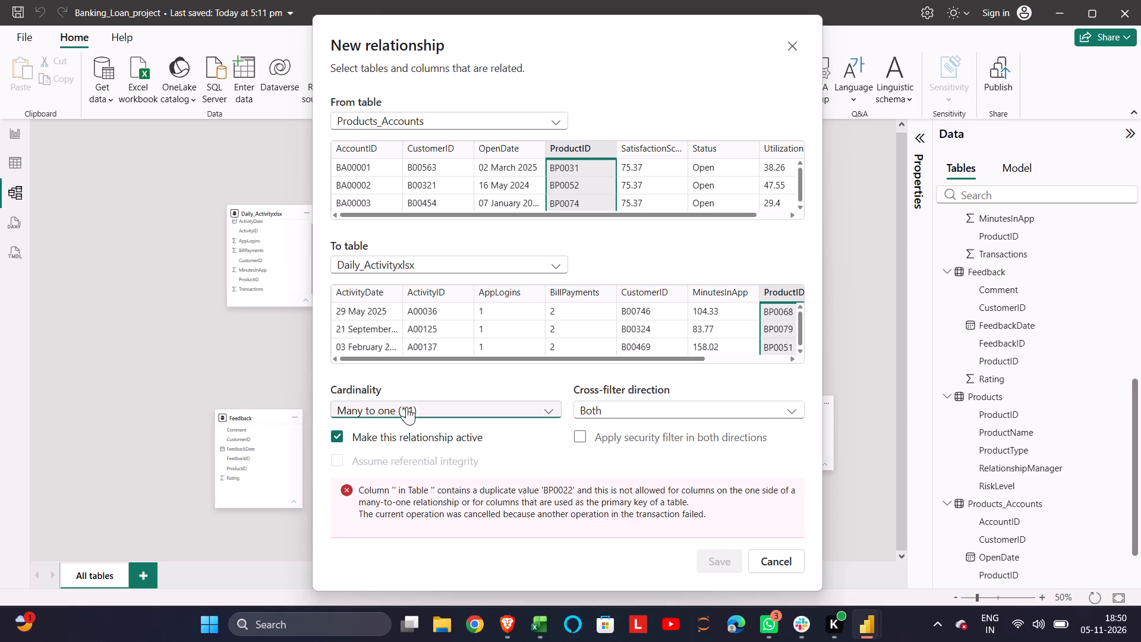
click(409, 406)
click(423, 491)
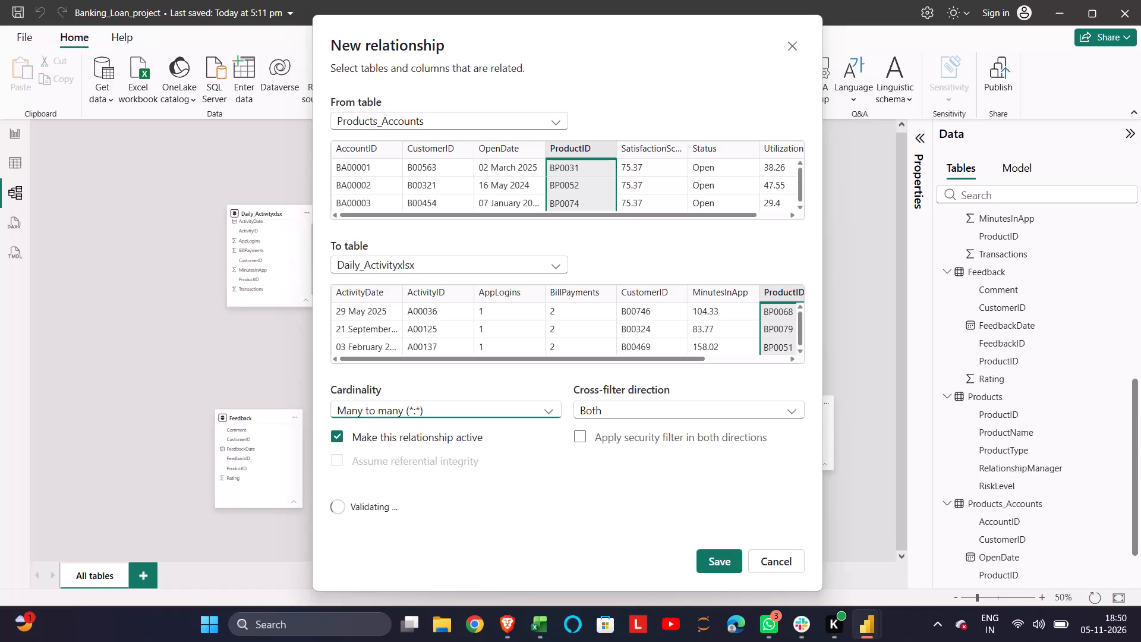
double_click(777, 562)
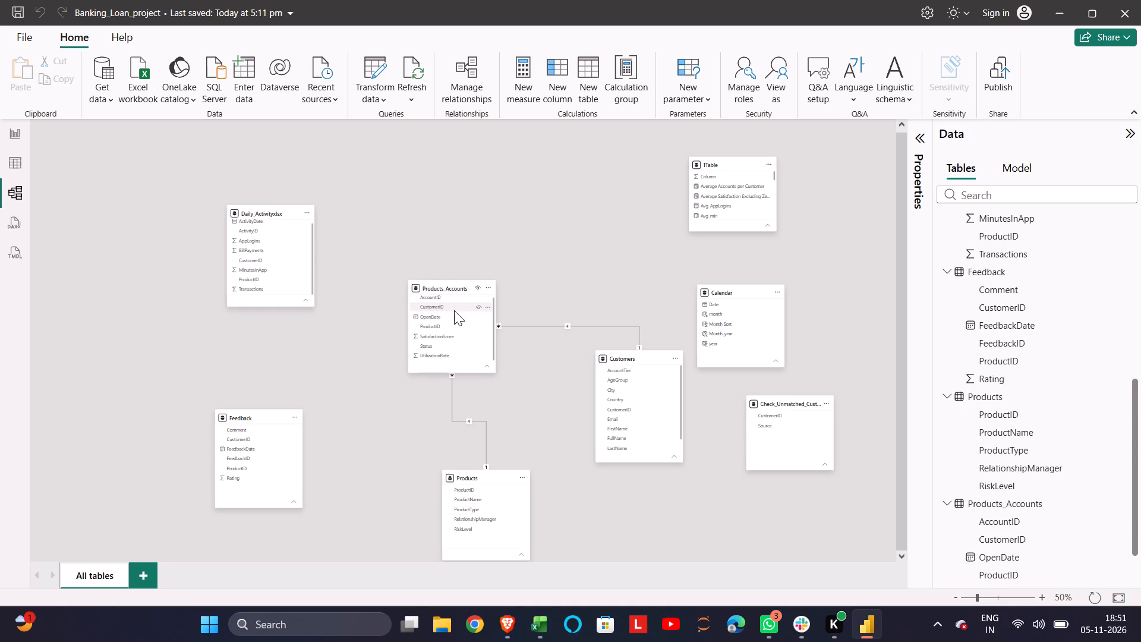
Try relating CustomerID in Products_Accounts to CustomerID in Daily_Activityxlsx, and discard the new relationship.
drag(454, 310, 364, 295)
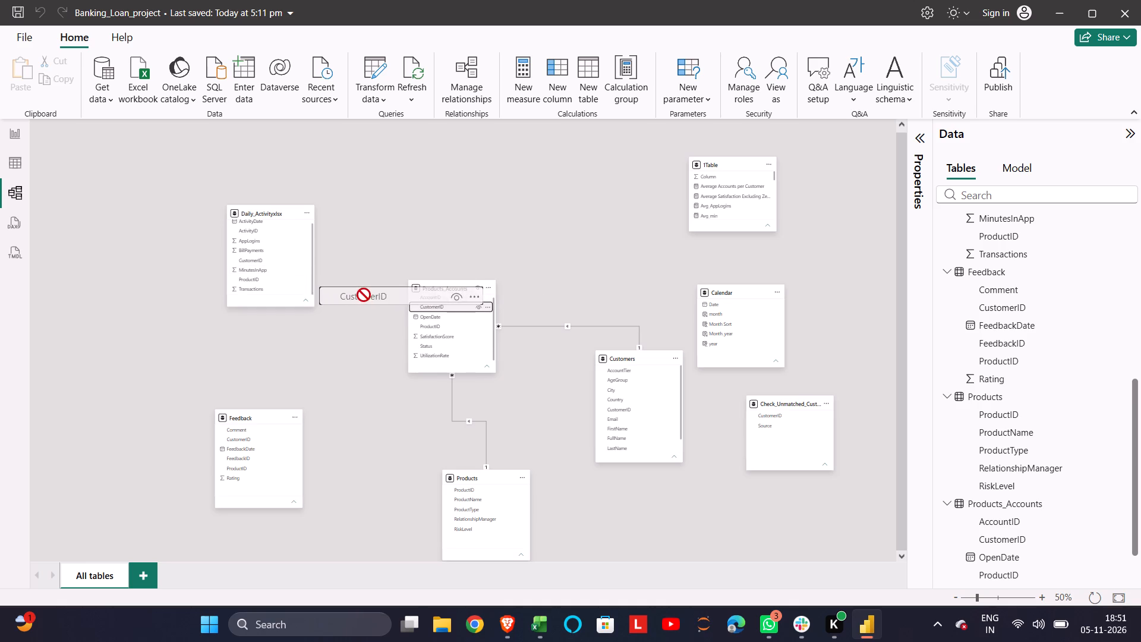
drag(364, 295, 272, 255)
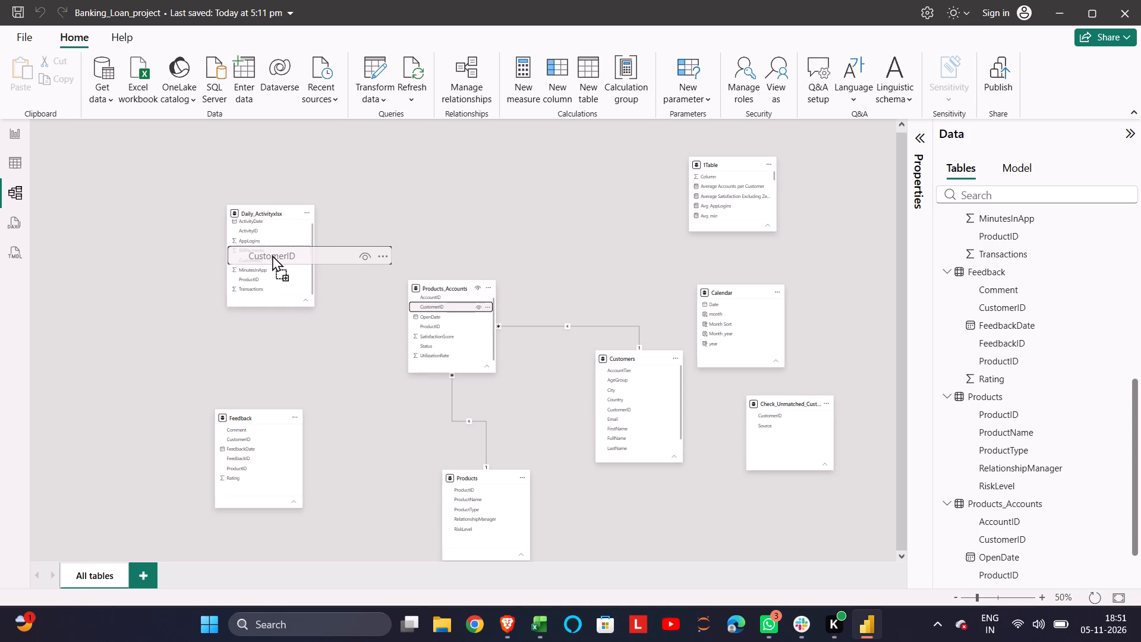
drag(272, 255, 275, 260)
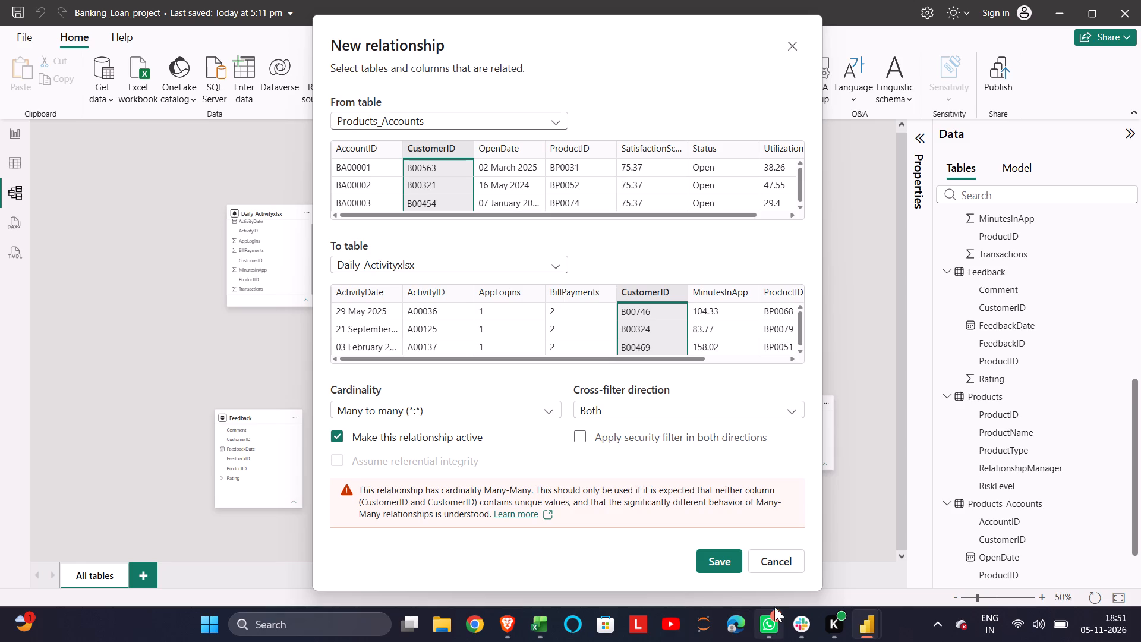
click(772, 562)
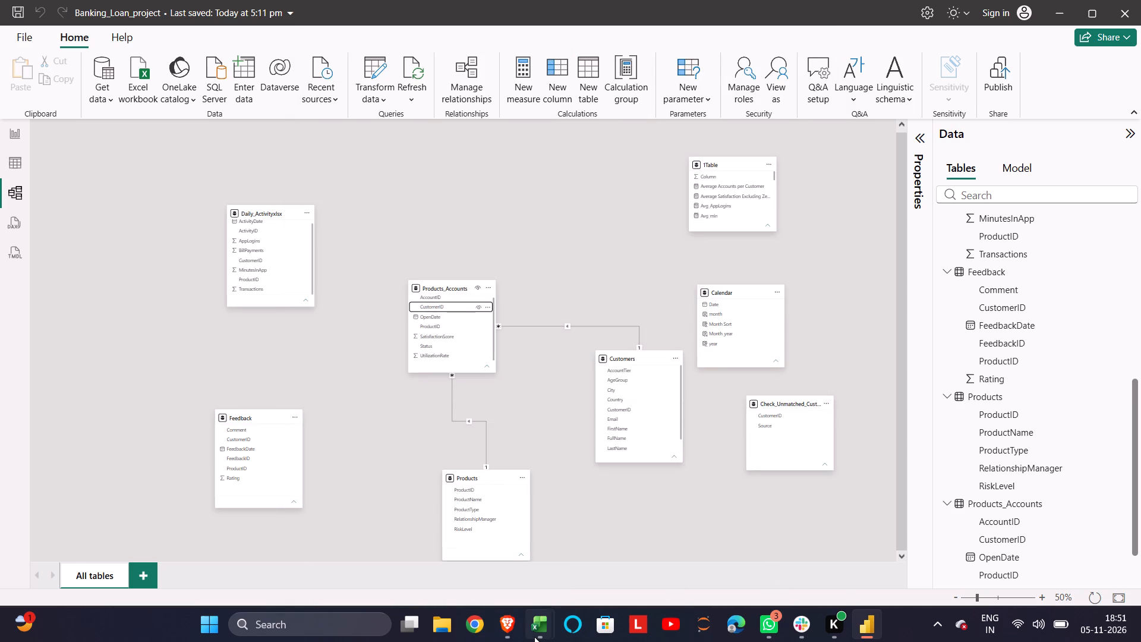
Switch to the Banking_Customer_Engagement_Questions workbook in Excel and examine all ProductID values on the Products sheet.
click(534, 637)
click(493, 536)
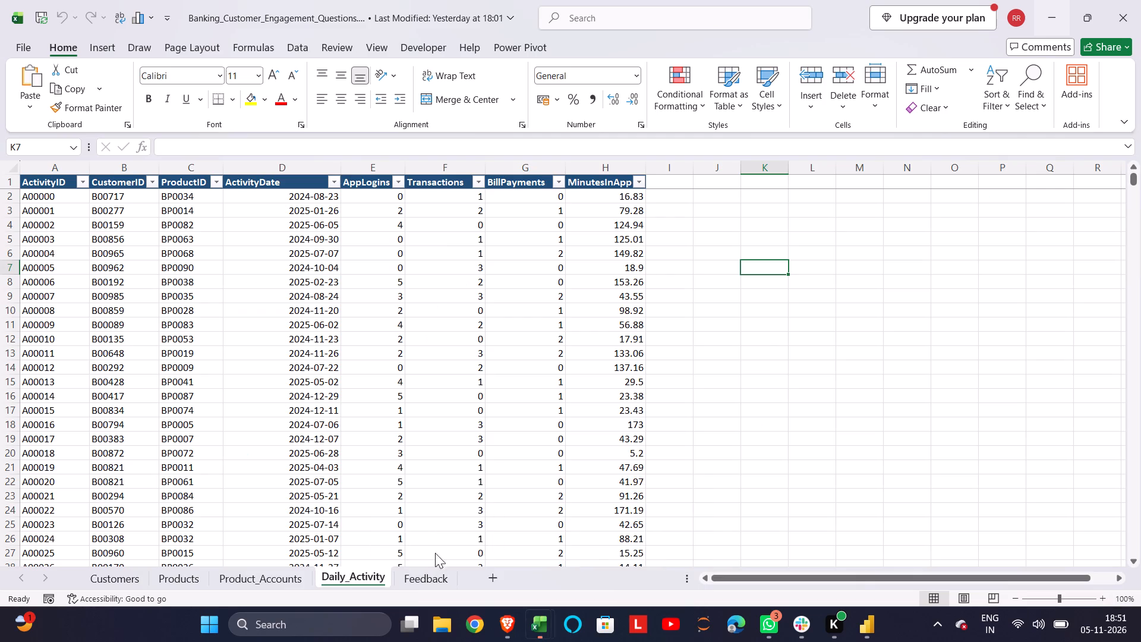
click(191, 581)
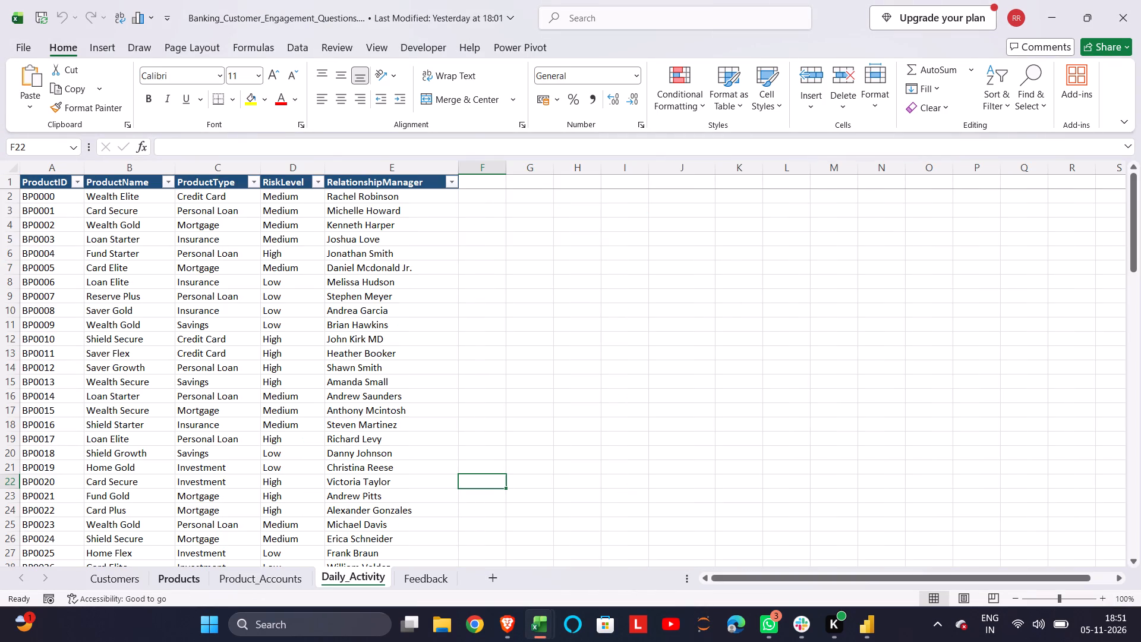
click(50, 194)
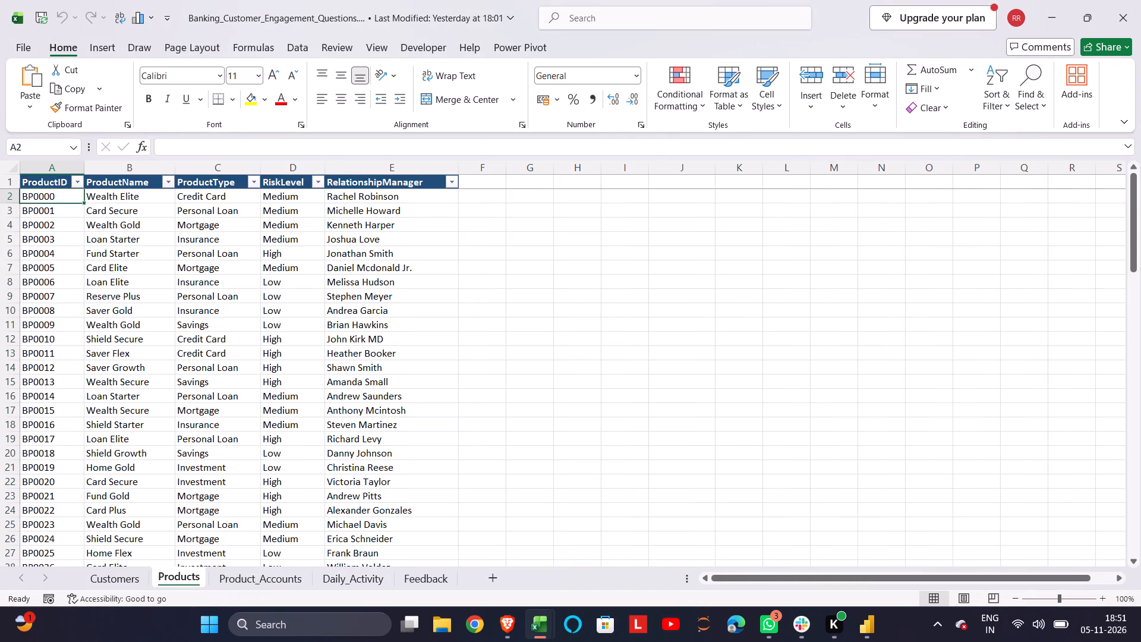
key(ctrl+shift+Down)
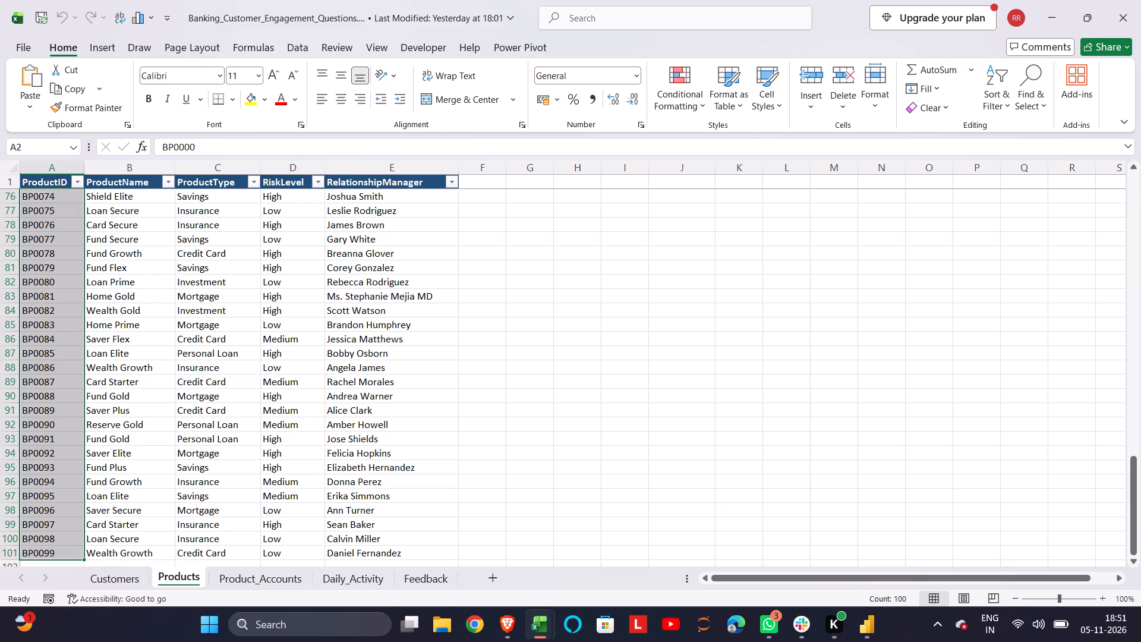
scroll(56, 206, down, 1)
scroll(56, 206, up, 1)
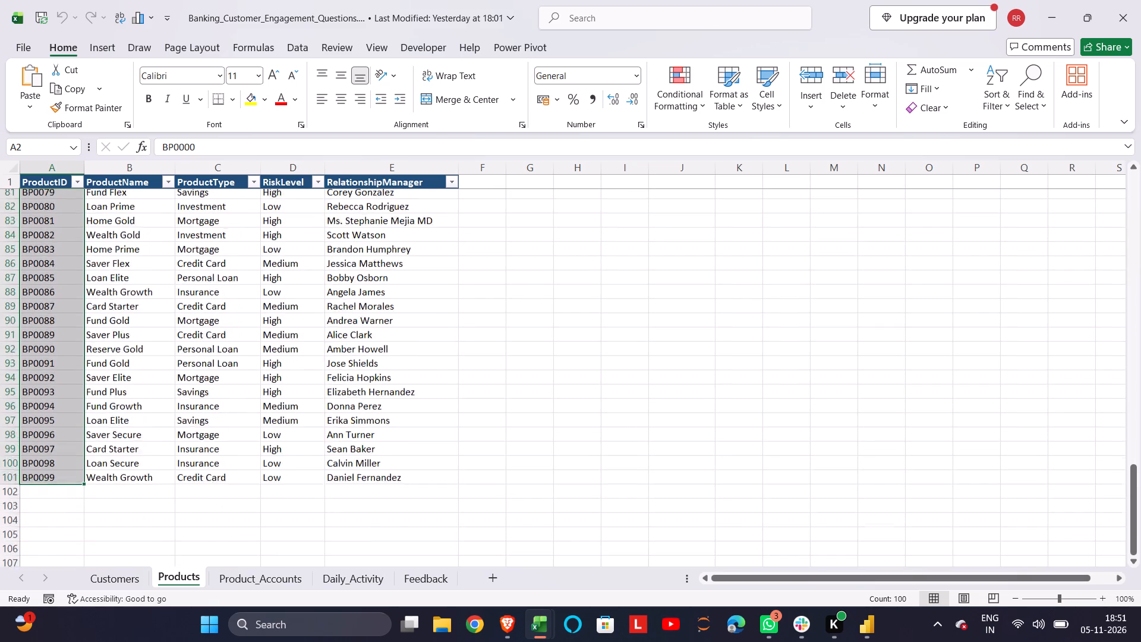
scroll(56, 206, up, 2)
right_click(56, 206)
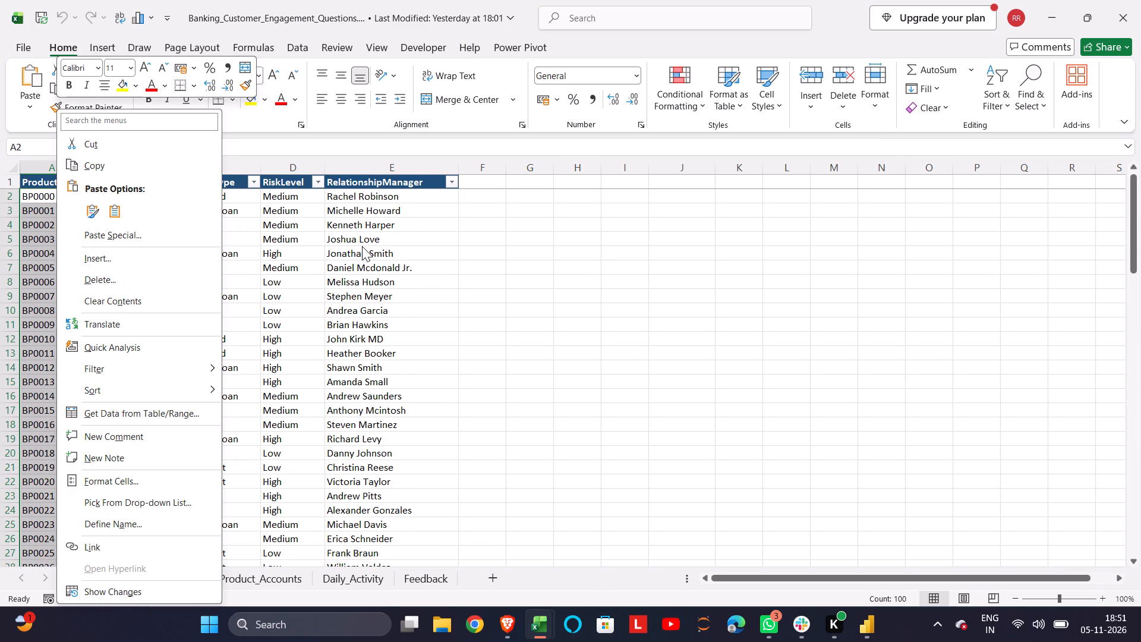
click(469, 300)
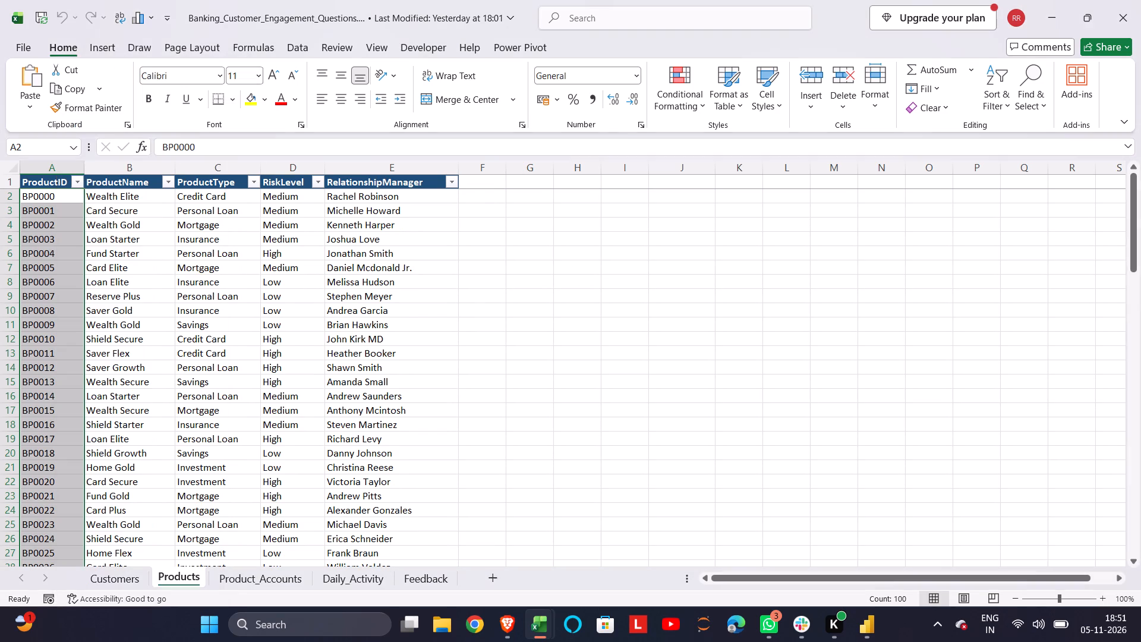
Back in Power BI, relate Products_Accounts CustomerID to Daily_Activityxlsx CustomerID, trying one-to-many, one-to-one and many-to-one before choosing Many to many cardinality.
click(866, 617)
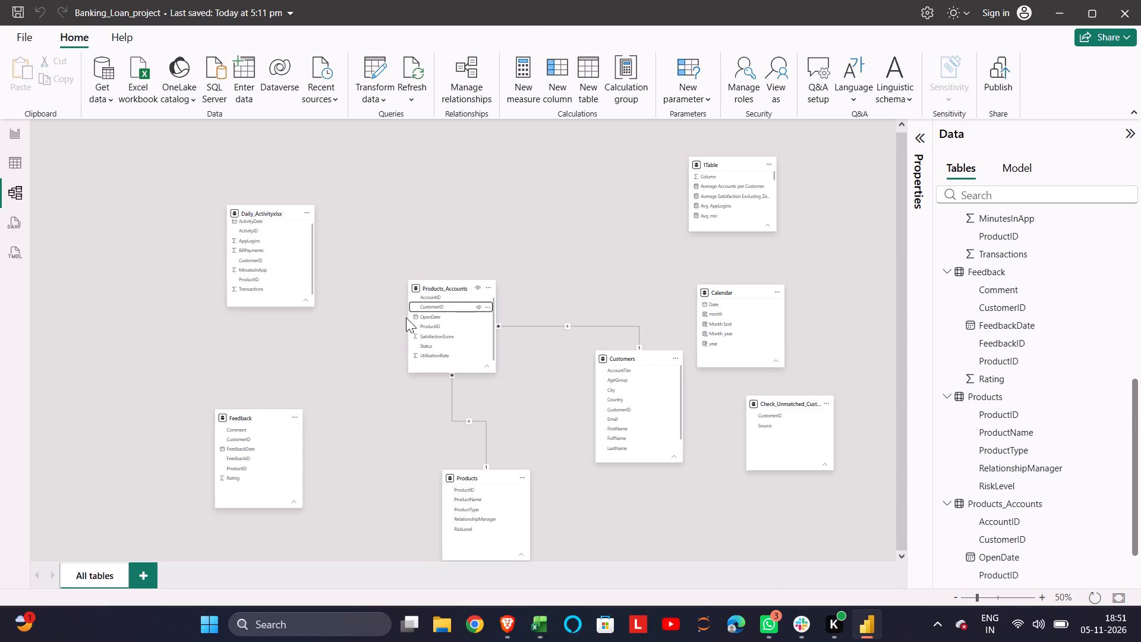
drag(433, 307, 386, 302)
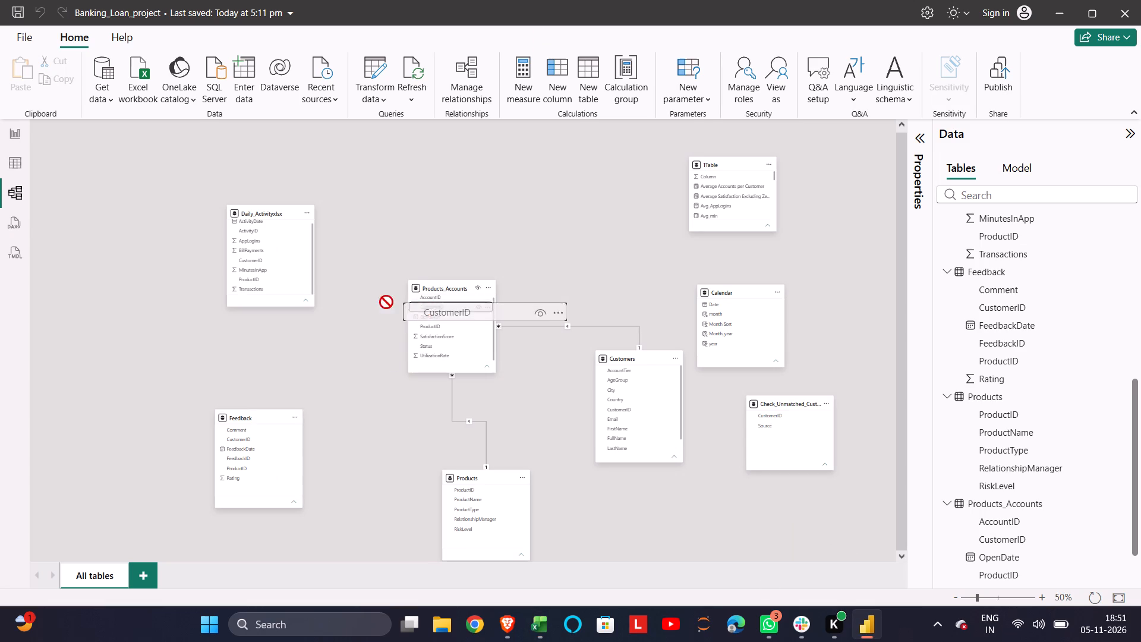
drag(386, 302, 267, 259)
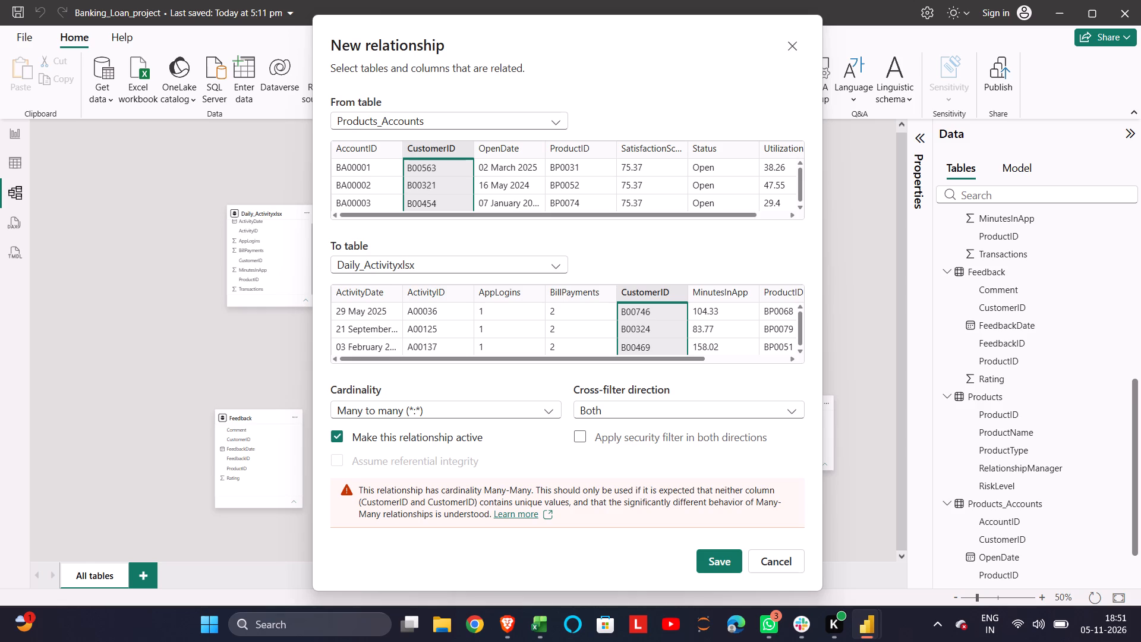
click(431, 407)
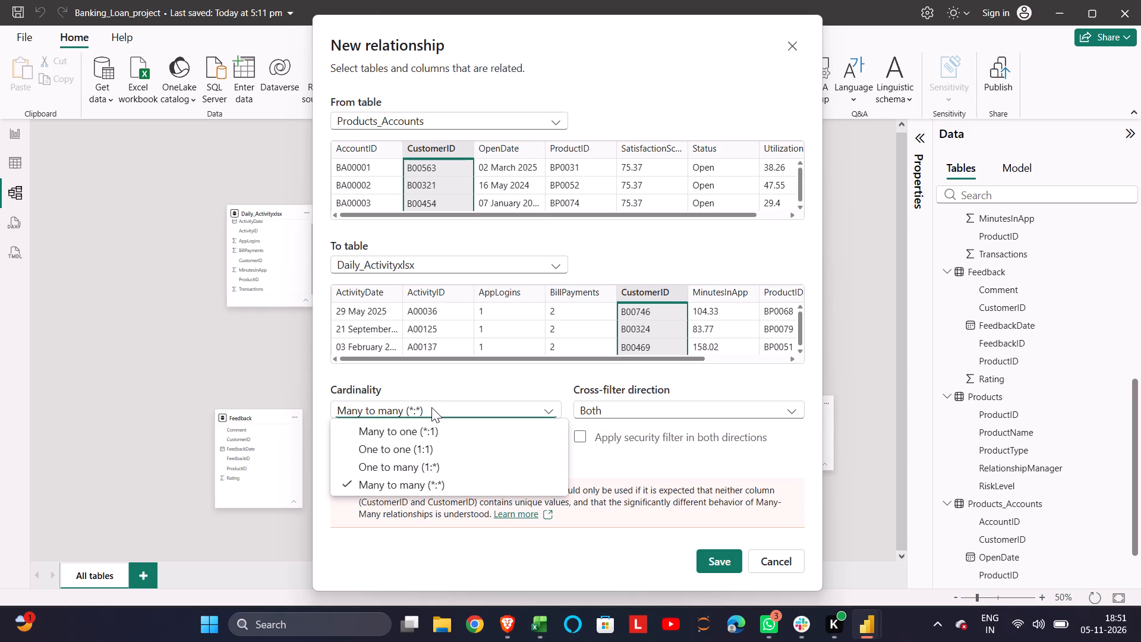
click(425, 470)
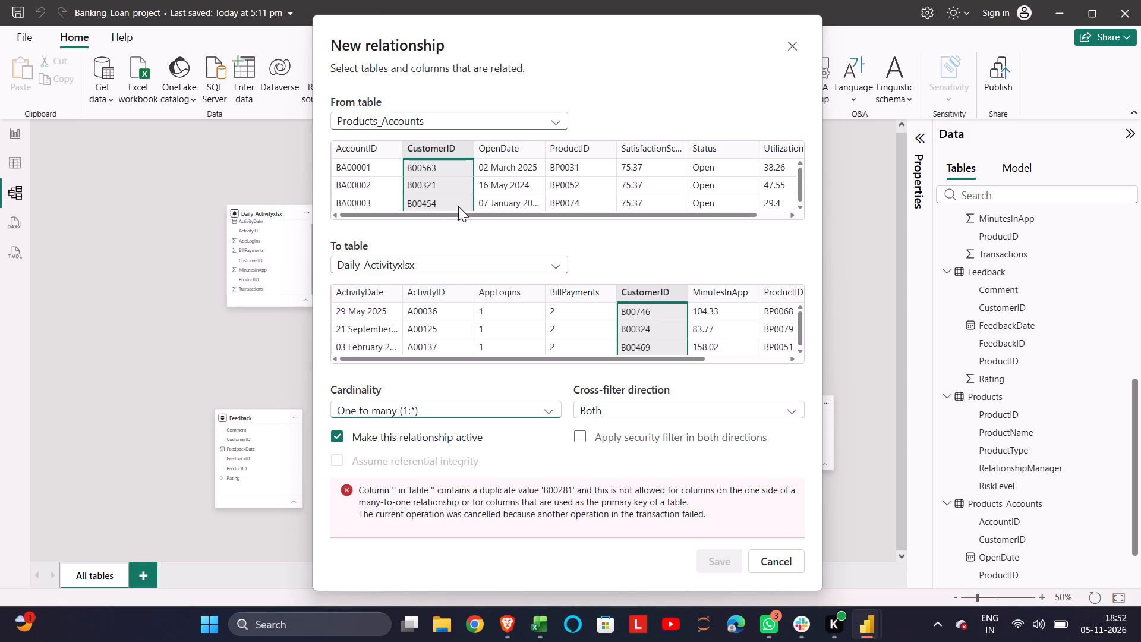
click(461, 405)
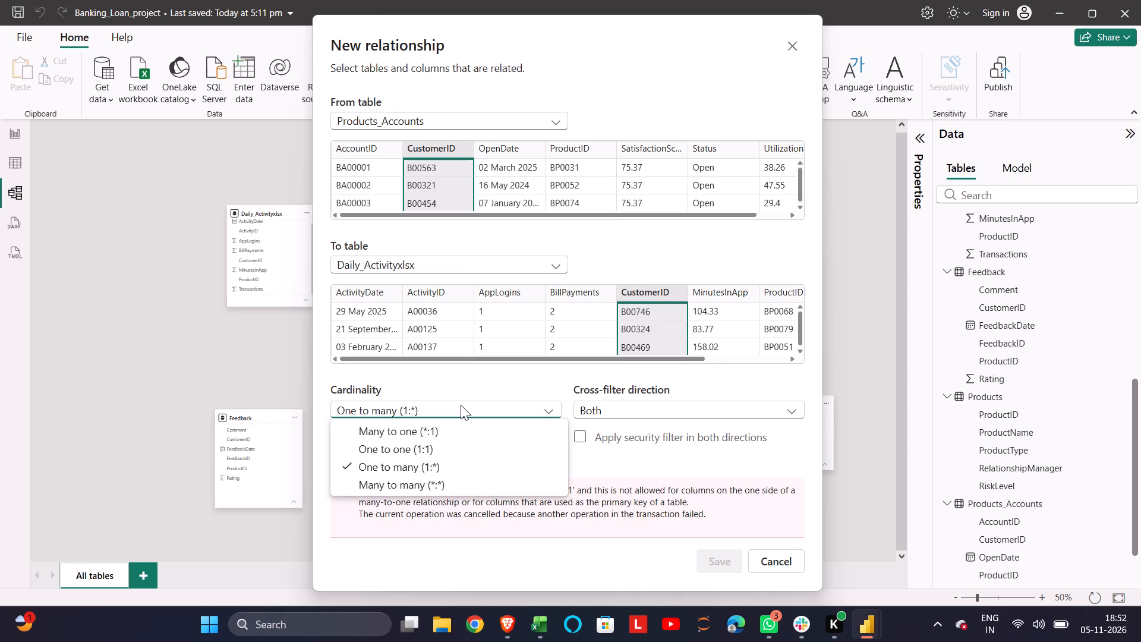
click(424, 449)
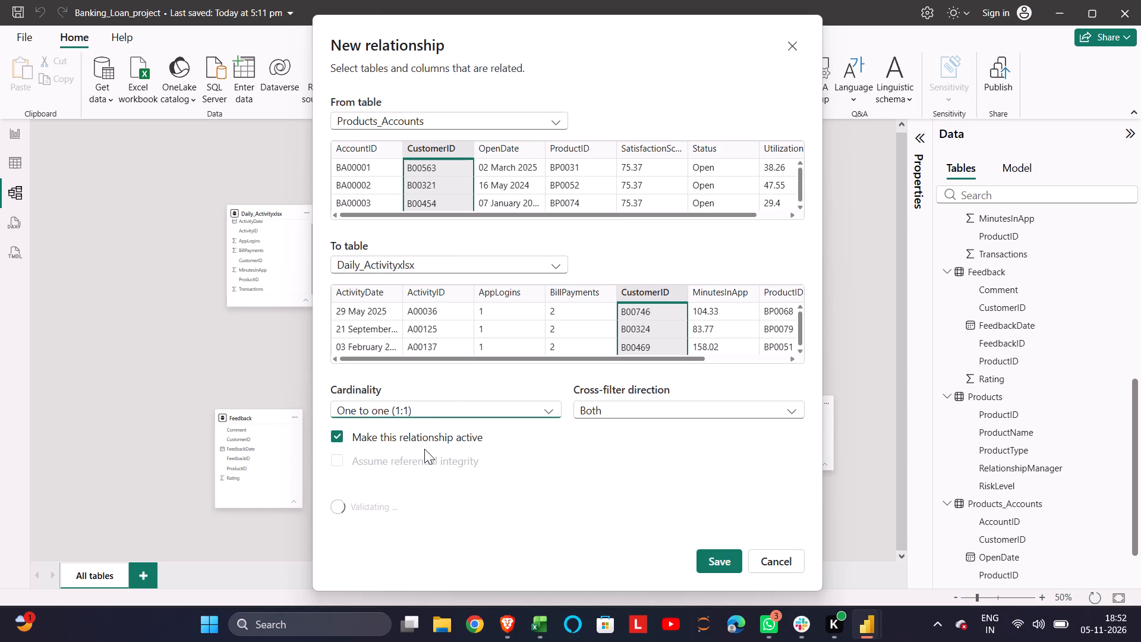
click(413, 409)
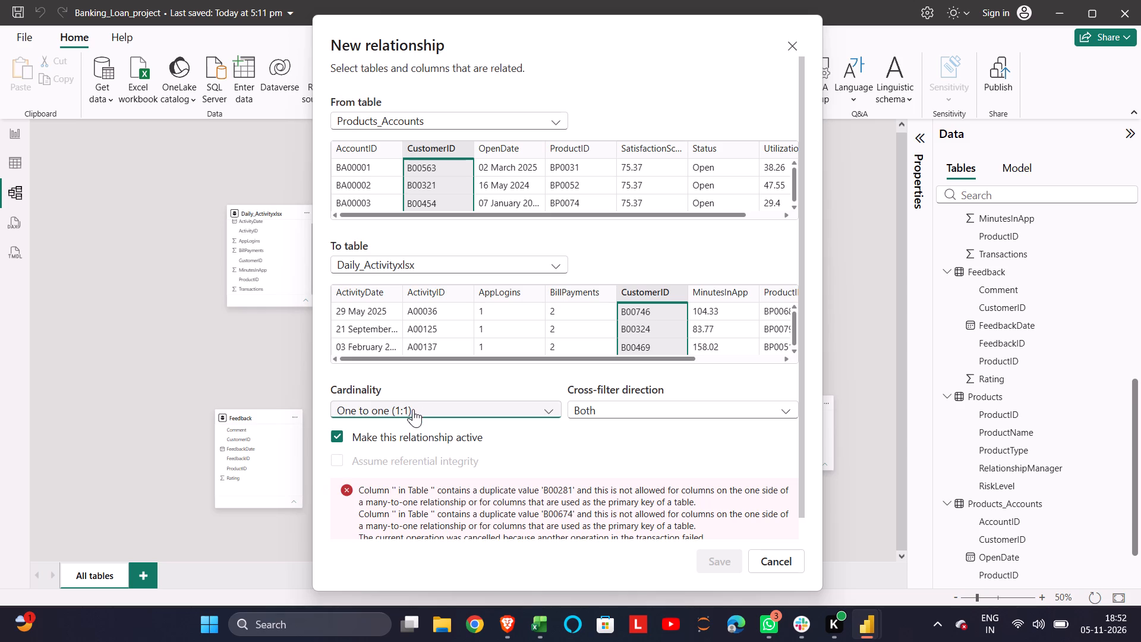
click(399, 427)
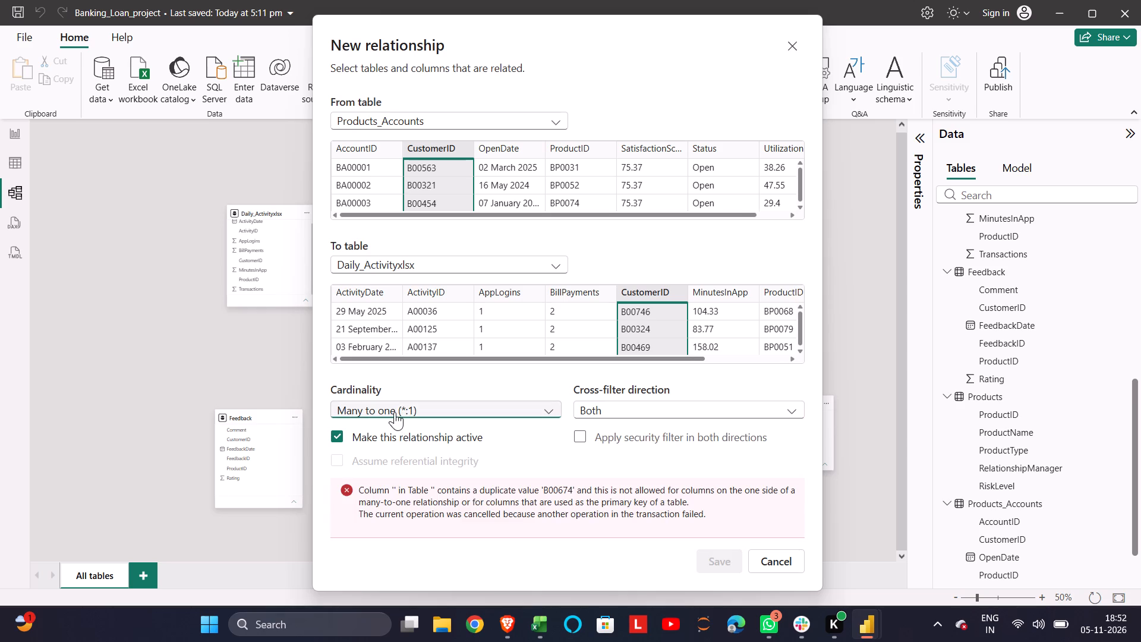
click(394, 413)
click(406, 490)
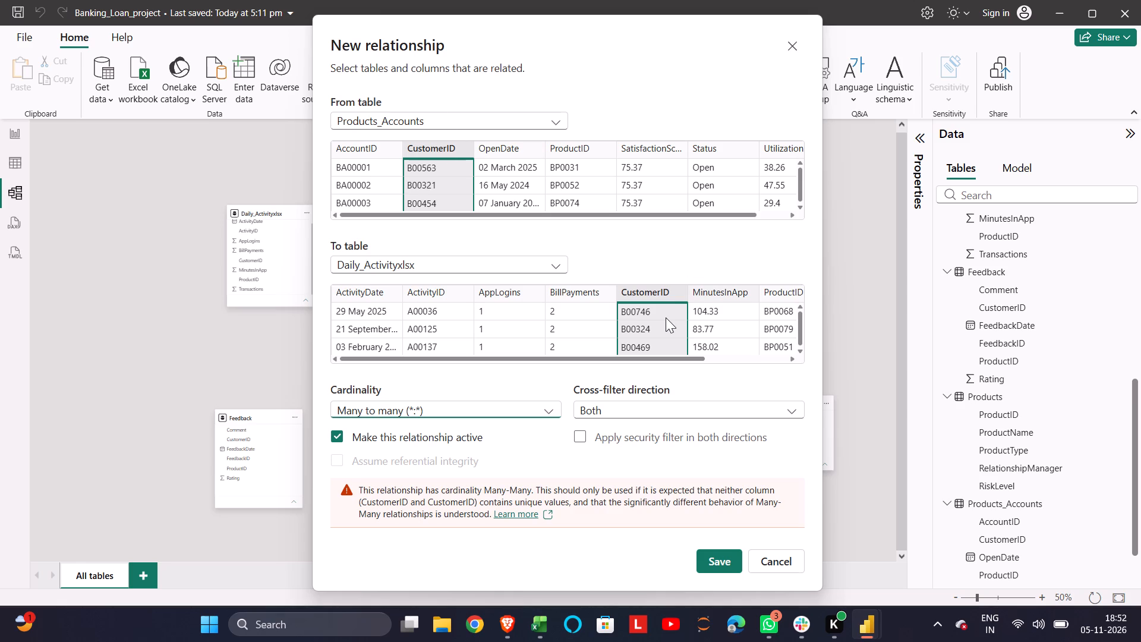
Set the cross-filter direction to Single, with Products_Accounts filtering Daily_Activityxlsx, and save the relationship.
click(619, 408)
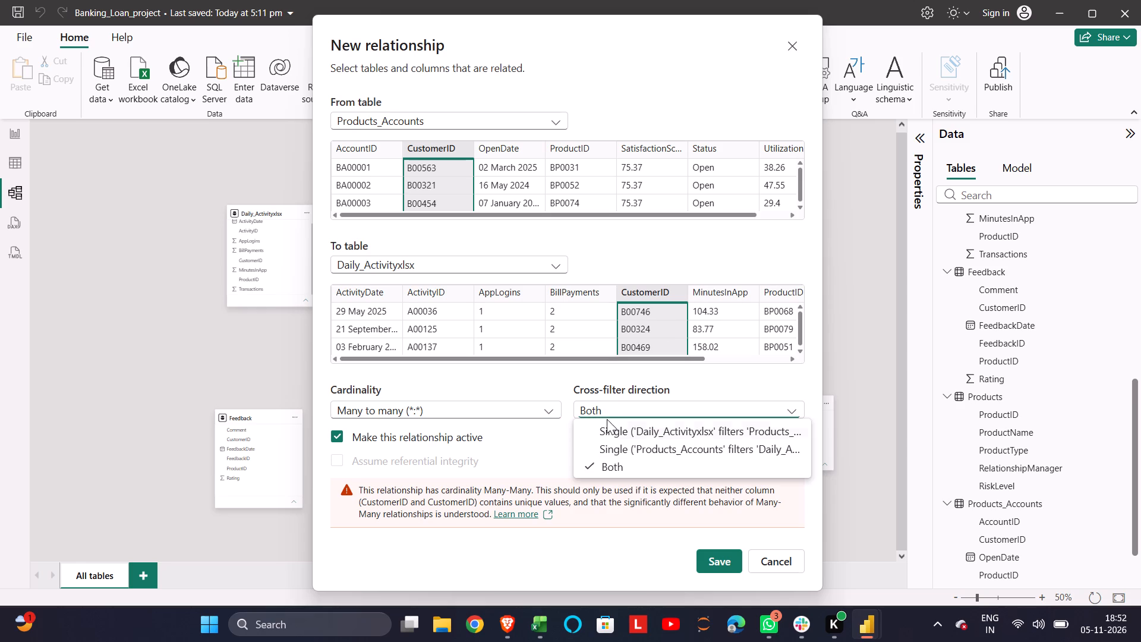
click(455, 398)
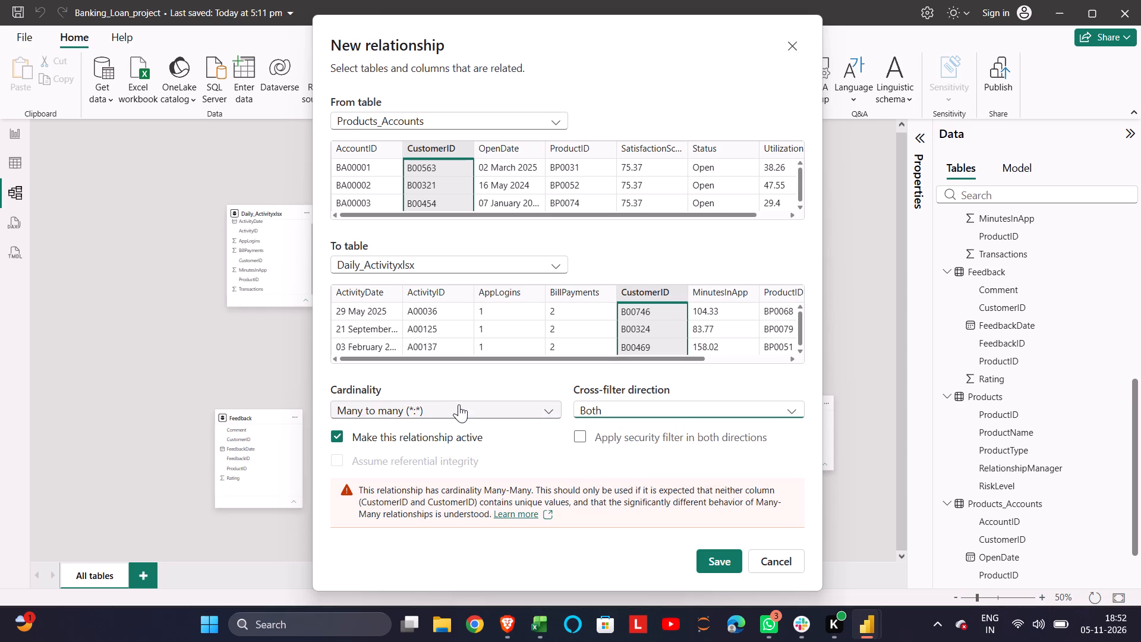
click(676, 402)
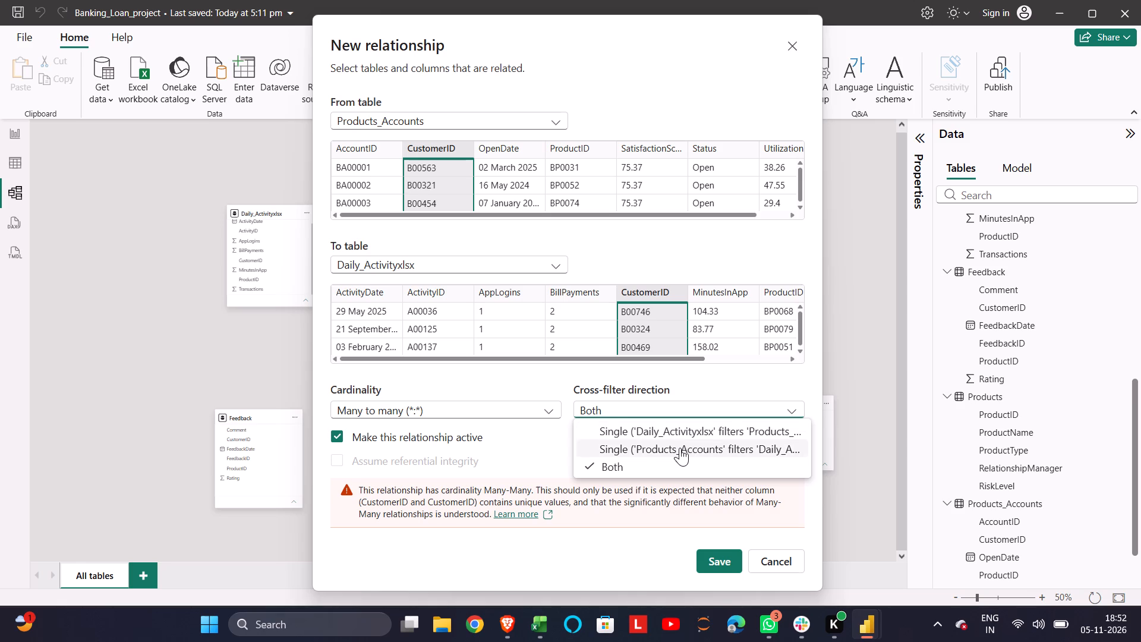
click(680, 448)
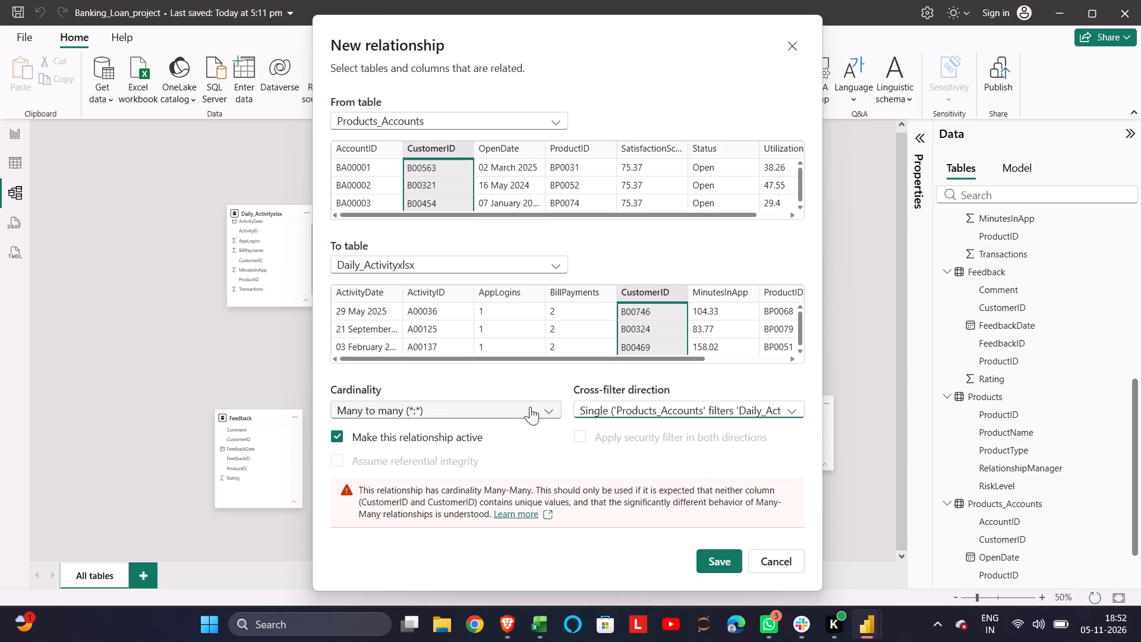
click(654, 413)
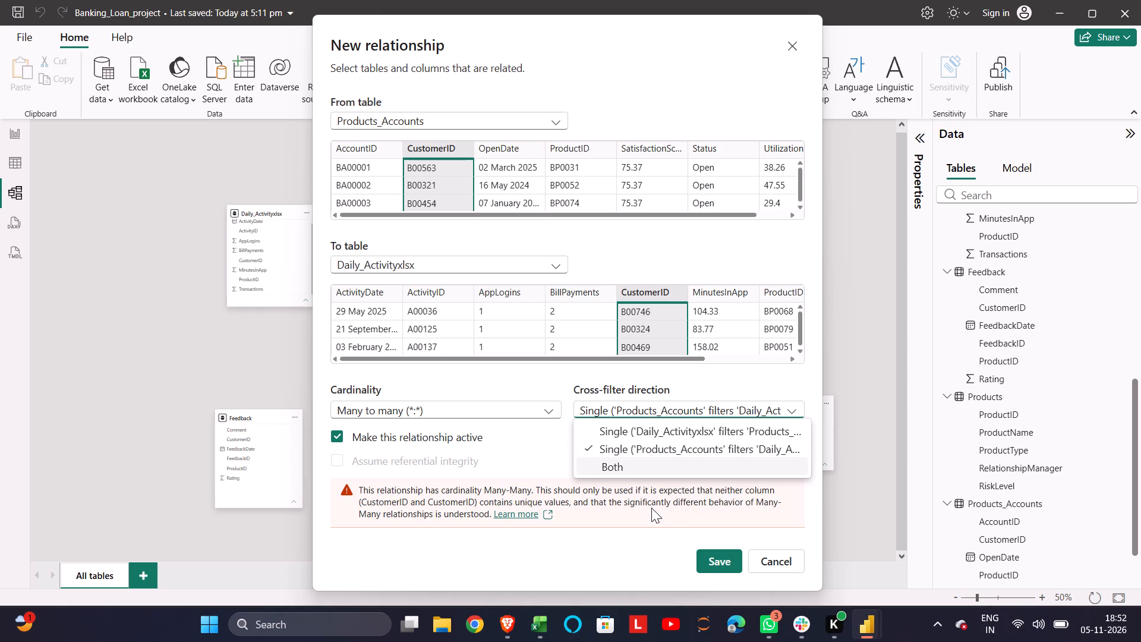
click(707, 559)
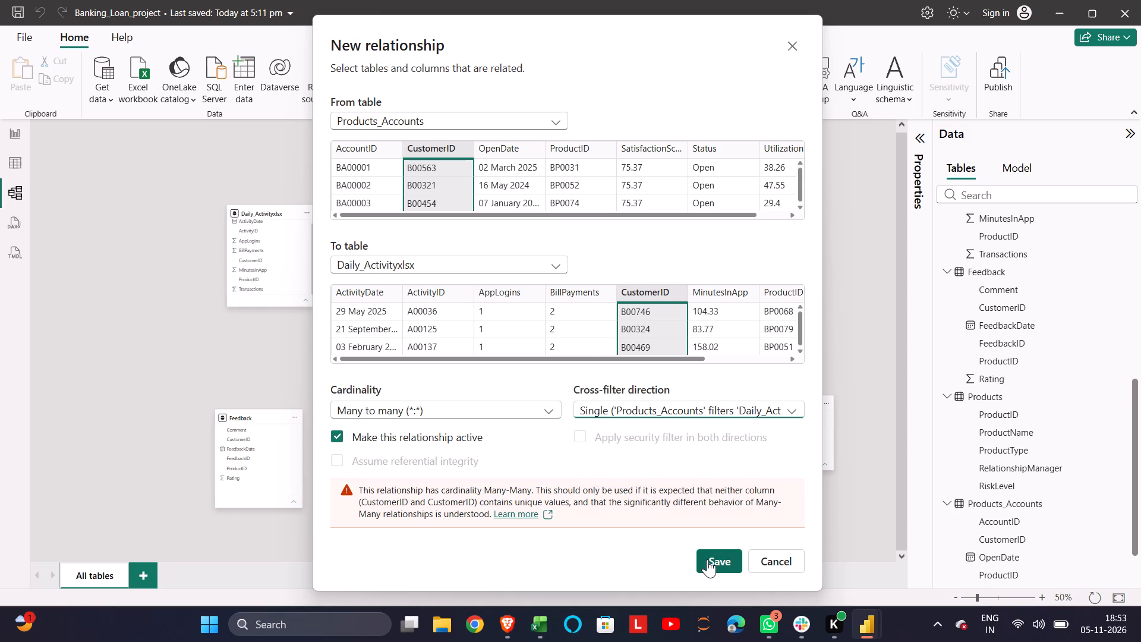
click(707, 559)
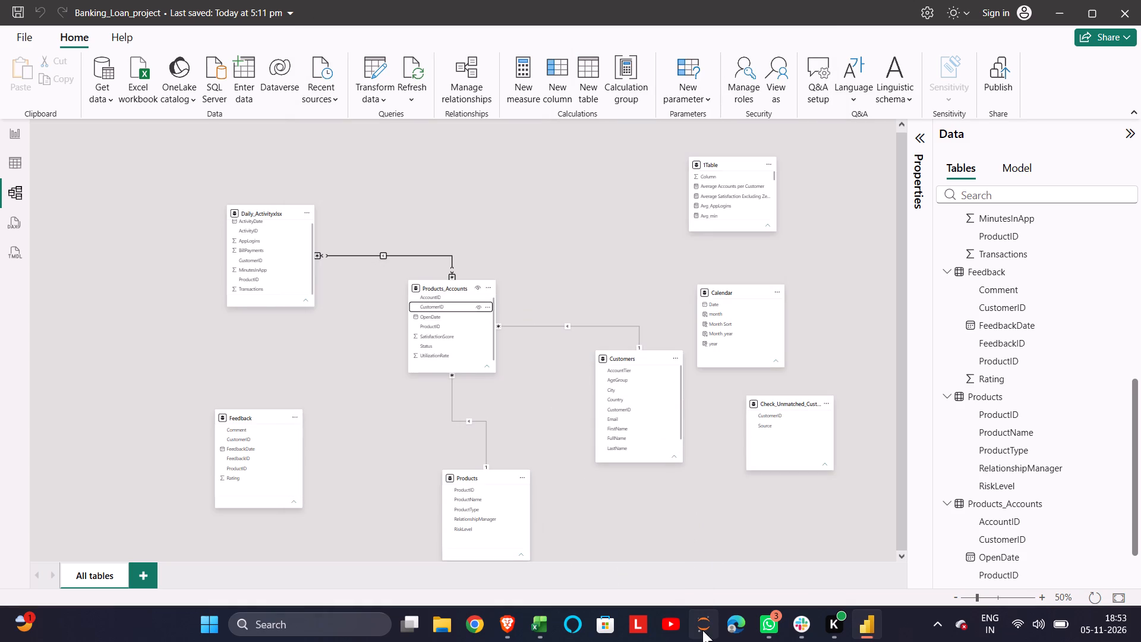
Switch to the Excel workbook and view the Product_Accounts sheet.
click(544, 622)
click(506, 564)
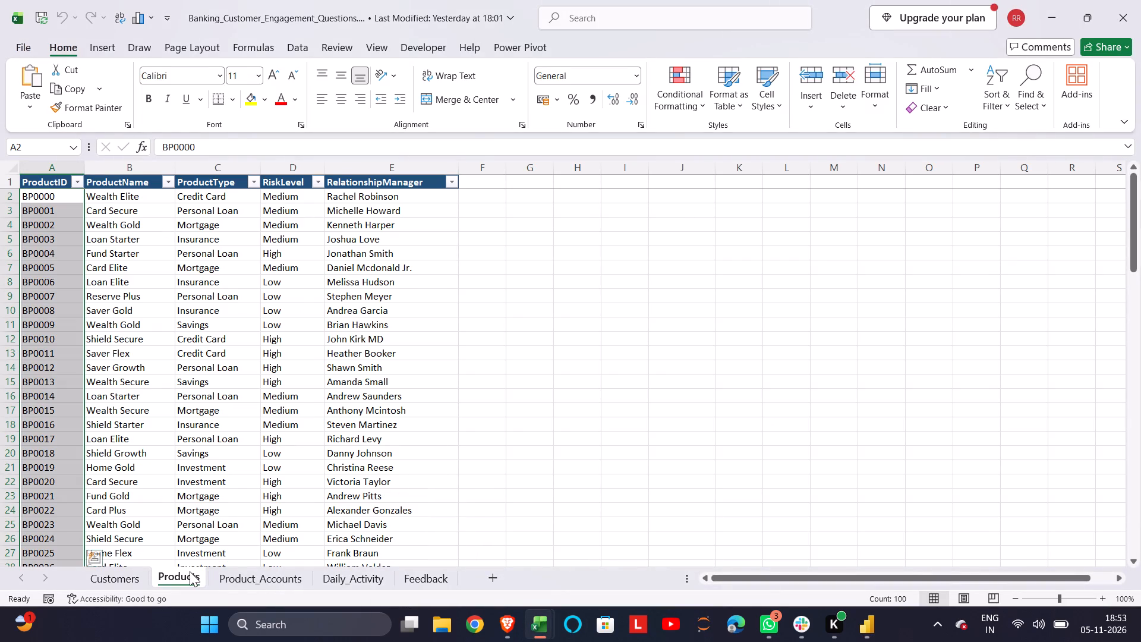
click(248, 578)
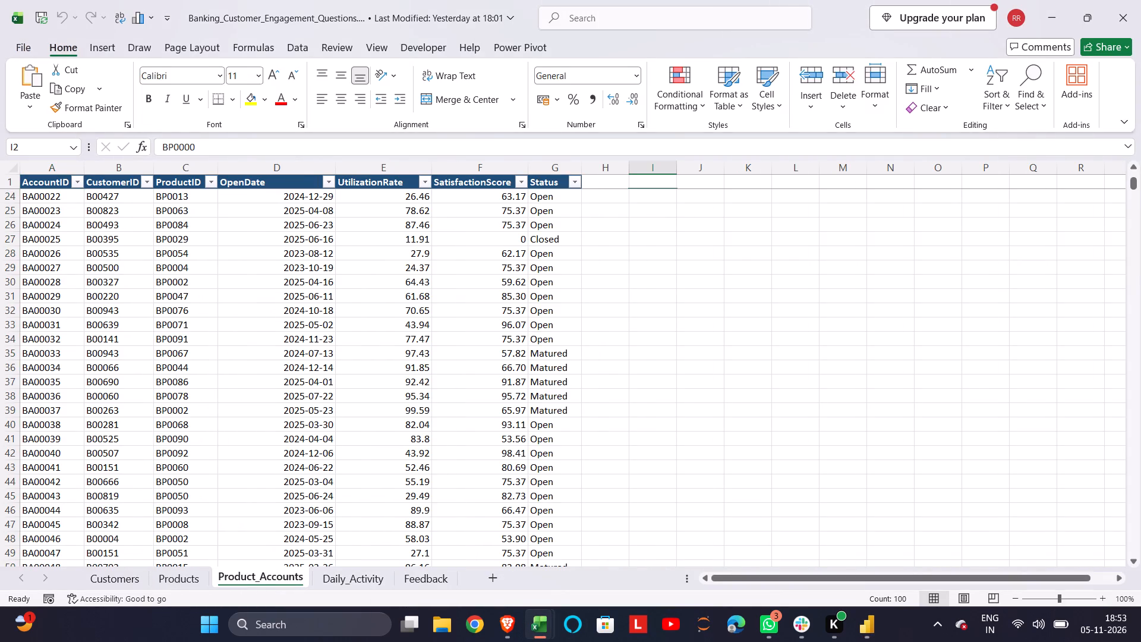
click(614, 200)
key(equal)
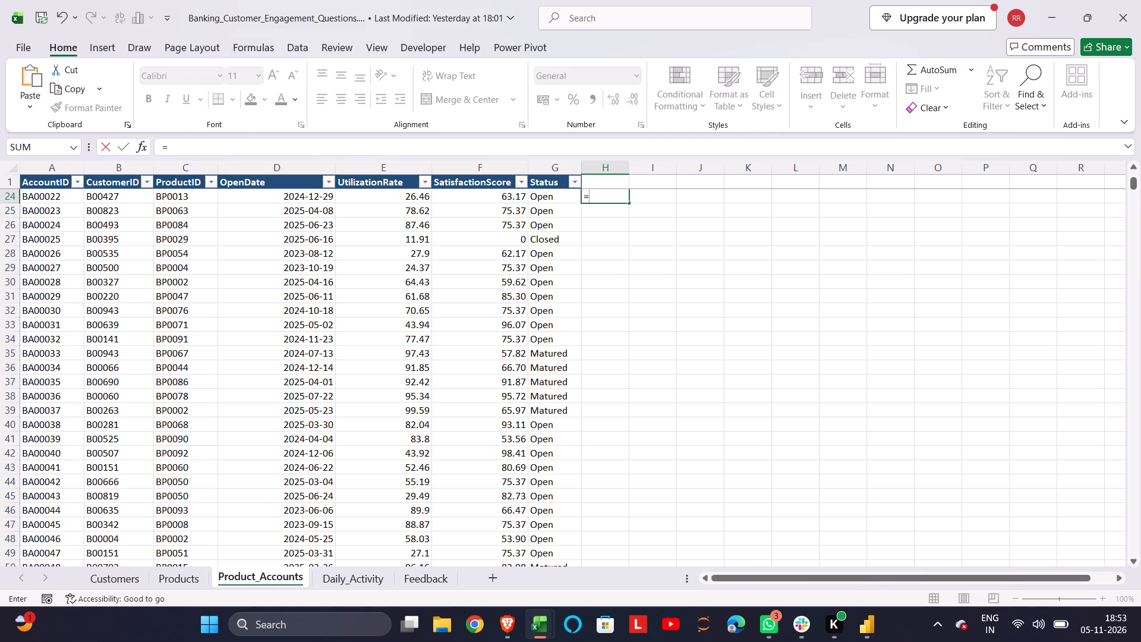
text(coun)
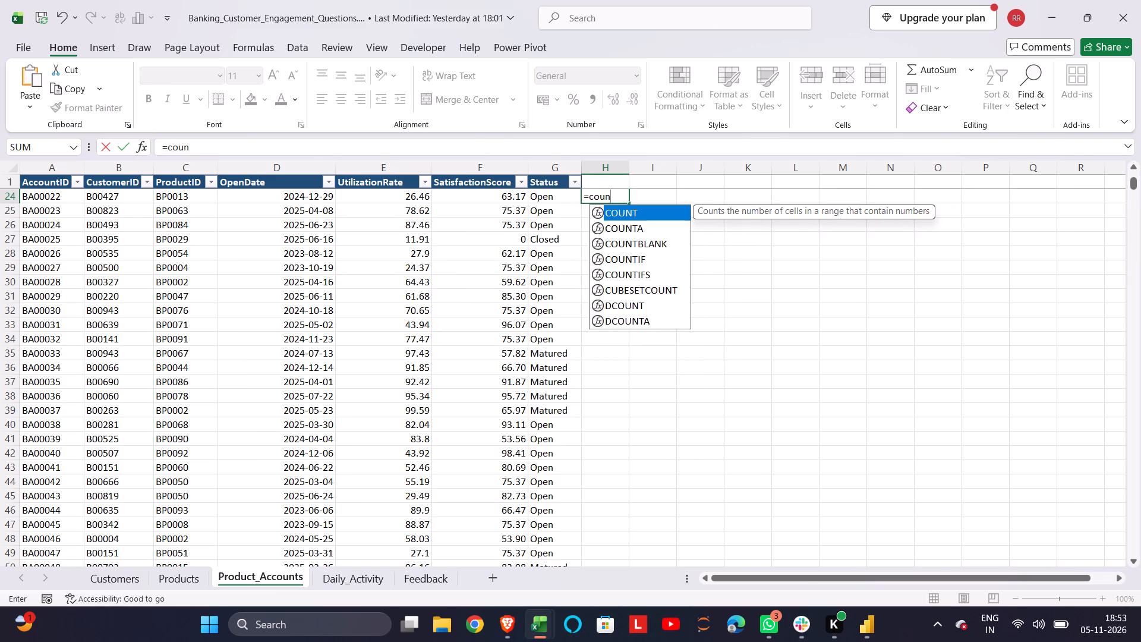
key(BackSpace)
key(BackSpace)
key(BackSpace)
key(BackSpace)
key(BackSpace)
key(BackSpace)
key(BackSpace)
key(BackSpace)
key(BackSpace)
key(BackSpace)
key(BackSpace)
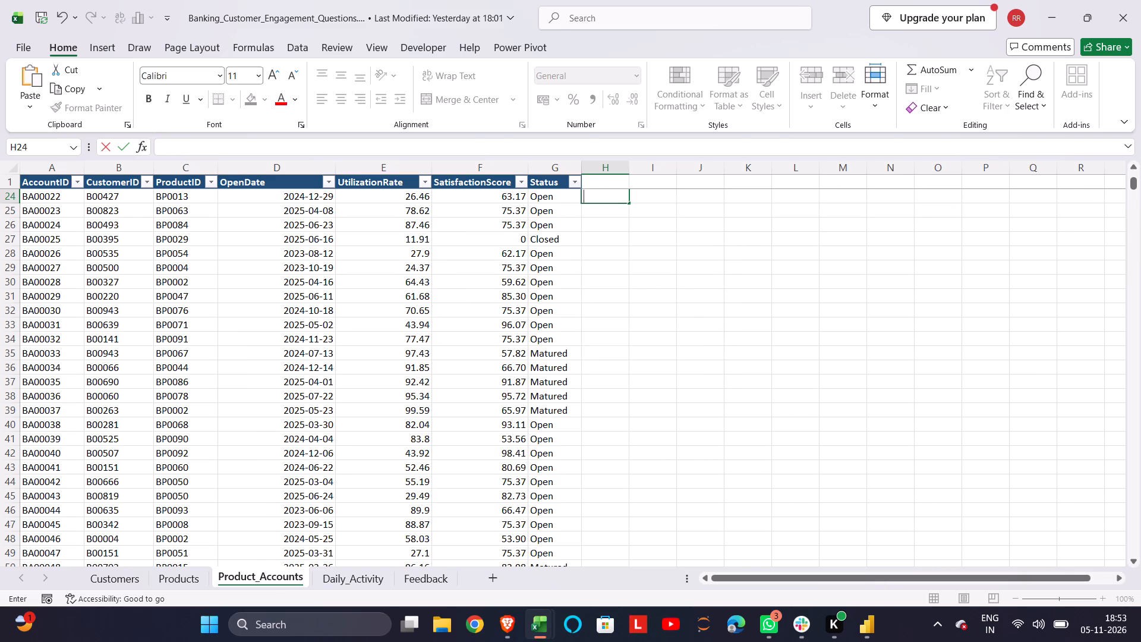
Select all AccountID values on the Product_Accounts sheet, from the first data row to the last, to check the column.
key(ctrl+Up)
key(Down)
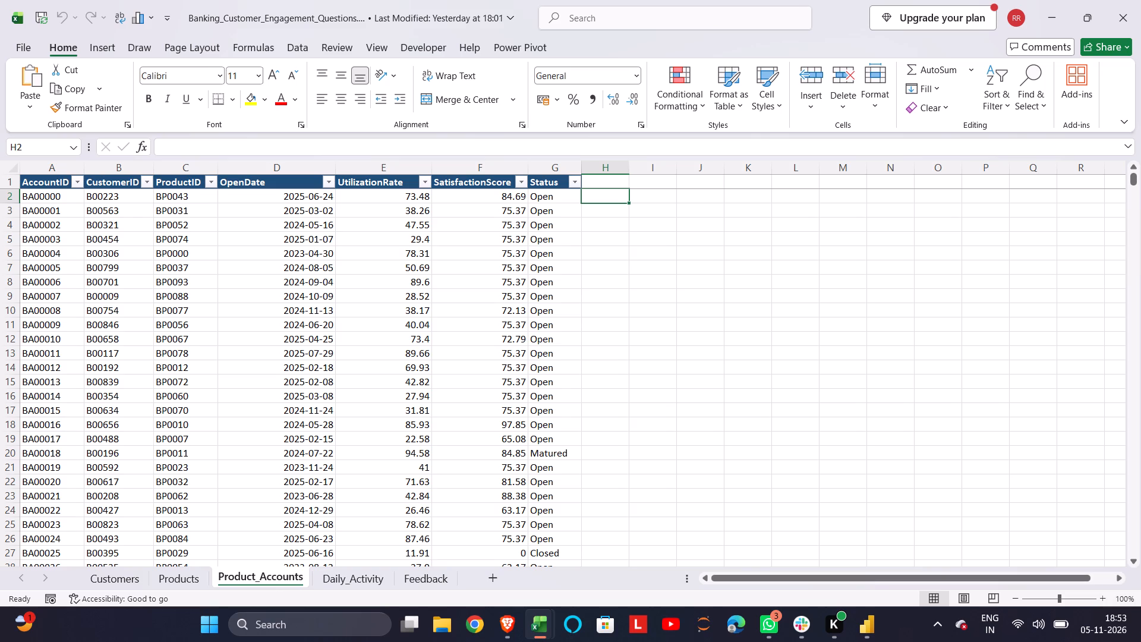
click(46, 196)
key(ctrl+shift+Down)
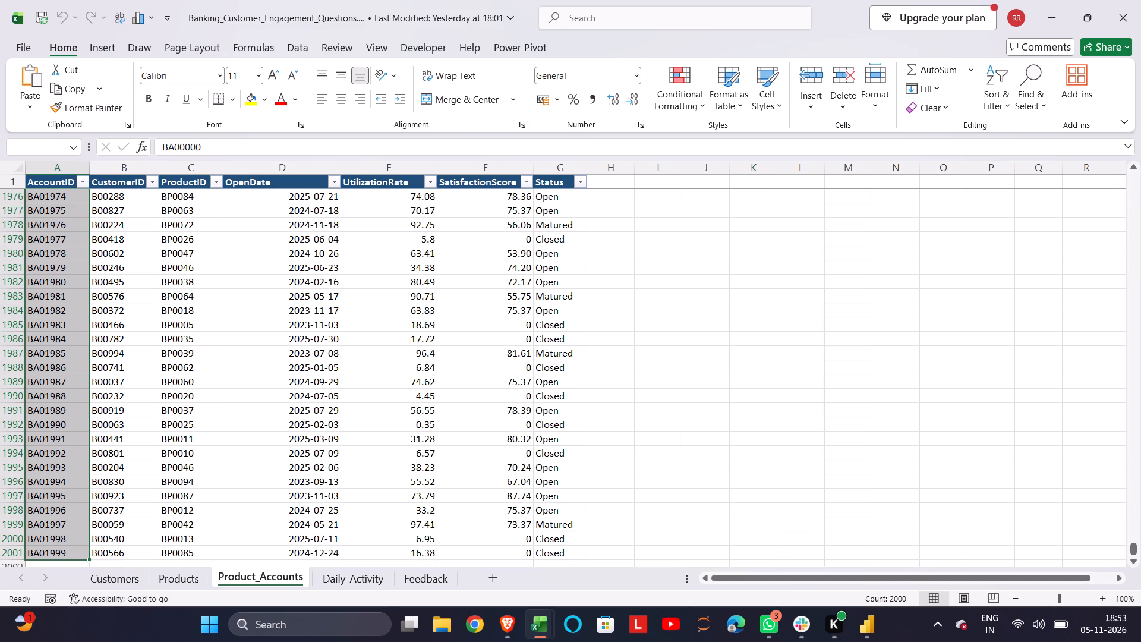
Select the AccountID column on the Product_Accounts sheet from its header cell to the last data row to check it.
scroll(502, 307, up, 18)
scroll(502, 307, up, 9)
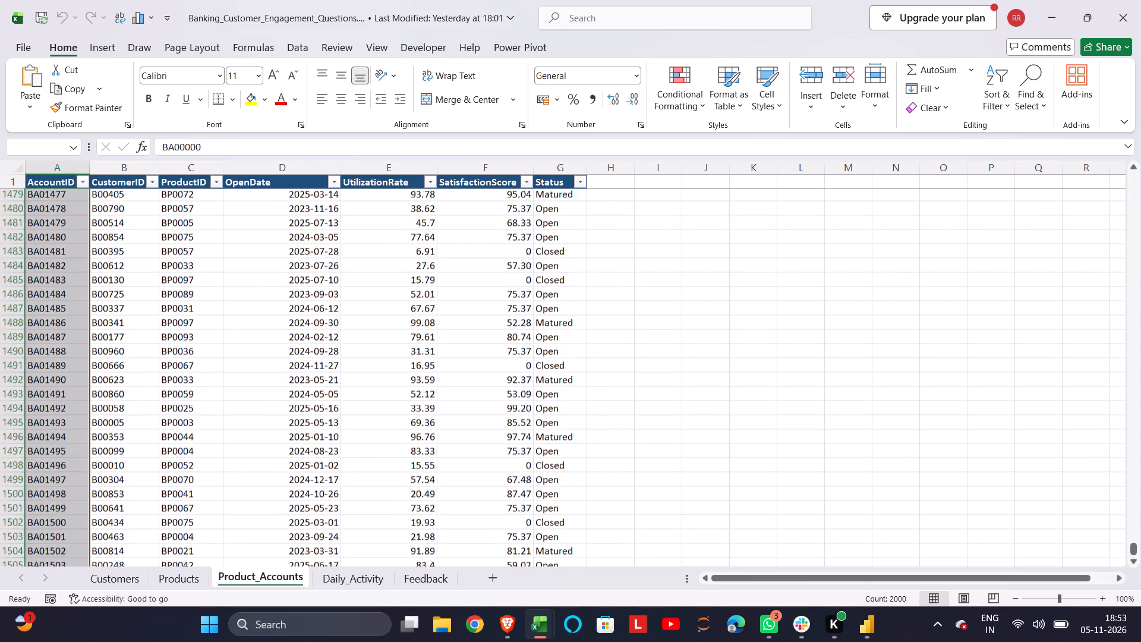
scroll(502, 307, up, 17)
scroll(502, 307, up, 9)
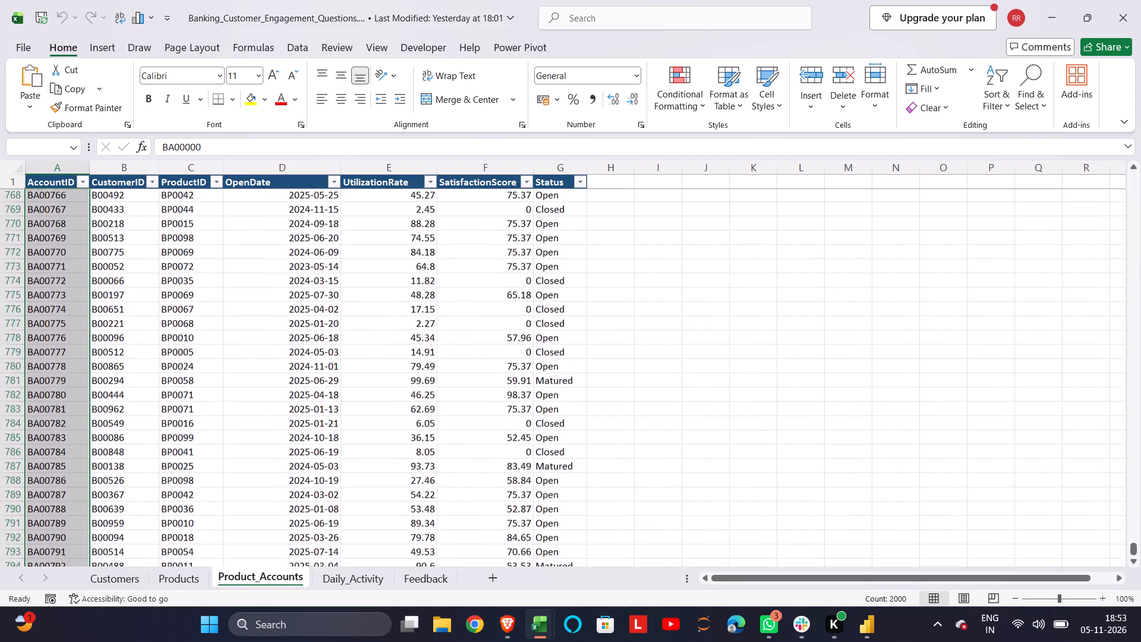
scroll(502, 307, up, 16)
scroll(502, 307, up, 9)
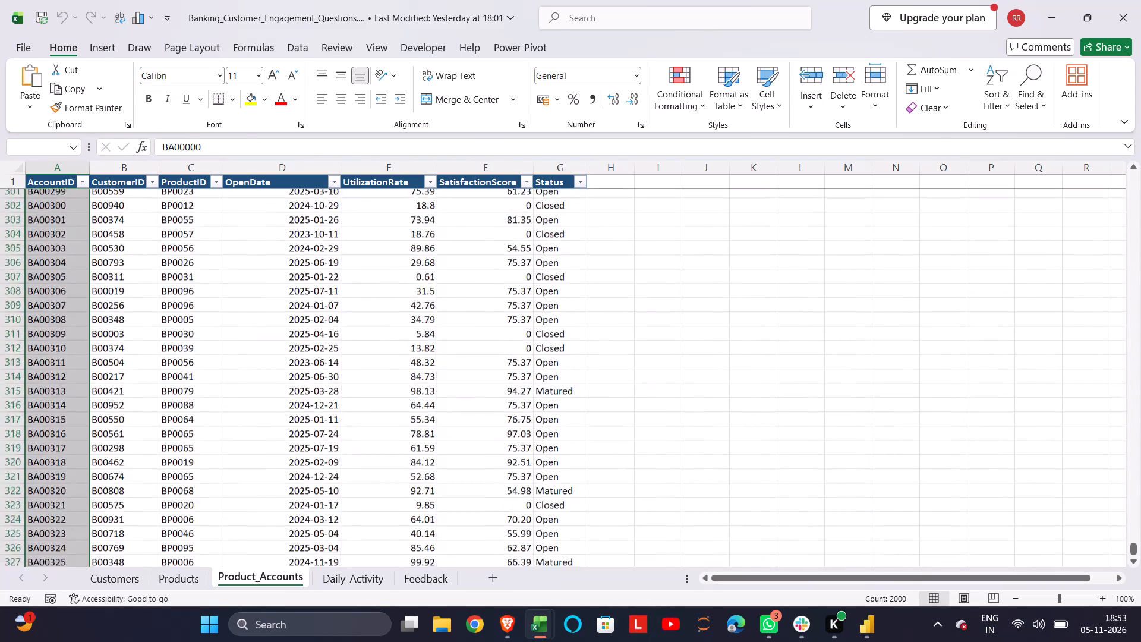
scroll(502, 307, up, 18)
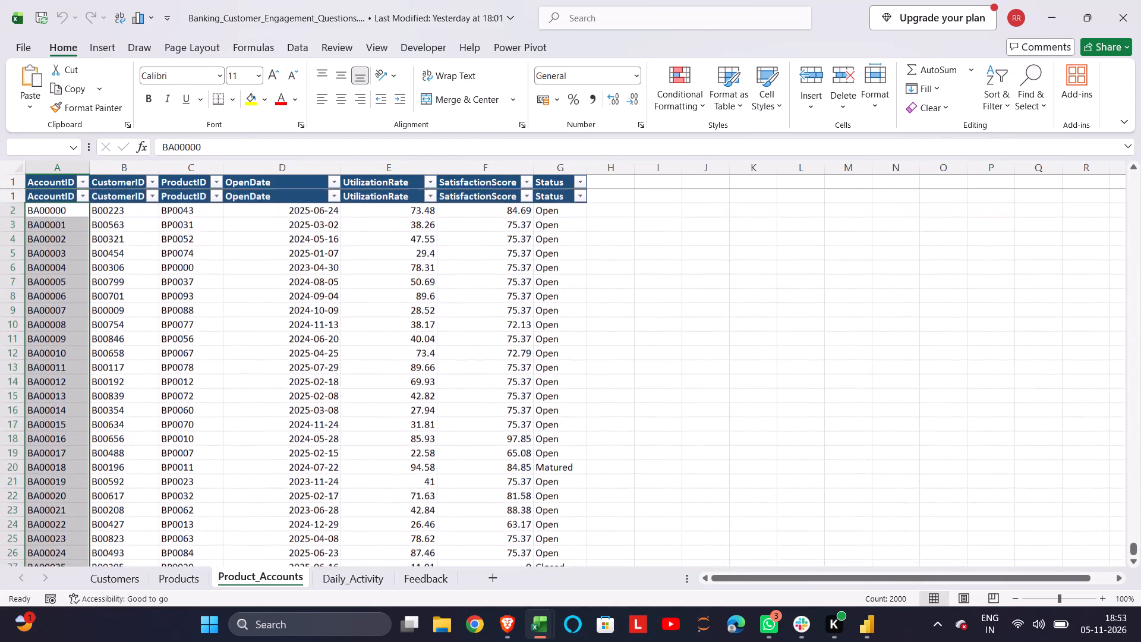
click(10, 180)
click(43, 184)
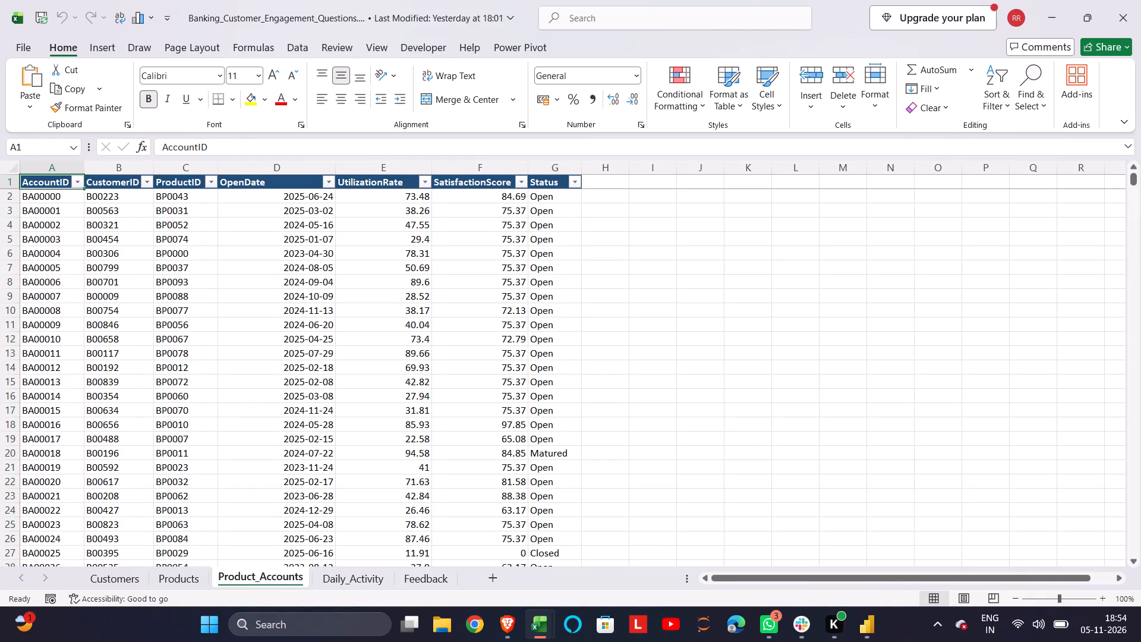
key(ctrl+shift+Down)
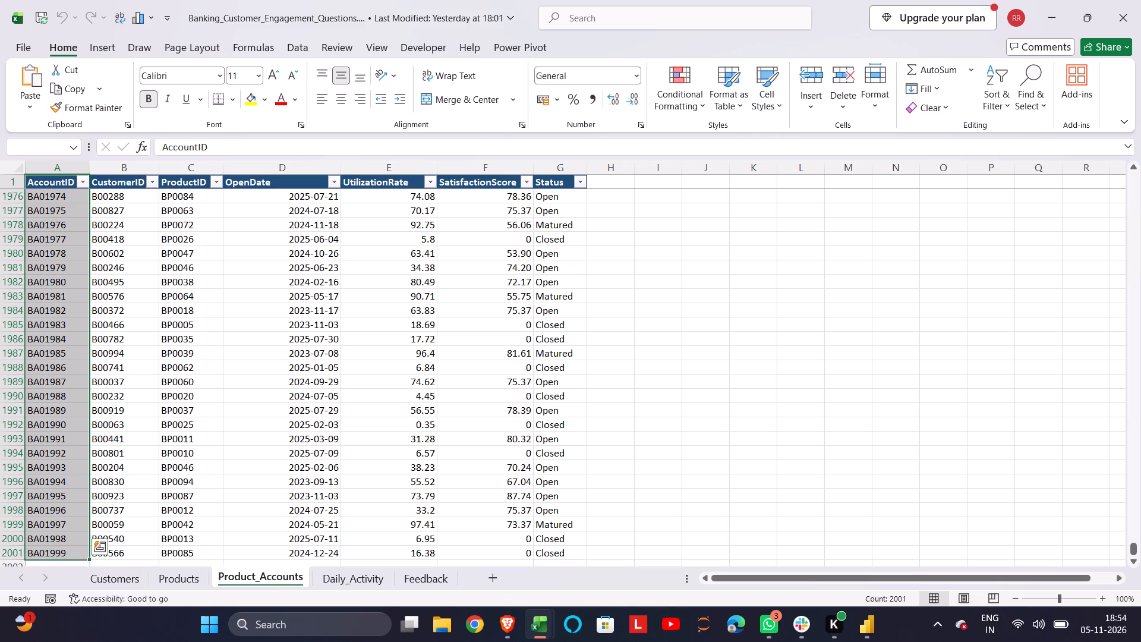
Check the last and first records of the AccountID column, returning to the top of the Product_Accounts data.
key(Up)
key(Up)
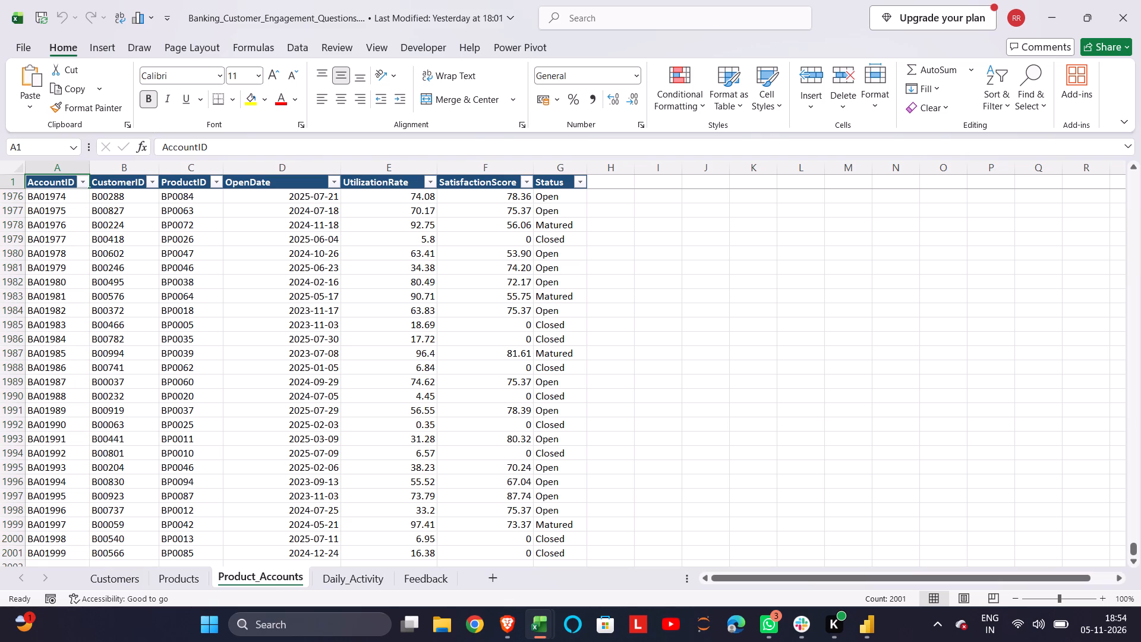
key(ctrl+Up)
key(ctrl+Up)
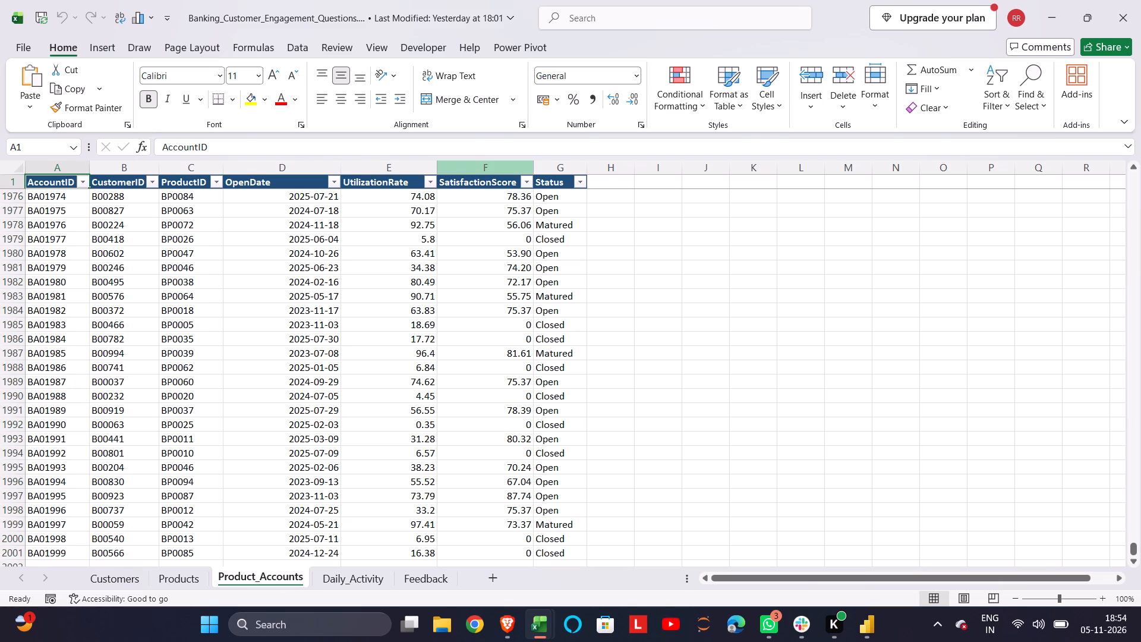
key(ctrl+Down)
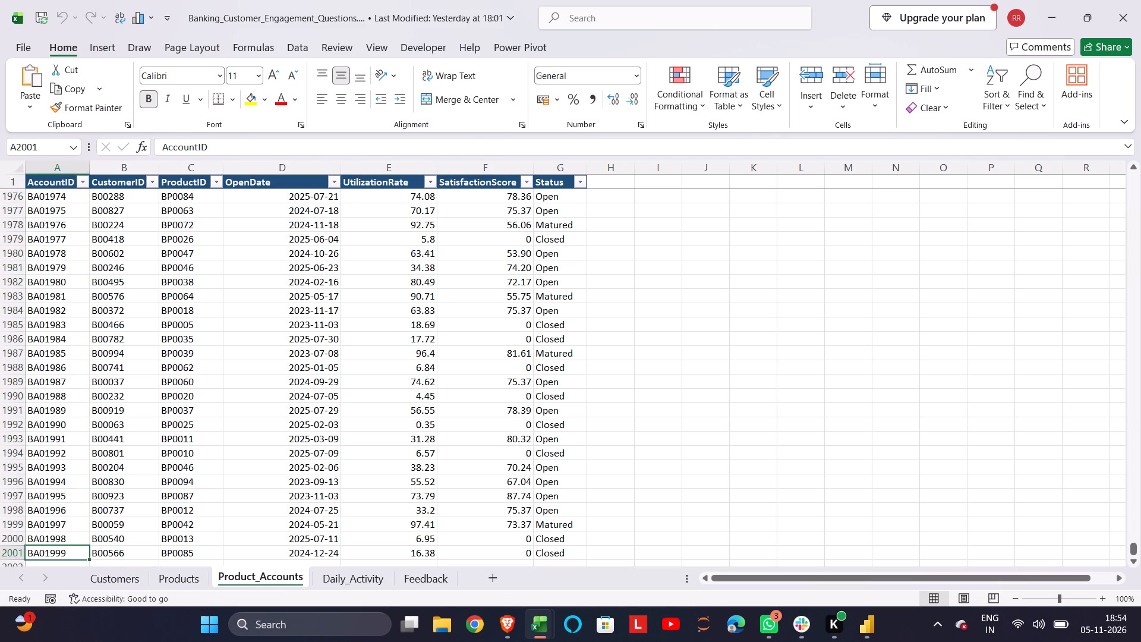
key(ctrl+Up)
key(Down)
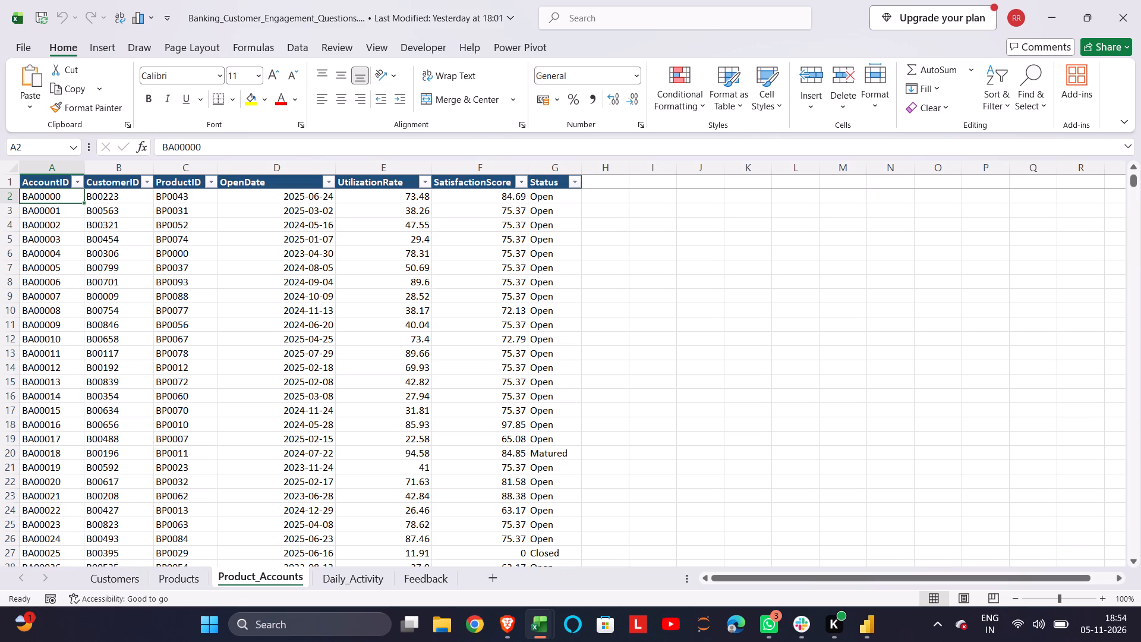
key(Return)
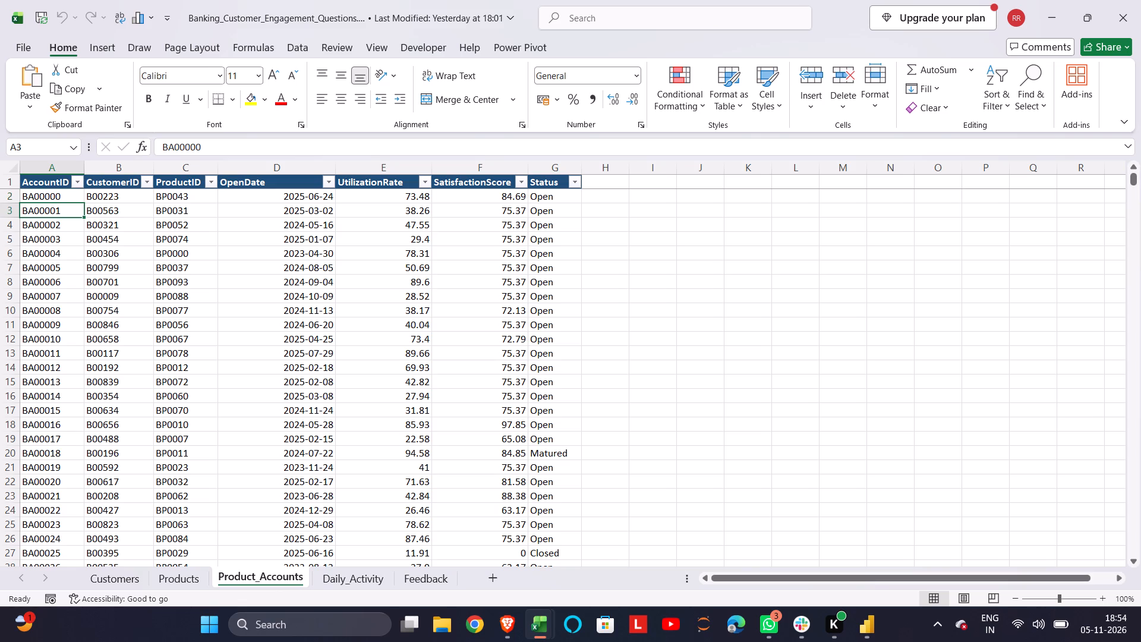
Try to build a duplicate-check formula beside the first data row, entering =(COUNTA)>1 in cell H2.
click(606, 200)
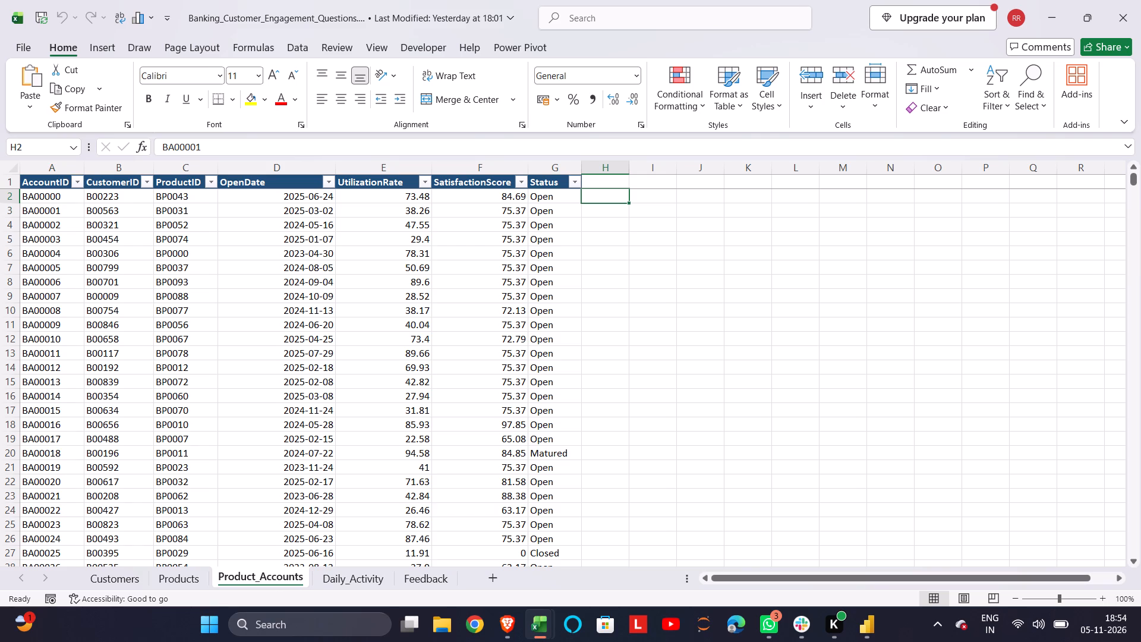
key(equal)
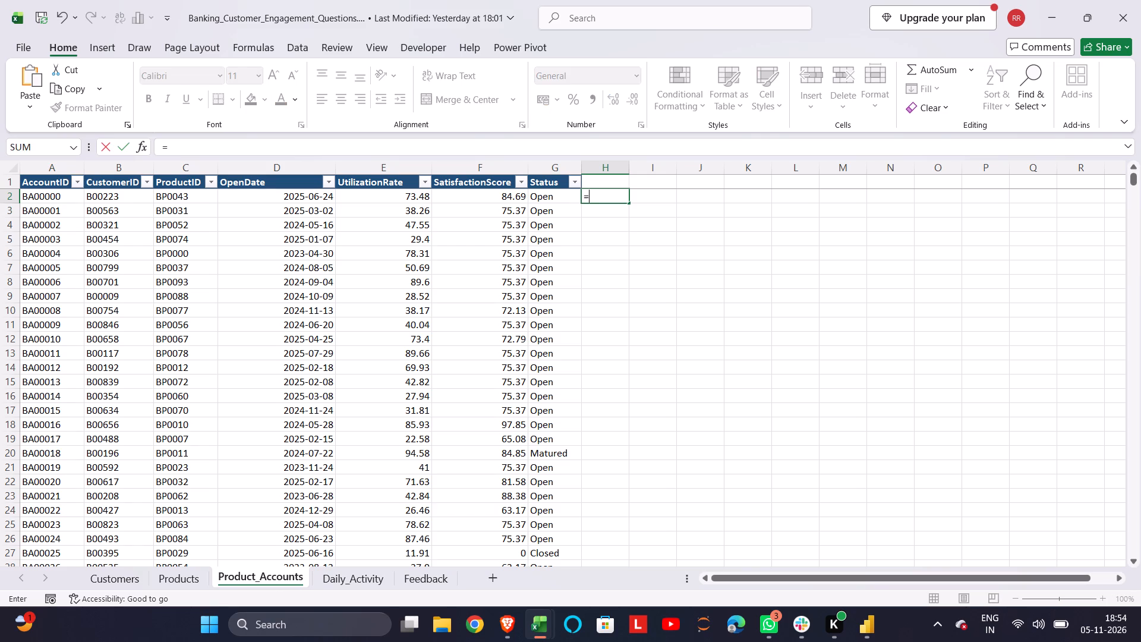
text(count)
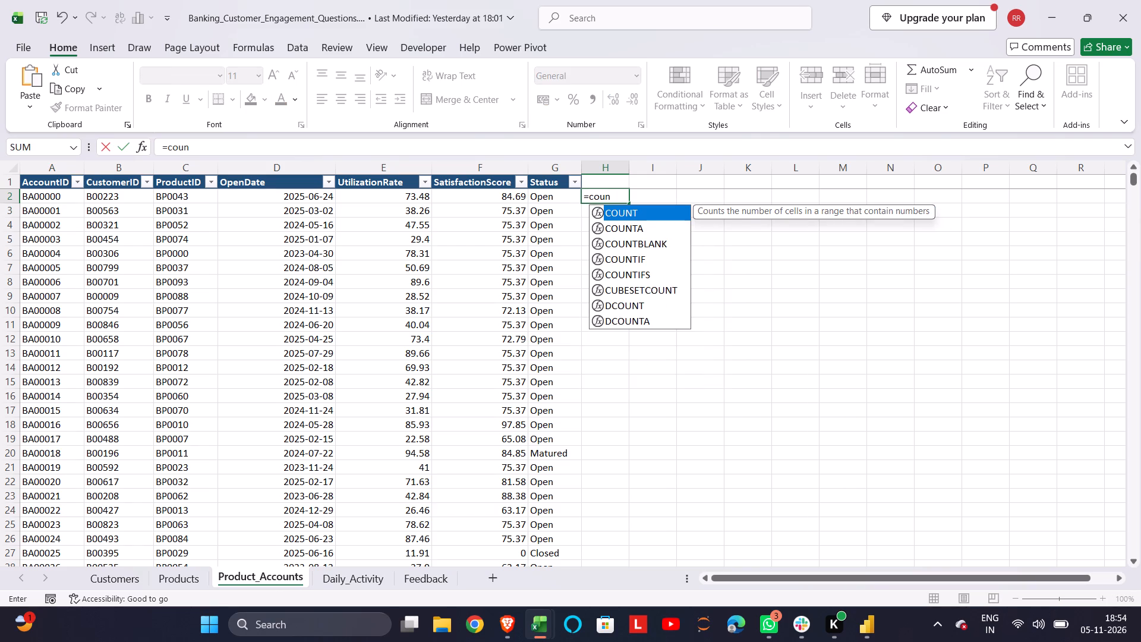
key(Down)
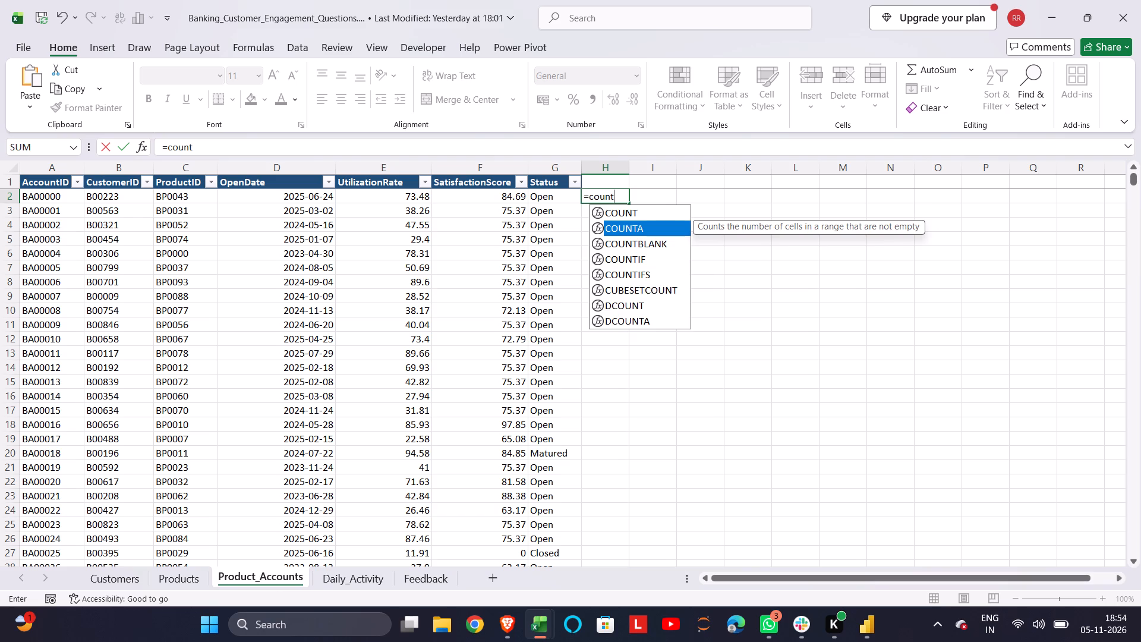
key(Tab)
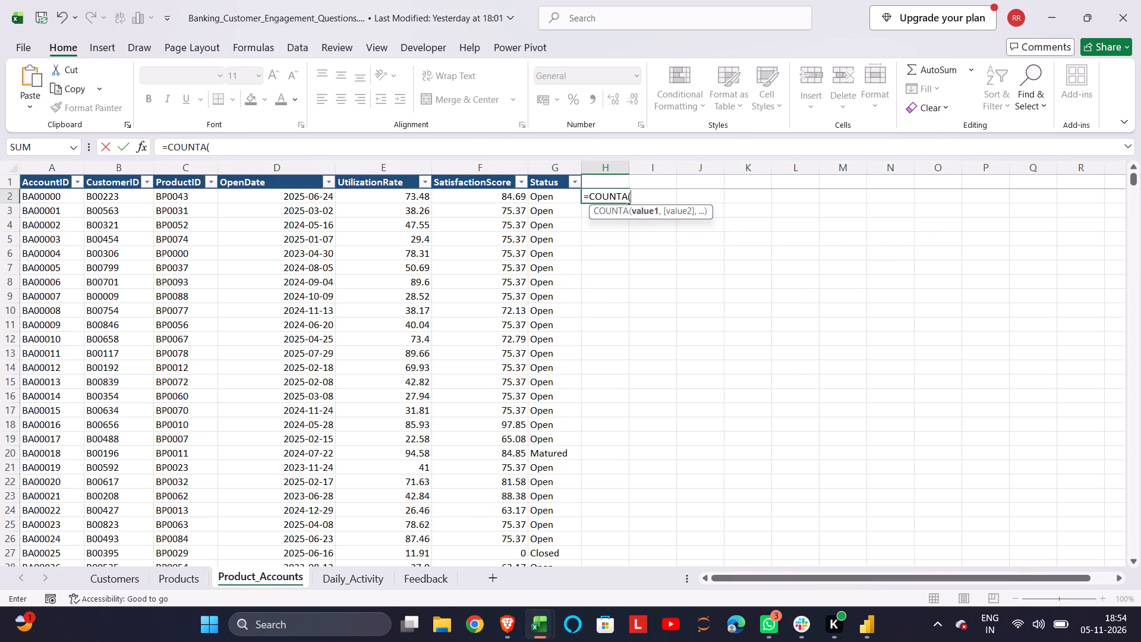
key(BackSpace)
key(shift+parenright)
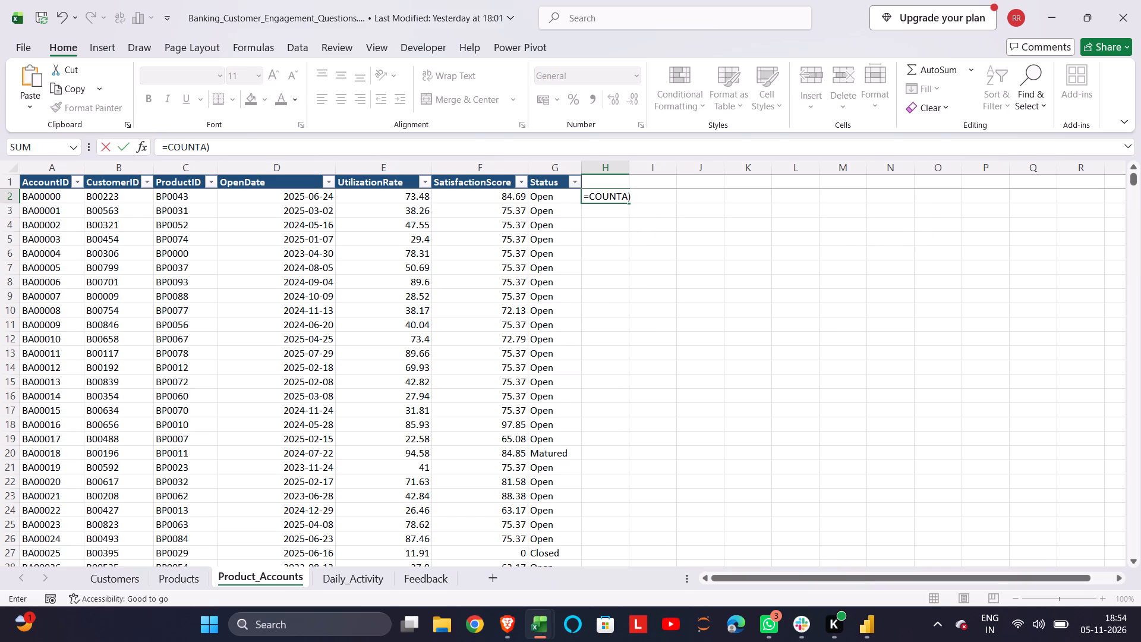
key(Left)
key(Left)
key(Left)
key(Return)
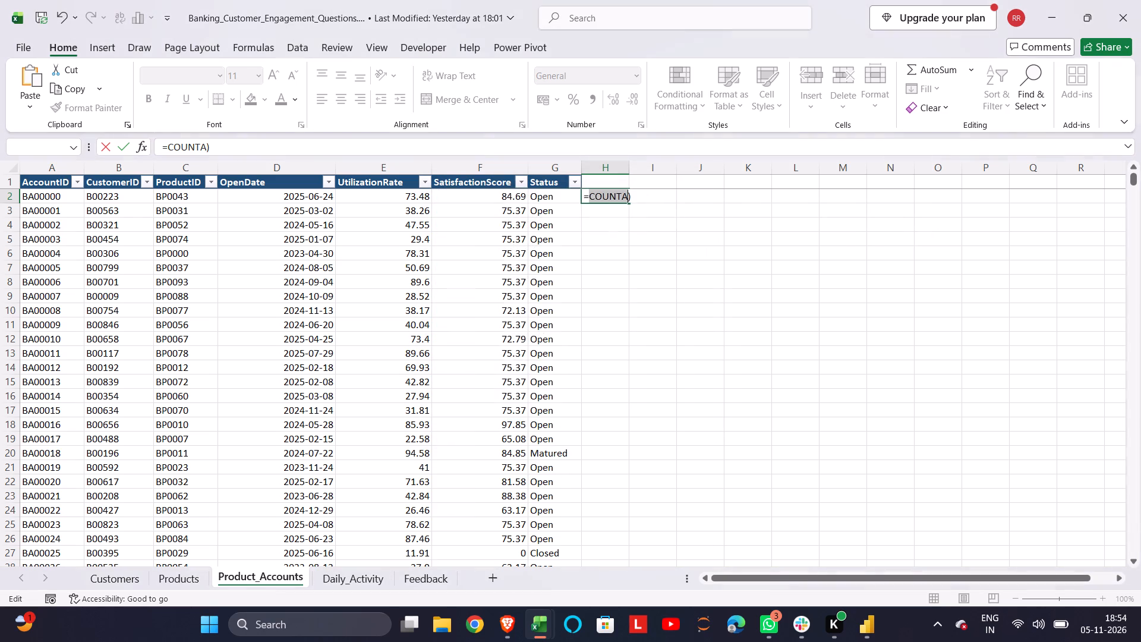
key(Left)
key(Left)
key(Right)
key(shift+parenleft)
key(Right)
key(Right)
key(Right)
key(Right)
key(Right)
key(Right)
key(Right)
key(Right)
key(Right)
key(Right)
key(Right)
key(Right)
key(Right)
key(Right)
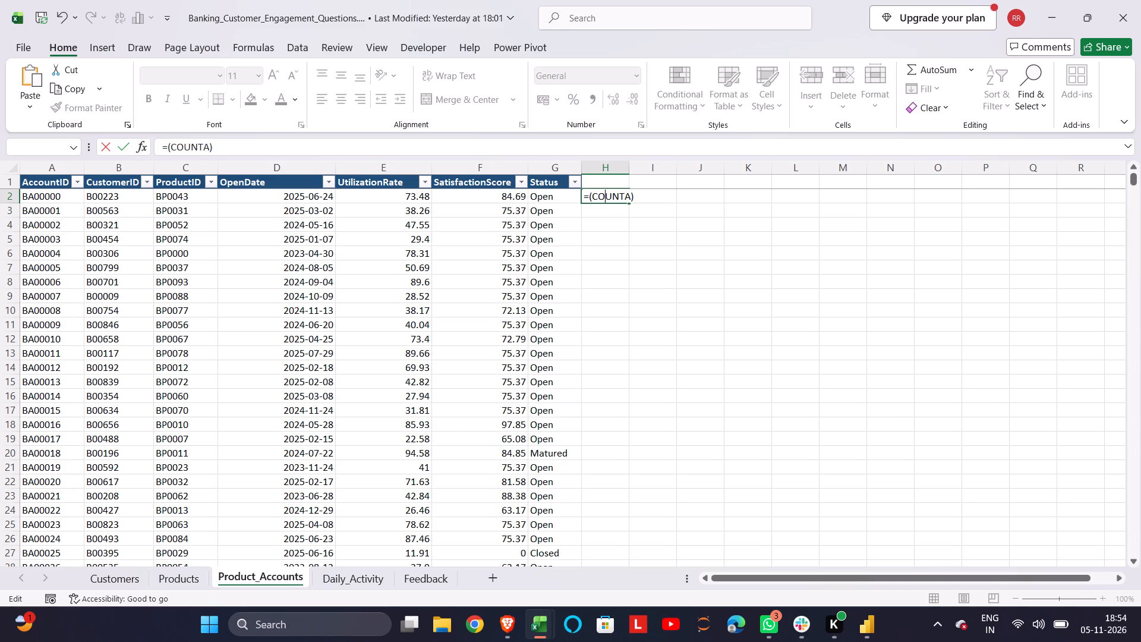
key(Left)
key(Right)
key(shift+greater)
key(1)
key(Return)
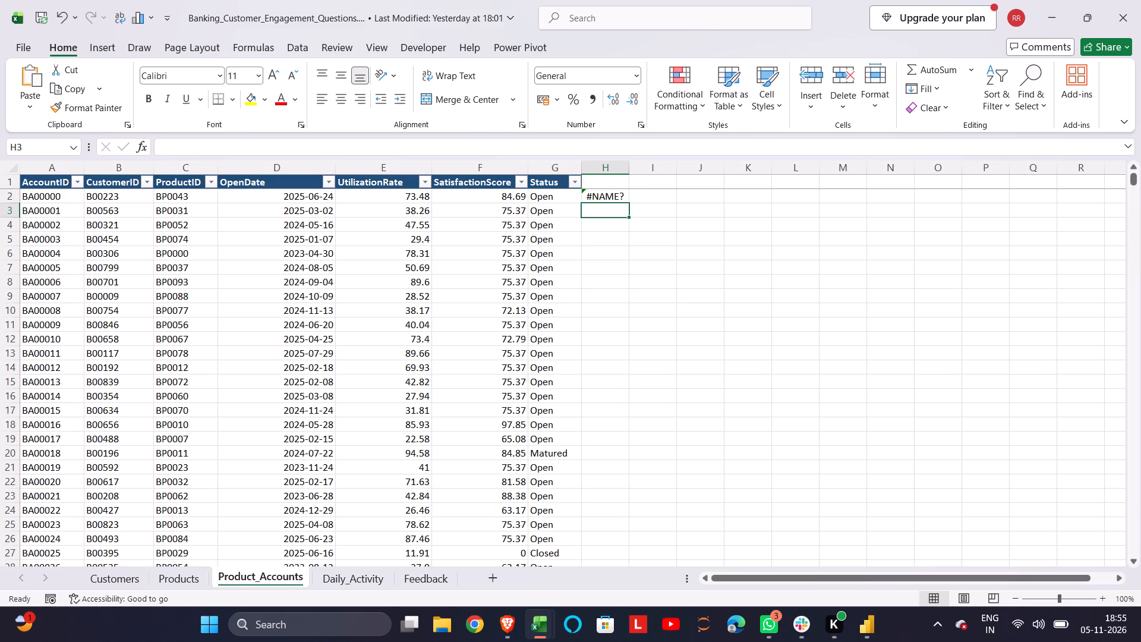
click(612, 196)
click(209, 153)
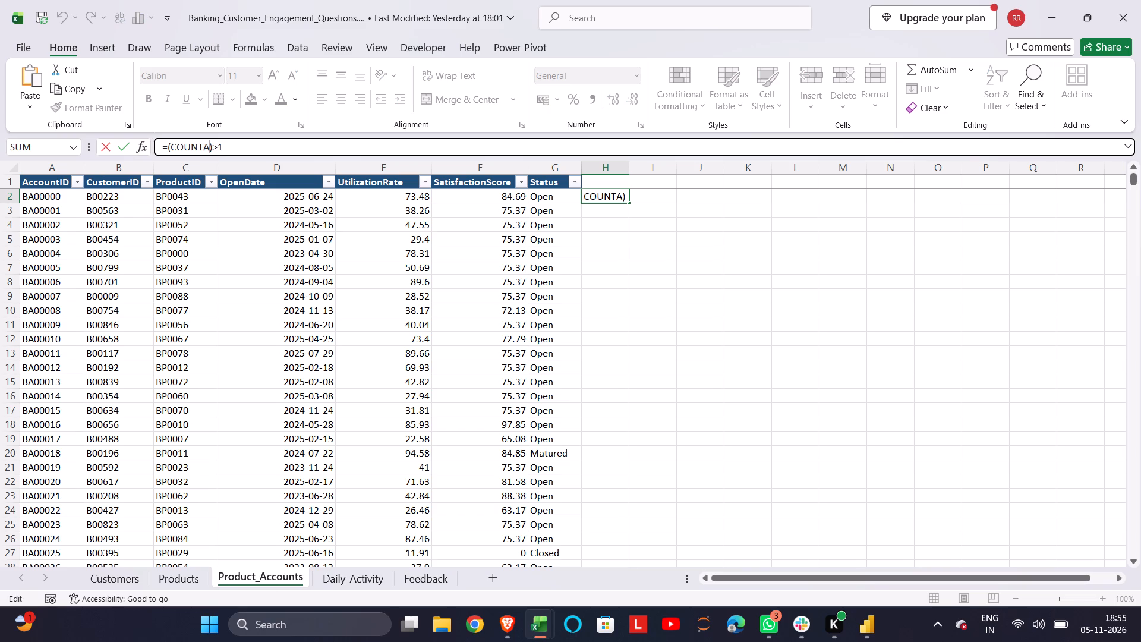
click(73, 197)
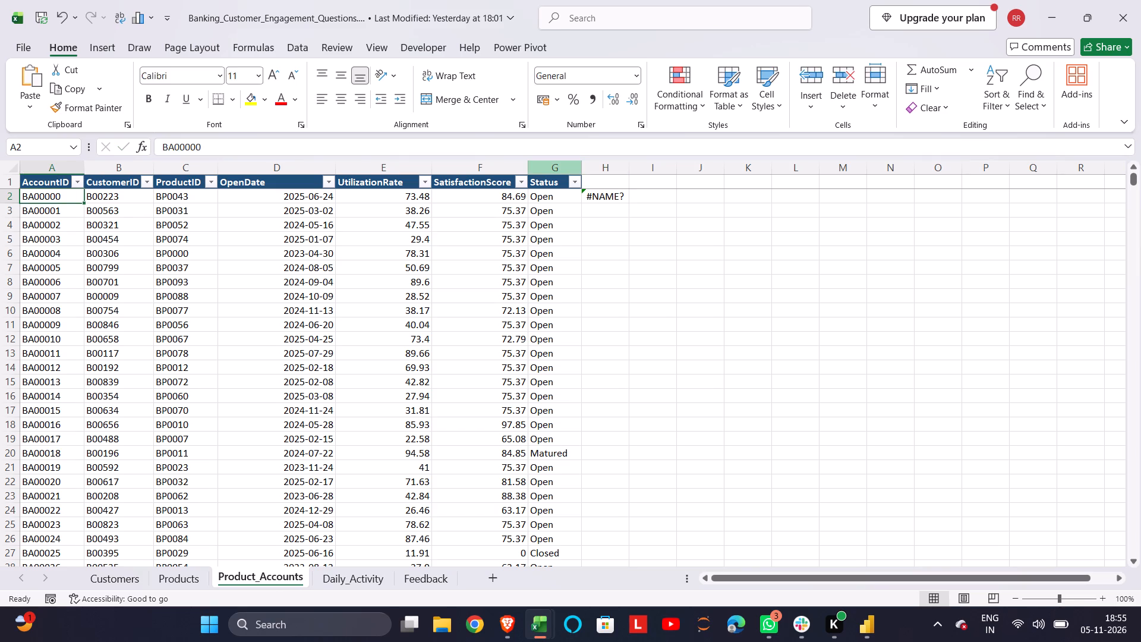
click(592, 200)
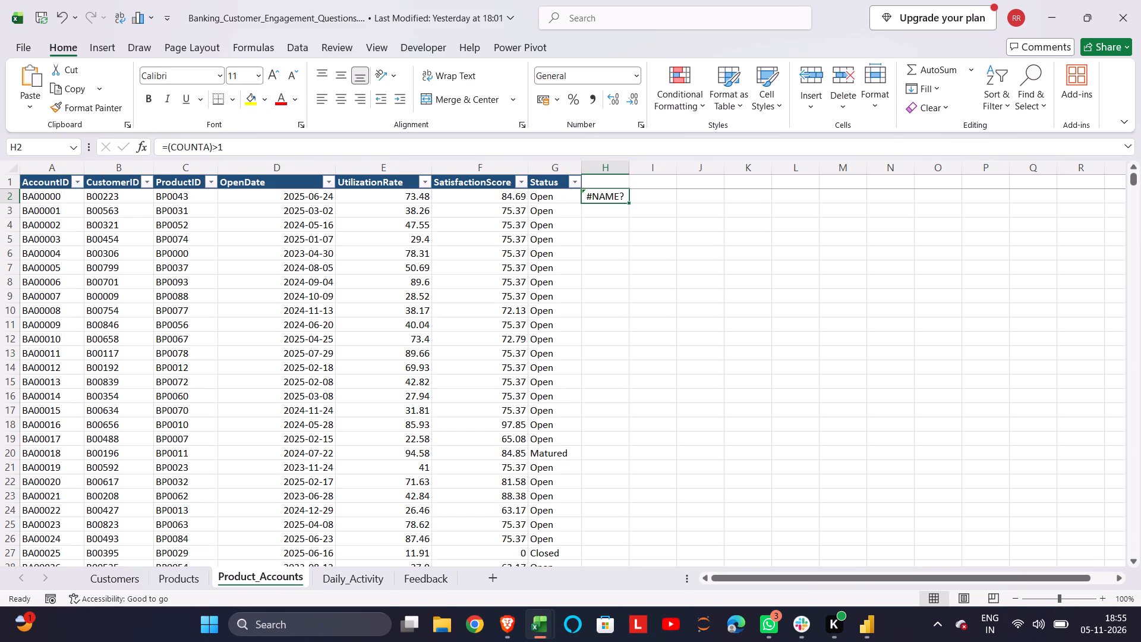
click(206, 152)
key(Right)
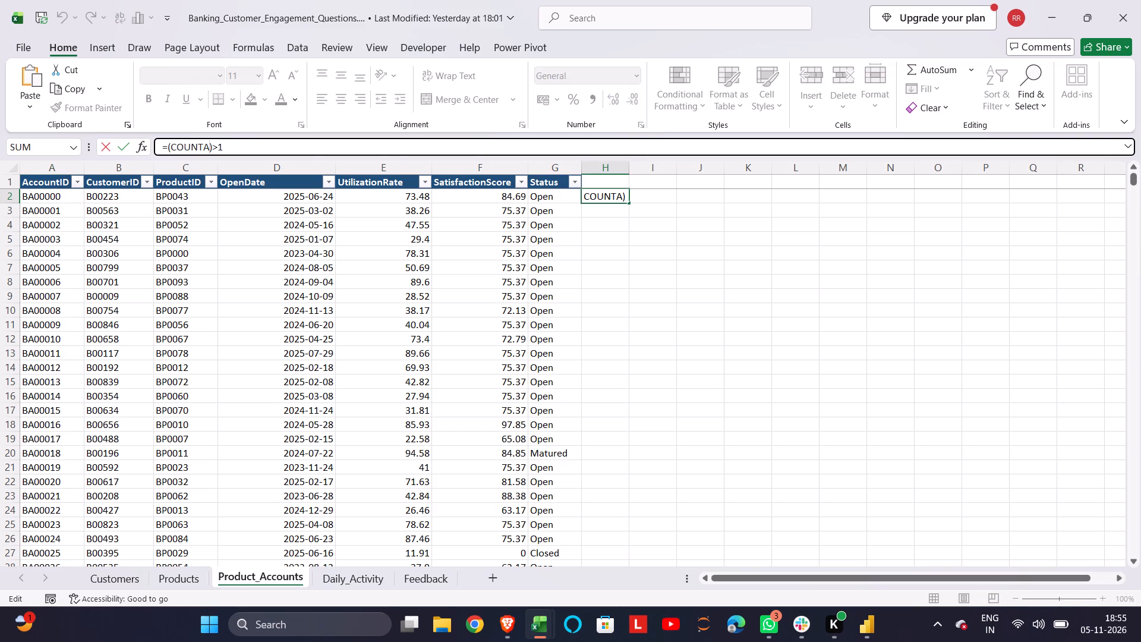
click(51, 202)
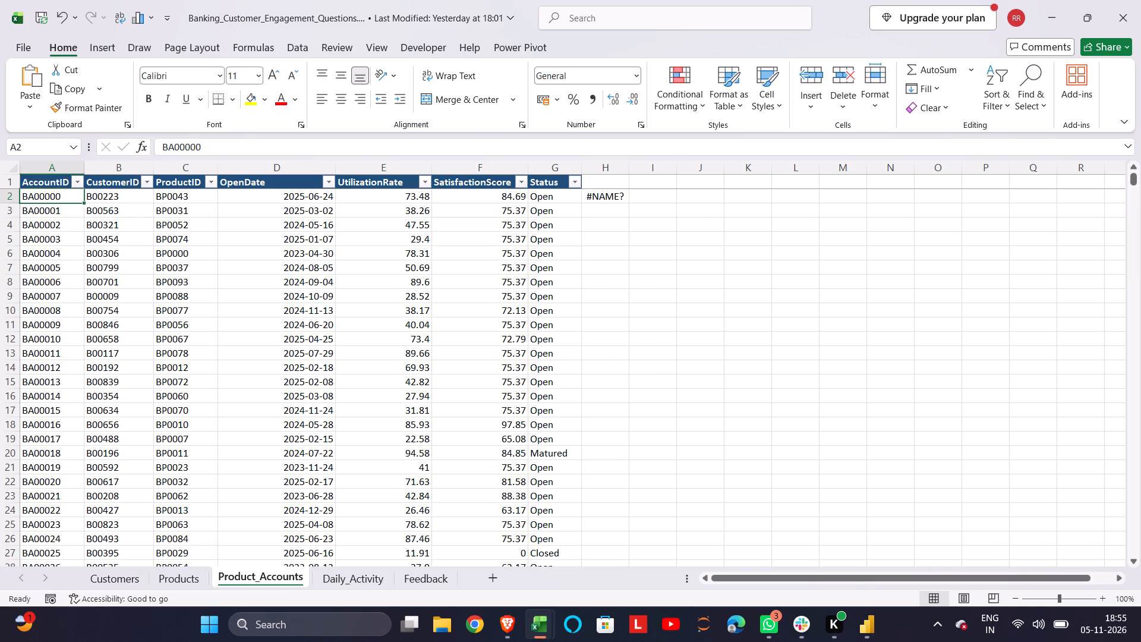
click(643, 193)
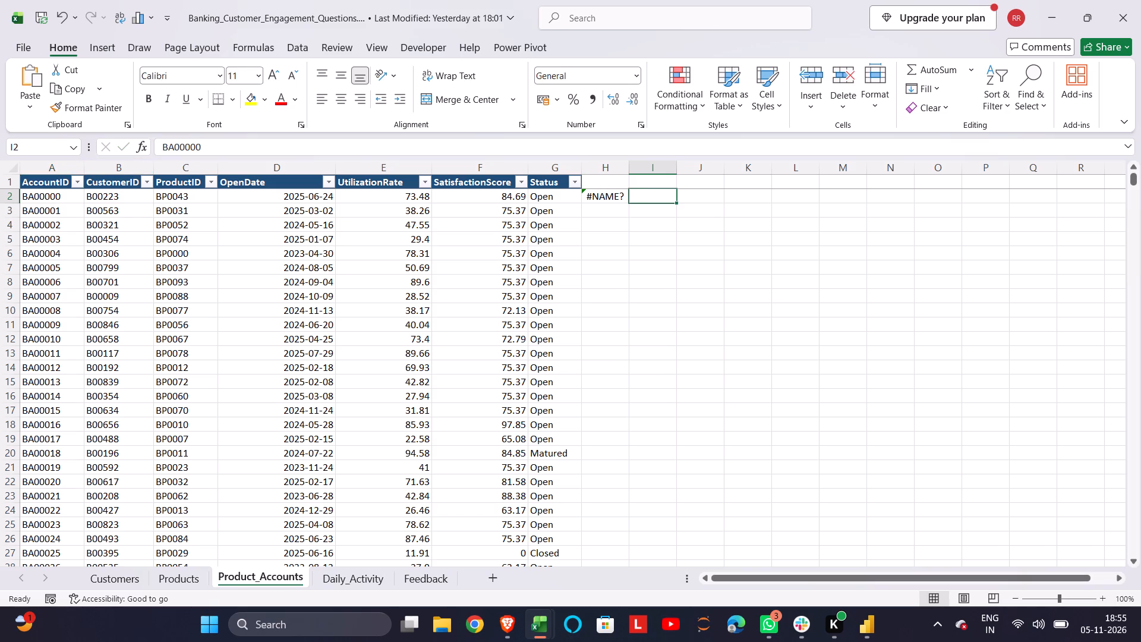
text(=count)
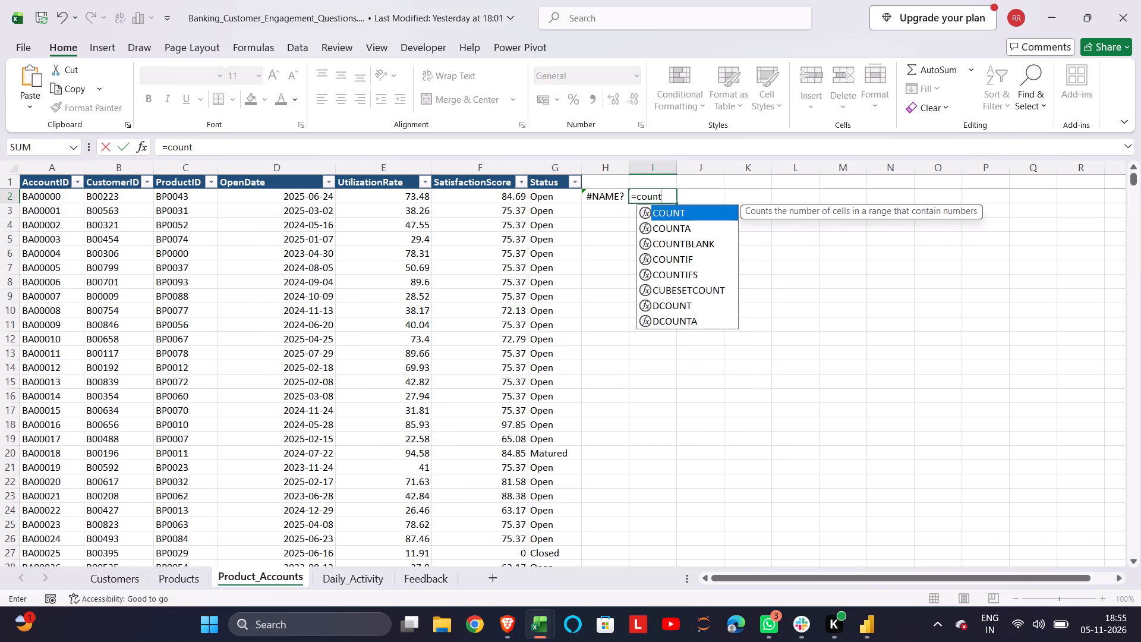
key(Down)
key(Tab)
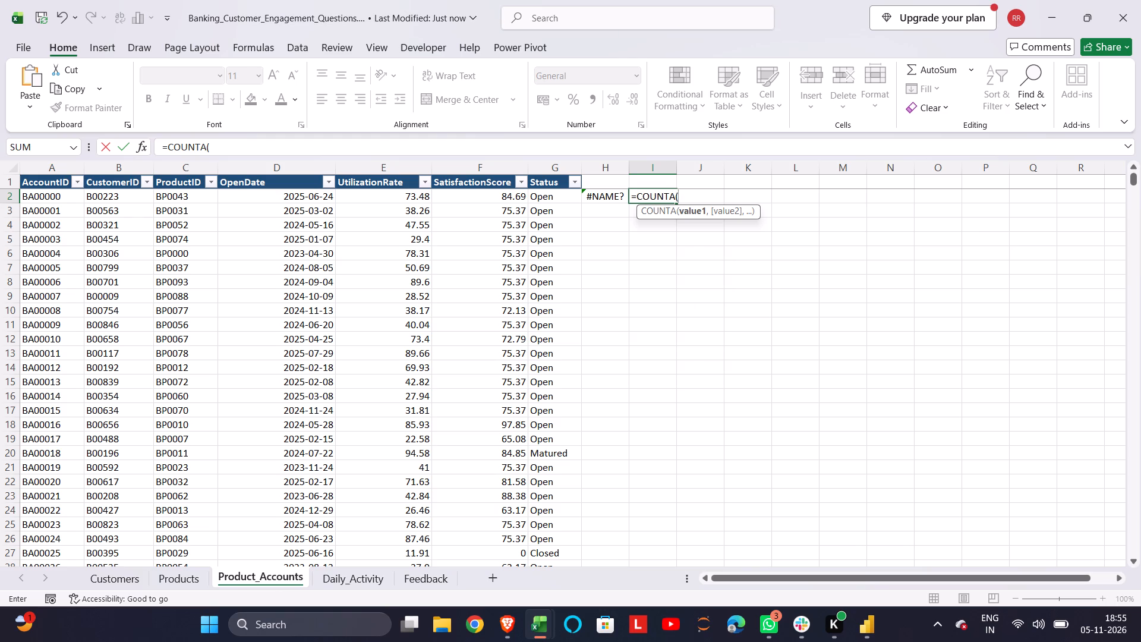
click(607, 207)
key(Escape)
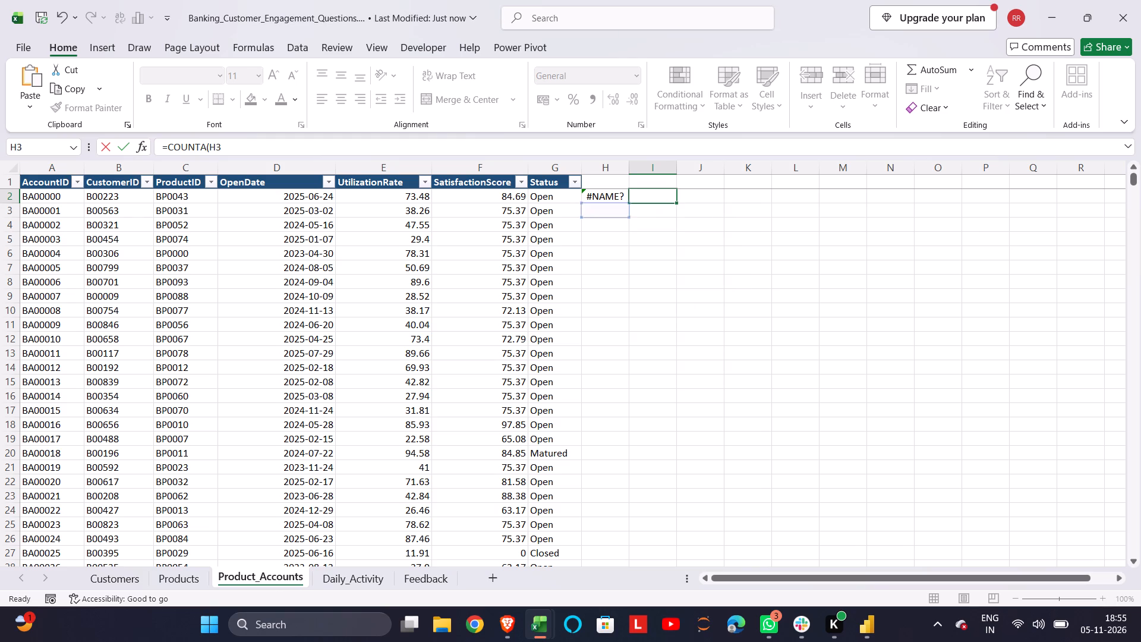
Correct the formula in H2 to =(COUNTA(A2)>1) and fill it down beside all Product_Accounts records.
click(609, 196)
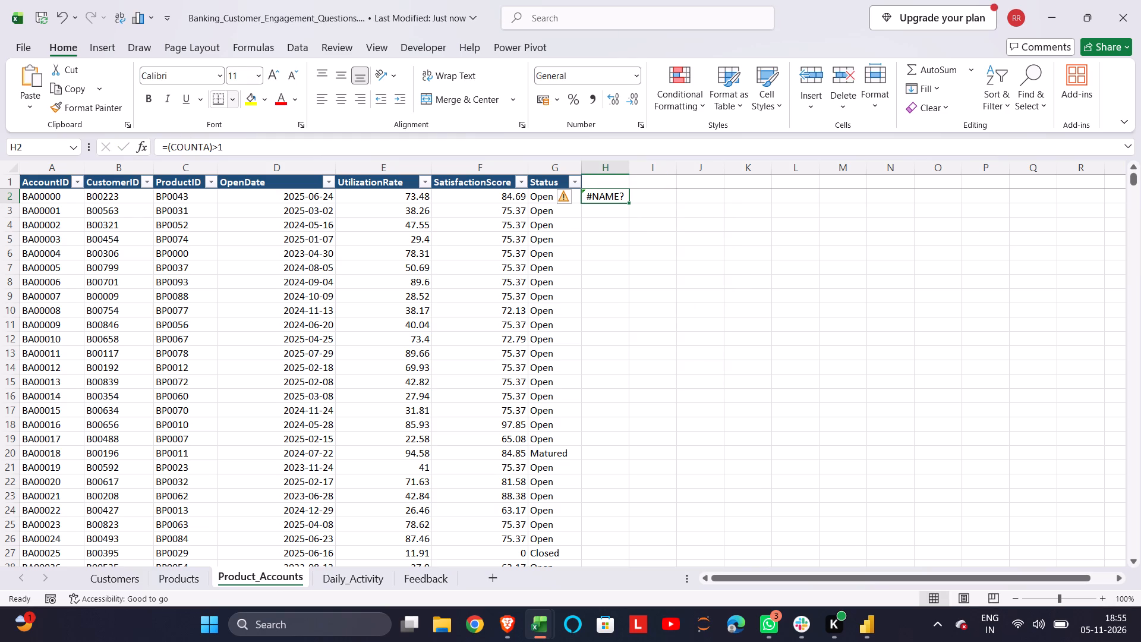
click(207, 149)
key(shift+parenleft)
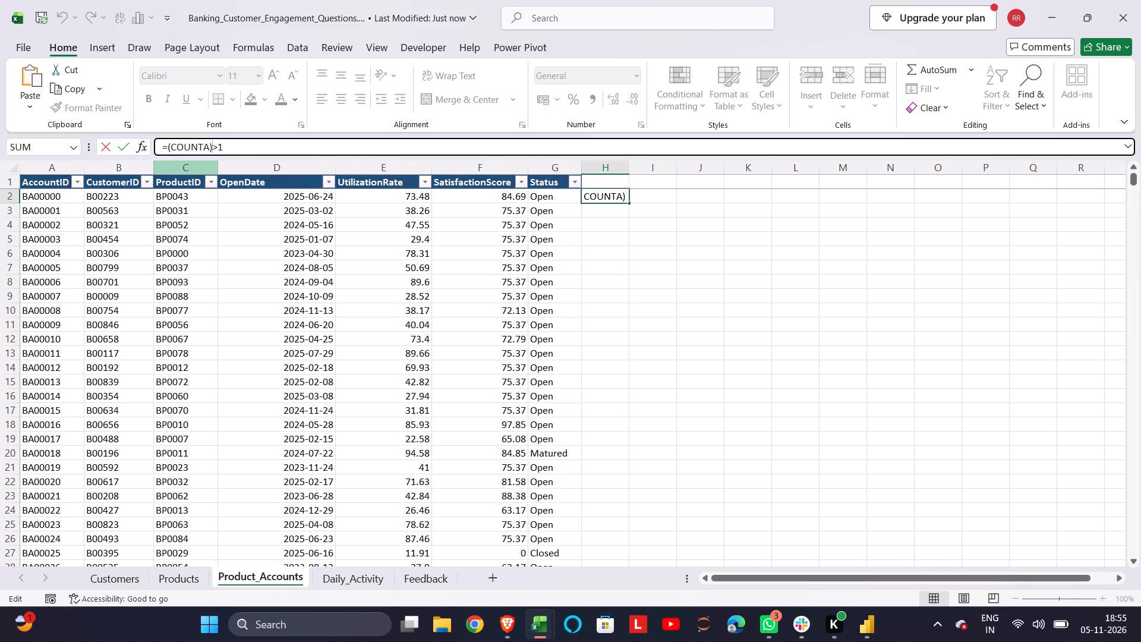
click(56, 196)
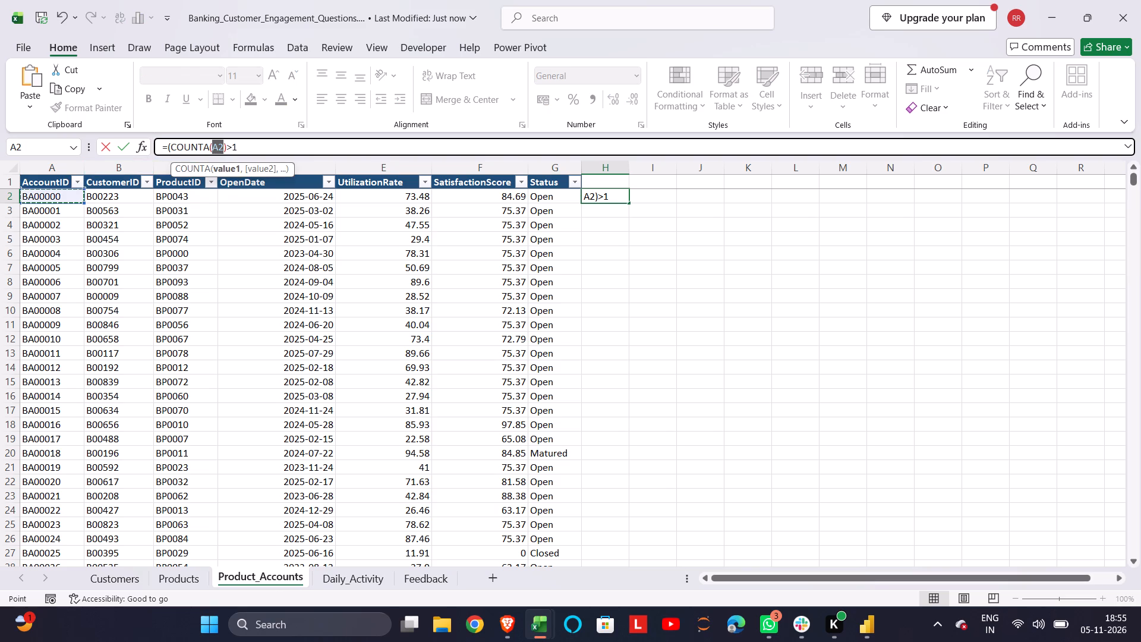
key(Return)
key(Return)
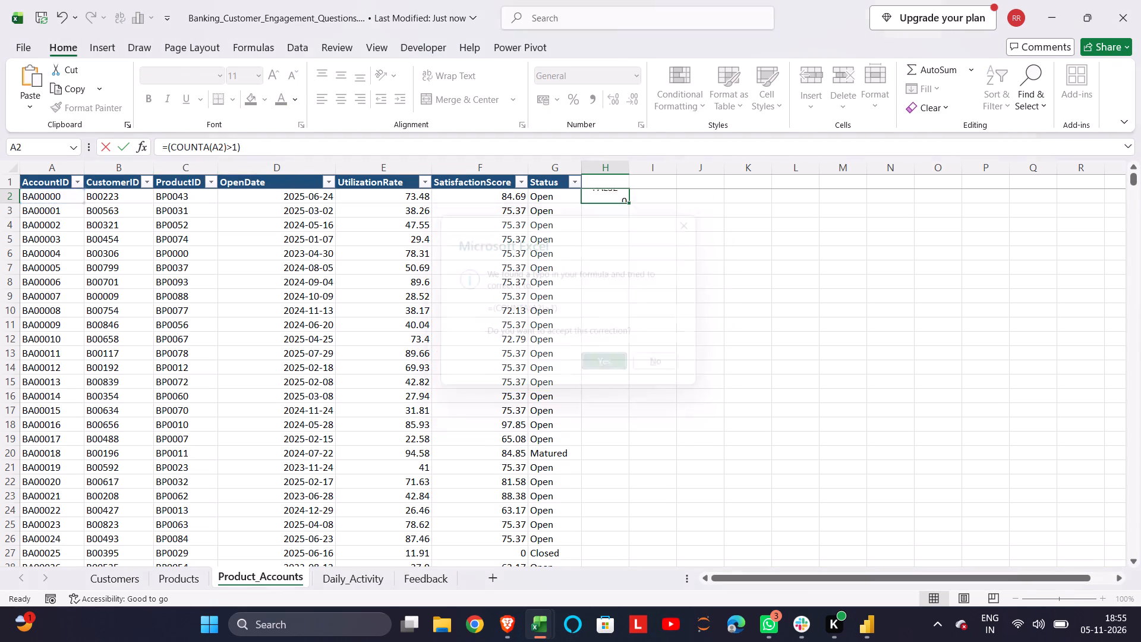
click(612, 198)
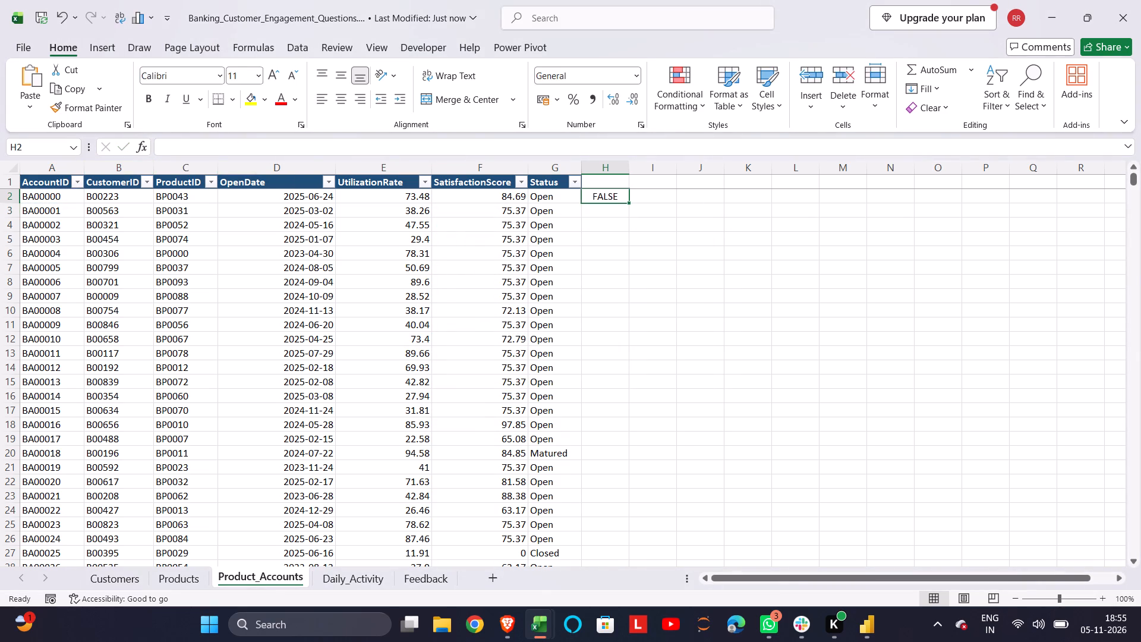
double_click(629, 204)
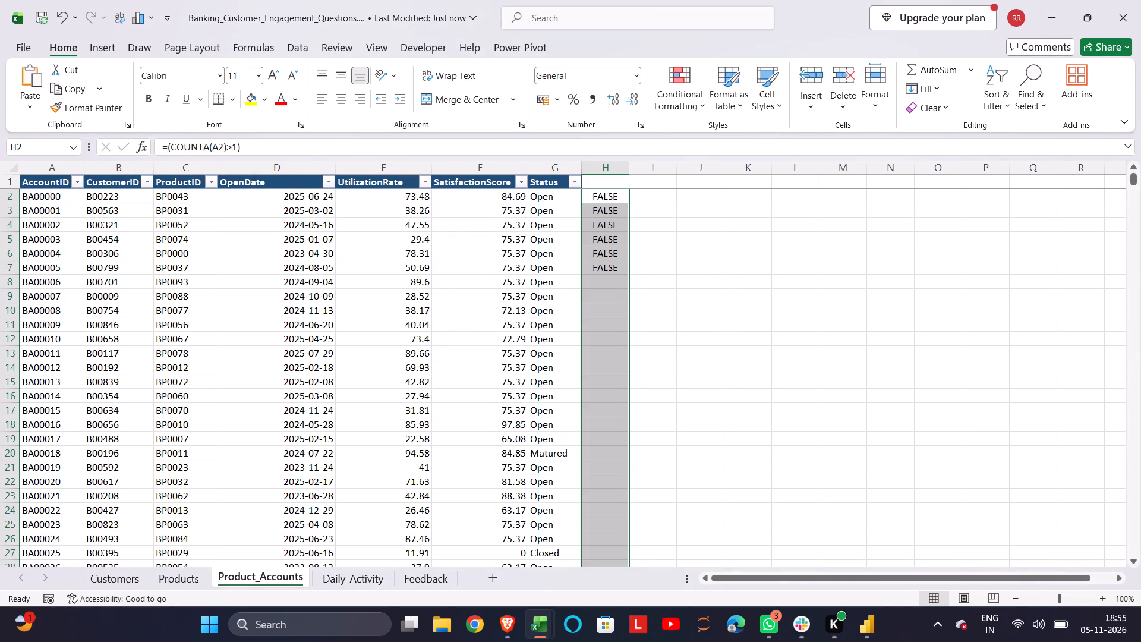
Examine the duplicate-check results in column H through the last record, returning to the first rows and the CustomerID header.
scroll(655, 473, down, 16)
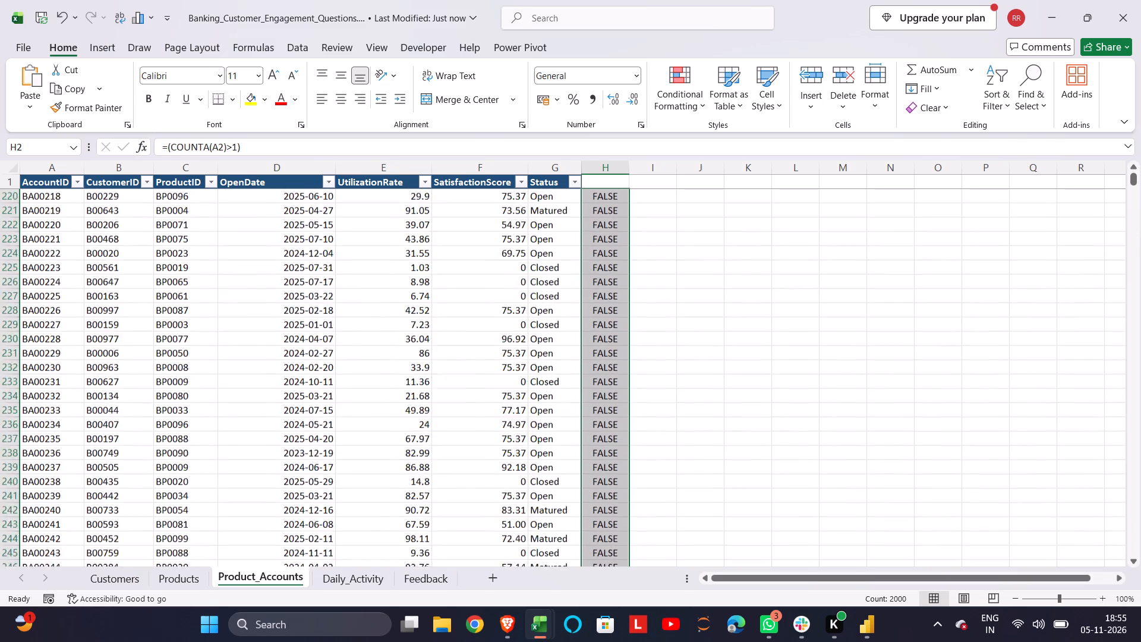
scroll(655, 473, down, 19)
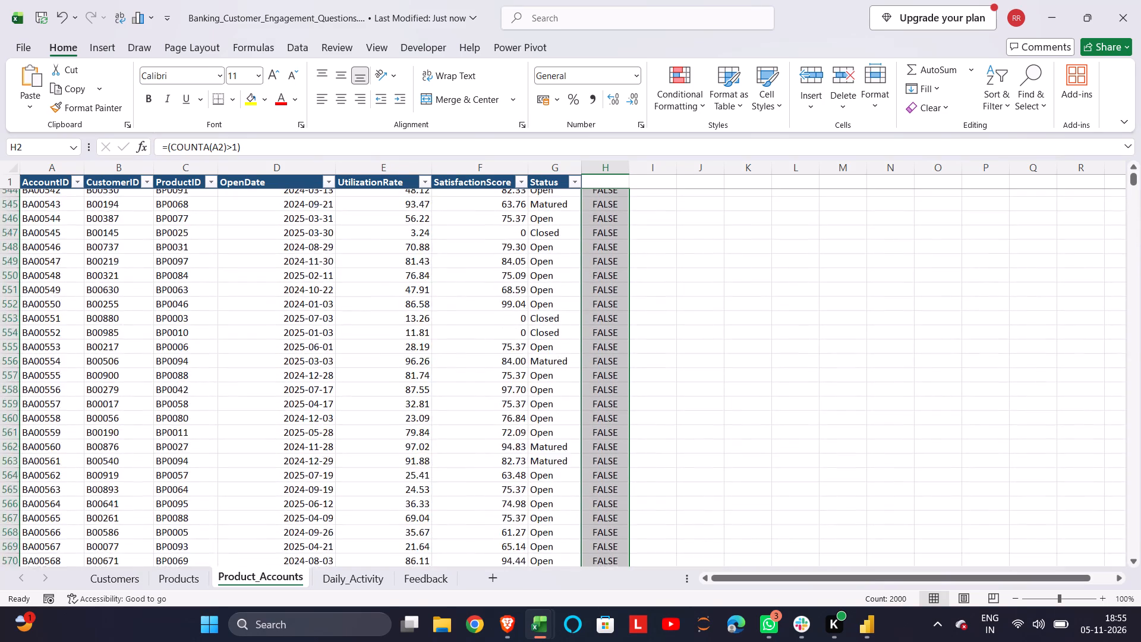
scroll(655, 473, down, 20)
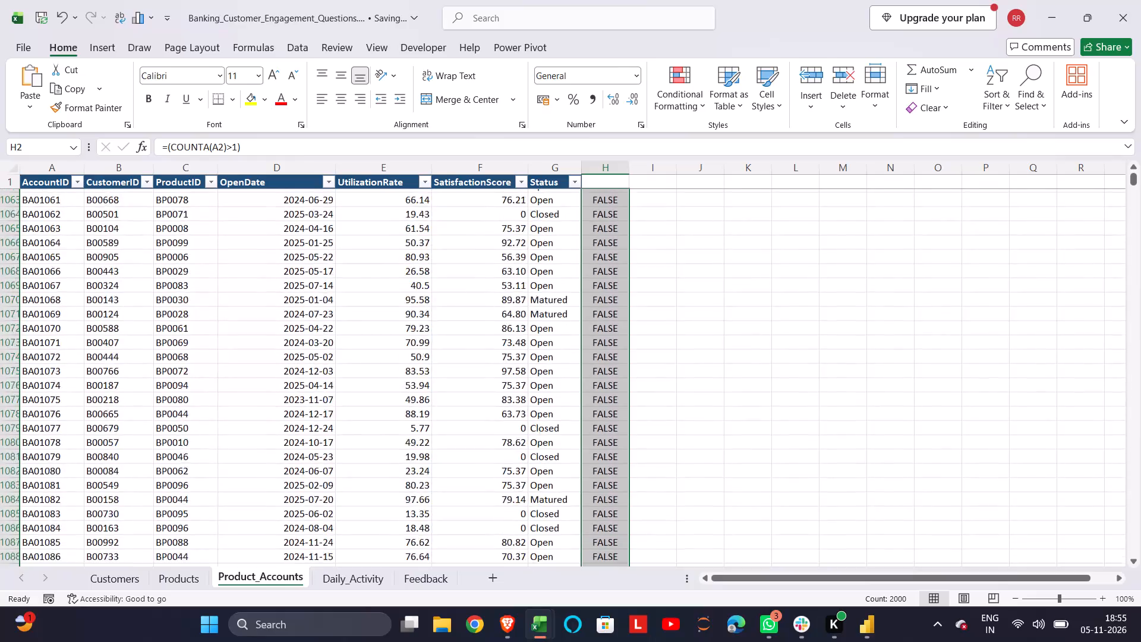
scroll(655, 473, down, 20)
scroll(655, 473, down, 10)
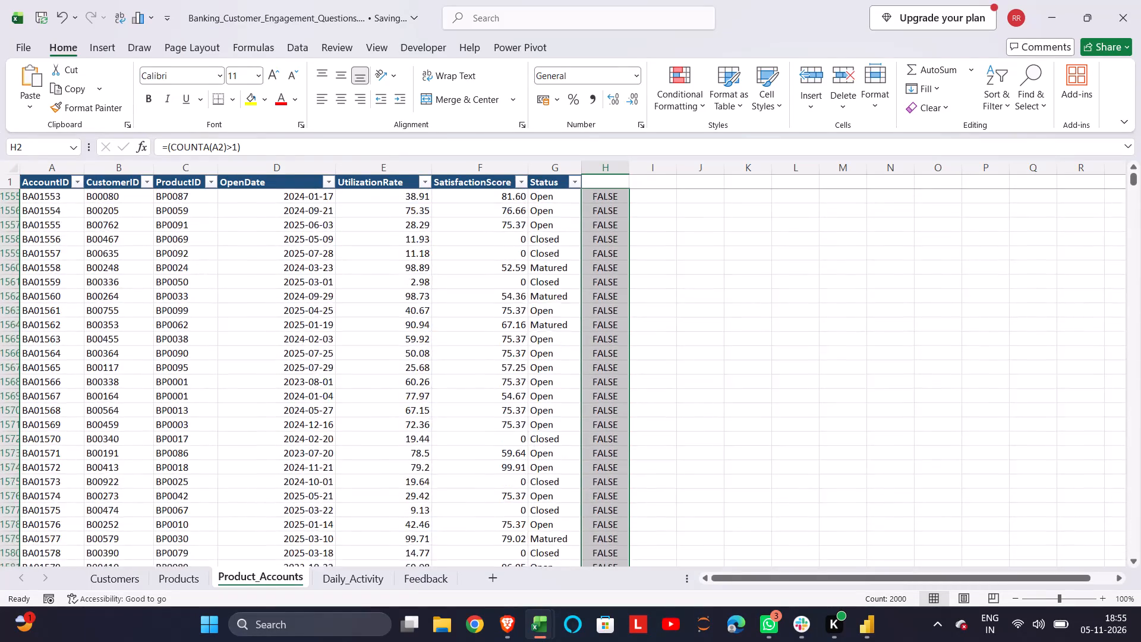
scroll(655, 473, down, 15)
scroll(655, 473, down, 9)
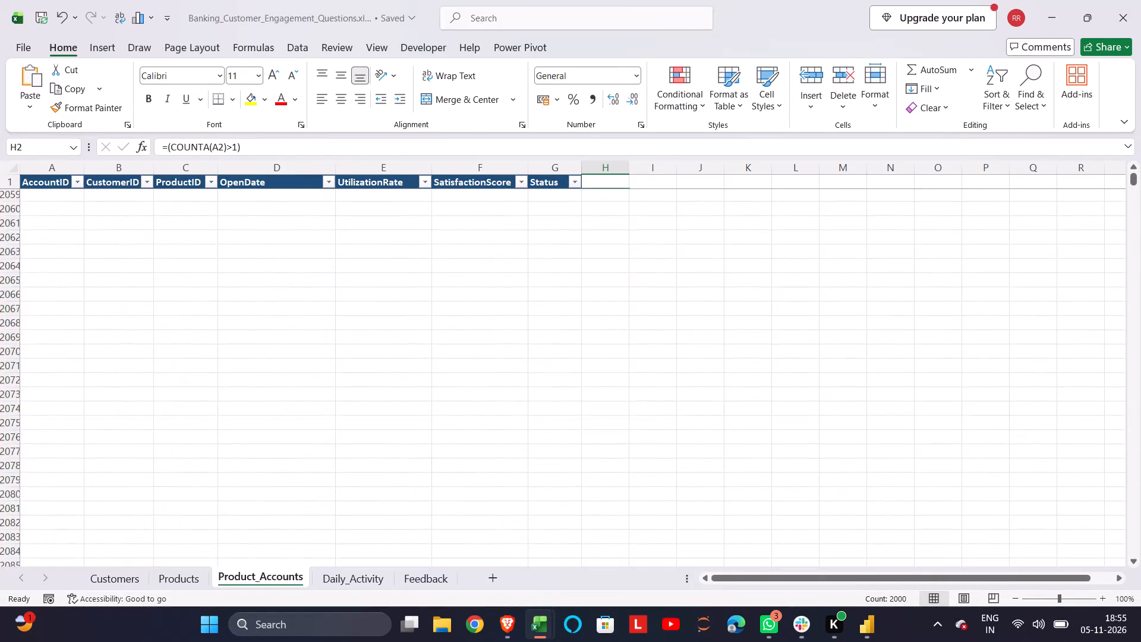
scroll(655, 473, up, 6)
scroll(655, 473, down, 2)
scroll(655, 473, up, 15)
scroll(655, 473, up, 11)
scroll(655, 473, up, 11)
scroll(655, 473, up, 12)
scroll(655, 473, up, 12)
scroll(655, 473, up, 11)
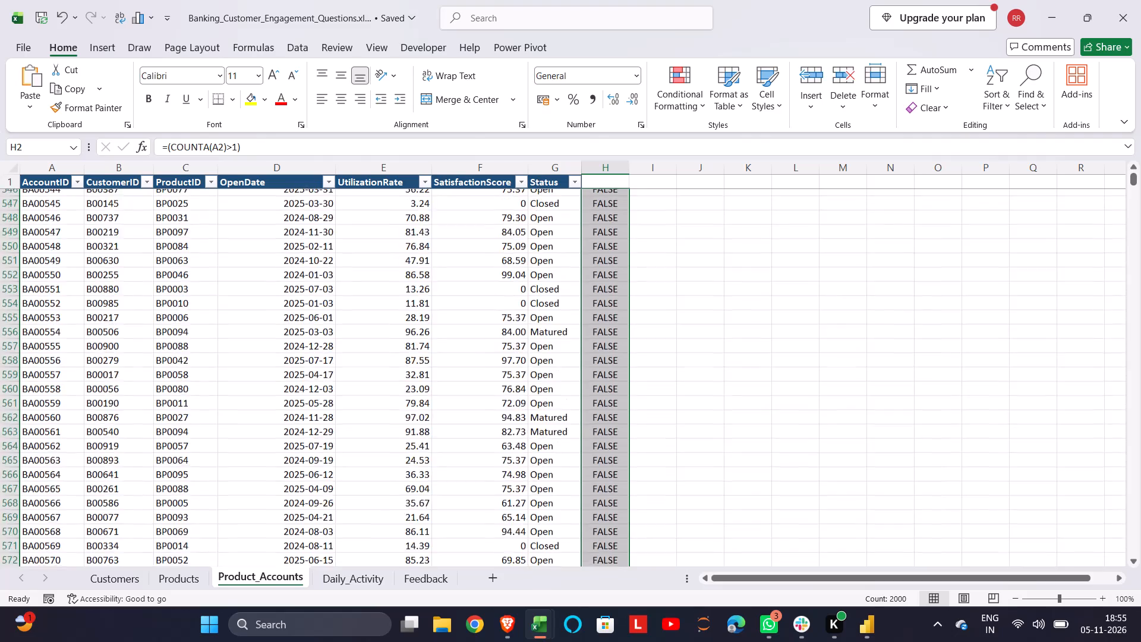
scroll(655, 473, up, 20)
scroll(655, 473, up, 10)
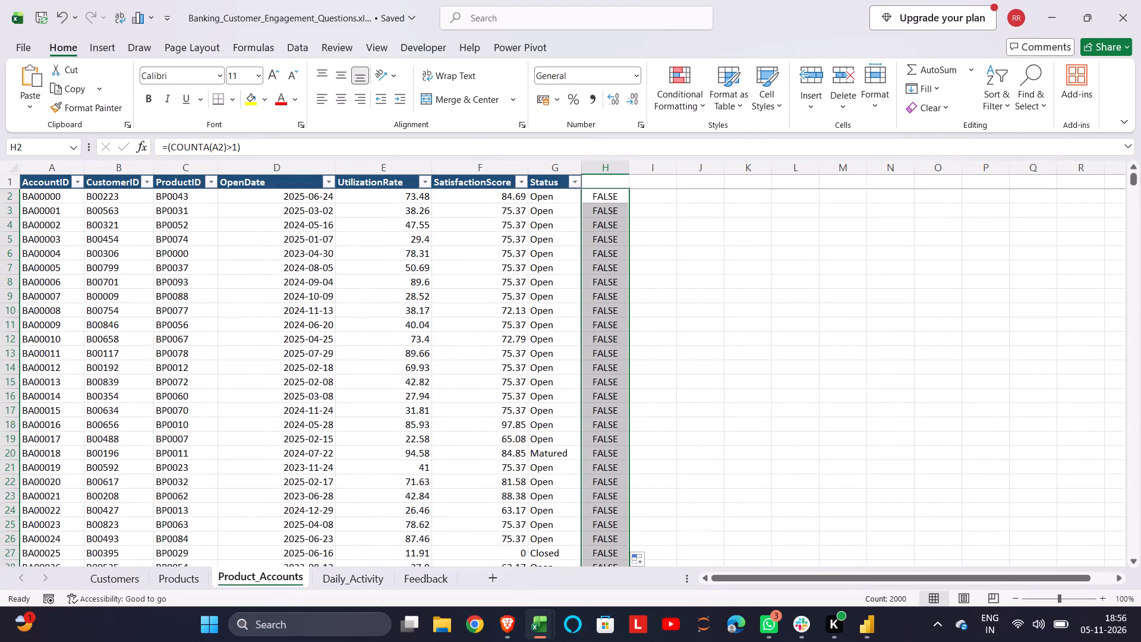
click(99, 181)
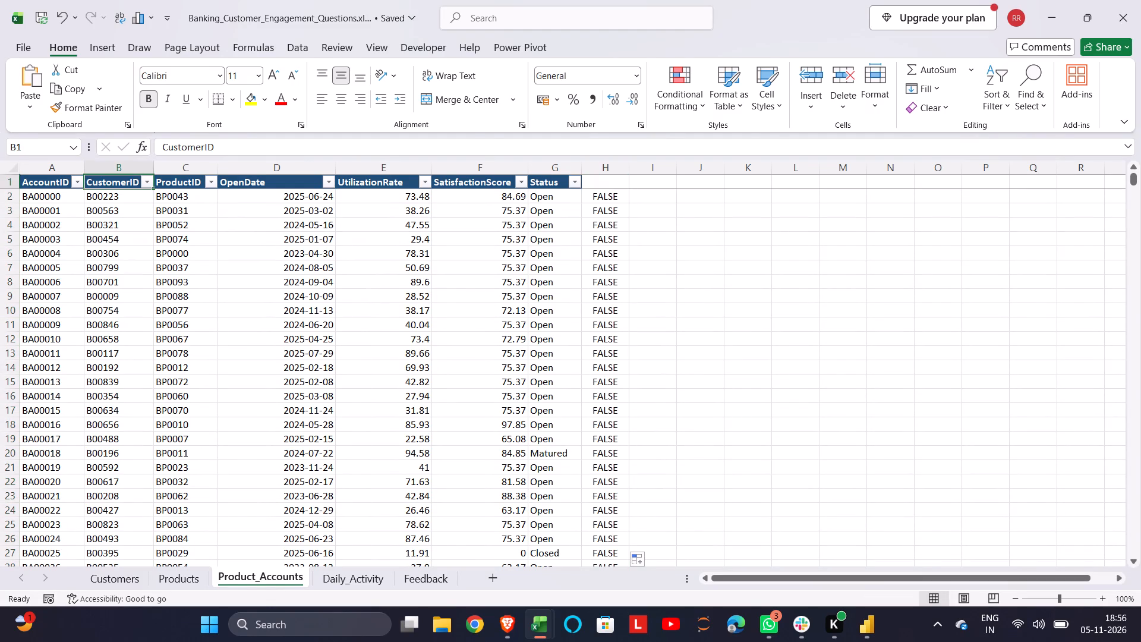
Switch to Power BI Desktop and delete the relationship between the Daily_Activity and Products_Accounts tables.
click(871, 619)
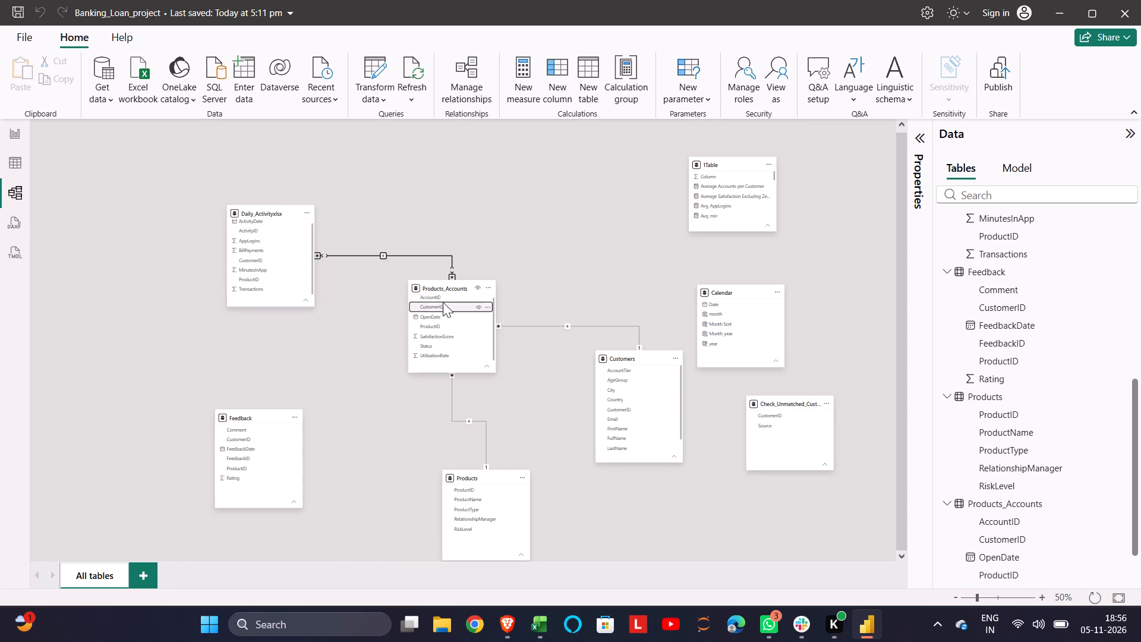
click(383, 257)
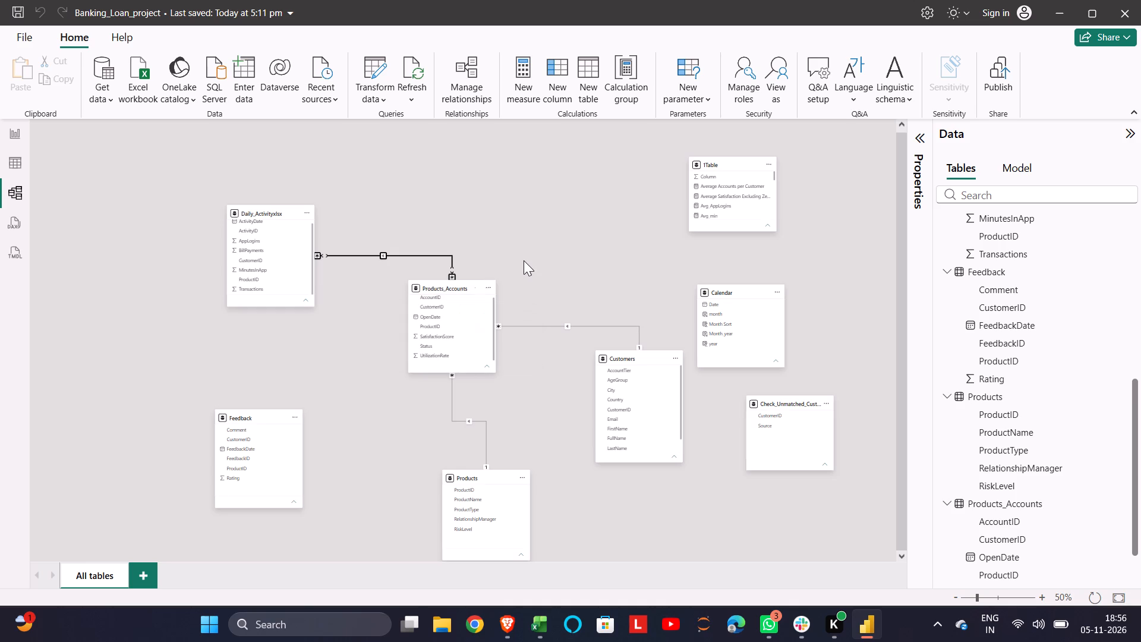
click(524, 240)
click(420, 257)
key(Delete)
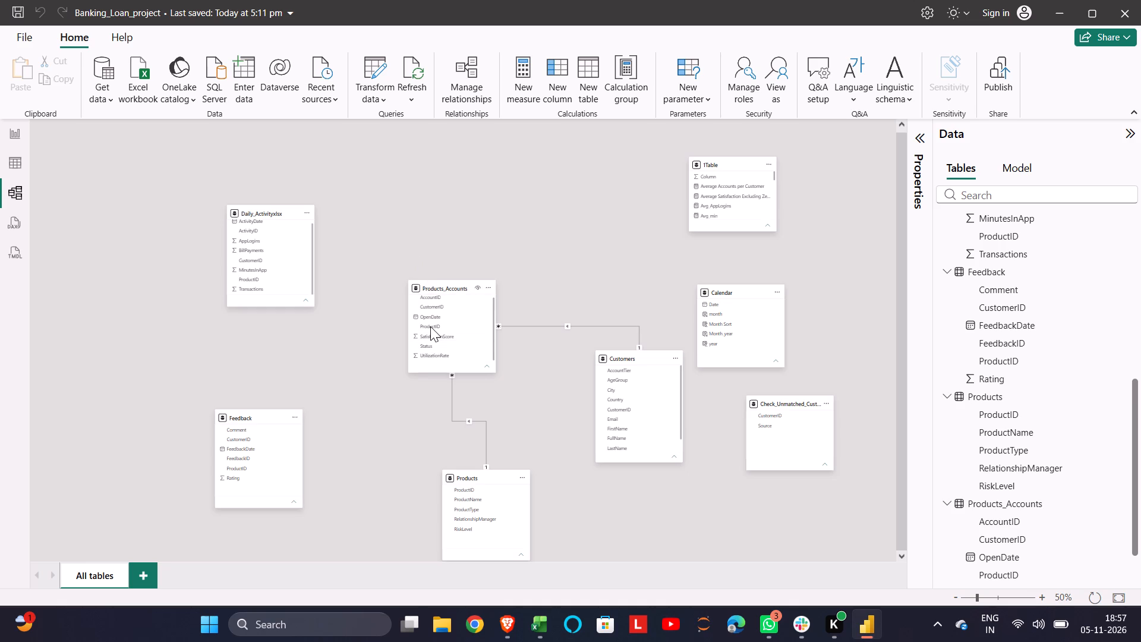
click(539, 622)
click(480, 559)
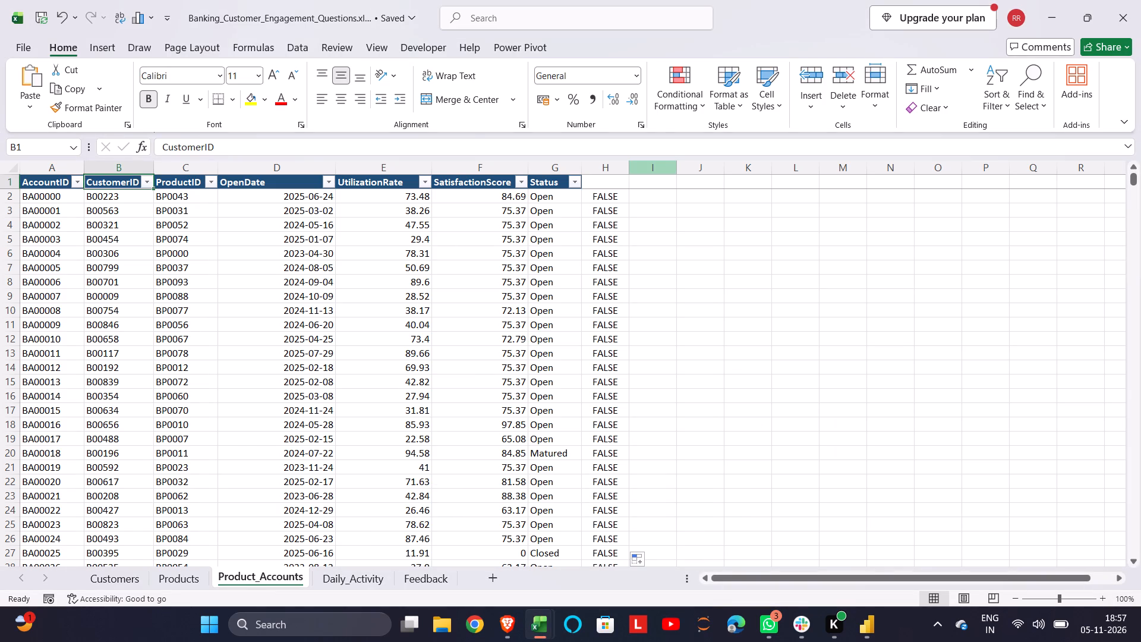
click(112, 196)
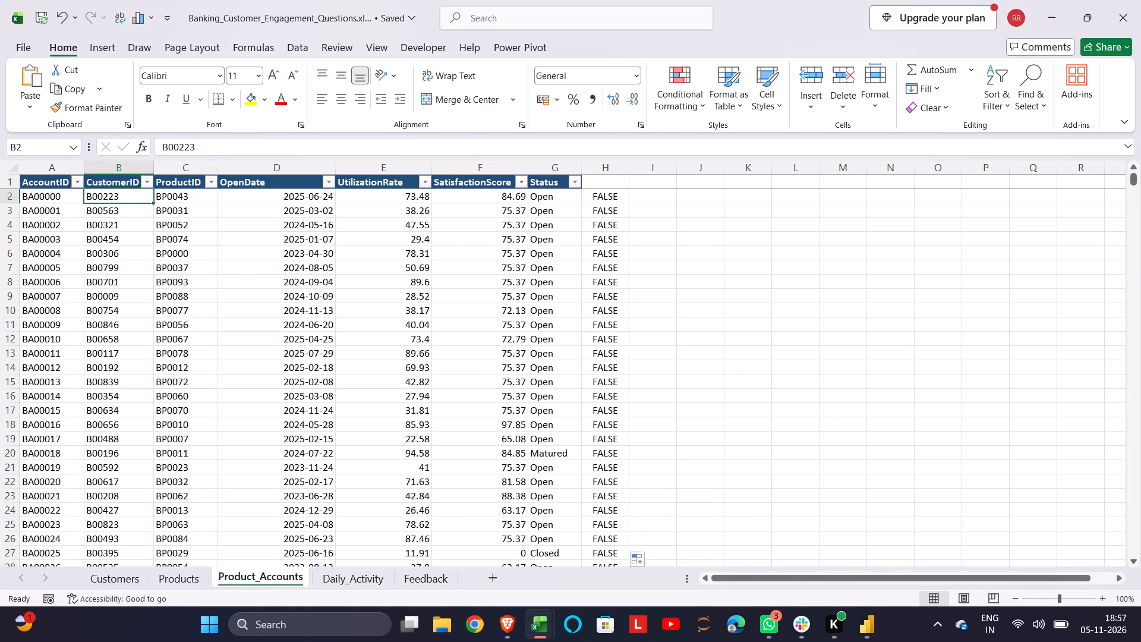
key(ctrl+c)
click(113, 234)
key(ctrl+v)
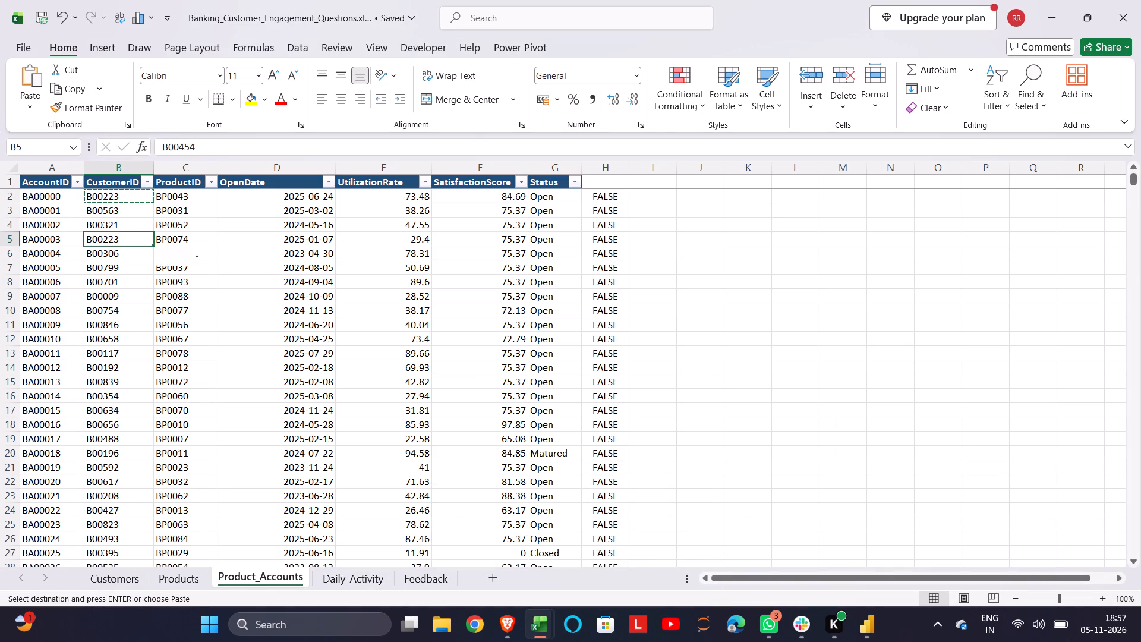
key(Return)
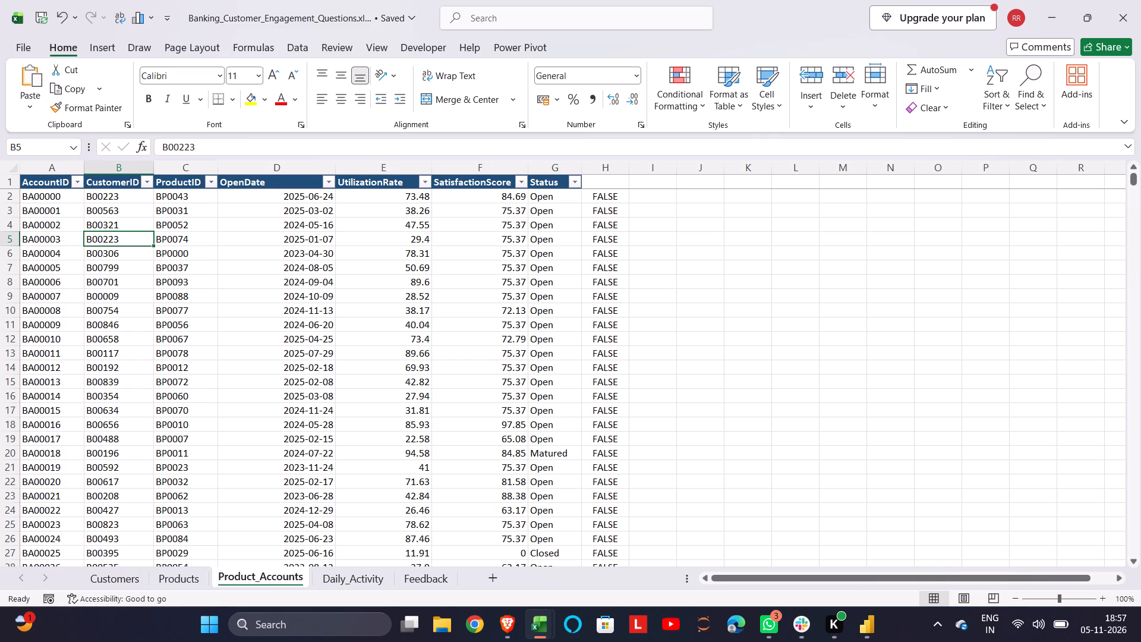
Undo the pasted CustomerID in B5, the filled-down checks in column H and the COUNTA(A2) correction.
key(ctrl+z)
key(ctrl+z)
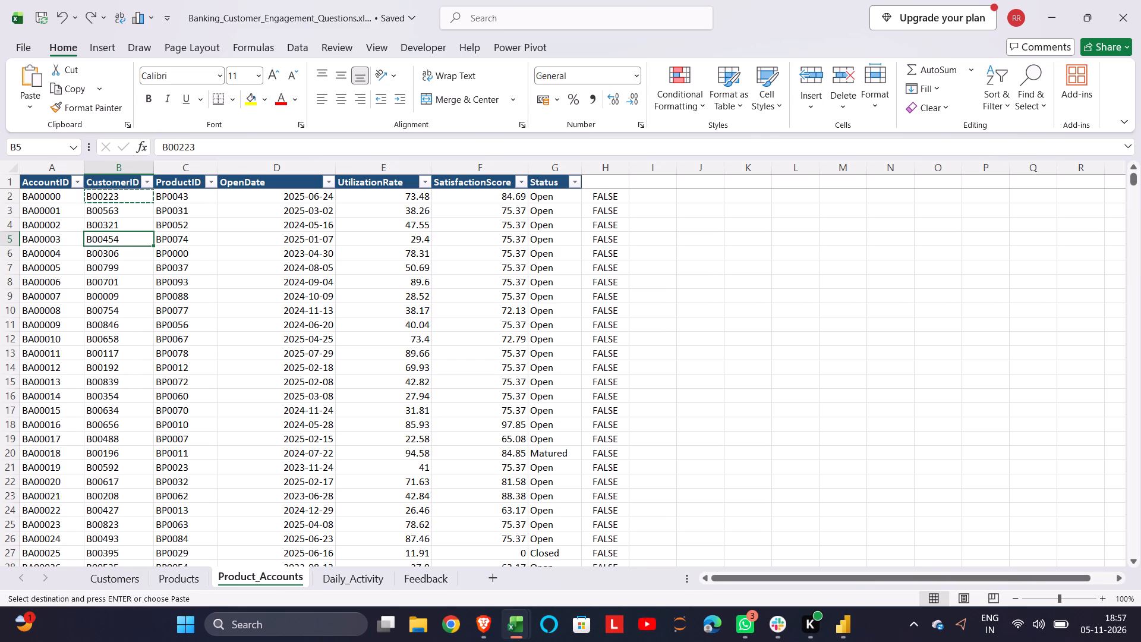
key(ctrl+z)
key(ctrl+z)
Clear the leftover =(COUNTA)>1 formula from cell H2.
click(614, 208)
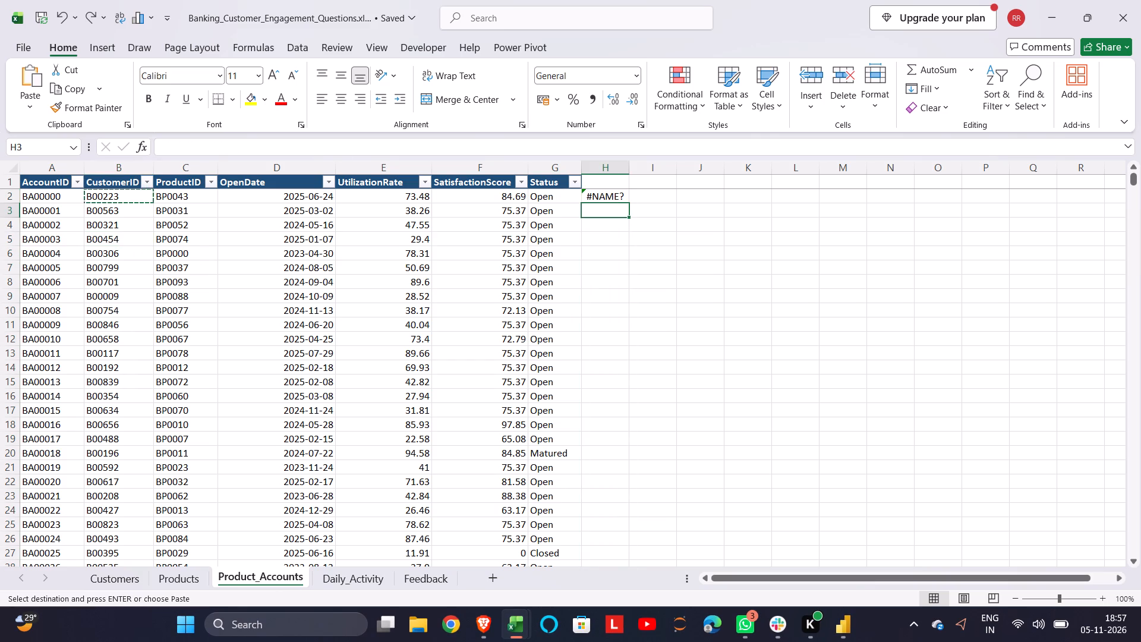
click(613, 213)
click(601, 188)
click(601, 193)
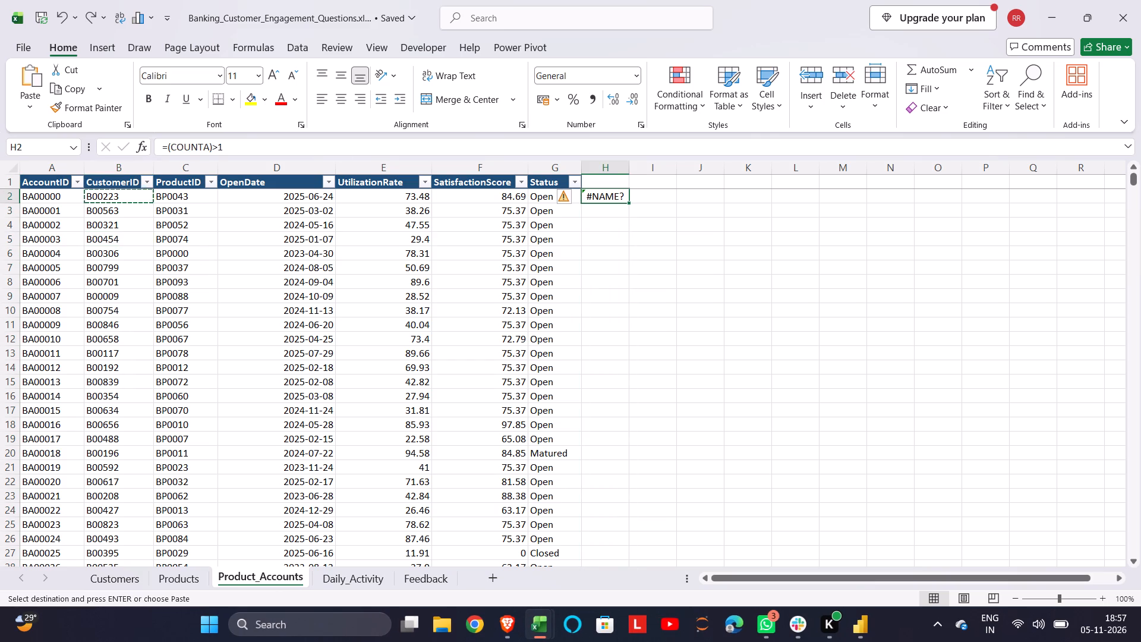
key(Delete)
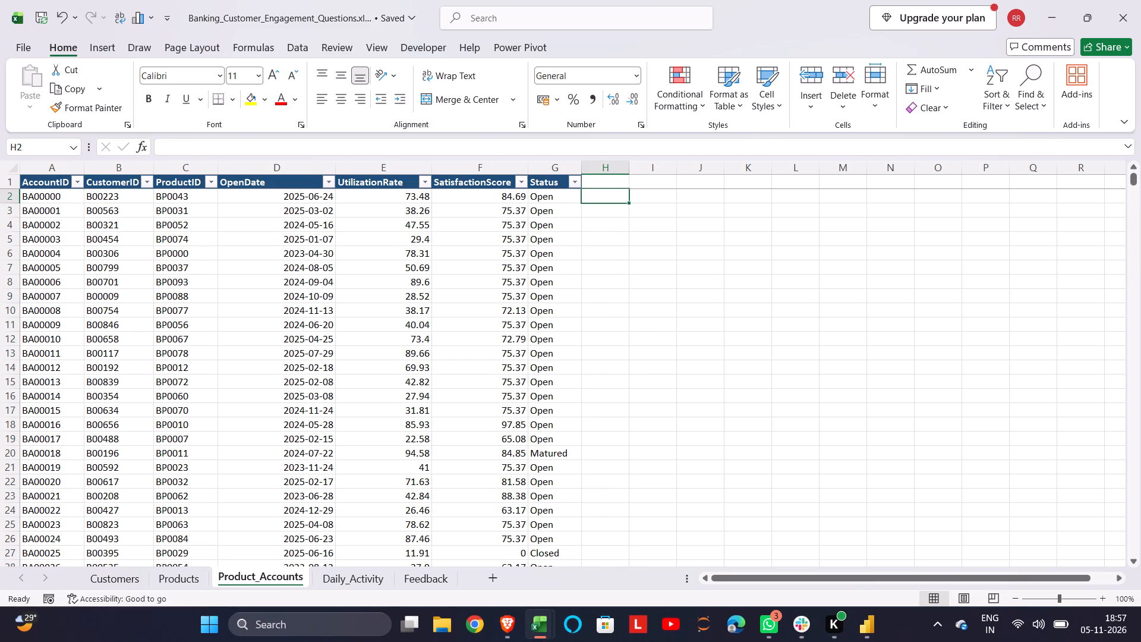
key(Return)
key(Up)
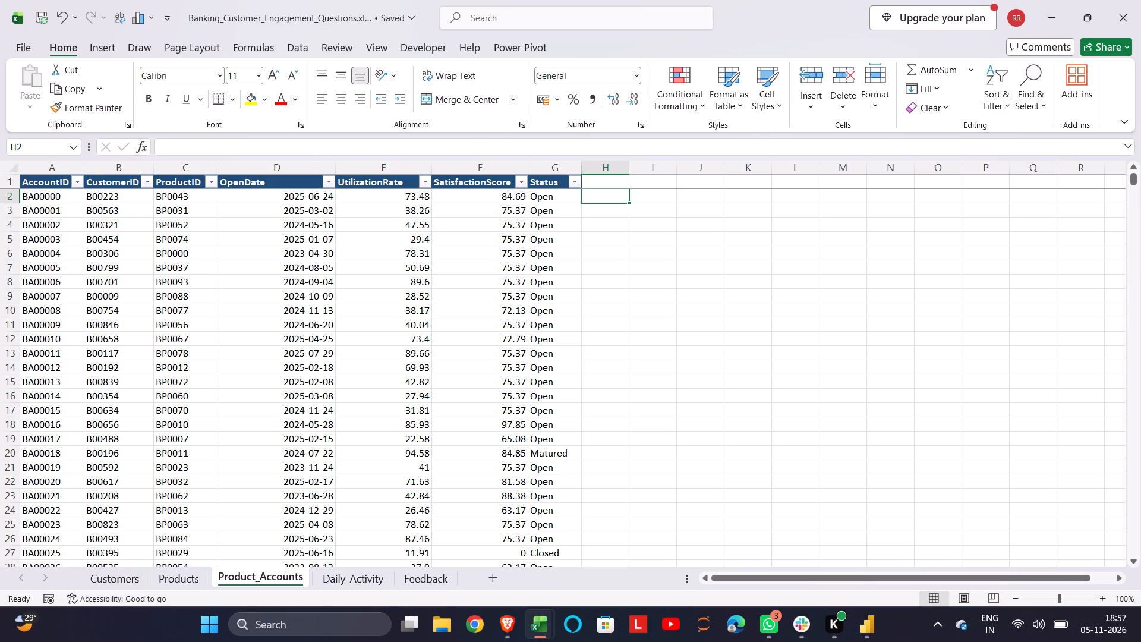
Enter the duplicate check =COUNTIF(B2:B2001,B2)>1 for CustomerID in cell H2 of the Product_Accounts sheet.
double_click(598, 198)
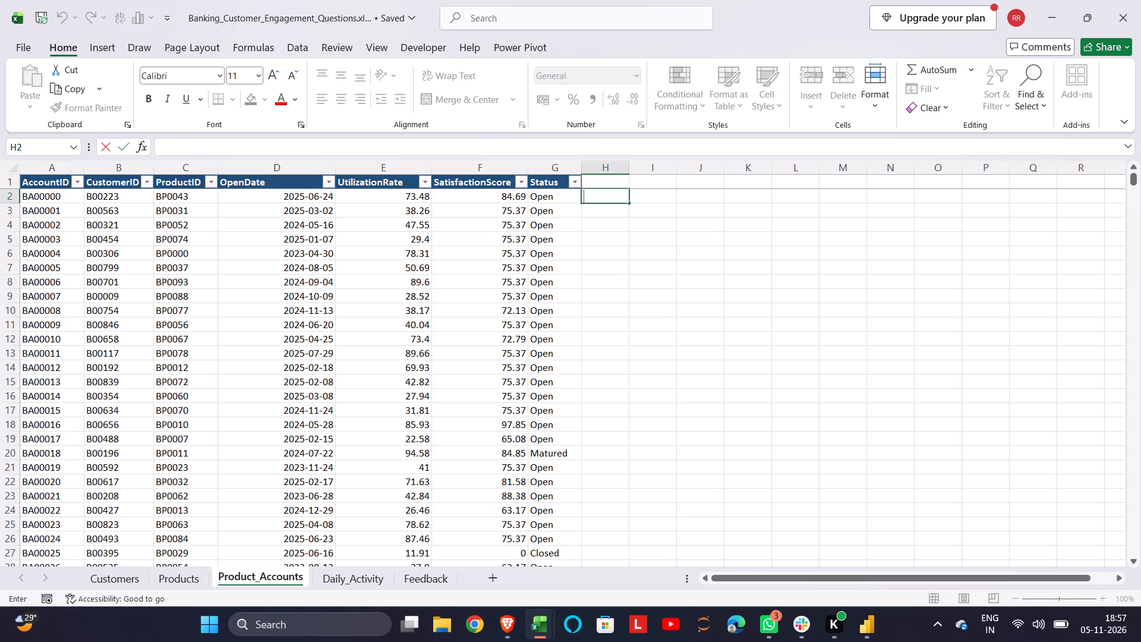
text(=count)
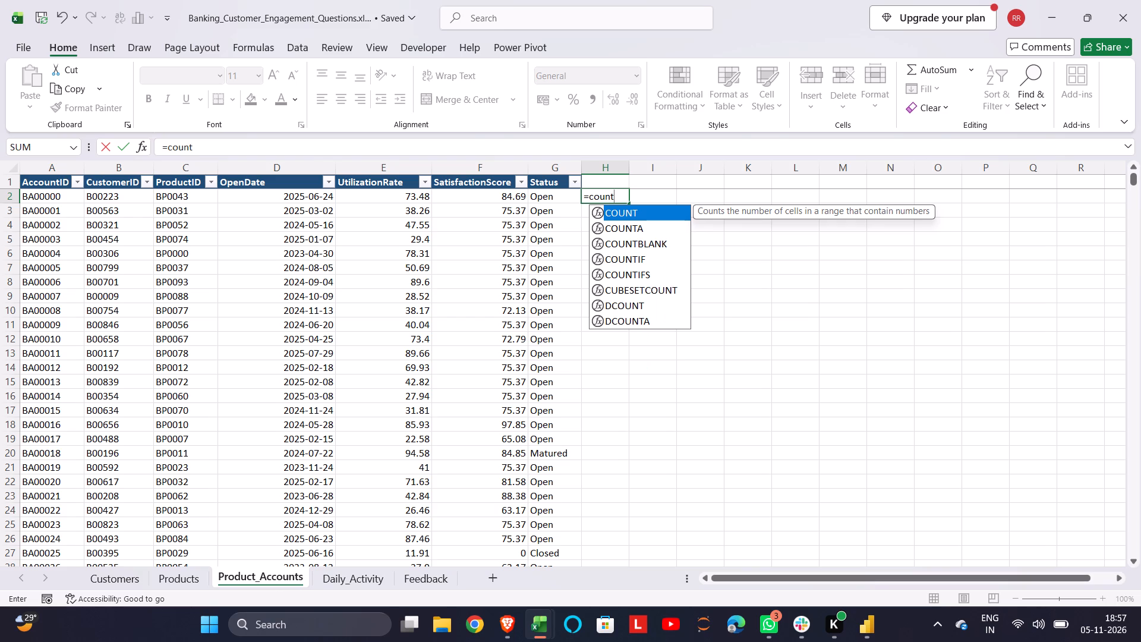
click(632, 256)
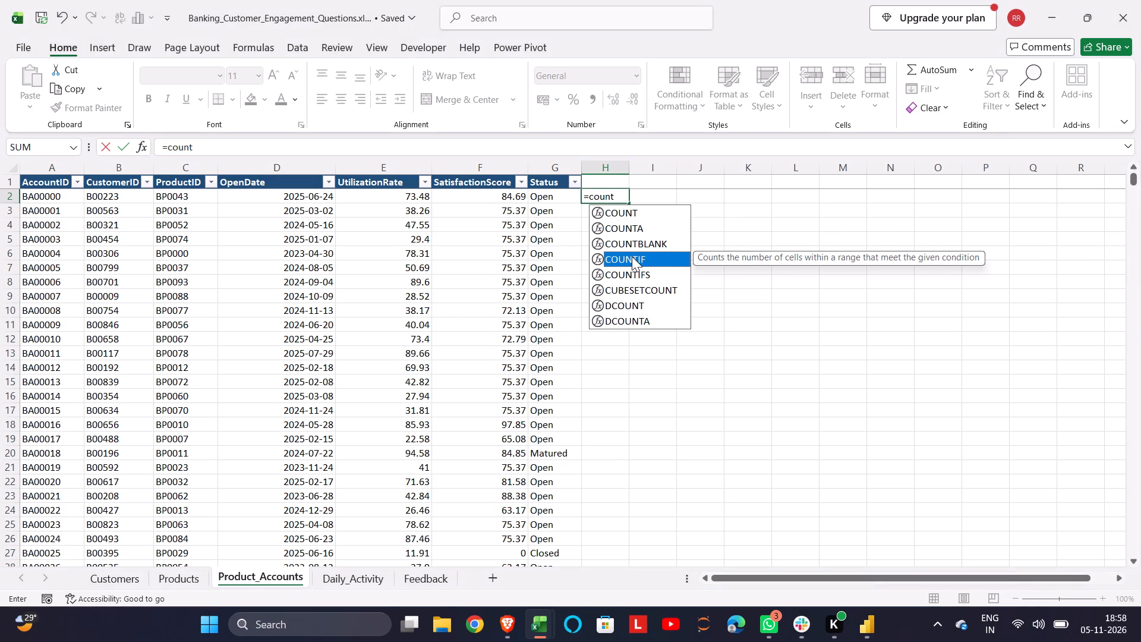
double_click(632, 256)
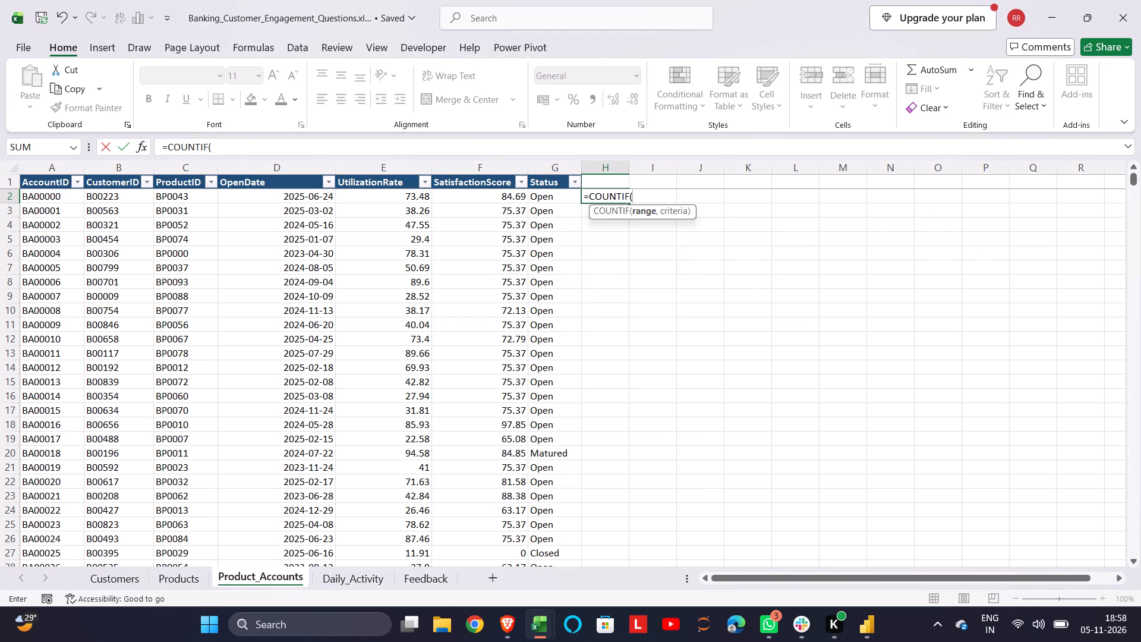
click(112, 199)
key(ctrl+shift+Down)
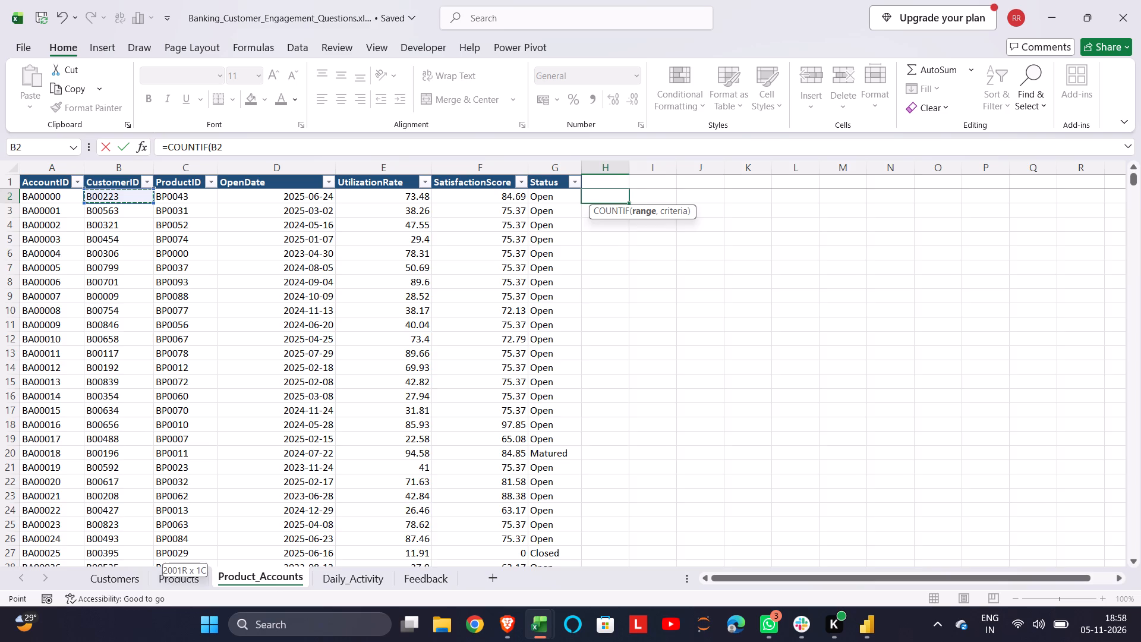
key(comma)
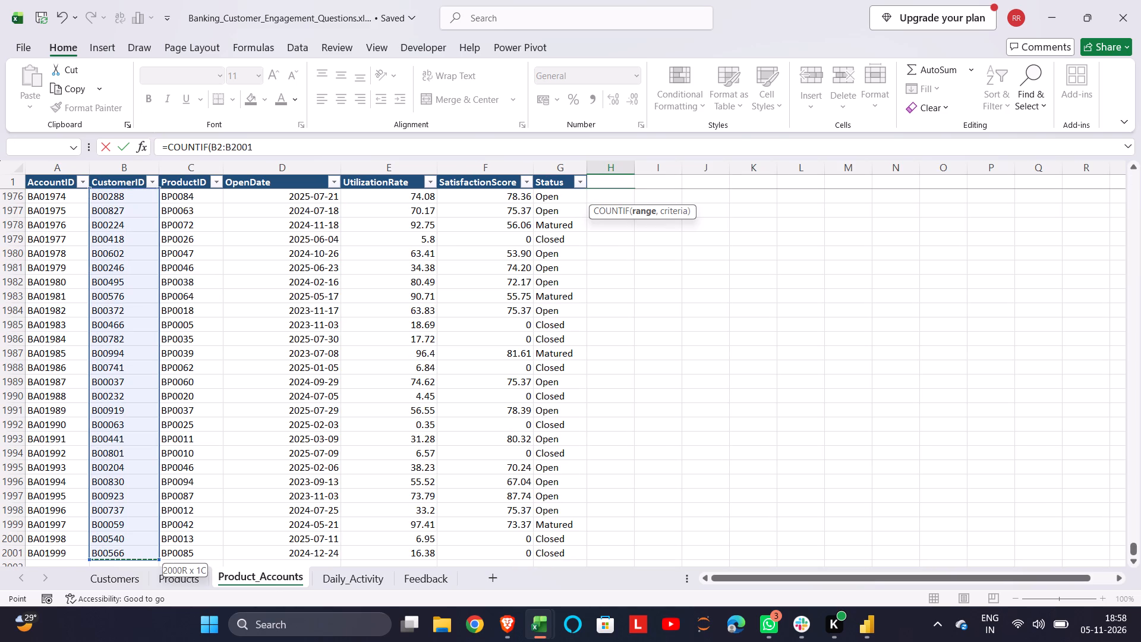
key(ctrl+Up)
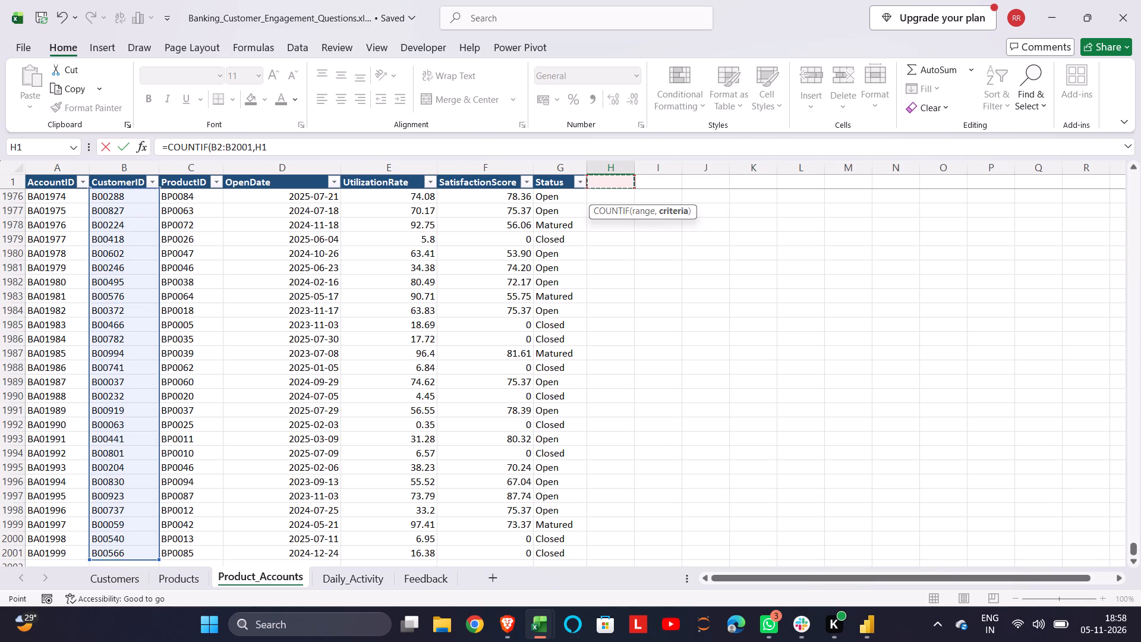
key(ctrl+Up)
key(Down)
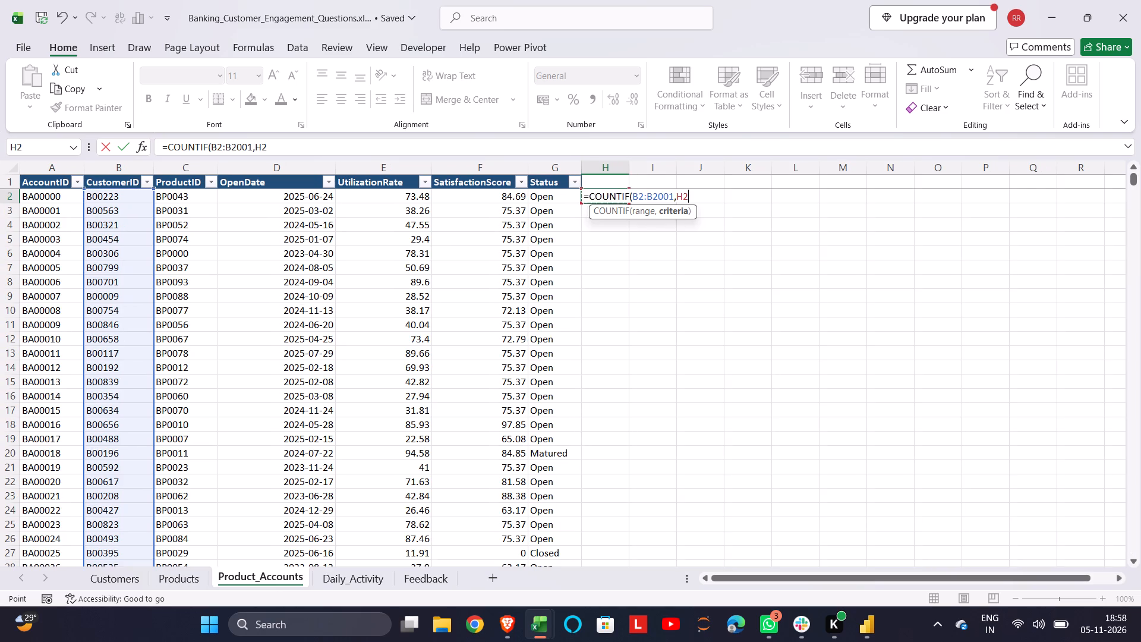
click(96, 195)
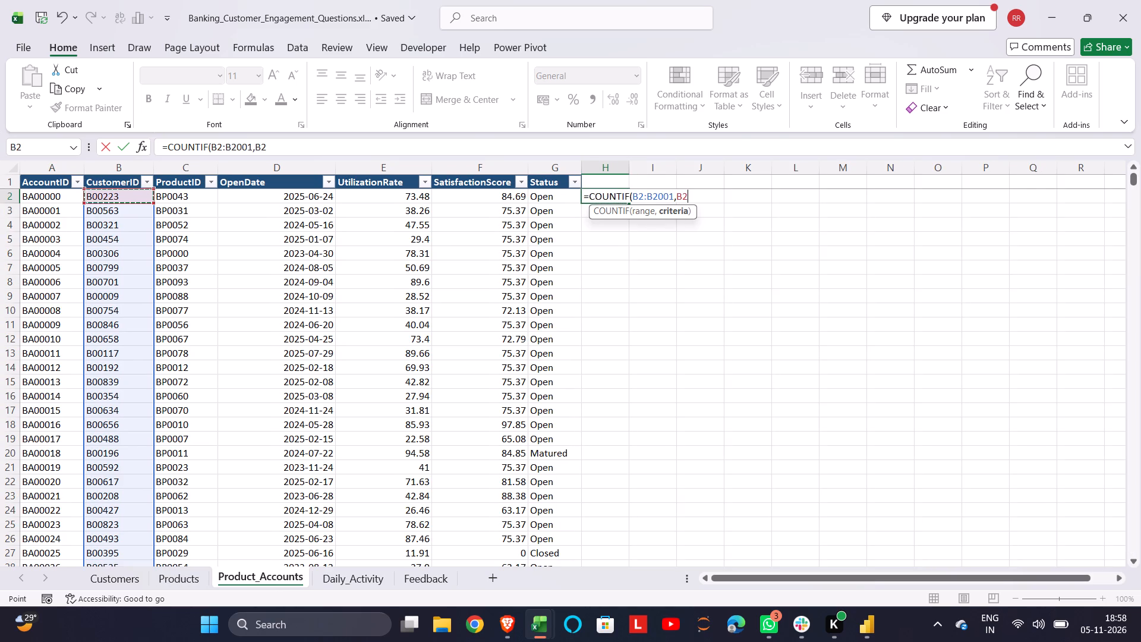
key(shift+parenright)
text(>1)
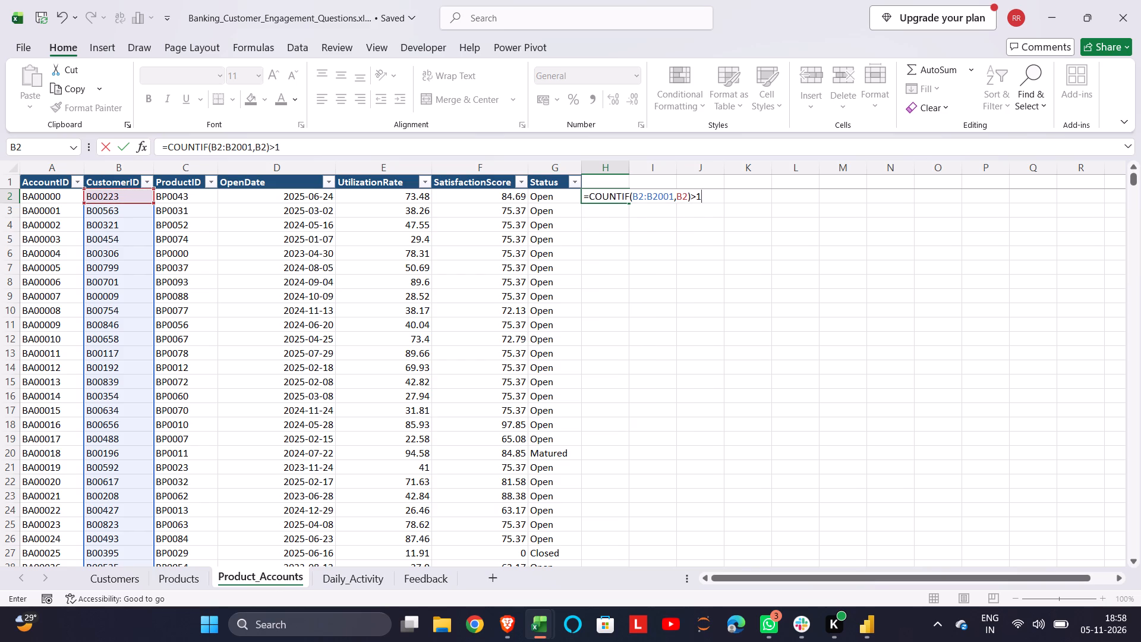
key(Return)
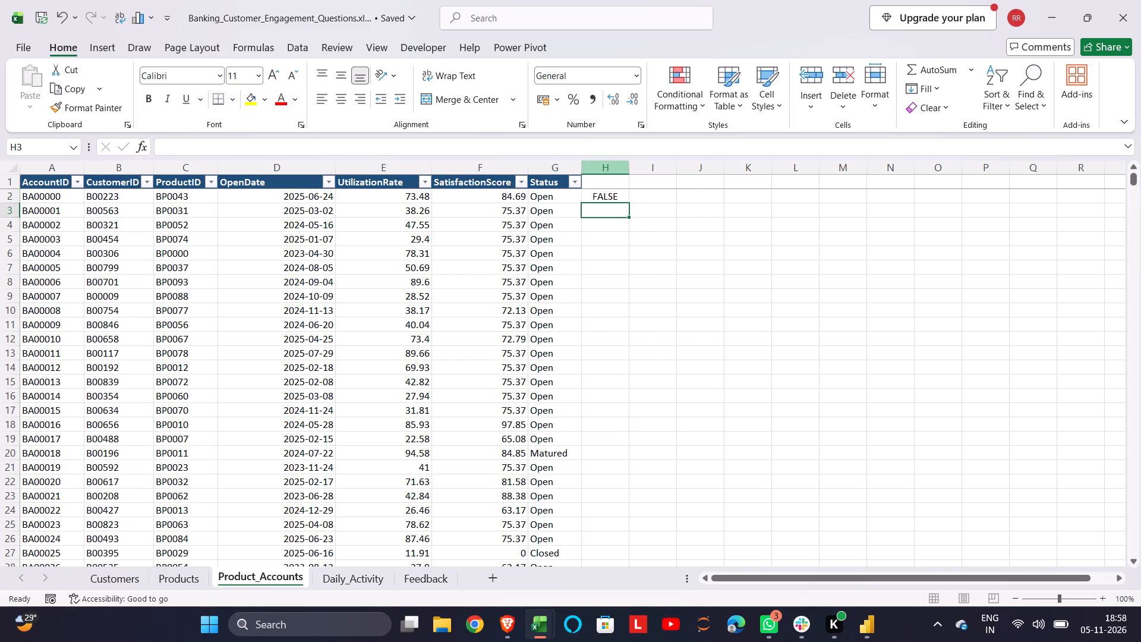
Remove the >1 comparison from the H2 formula, leaving =COUNTIF(B2:B2001,B2).
click(601, 200)
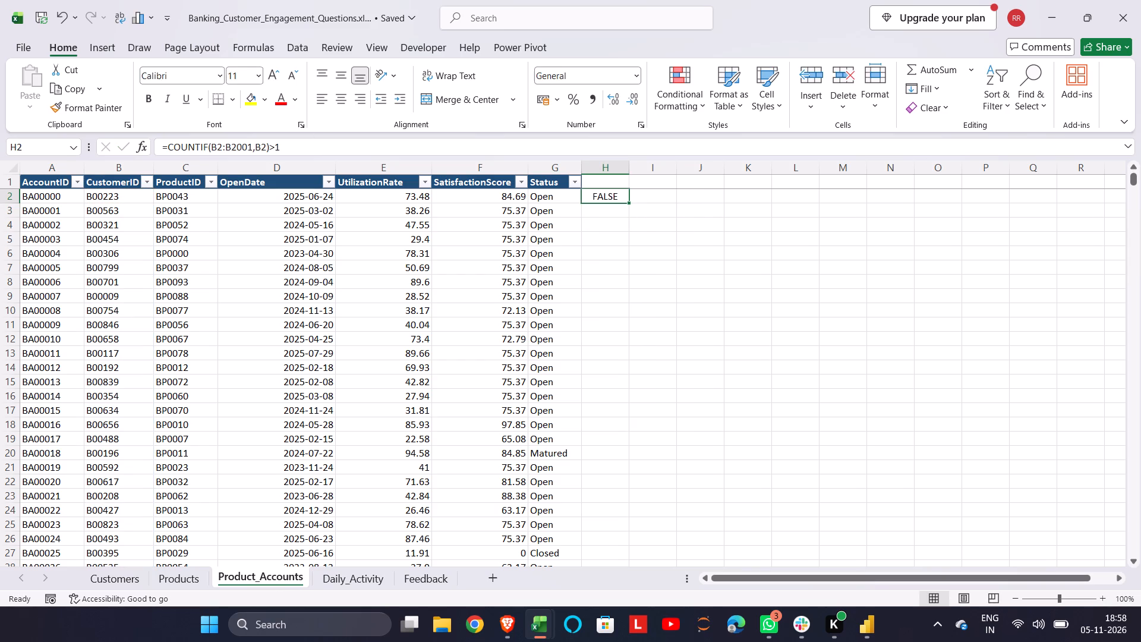
double_click(604, 198)
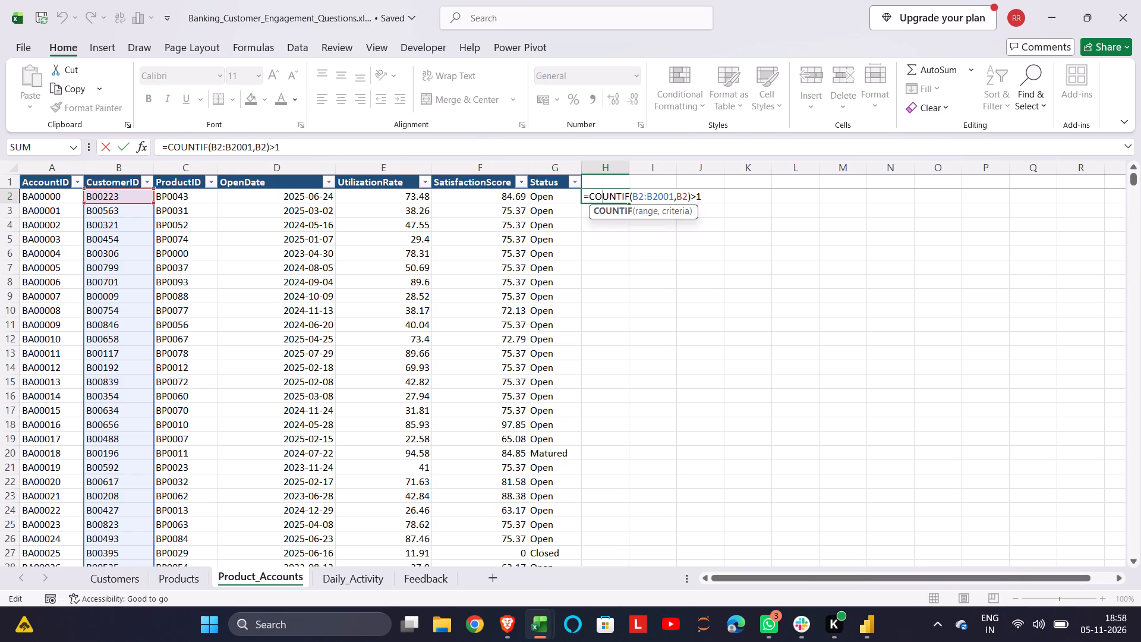
click(357, 150)
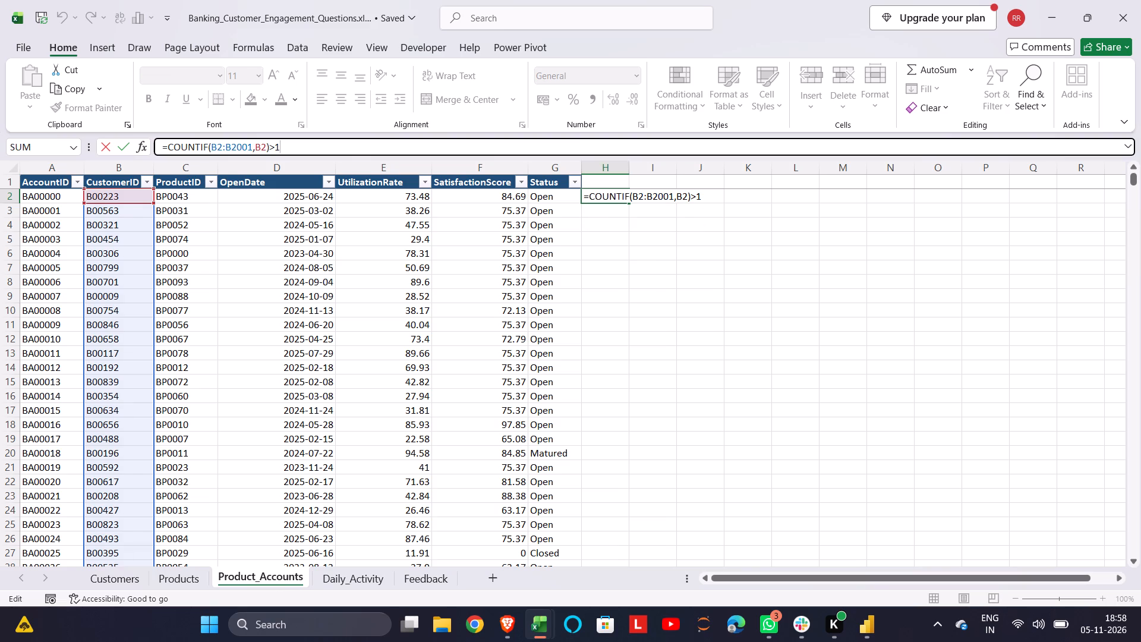
key(BackSpace)
key(BackSpace)
key(Return)
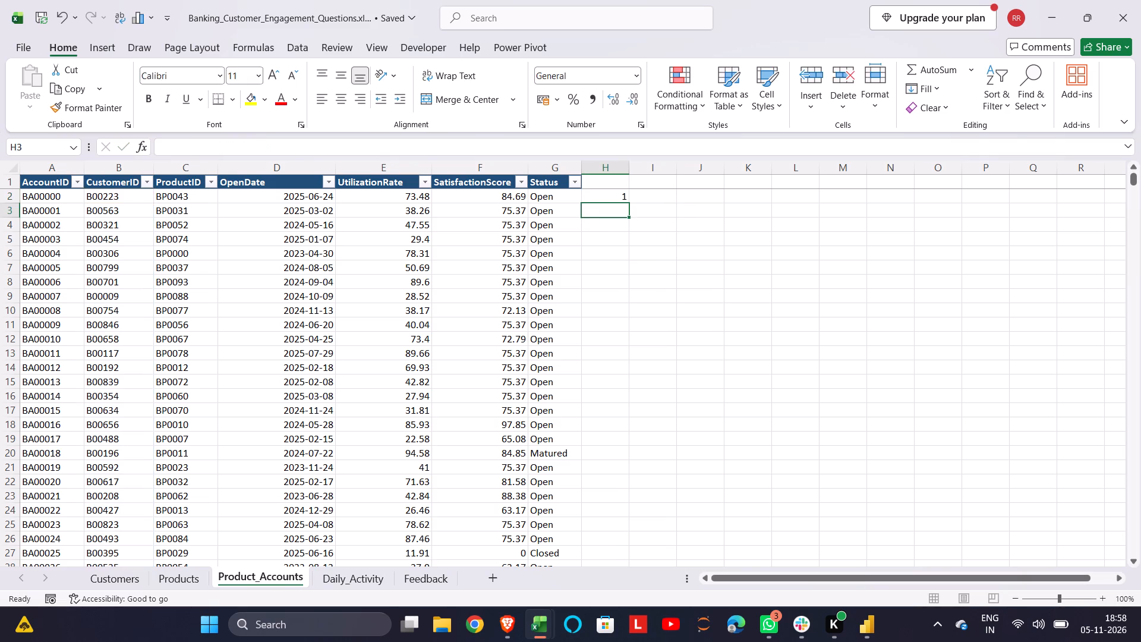
Make the counted range in the H2 formula absolute: =COUNTIF($B$2:$B$2001,B2).
click(604, 197)
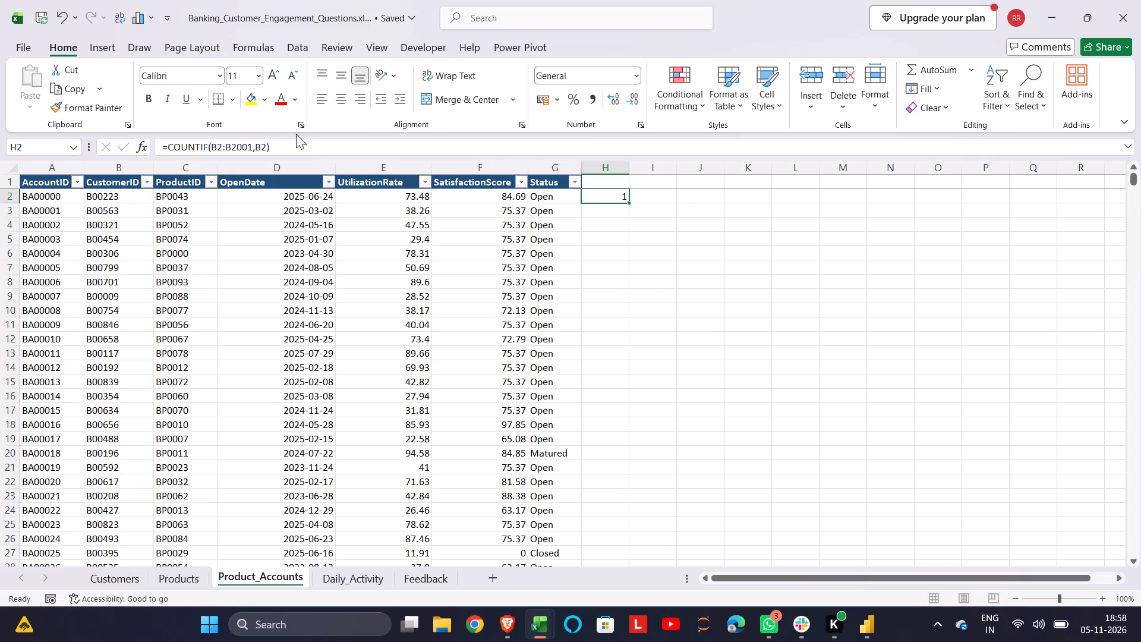
click(215, 150)
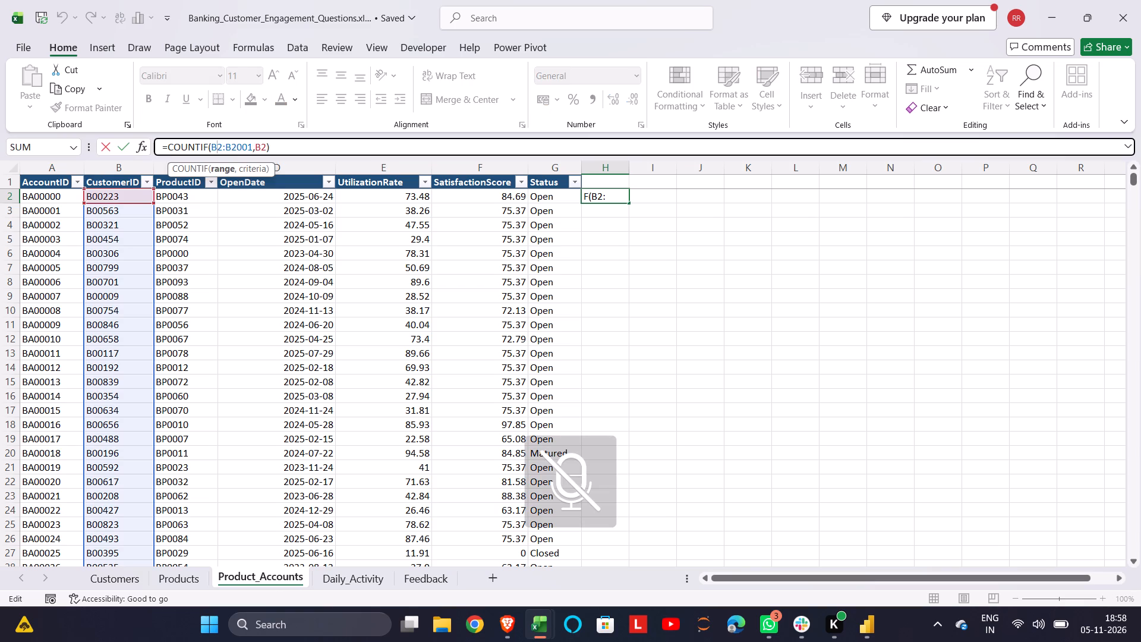
key(F4)
click(249, 149)
key(F4)
click(341, 144)
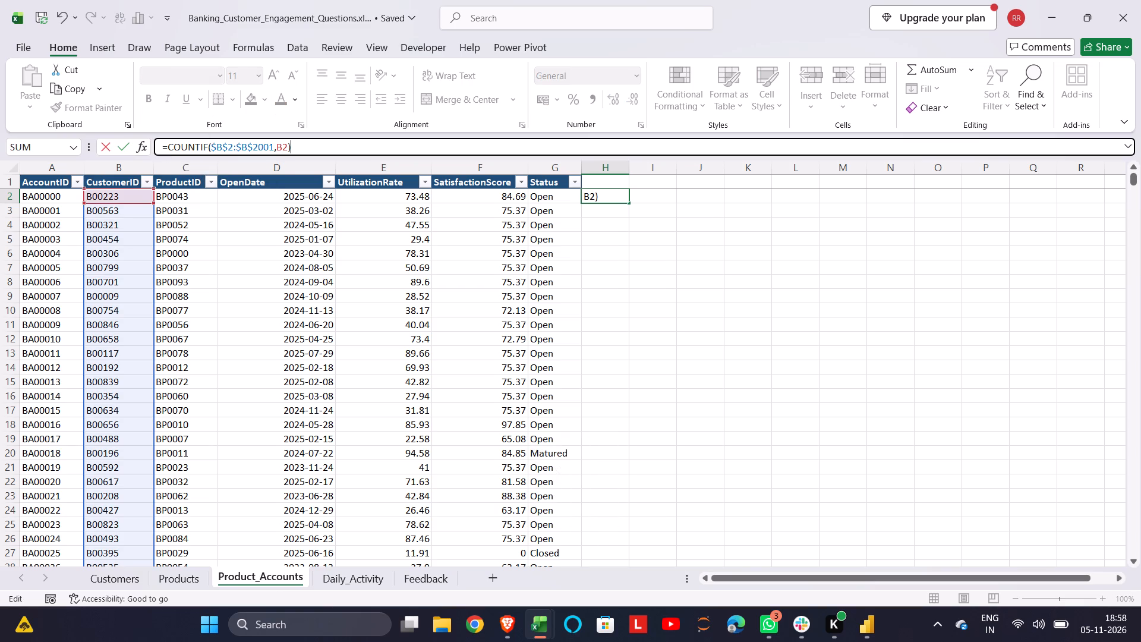
key(Return)
Fill the COUNTIF formula from H2 down column H for all account rows.
click(611, 194)
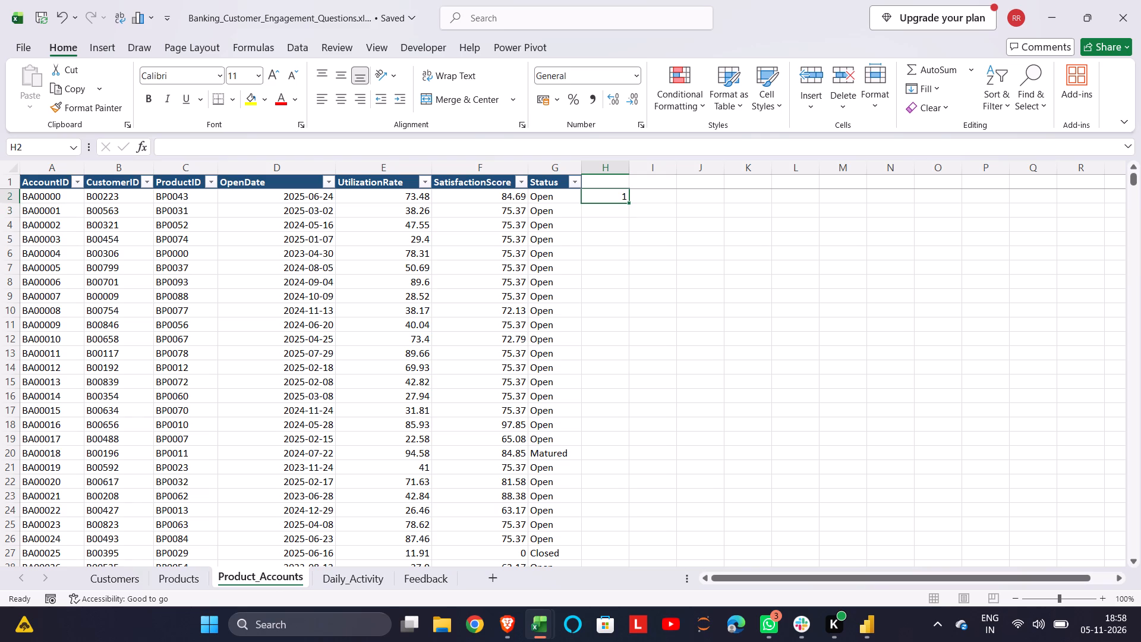
click(625, 202)
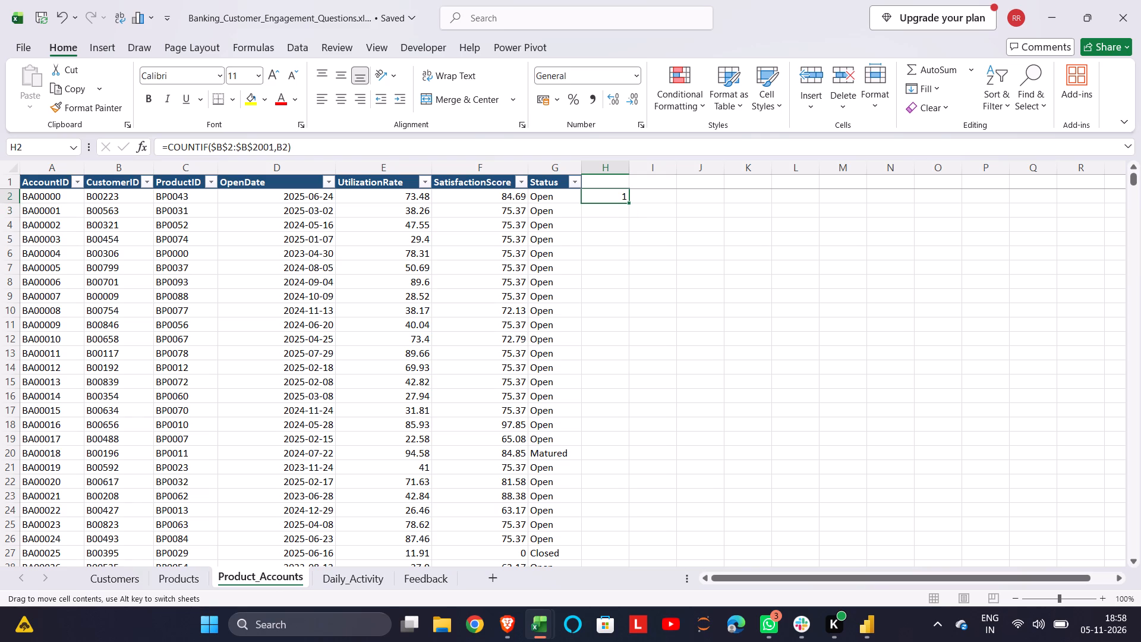
click(626, 202)
double_click(626, 202)
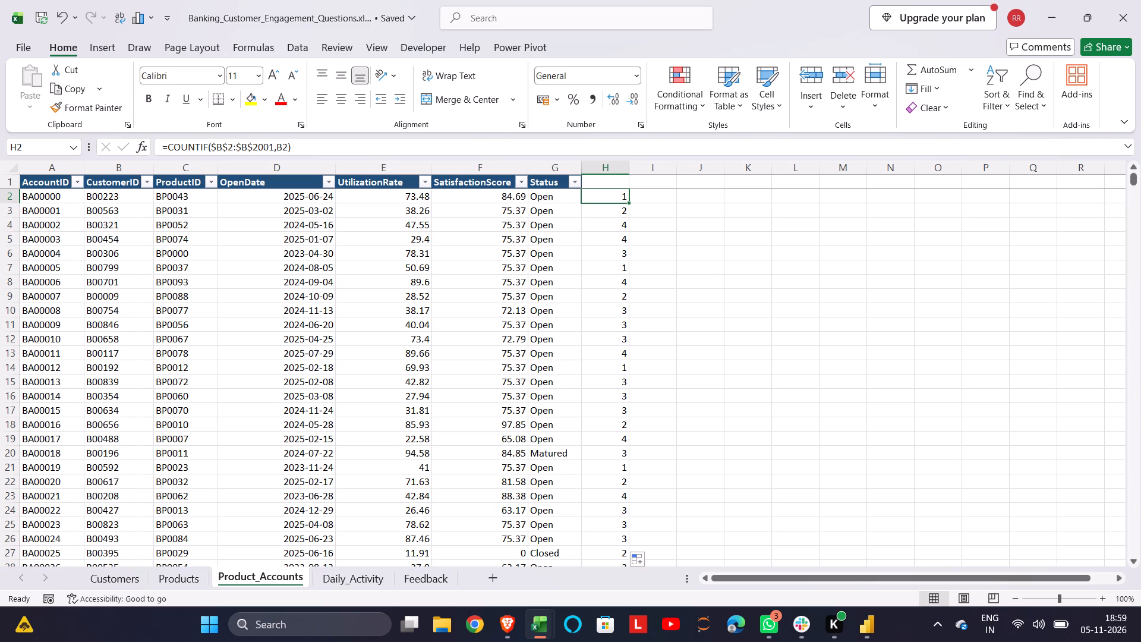
click(176, 225)
click(137, 226)
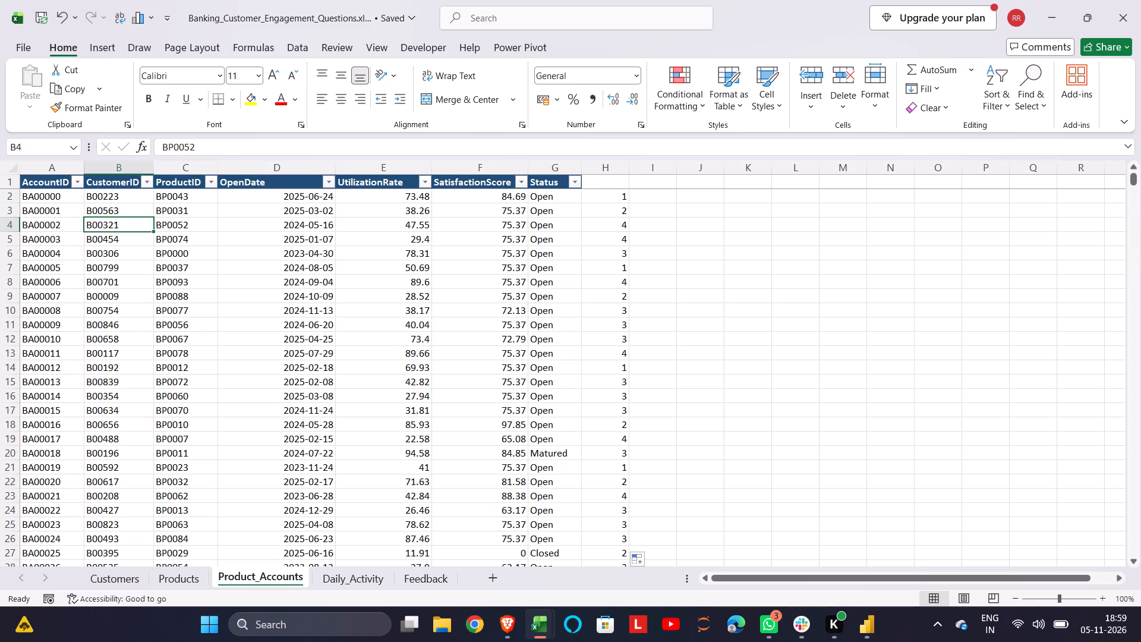
click(147, 182)
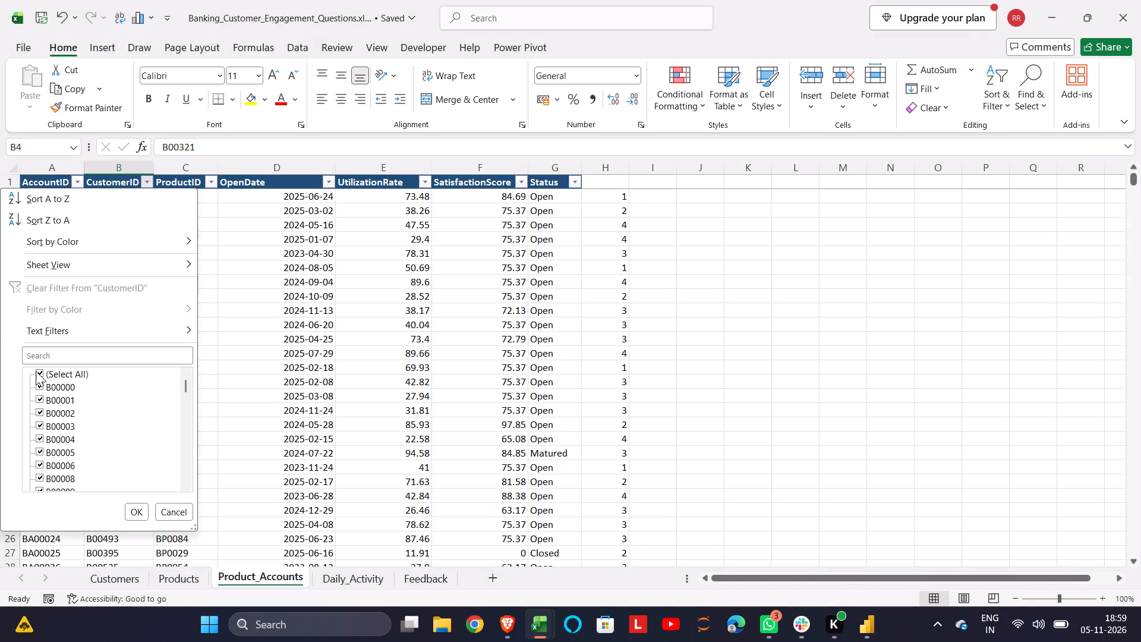
click(330, 269)
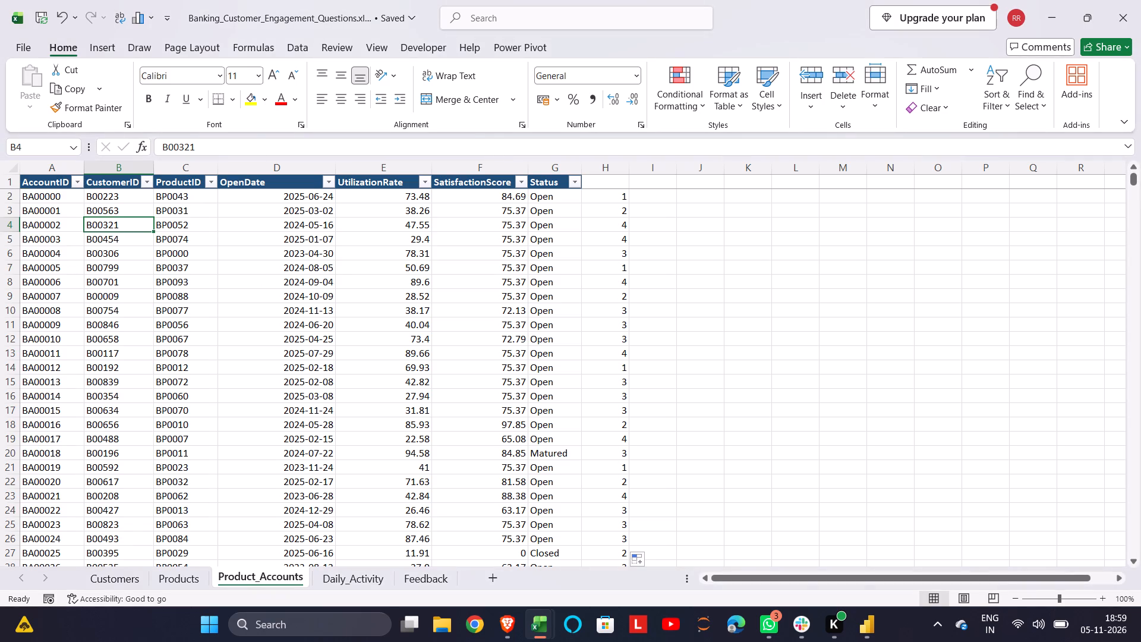
click(149, 185)
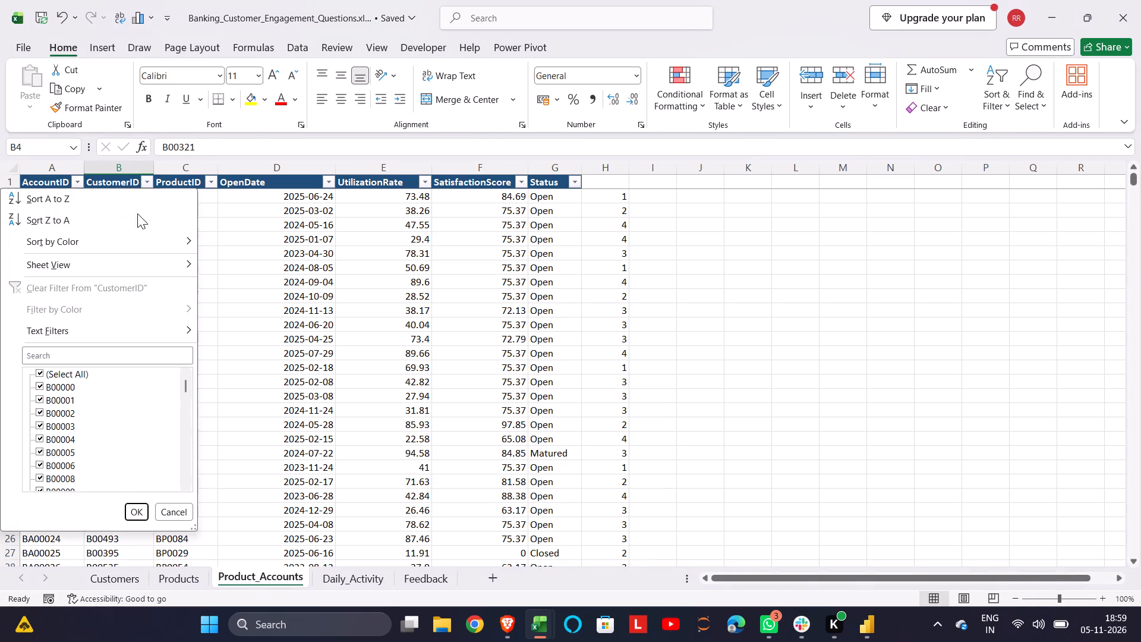
click(34, 373)
click(40, 374)
scroll(123, 482, down, 3)
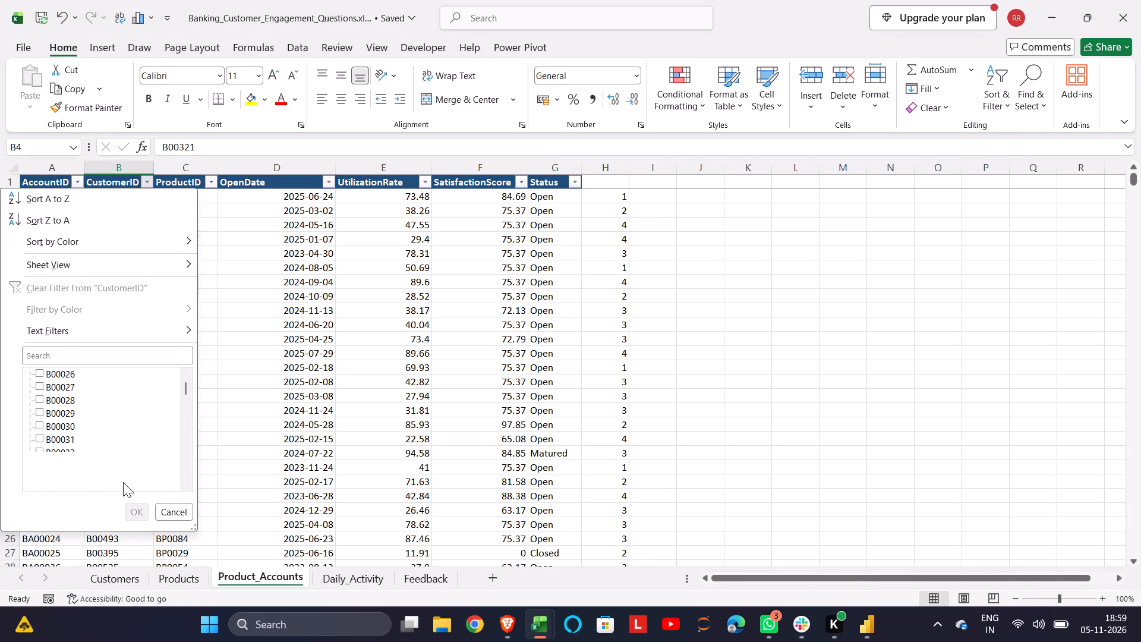
scroll(123, 482, down, 10)
scroll(123, 482, up, 4)
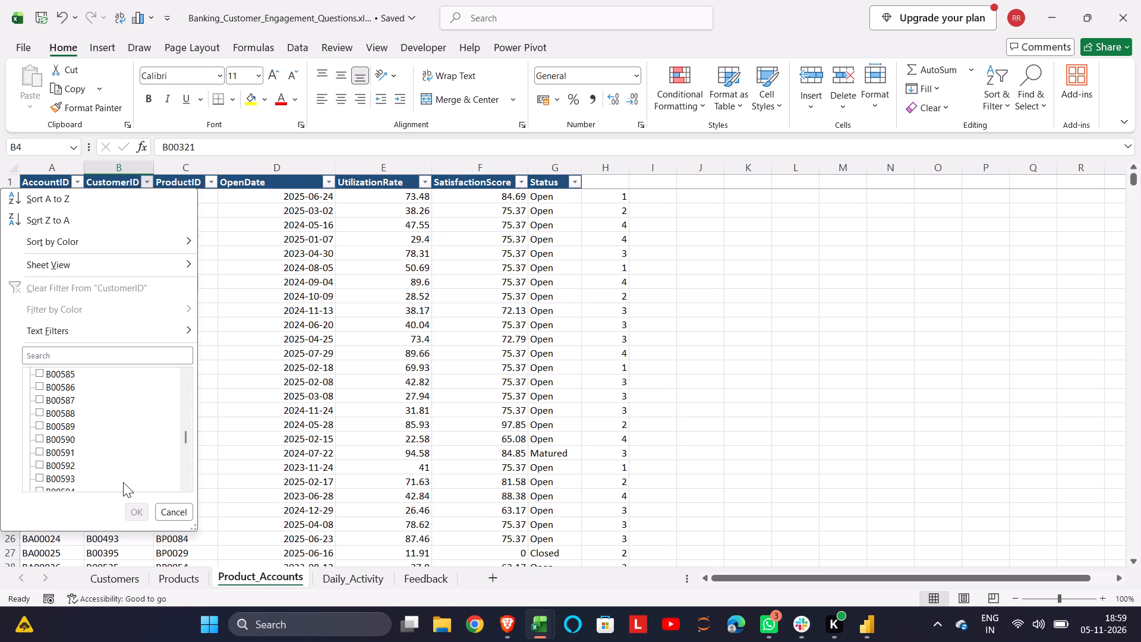
scroll(123, 482, up, 3)
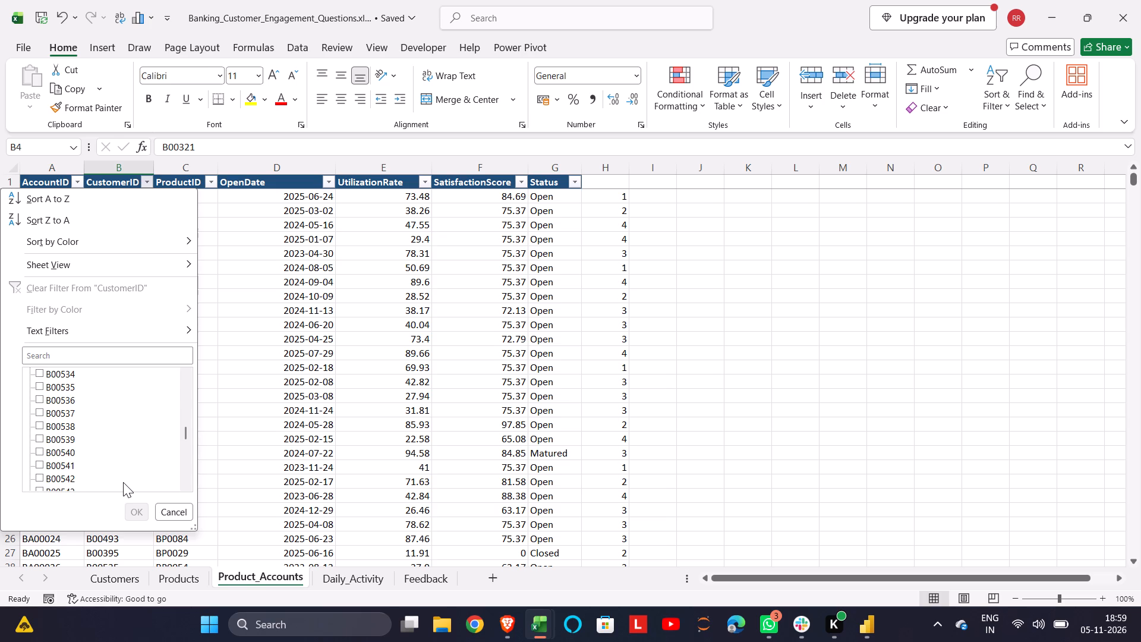
scroll(123, 482, up, 4)
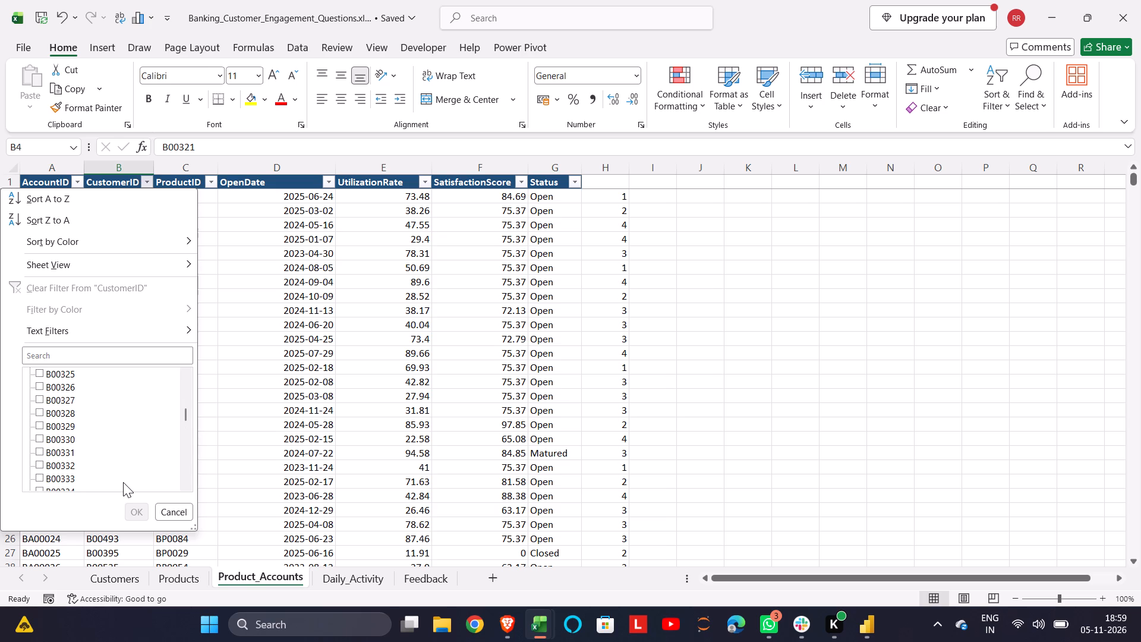
scroll(123, 482, up, 1)
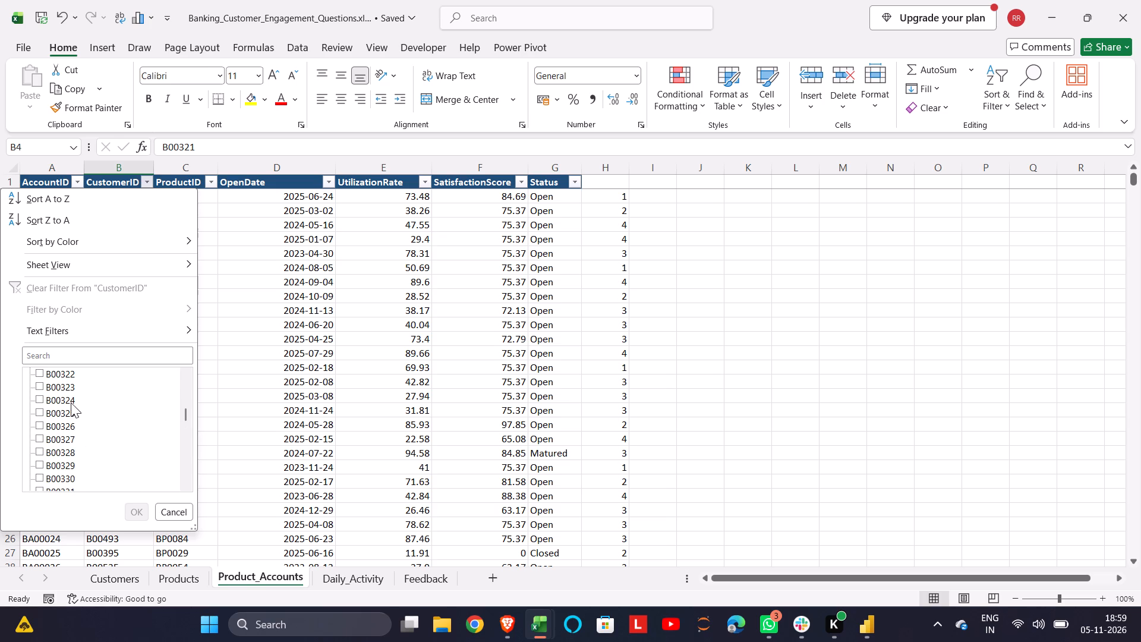
click(69, 401)
click(139, 508)
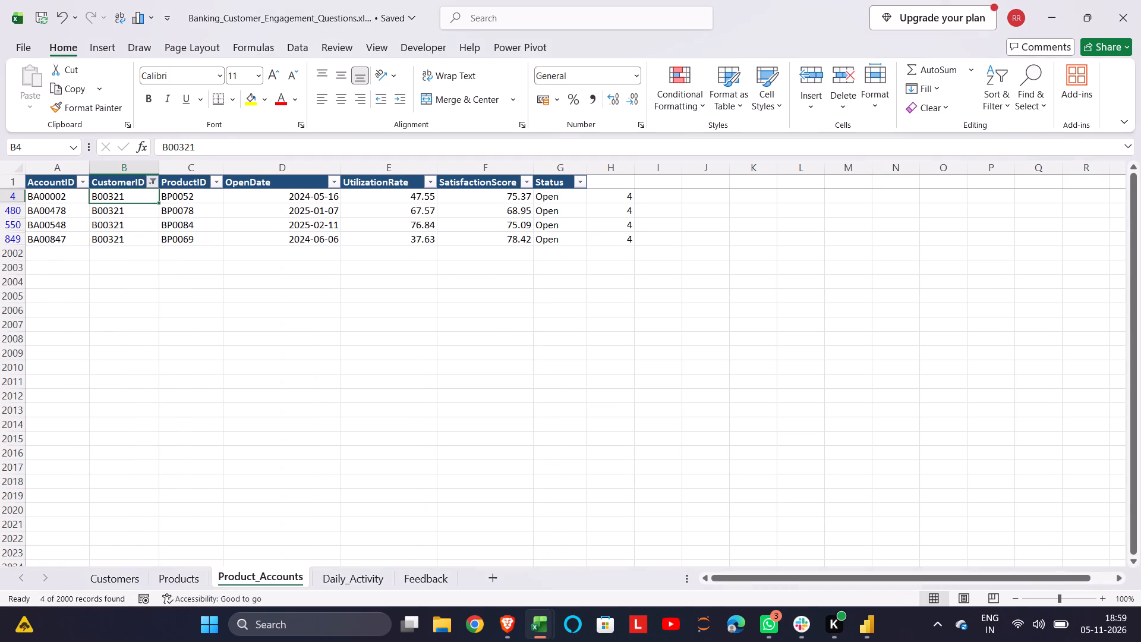
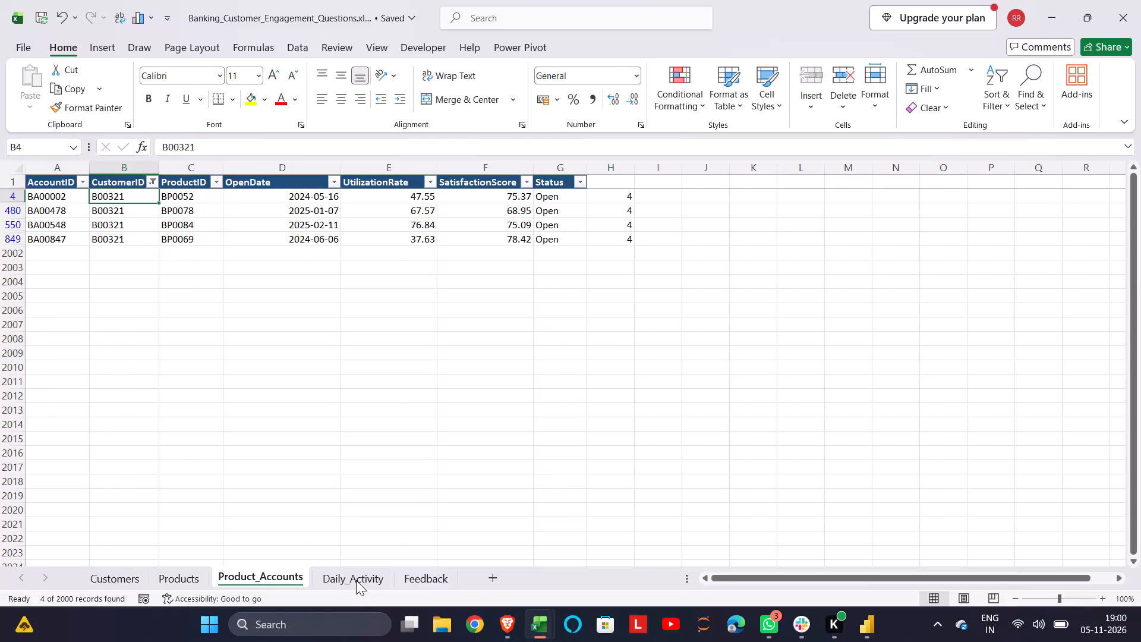
Switch to the Daily_Activity worksheet to examine its key columns, such as CustomerID and ProductID.
click(356, 580)
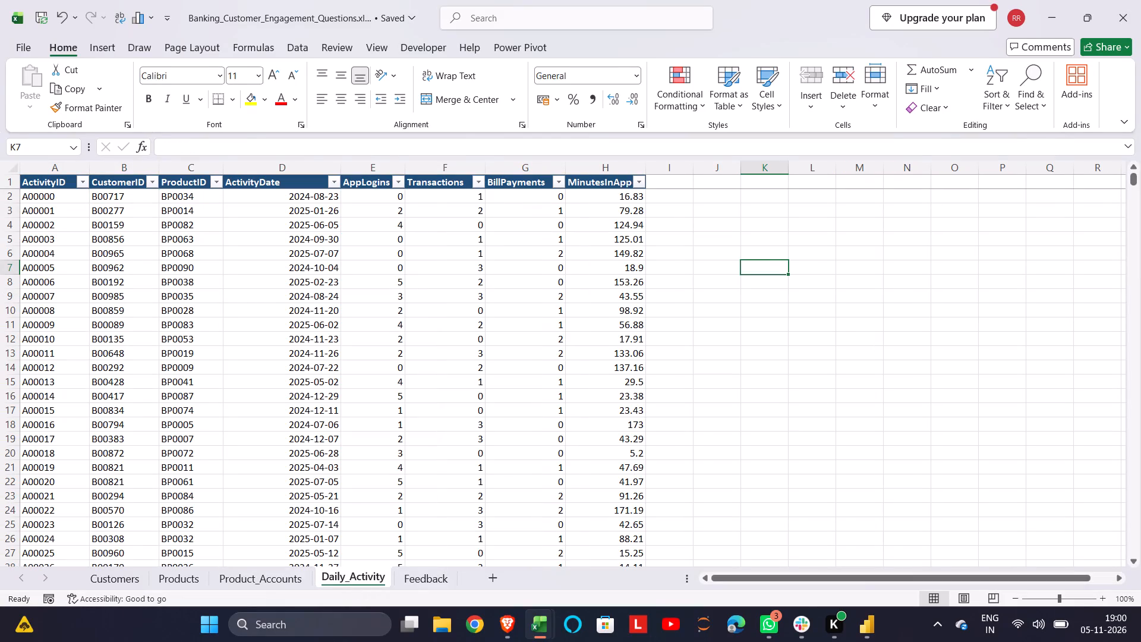
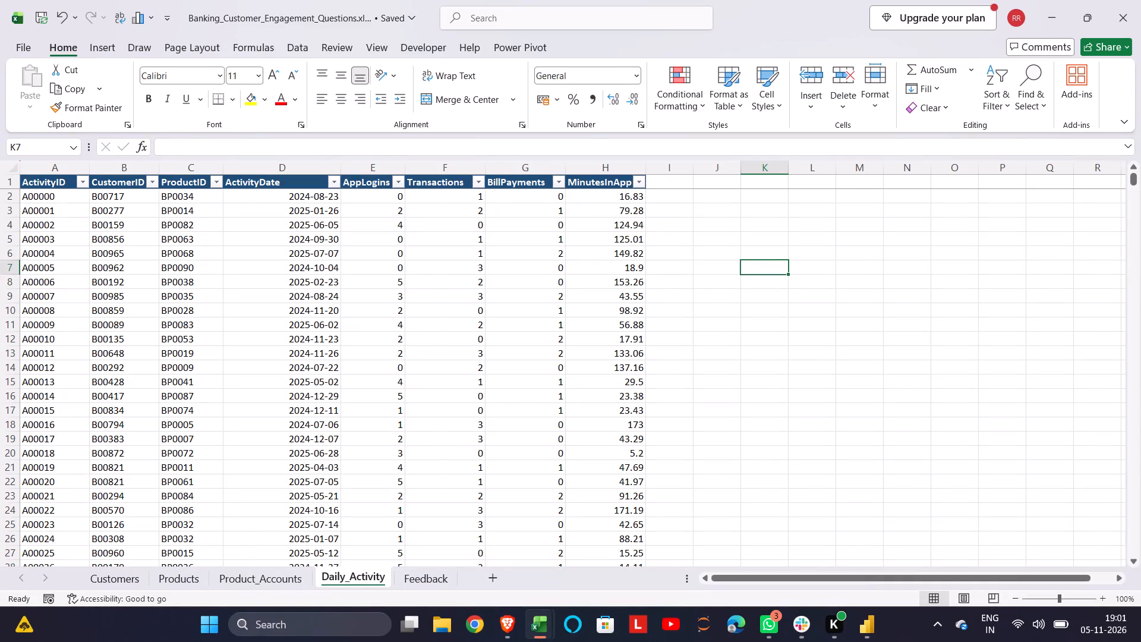
Return to the Product_Accounts worksheet and clear the CustomerID filter by selecting all of its values.
click(243, 581)
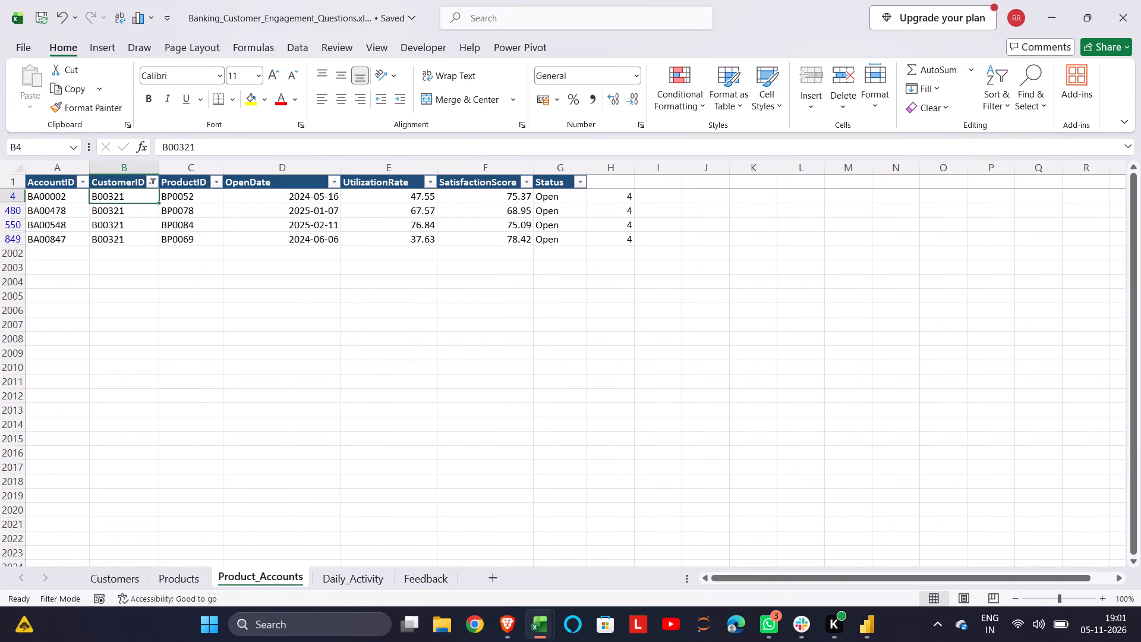
click(150, 184)
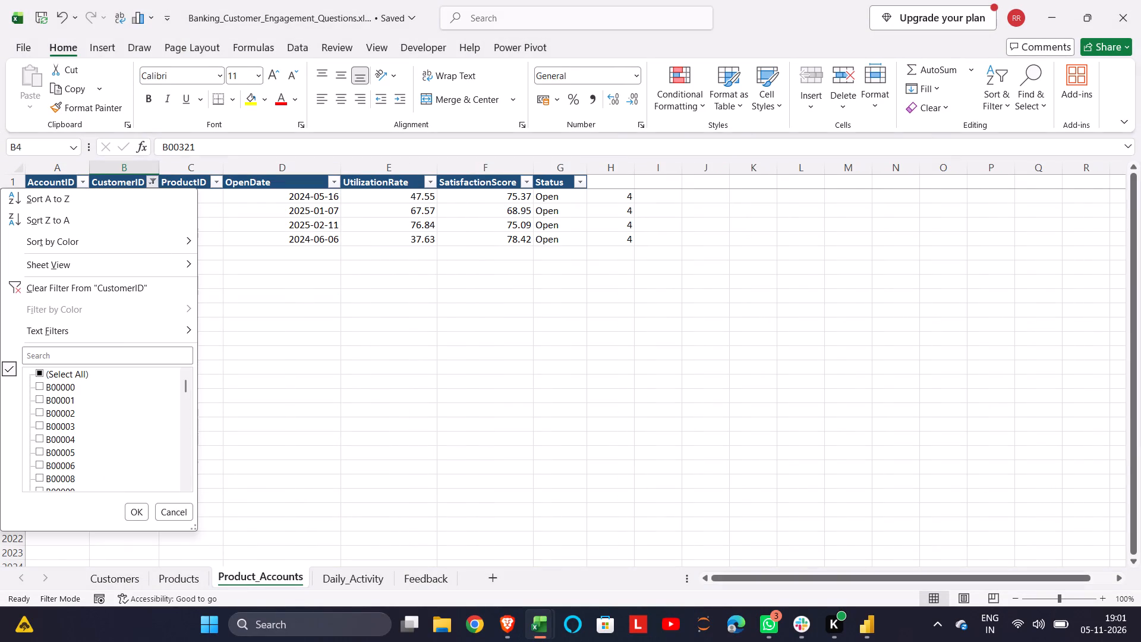
click(39, 373)
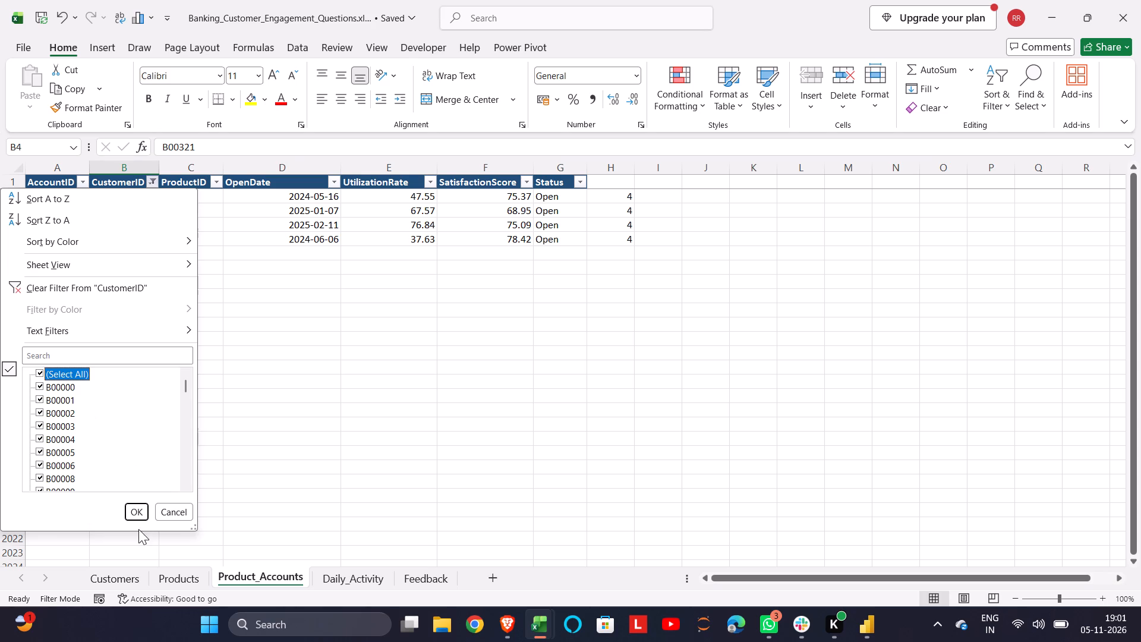
click(141, 518)
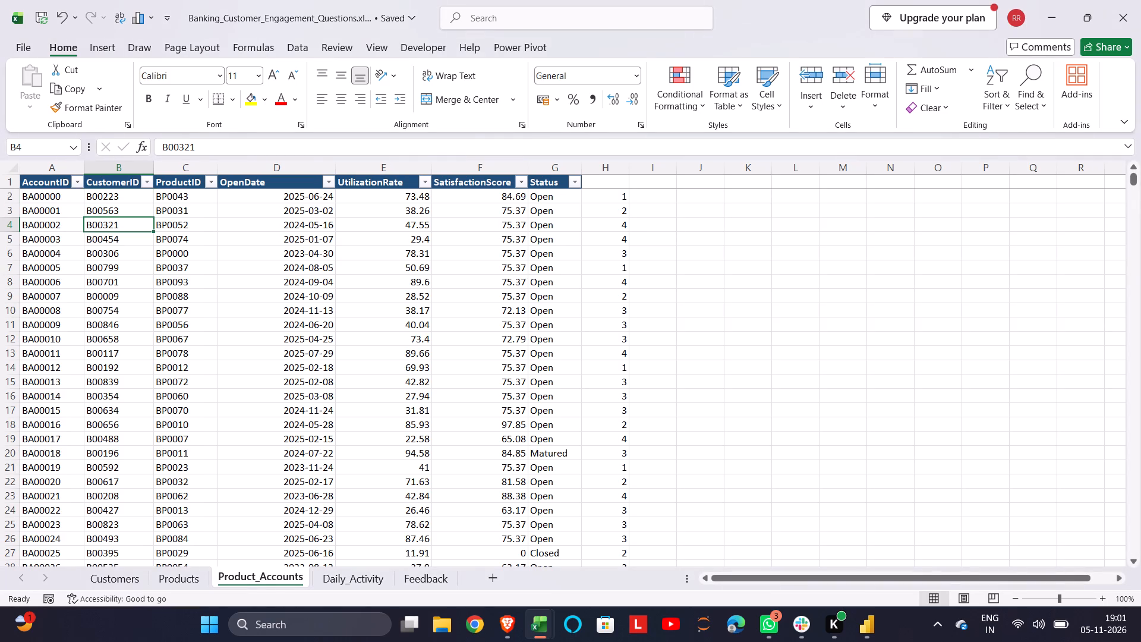
Clear the duplicate-count helper values from column H of the Product_Accounts worksheet.
click(610, 169)
key(Delete)
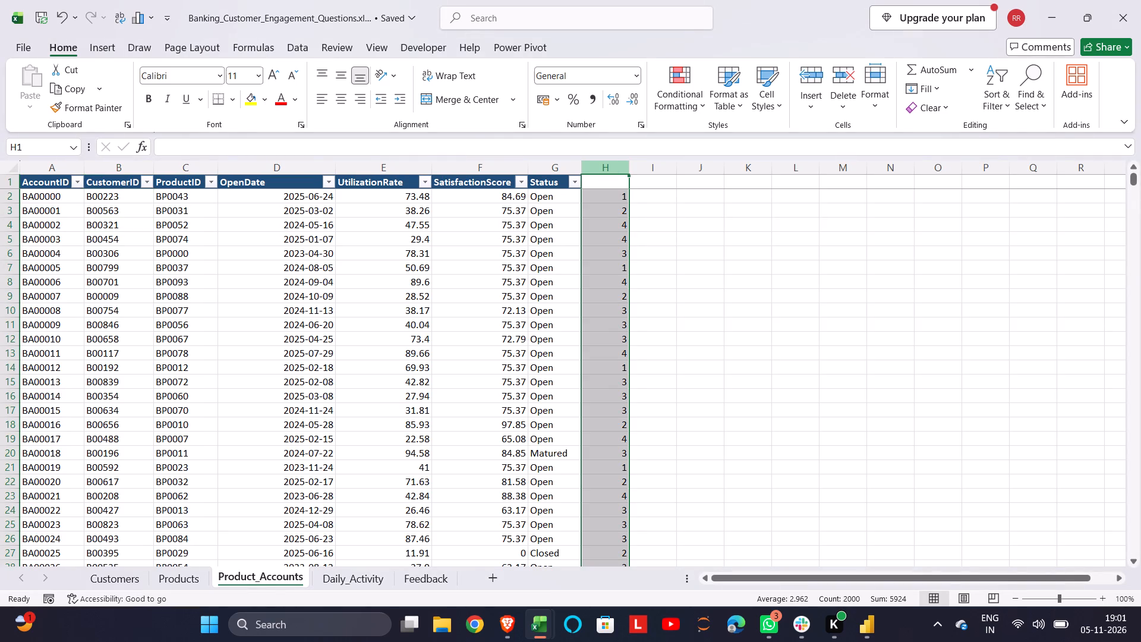
click(770, 293)
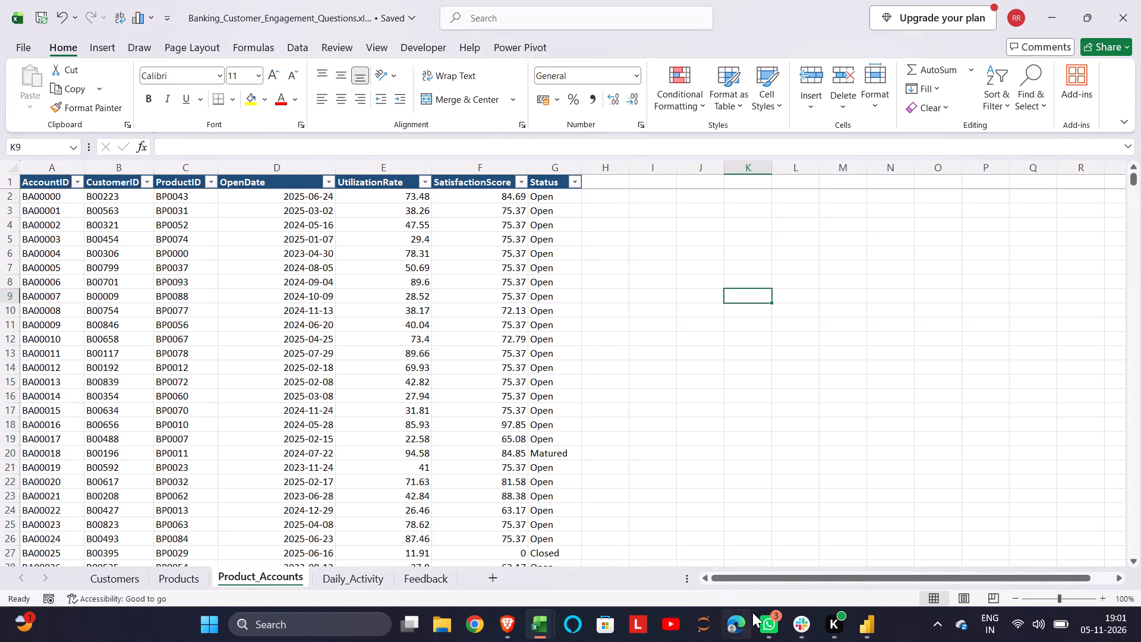
Switch to the Banking_Loan_project model in Power BI Desktop.
click(869, 631)
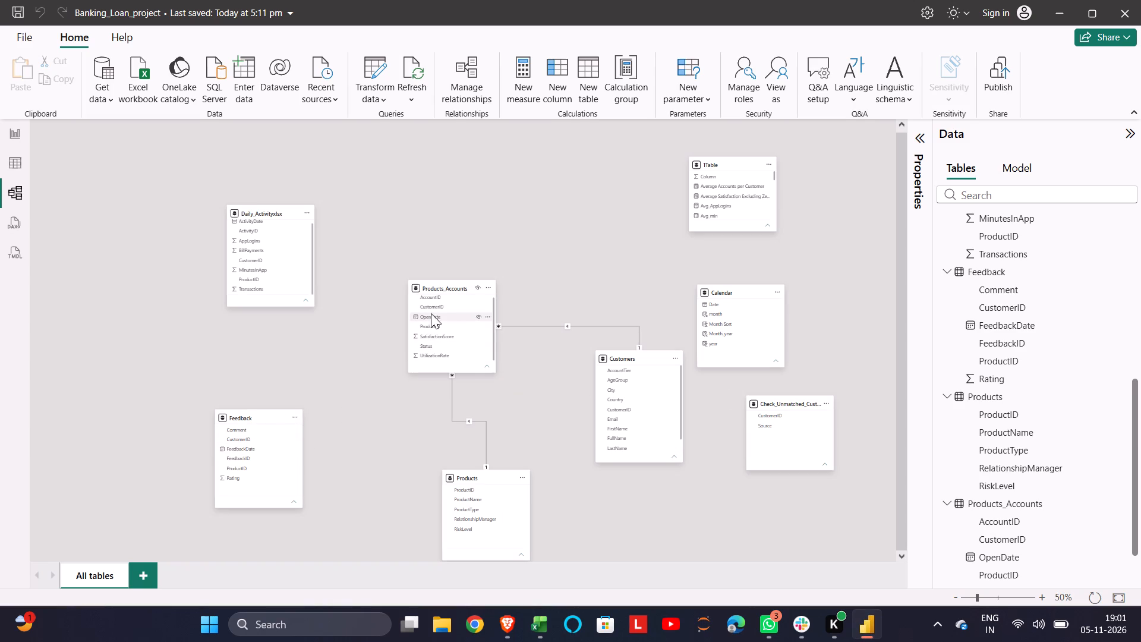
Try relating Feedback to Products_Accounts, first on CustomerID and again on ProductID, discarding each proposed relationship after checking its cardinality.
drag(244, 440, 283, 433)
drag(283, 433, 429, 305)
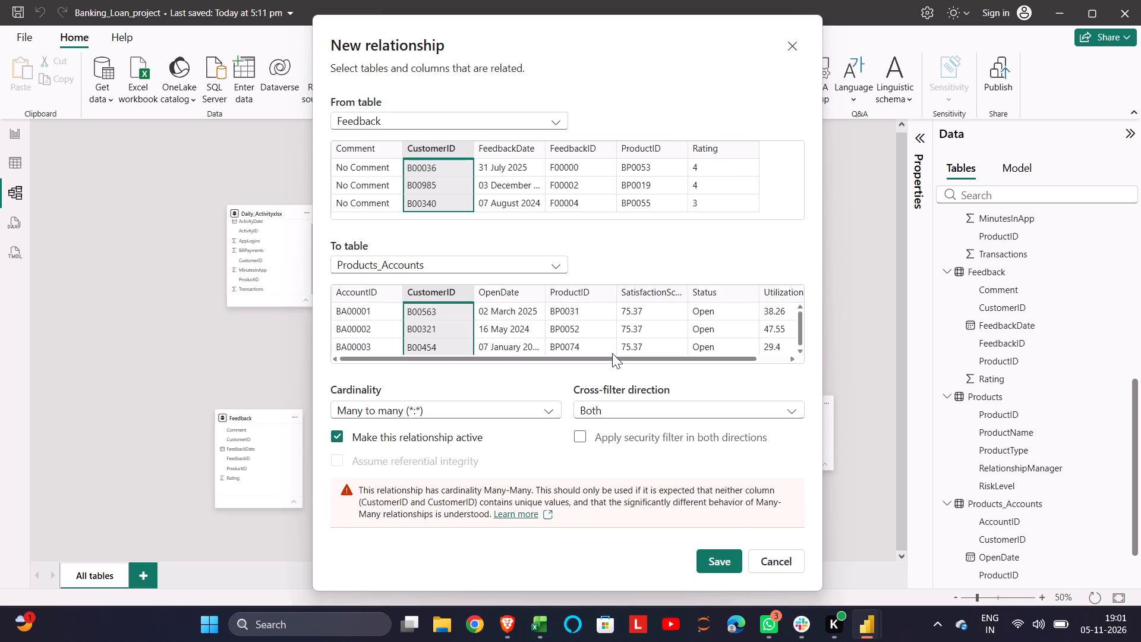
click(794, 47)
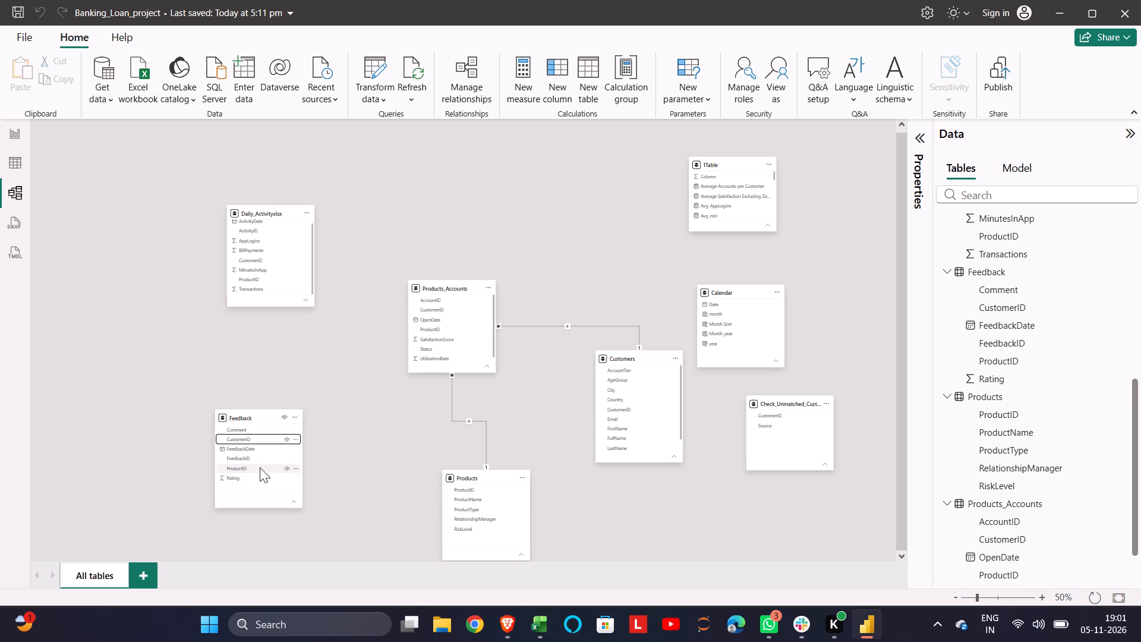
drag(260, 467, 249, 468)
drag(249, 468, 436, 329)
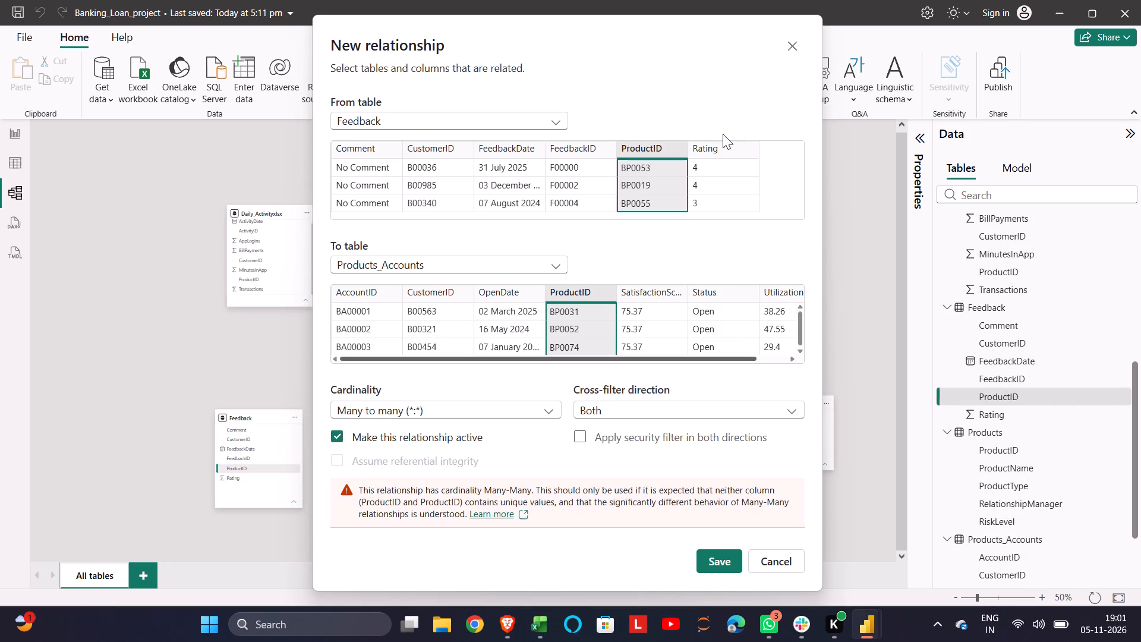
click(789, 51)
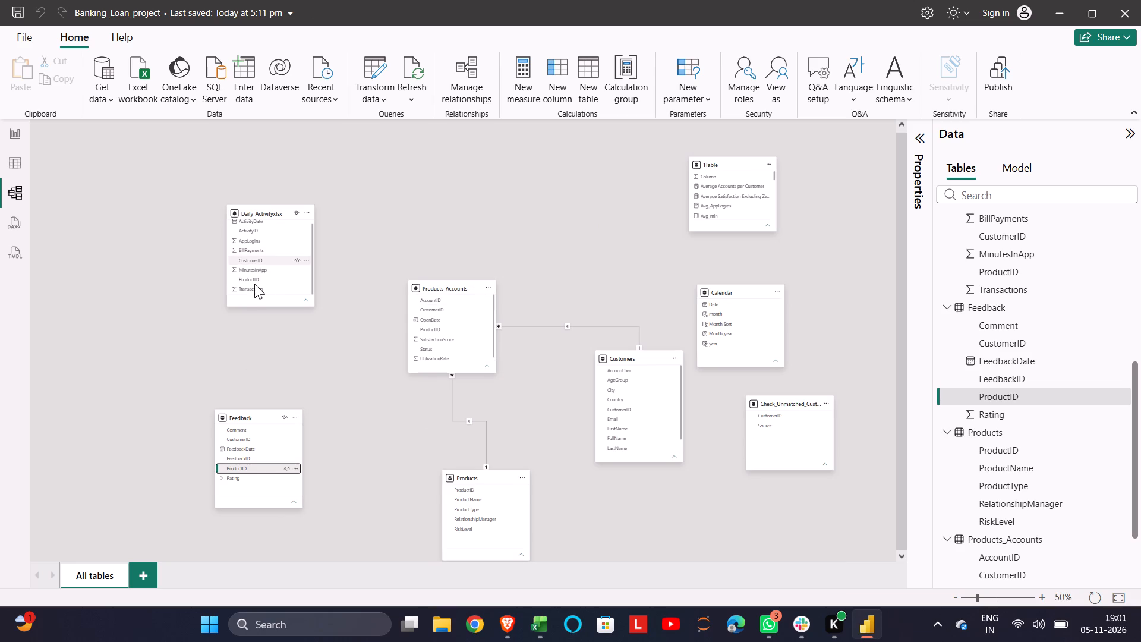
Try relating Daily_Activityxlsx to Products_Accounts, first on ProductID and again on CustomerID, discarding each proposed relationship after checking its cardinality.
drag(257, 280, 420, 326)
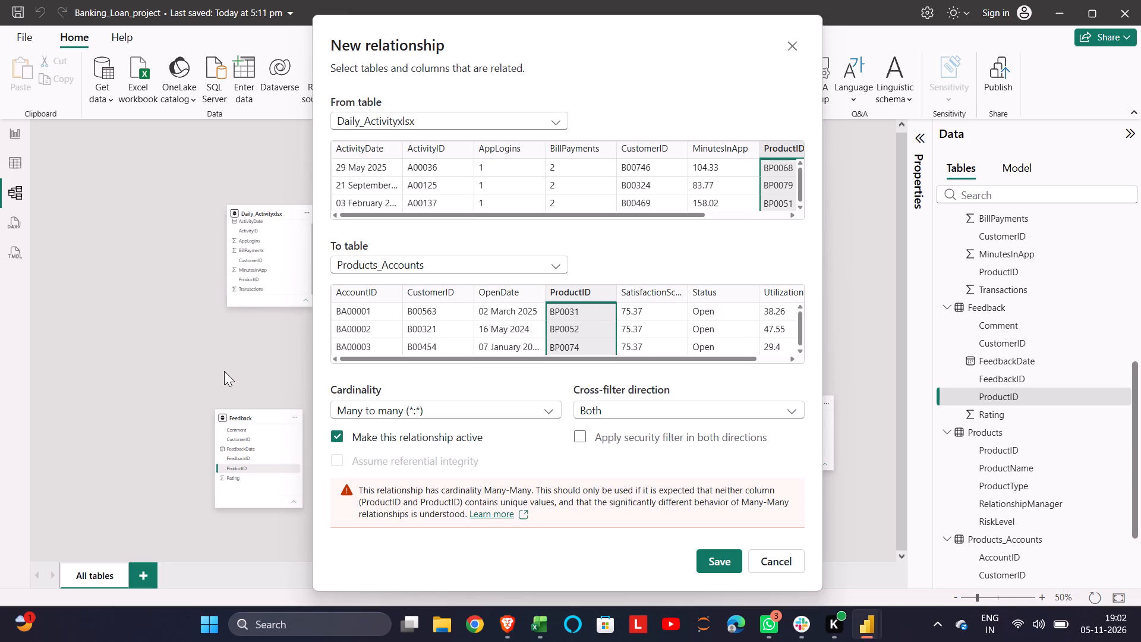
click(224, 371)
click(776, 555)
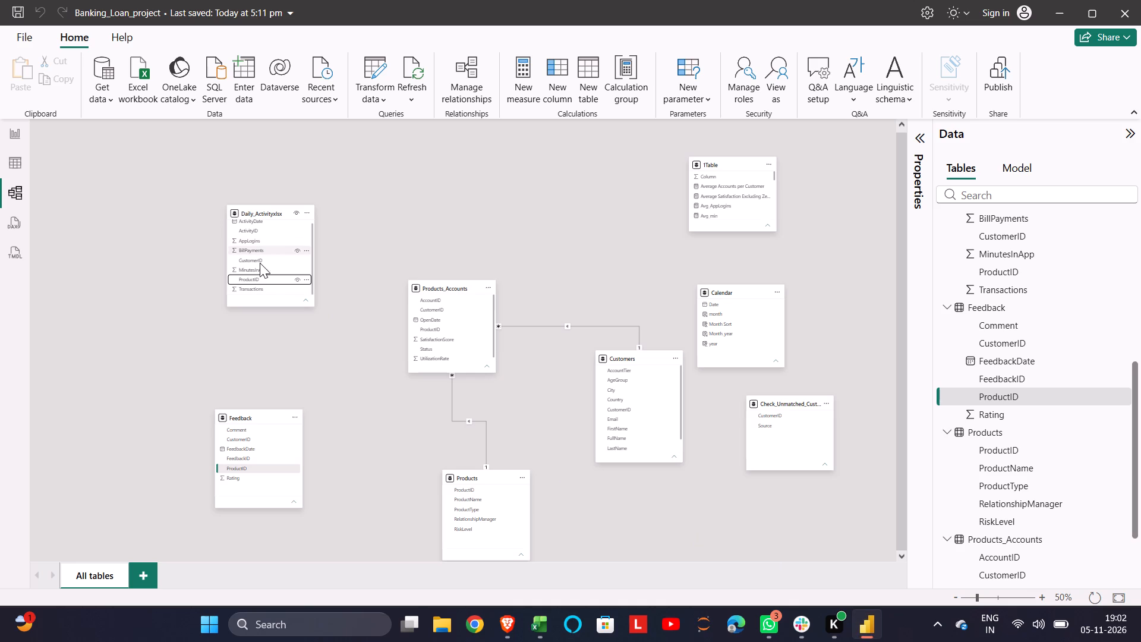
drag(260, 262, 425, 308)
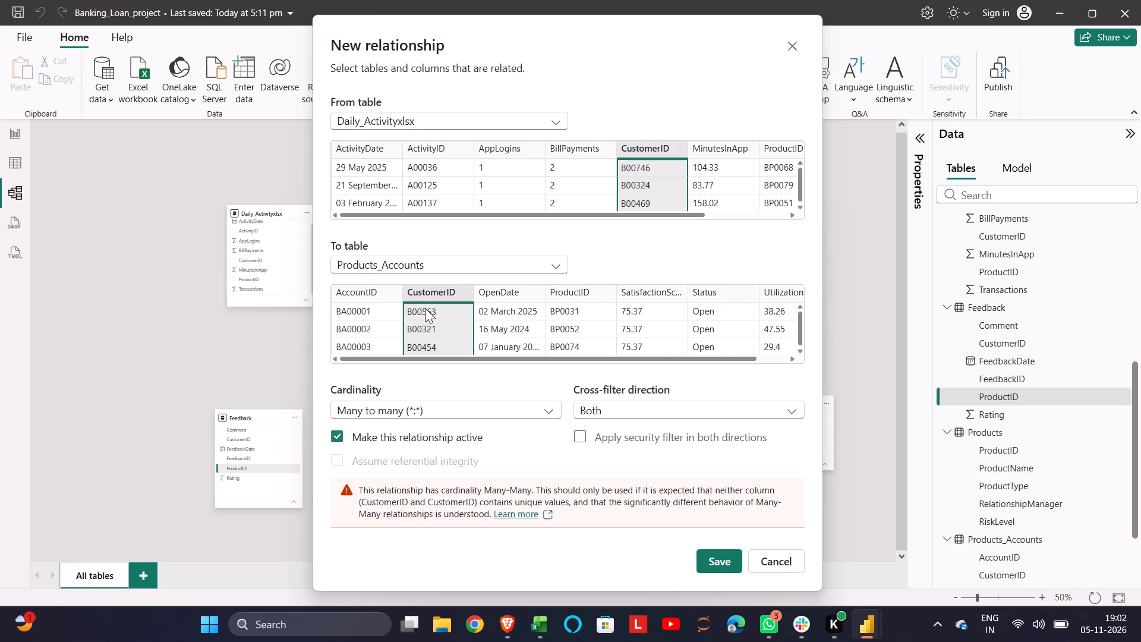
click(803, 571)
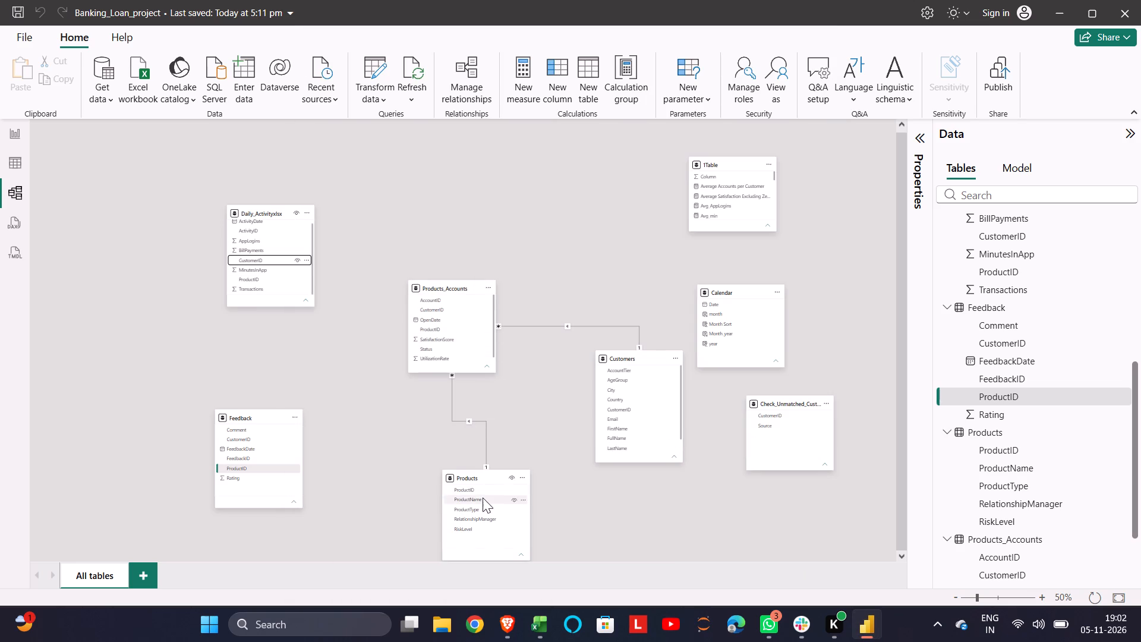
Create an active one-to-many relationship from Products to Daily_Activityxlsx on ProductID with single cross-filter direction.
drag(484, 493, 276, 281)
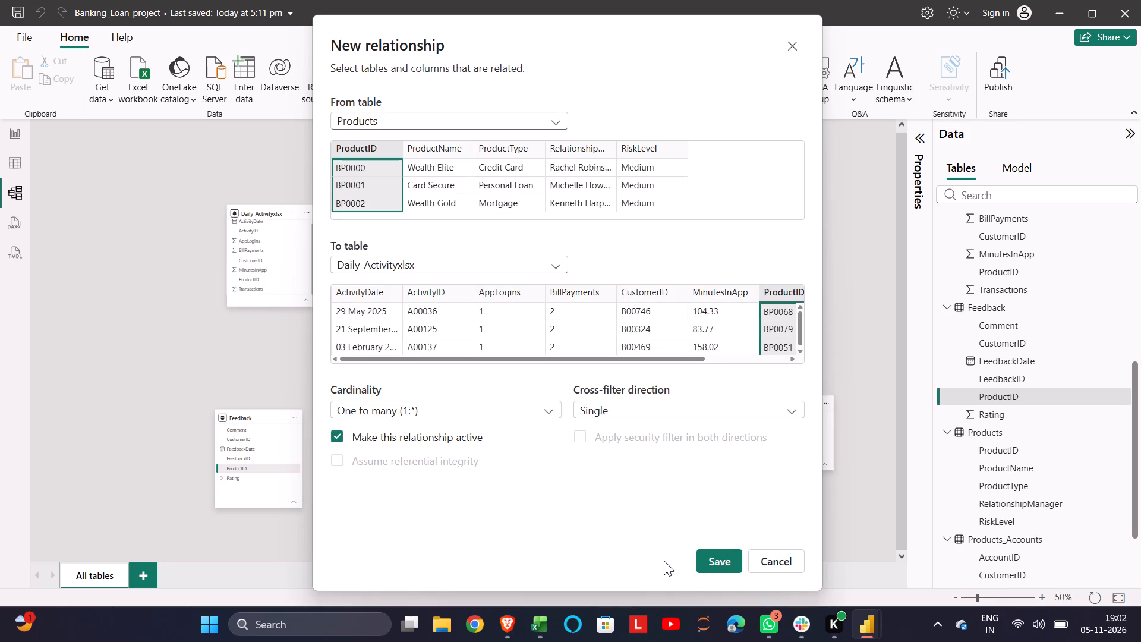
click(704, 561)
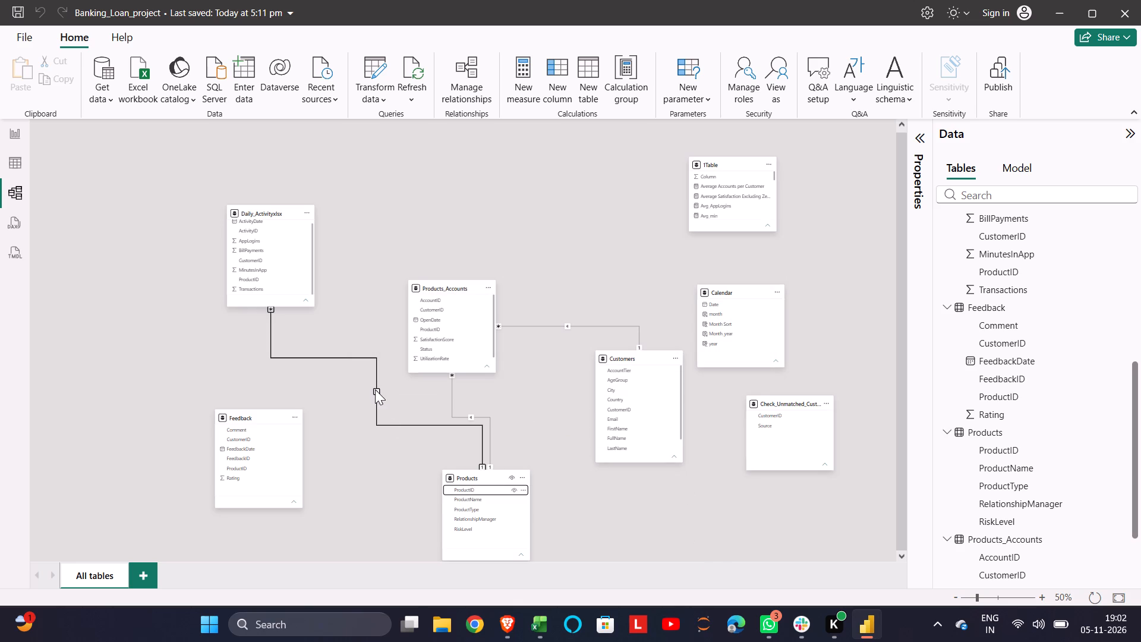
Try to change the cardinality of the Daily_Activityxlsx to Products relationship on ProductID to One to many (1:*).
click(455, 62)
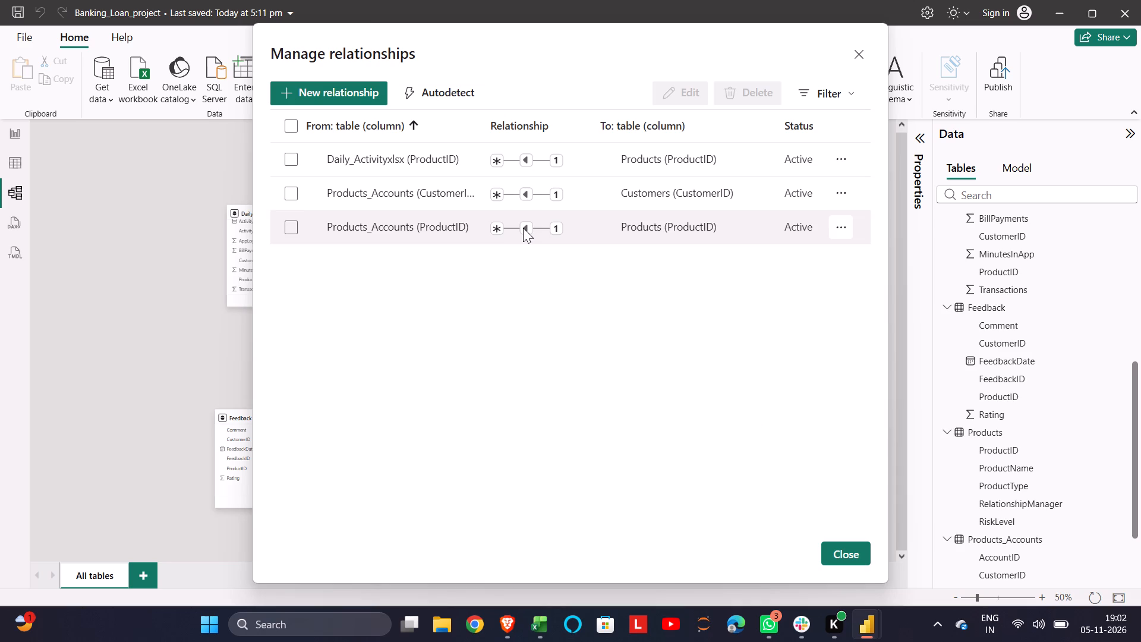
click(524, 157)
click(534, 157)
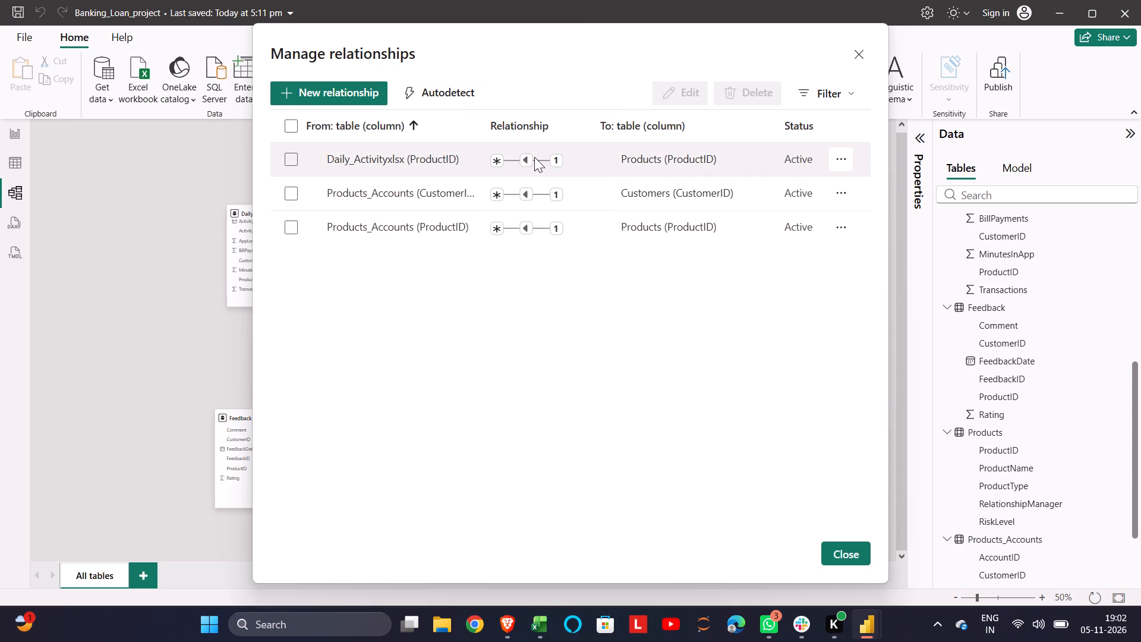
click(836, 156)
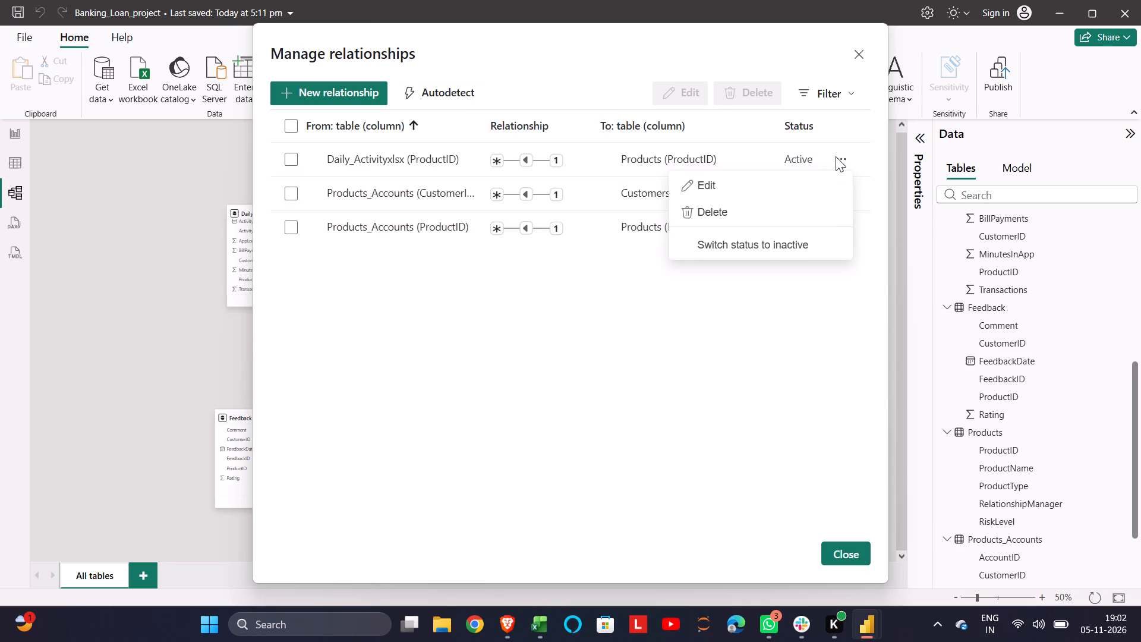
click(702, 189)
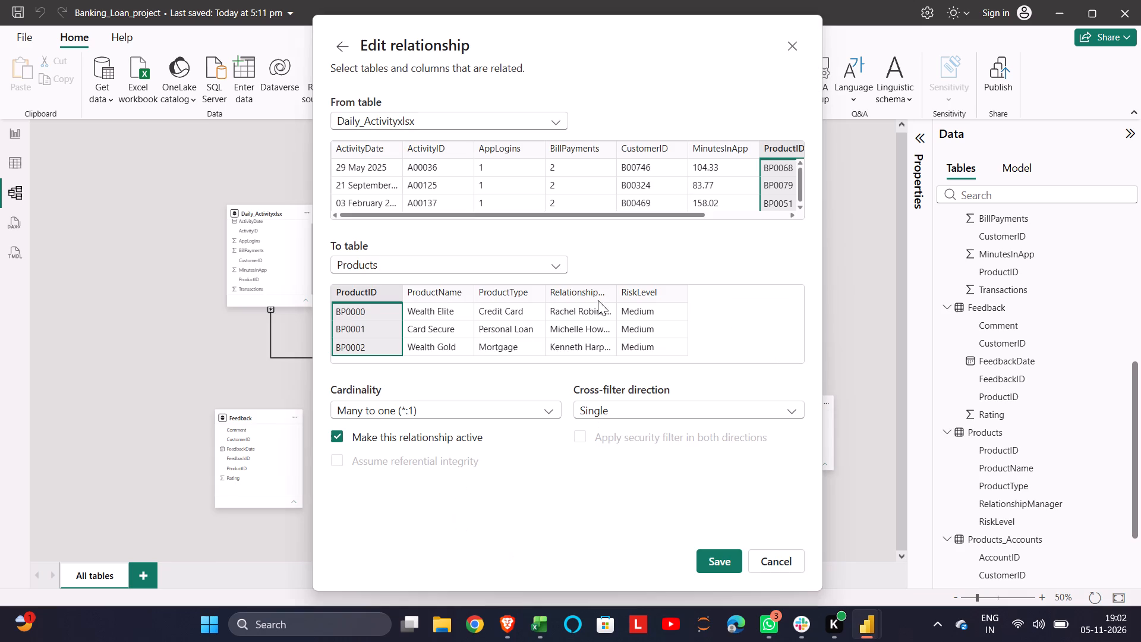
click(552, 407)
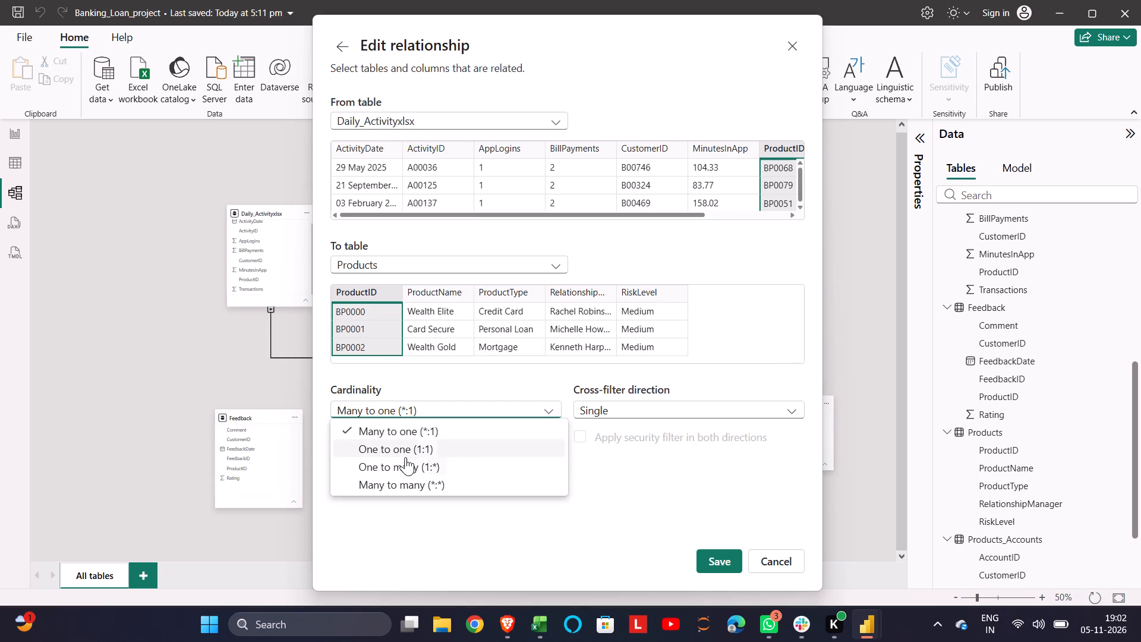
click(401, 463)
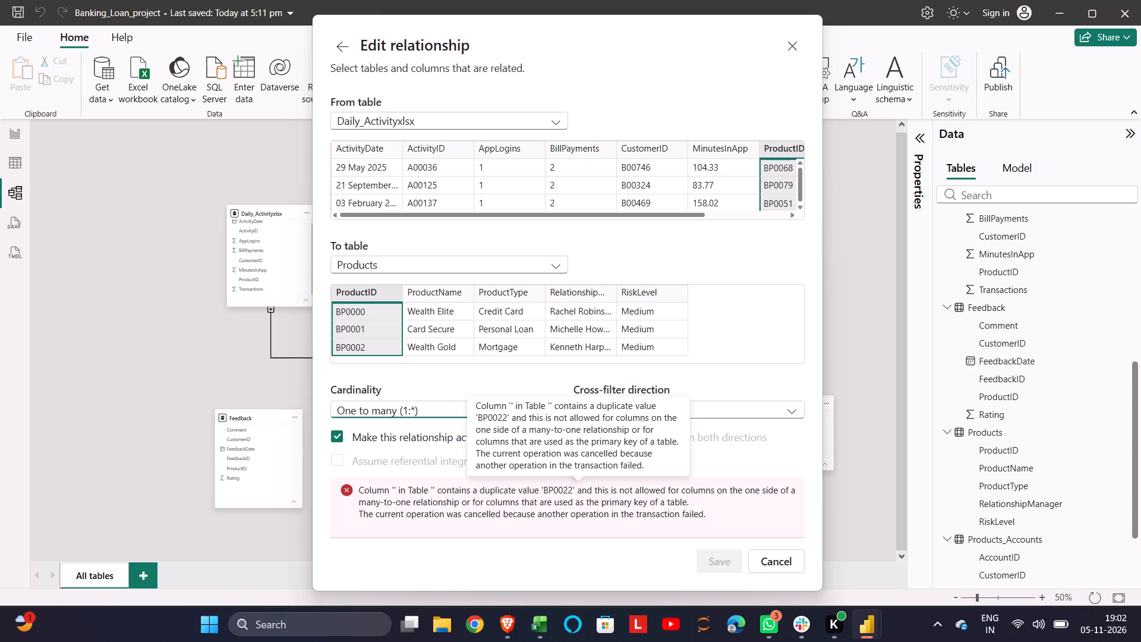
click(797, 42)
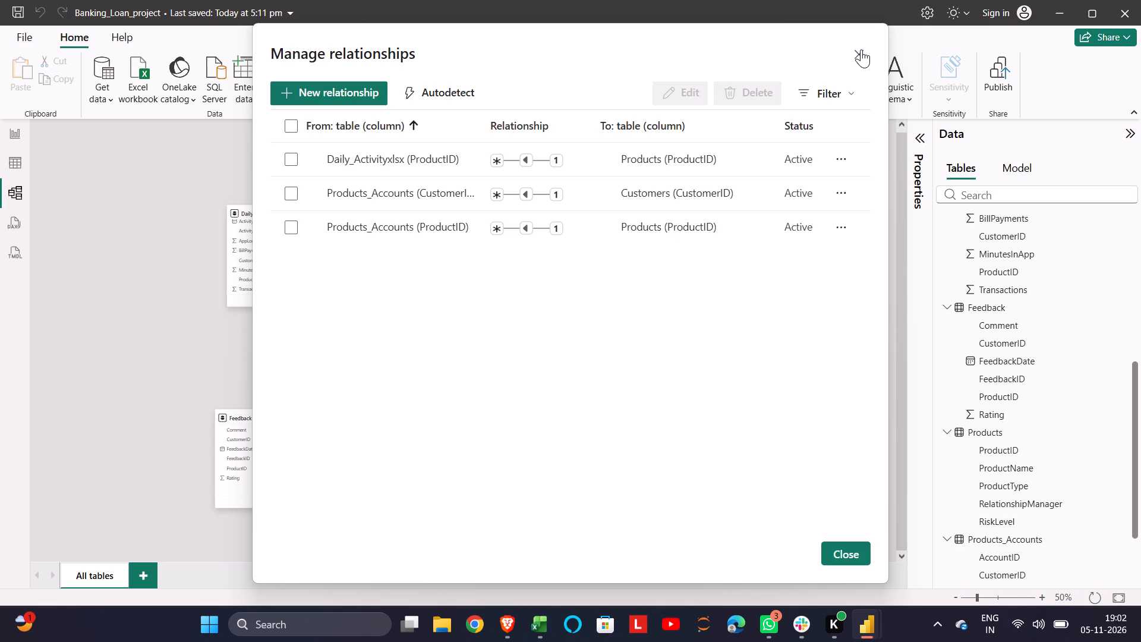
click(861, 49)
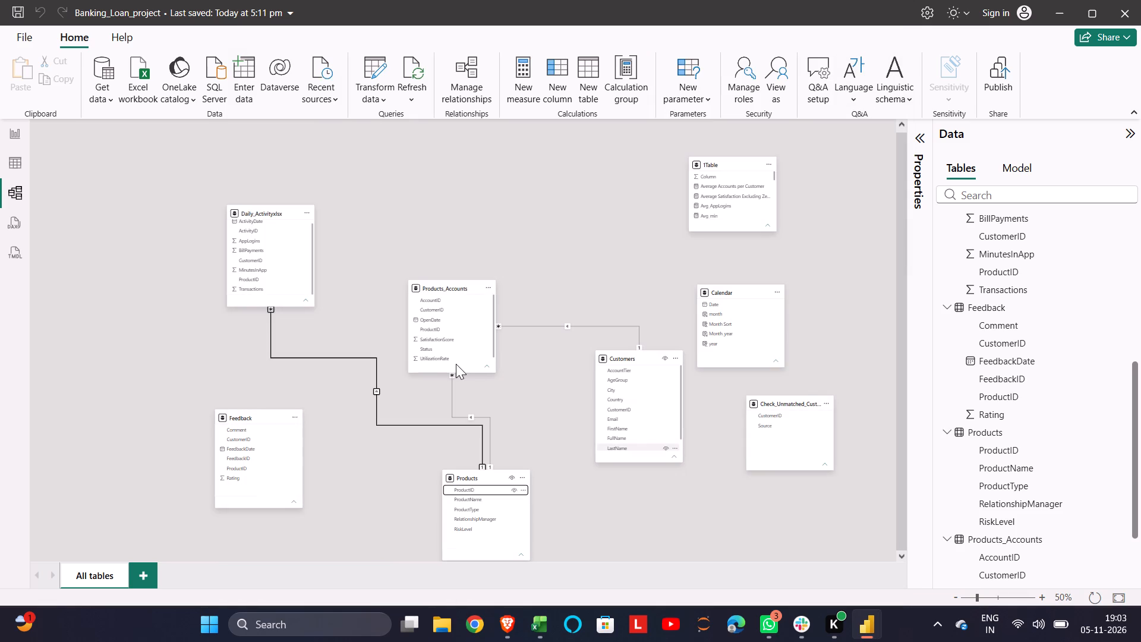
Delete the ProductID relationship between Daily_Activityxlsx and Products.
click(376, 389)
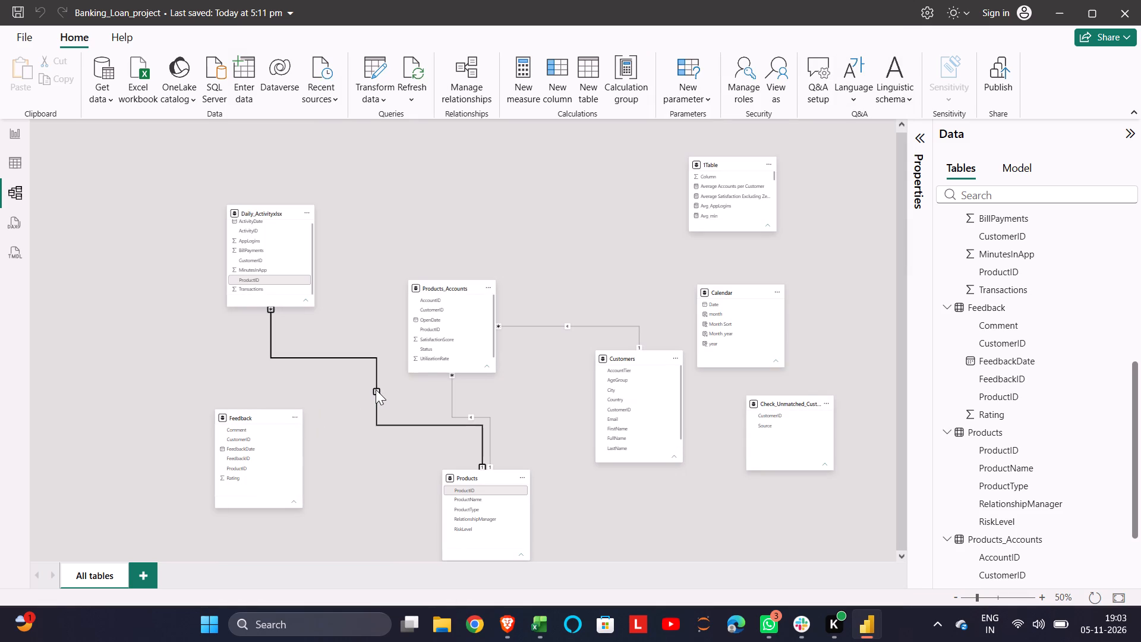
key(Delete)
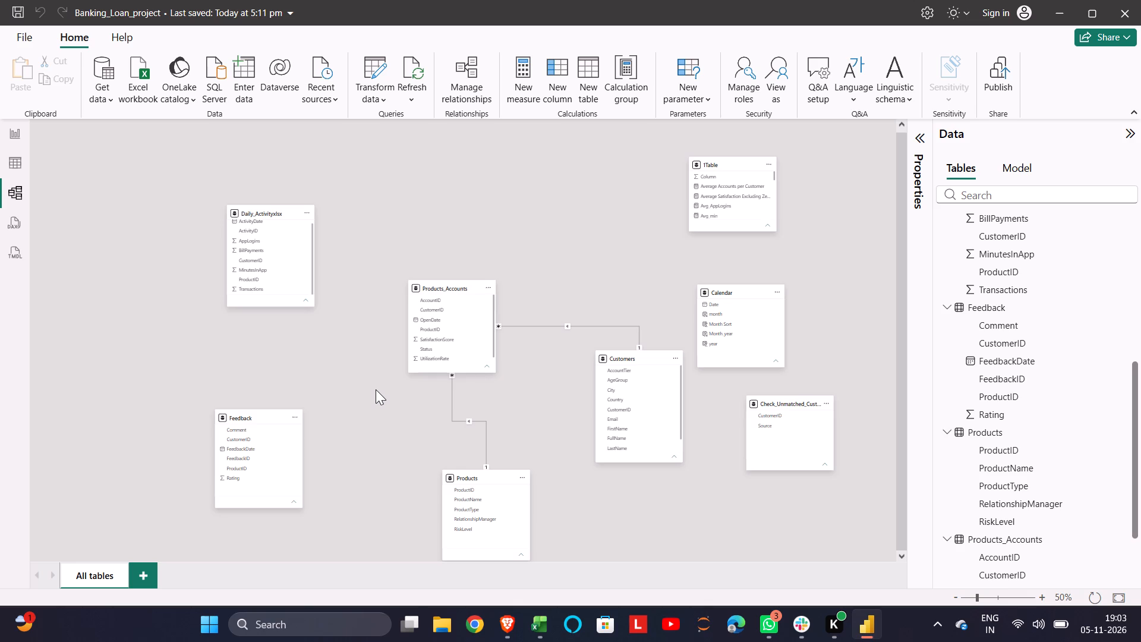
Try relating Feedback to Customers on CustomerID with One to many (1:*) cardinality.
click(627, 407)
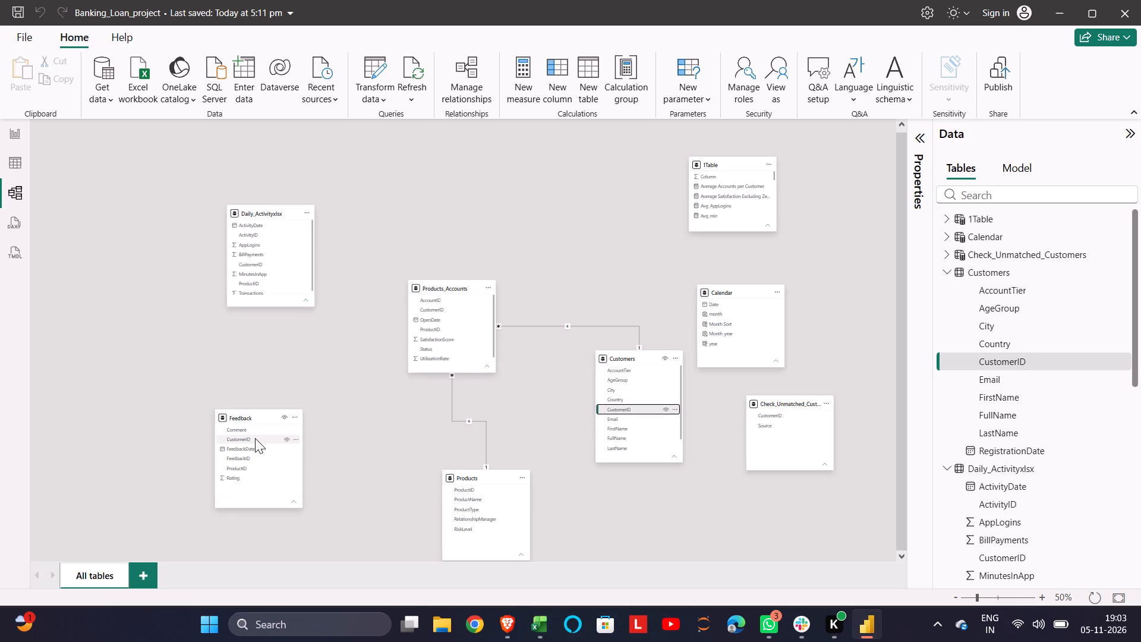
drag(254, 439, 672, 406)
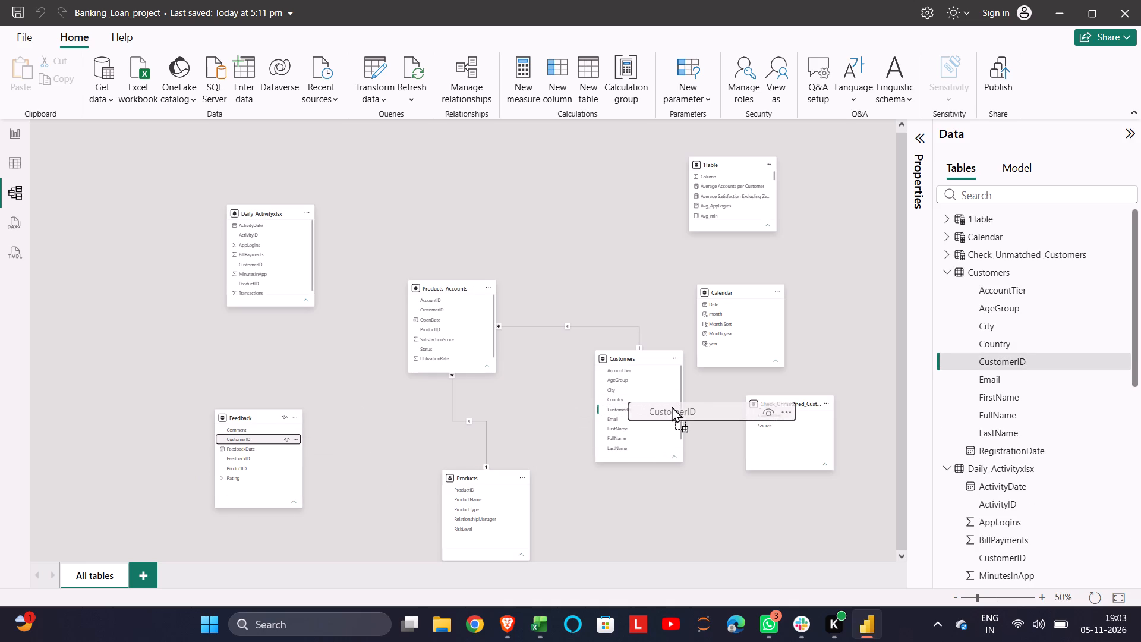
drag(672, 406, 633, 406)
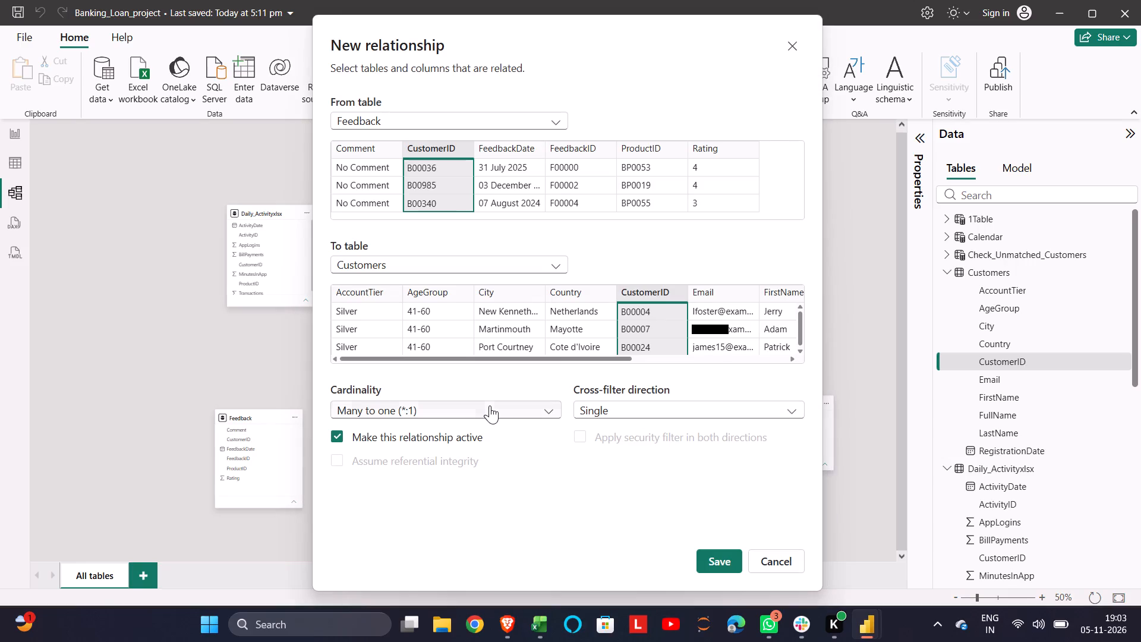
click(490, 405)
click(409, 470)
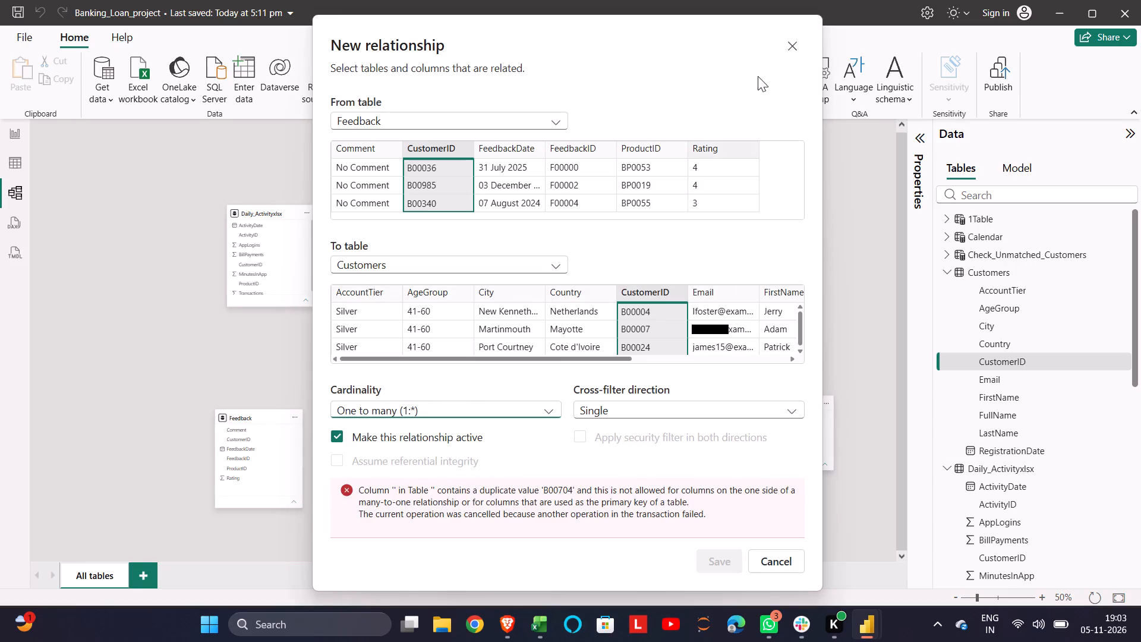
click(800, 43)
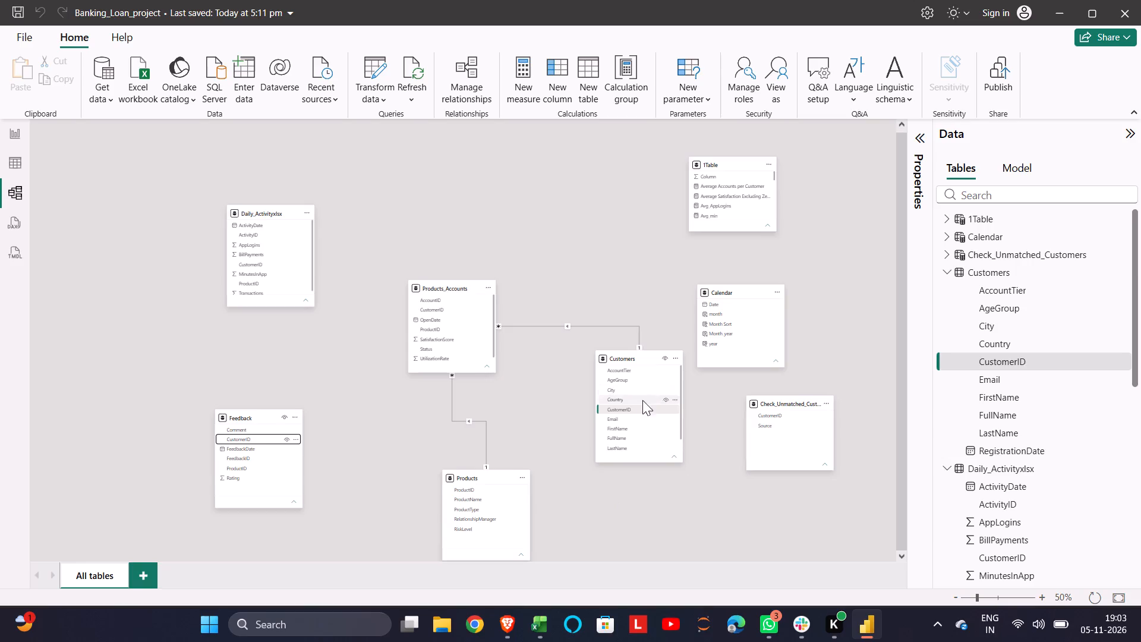
Create an active one-to-many relationship from Customers to Feedback on CustomerID with single cross-filter direction.
drag(639, 407, 261, 433)
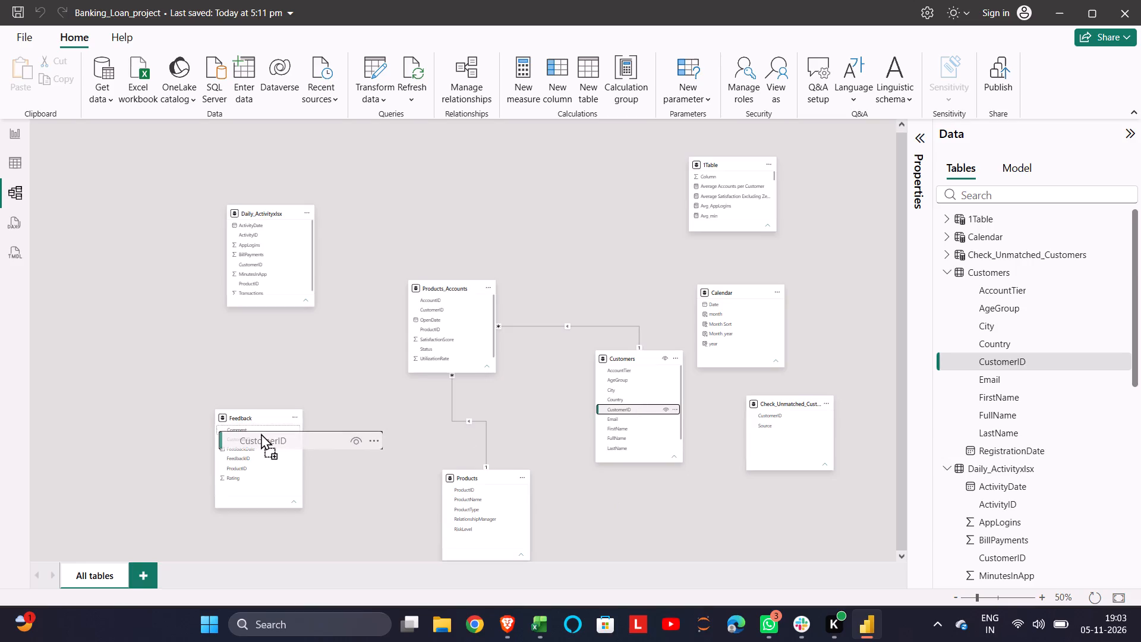
drag(261, 433, 263, 437)
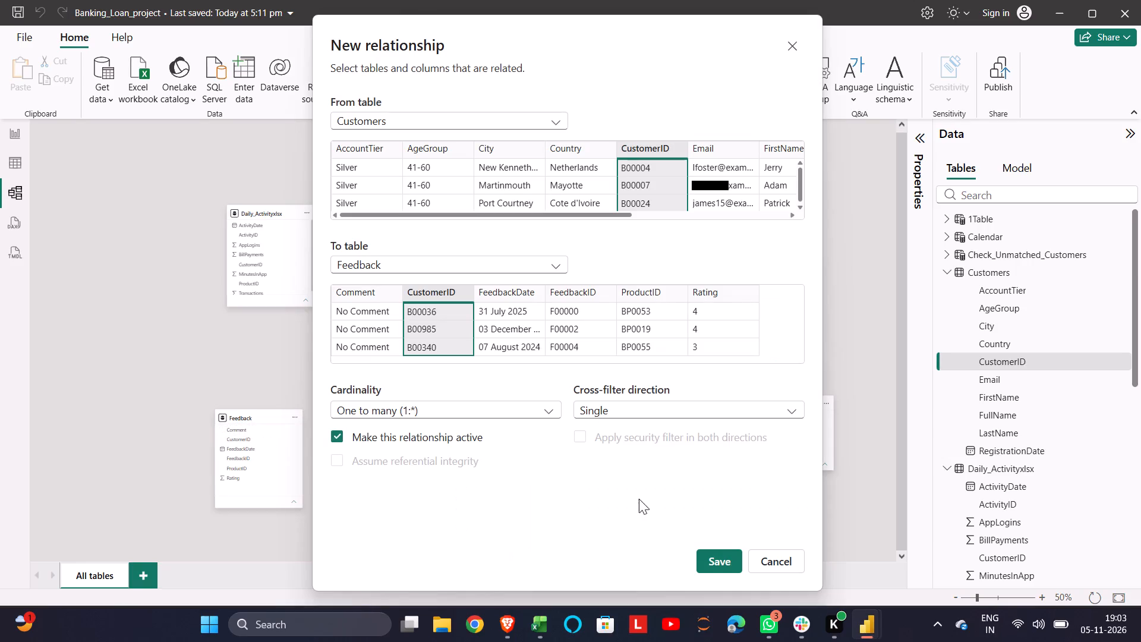
click(706, 557)
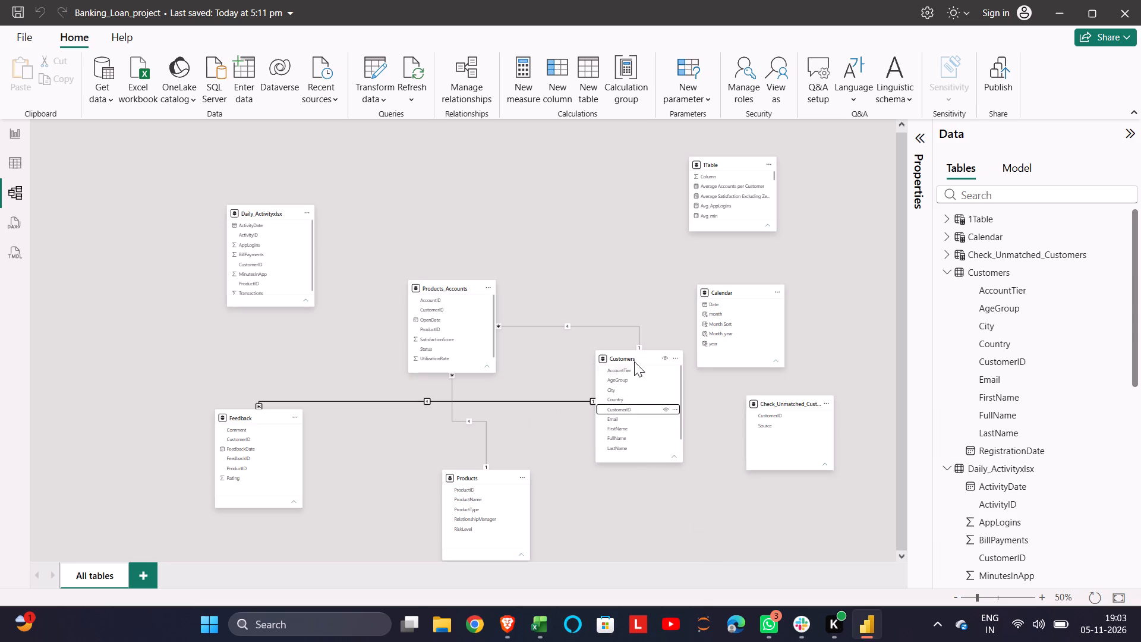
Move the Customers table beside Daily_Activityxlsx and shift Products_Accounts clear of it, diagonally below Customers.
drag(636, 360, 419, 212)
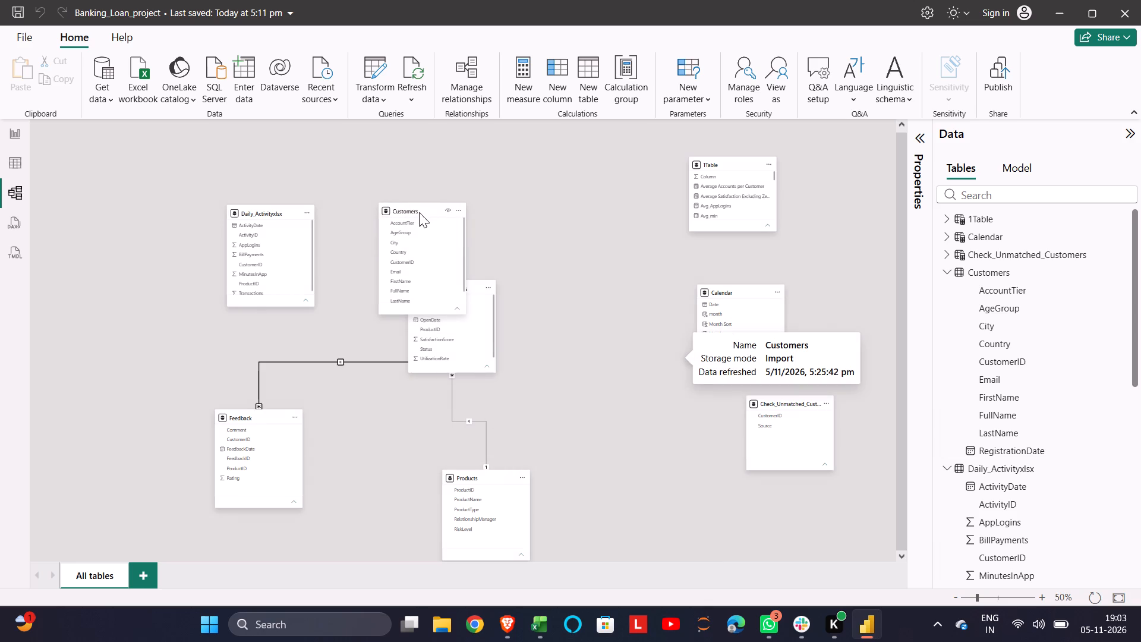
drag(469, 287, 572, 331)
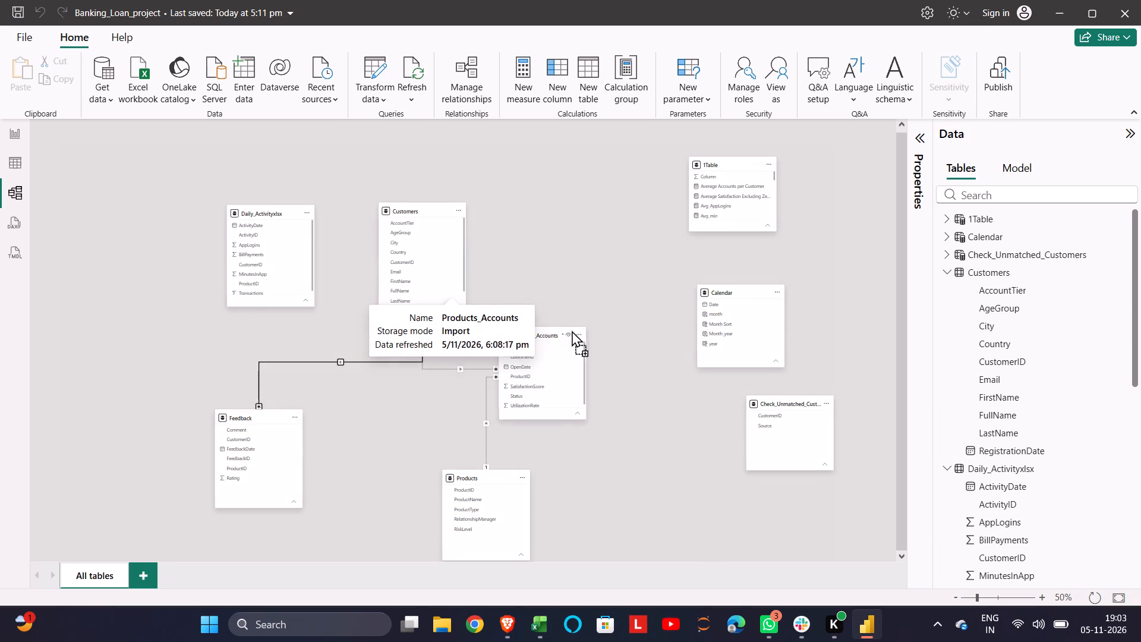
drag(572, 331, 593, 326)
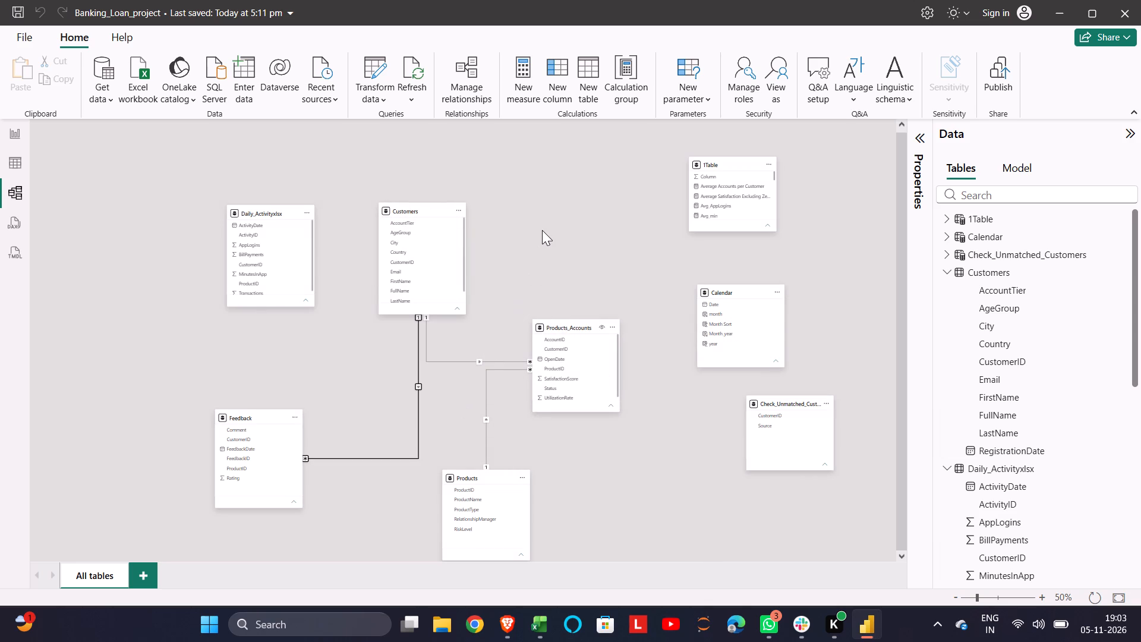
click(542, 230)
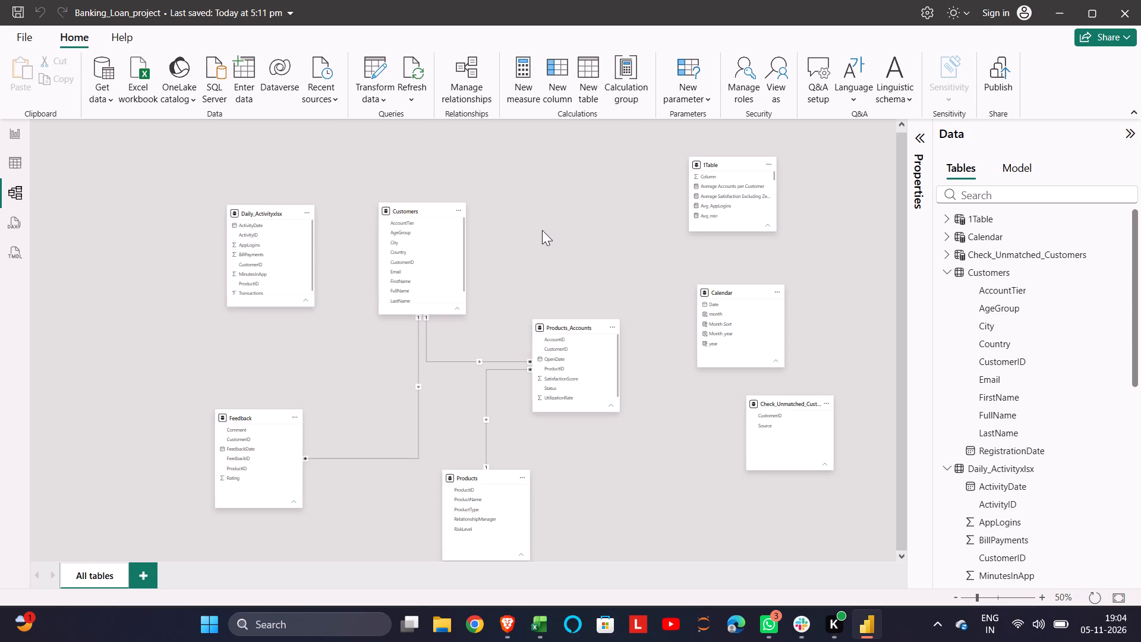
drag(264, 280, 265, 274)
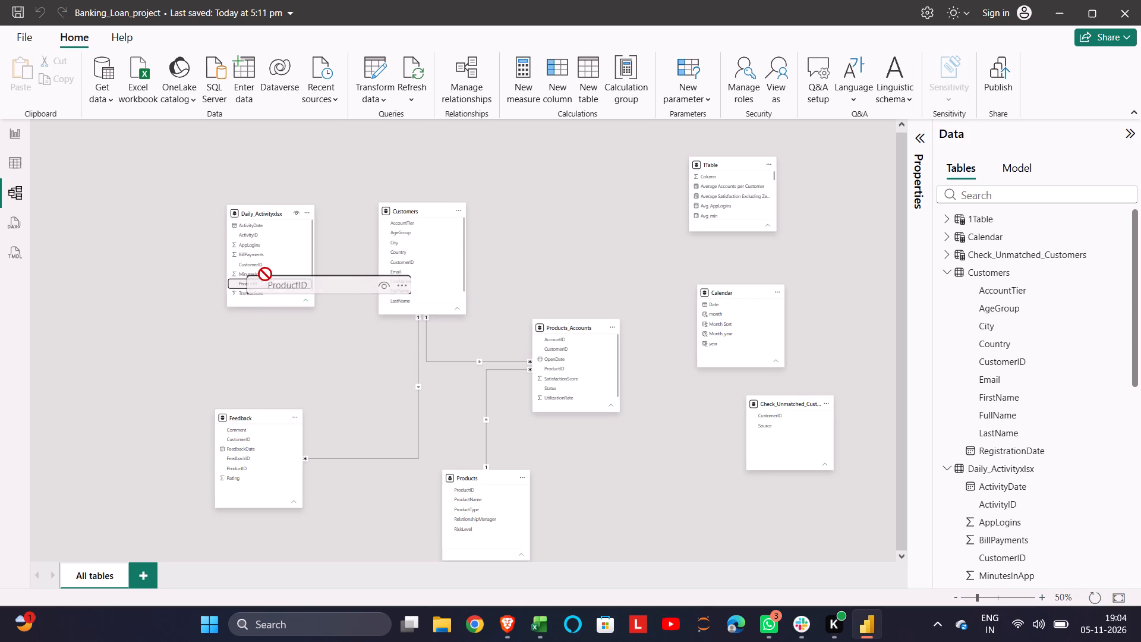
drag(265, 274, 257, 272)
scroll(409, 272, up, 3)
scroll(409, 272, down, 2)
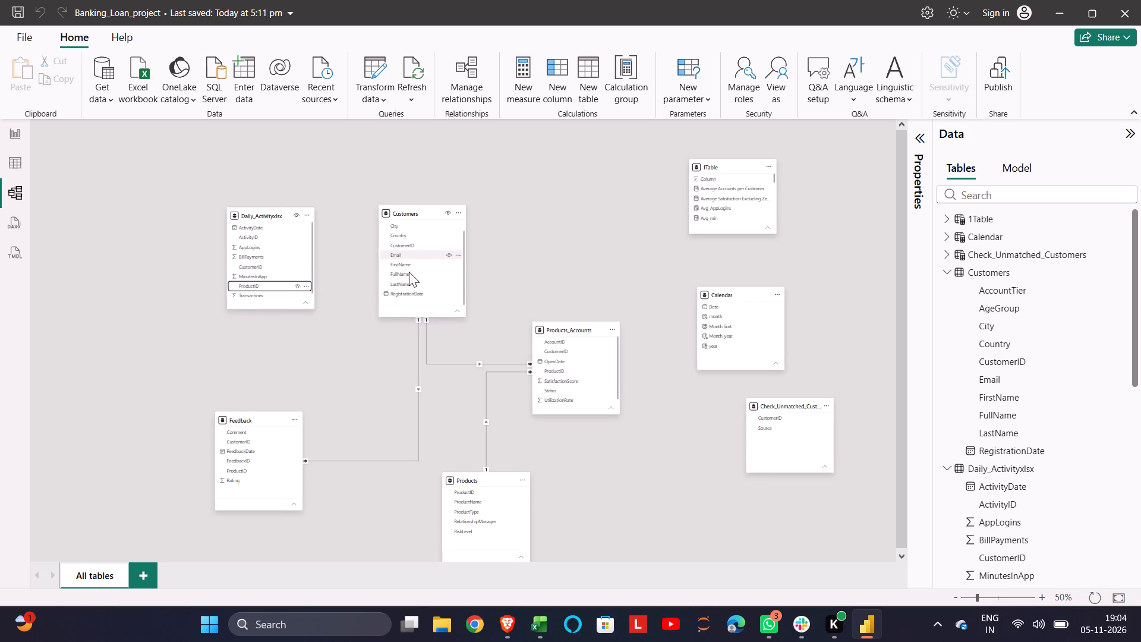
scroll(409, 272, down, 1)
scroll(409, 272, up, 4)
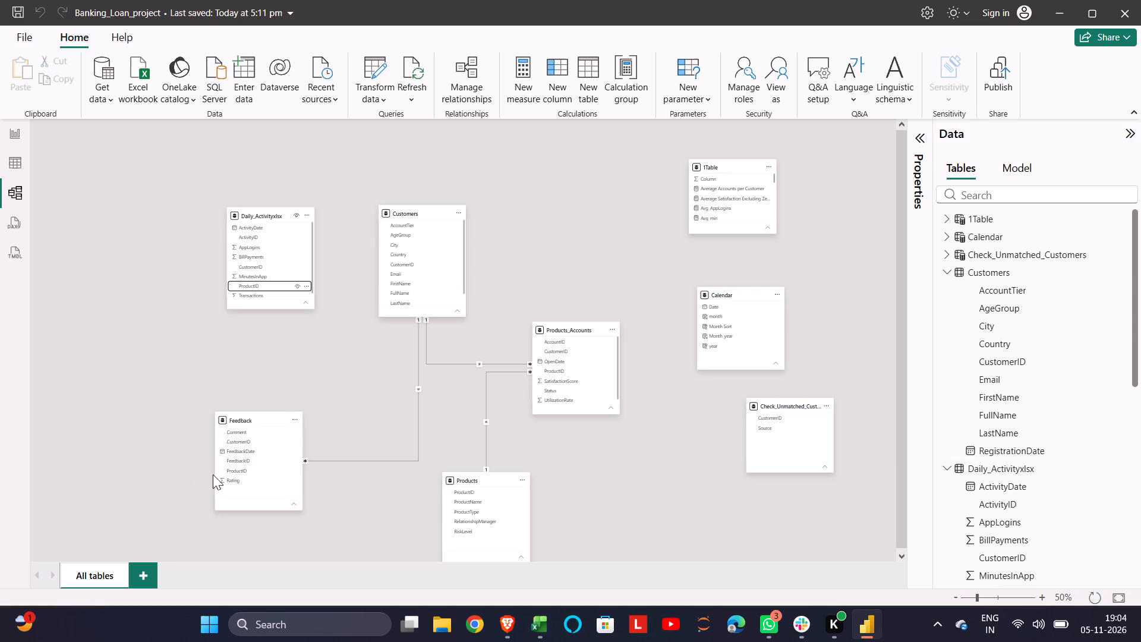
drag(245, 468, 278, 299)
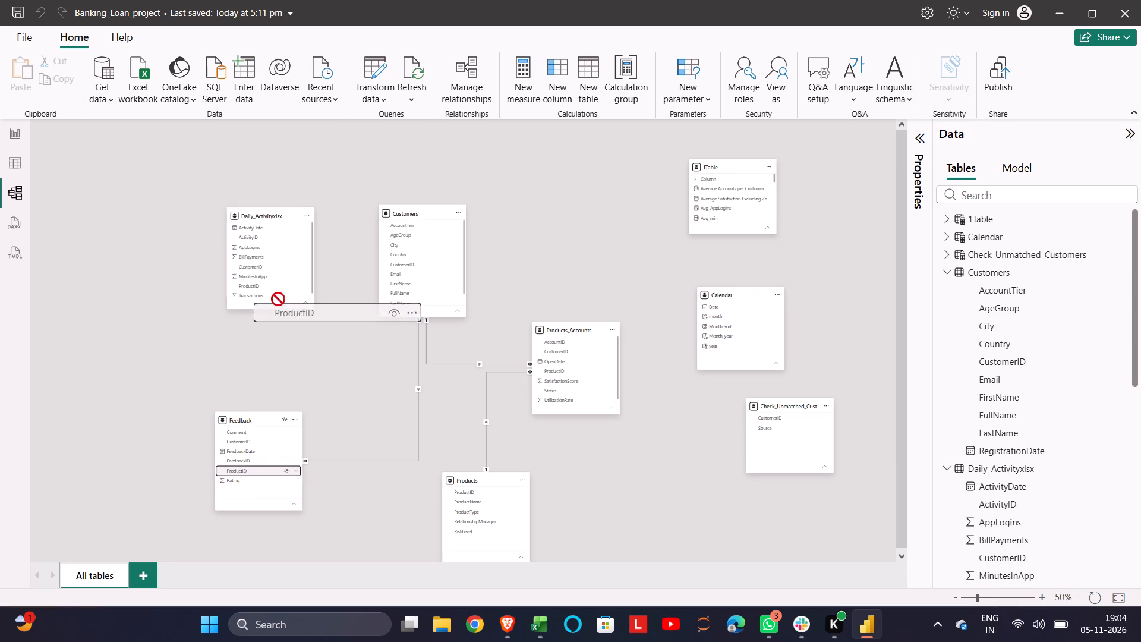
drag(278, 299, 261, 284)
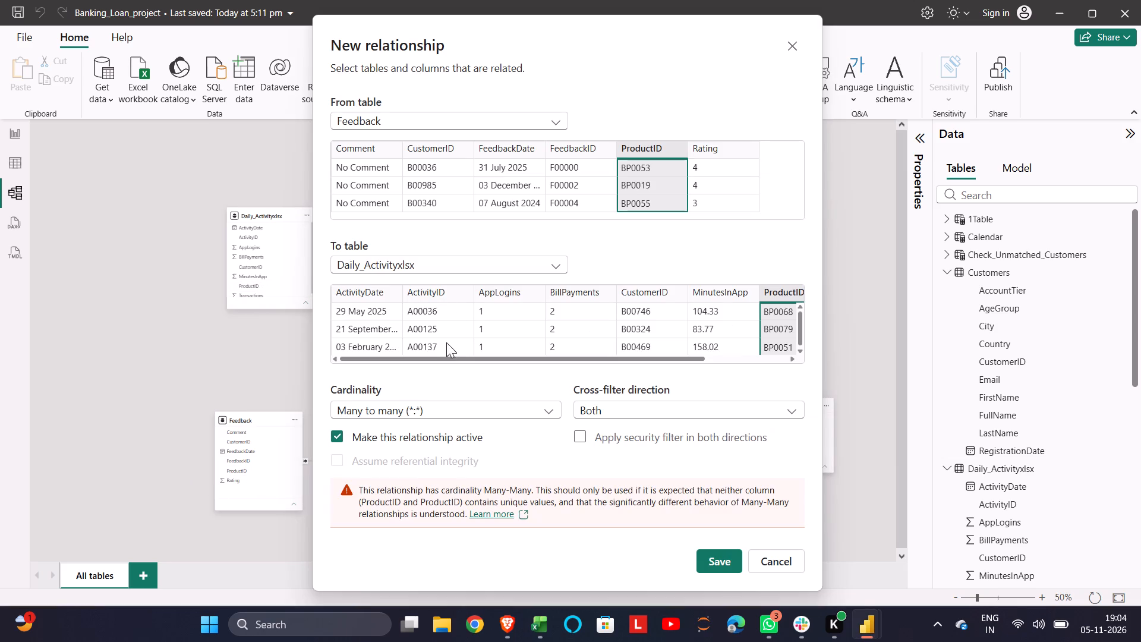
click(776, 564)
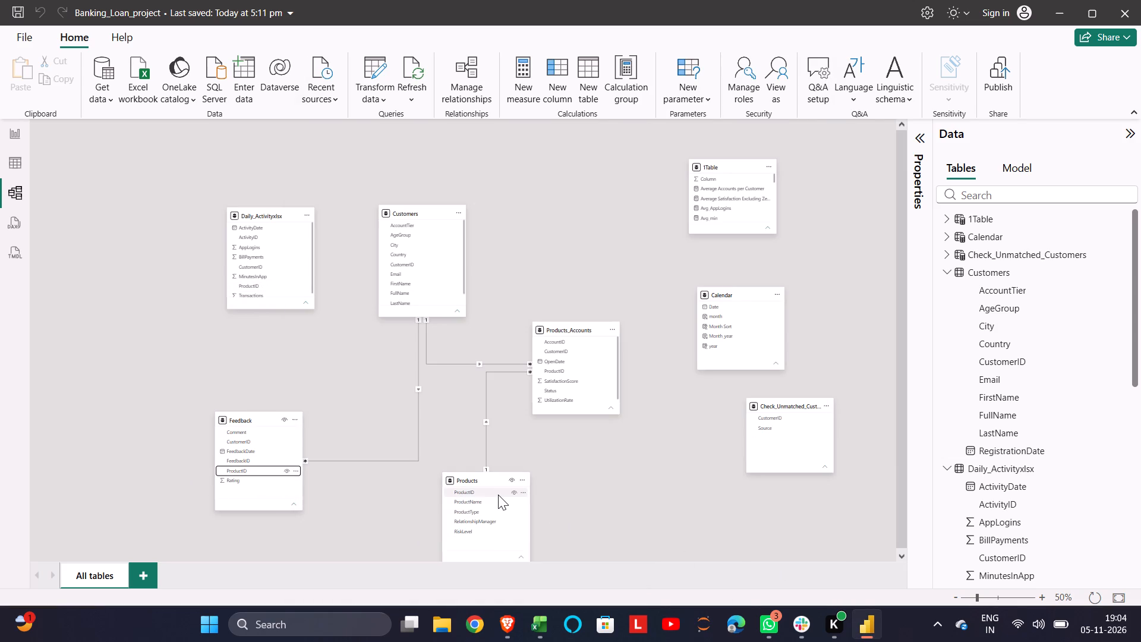
Create an active one-to-many relationship from Products to Daily_Activityxlsx on ProductID with single cross-filter direction.
drag(498, 495, 294, 286)
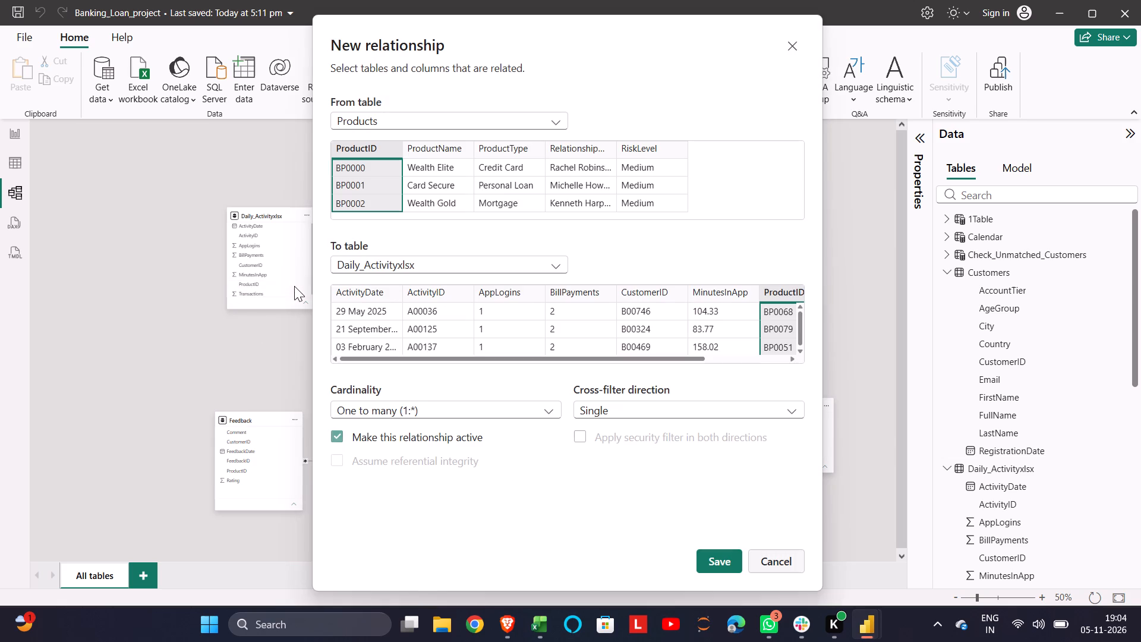
click(717, 560)
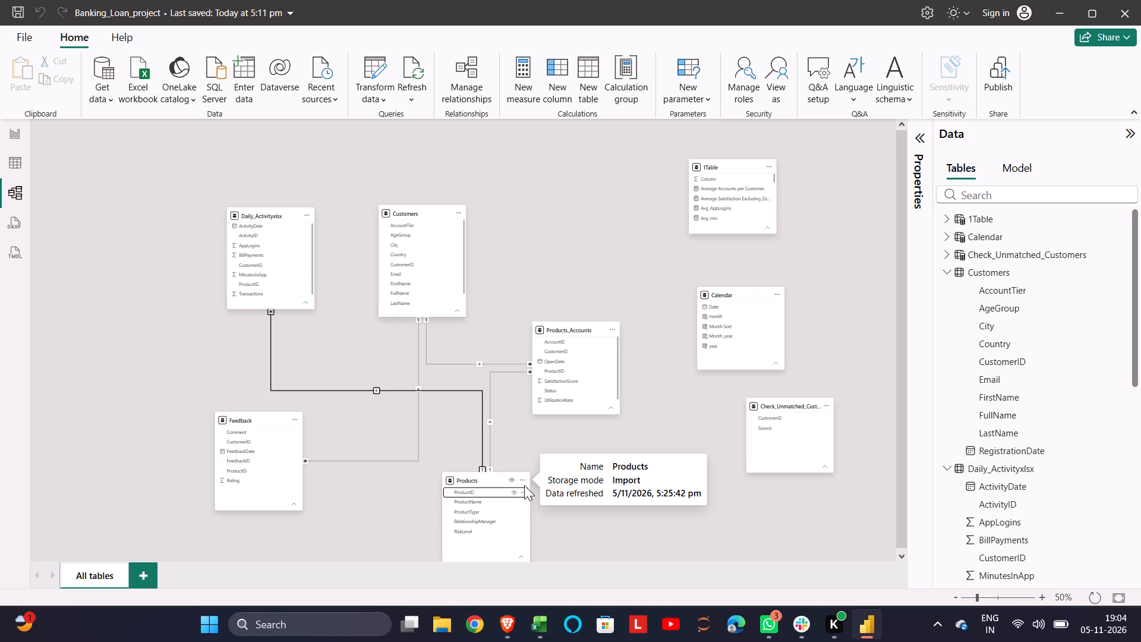
Rearrange the diagram with Products to the lower left of Daily_Activityxlsx and Products_Accounts between Products and Feedback.
drag(481, 480, 150, 336)
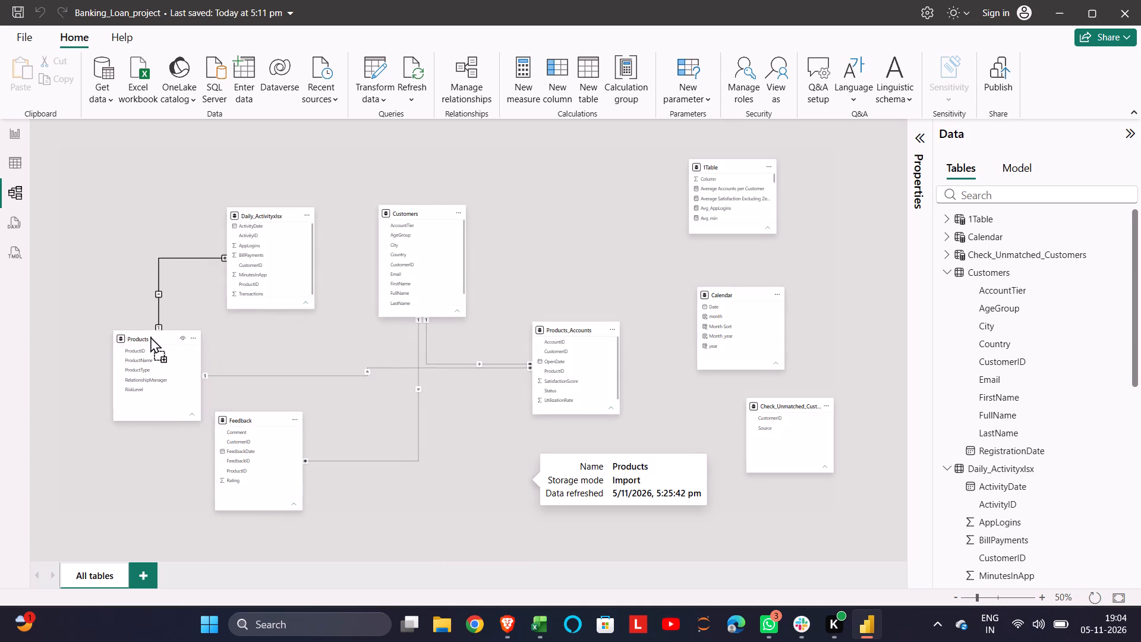
drag(150, 336, 149, 336)
drag(266, 413, 305, 433)
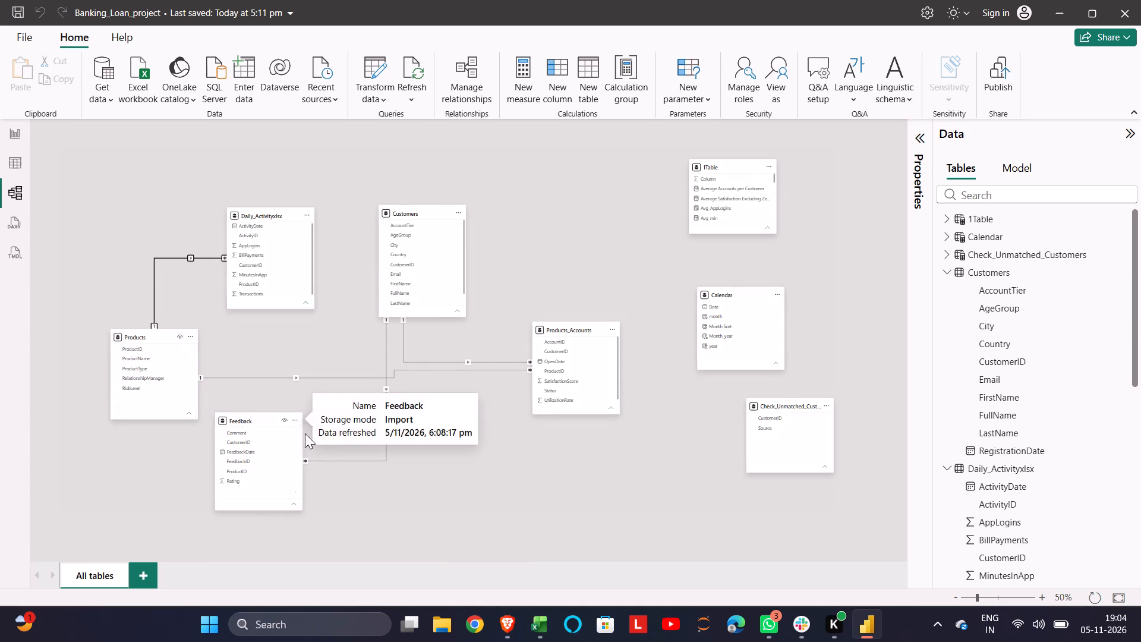
drag(305, 433, 355, 409)
drag(254, 413, 569, 454)
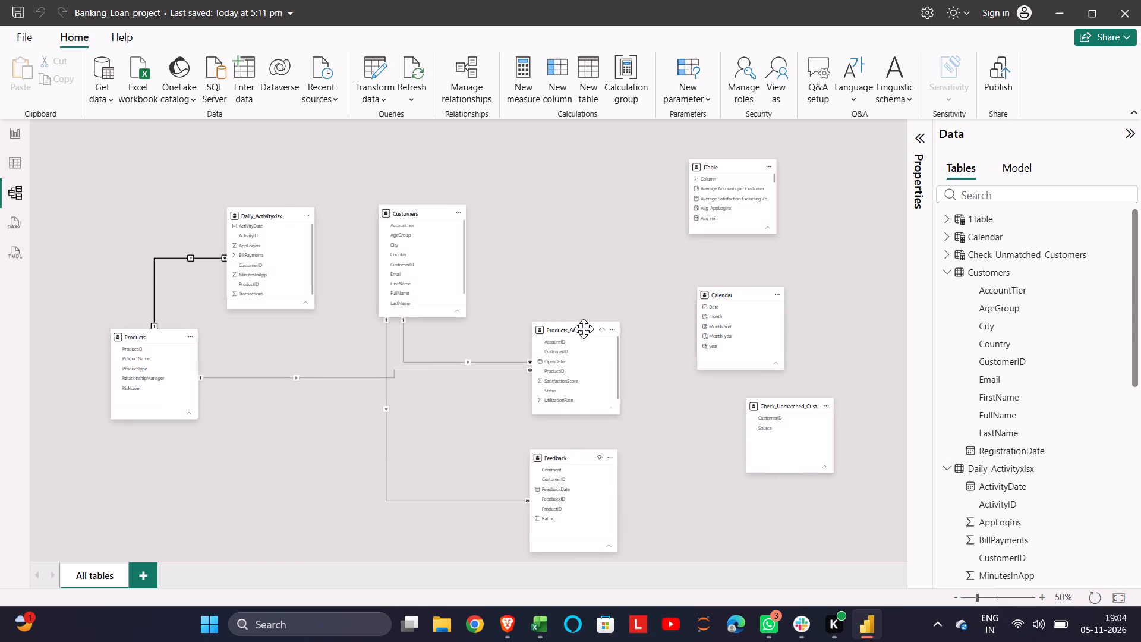
drag(584, 334, 310, 435)
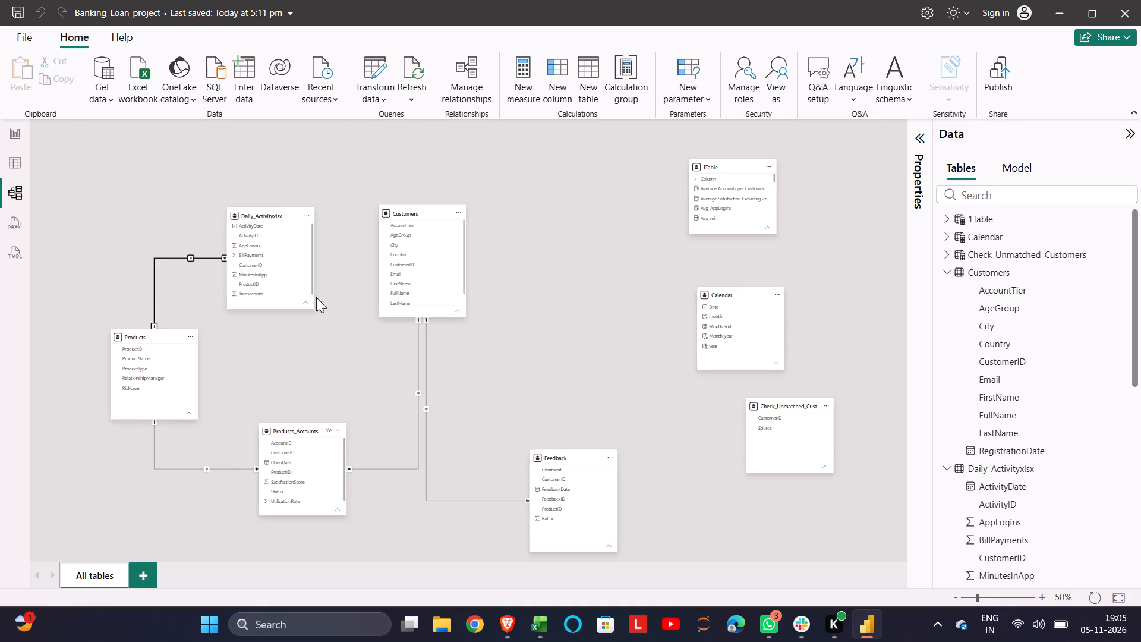
Create an active many-to-one relationship from Daily_Activityxlsx to Customers on CustomerID with single cross-filter direction.
drag(266, 266, 358, 272)
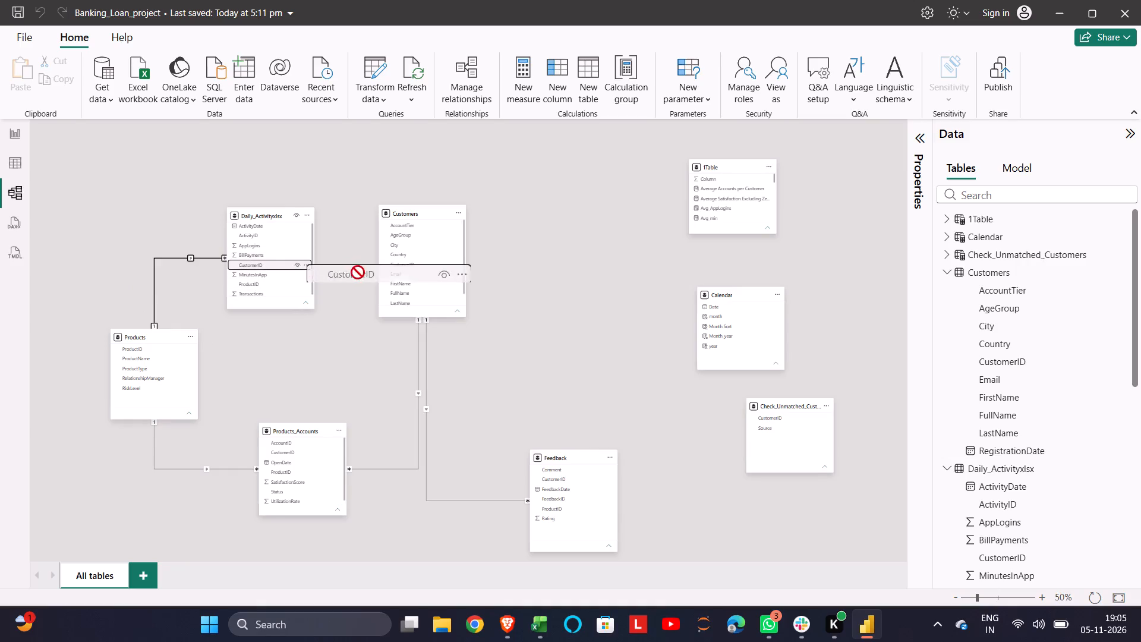
drag(358, 272, 385, 267)
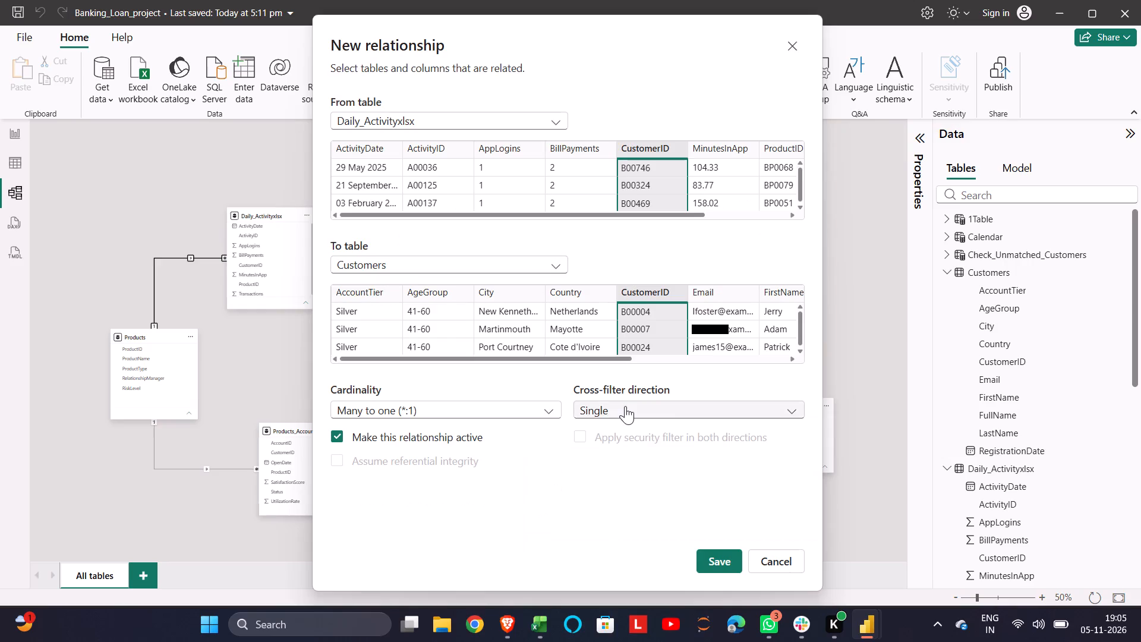
click(712, 560)
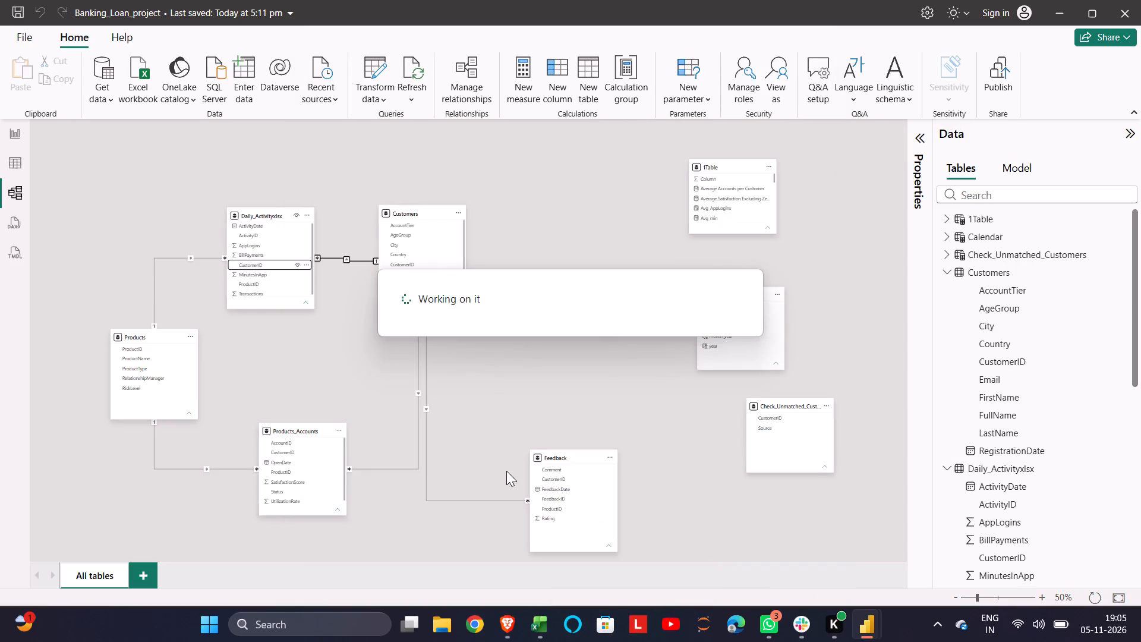
Space out the diagram by moving Customers above Feedback and Daily_Activityxlsx between Products and Customers.
drag(414, 218, 415, 218)
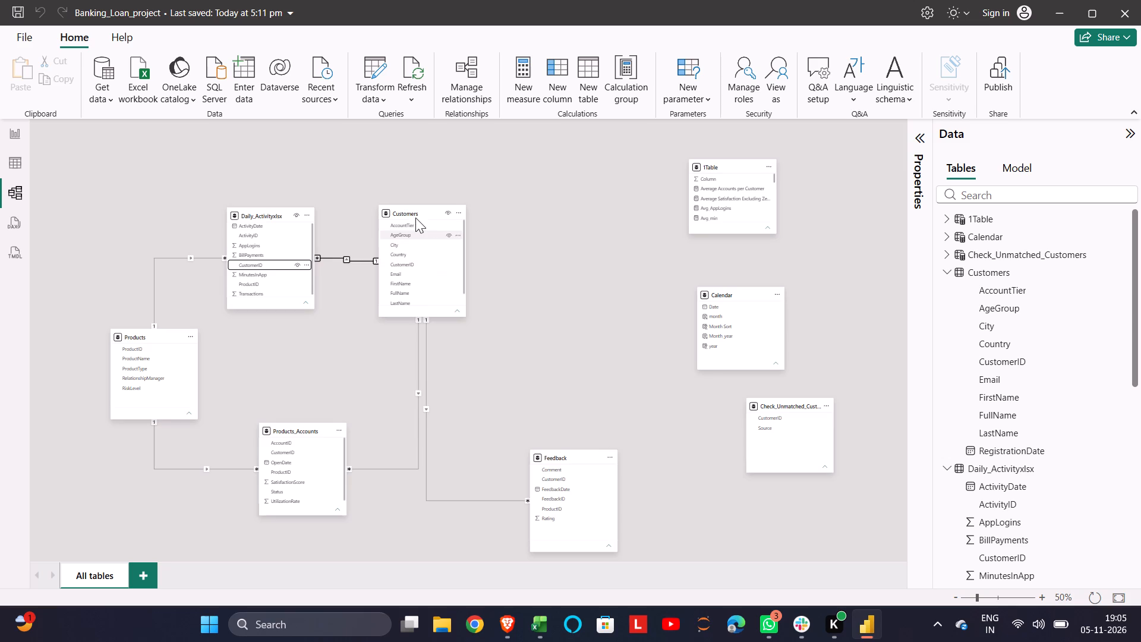
drag(415, 218, 524, 221)
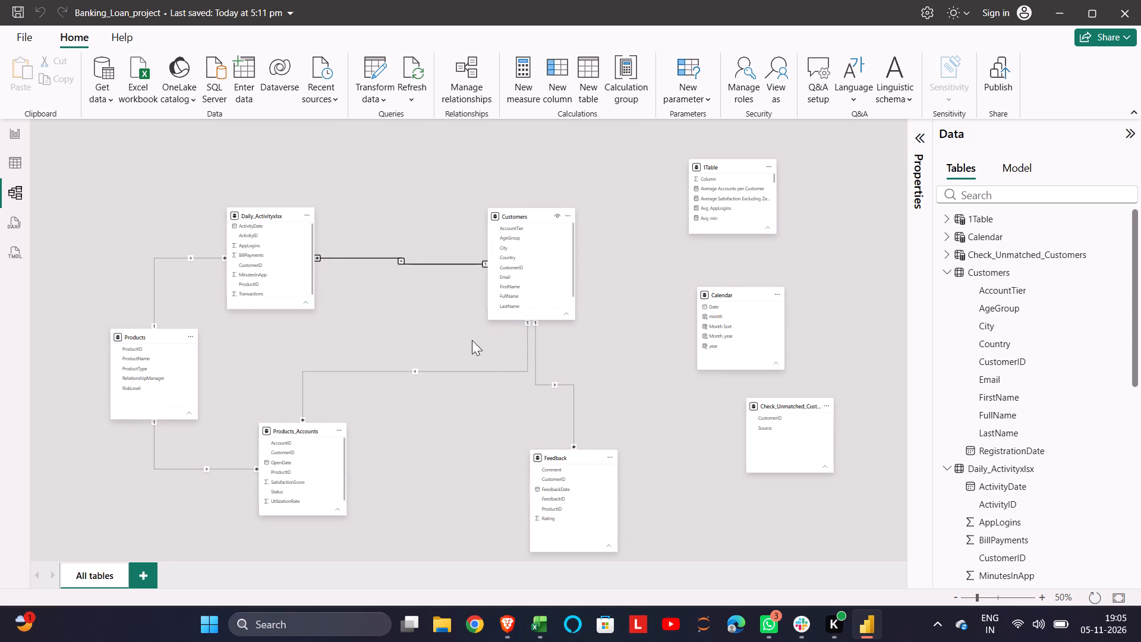
click(460, 333)
drag(527, 216, 537, 194)
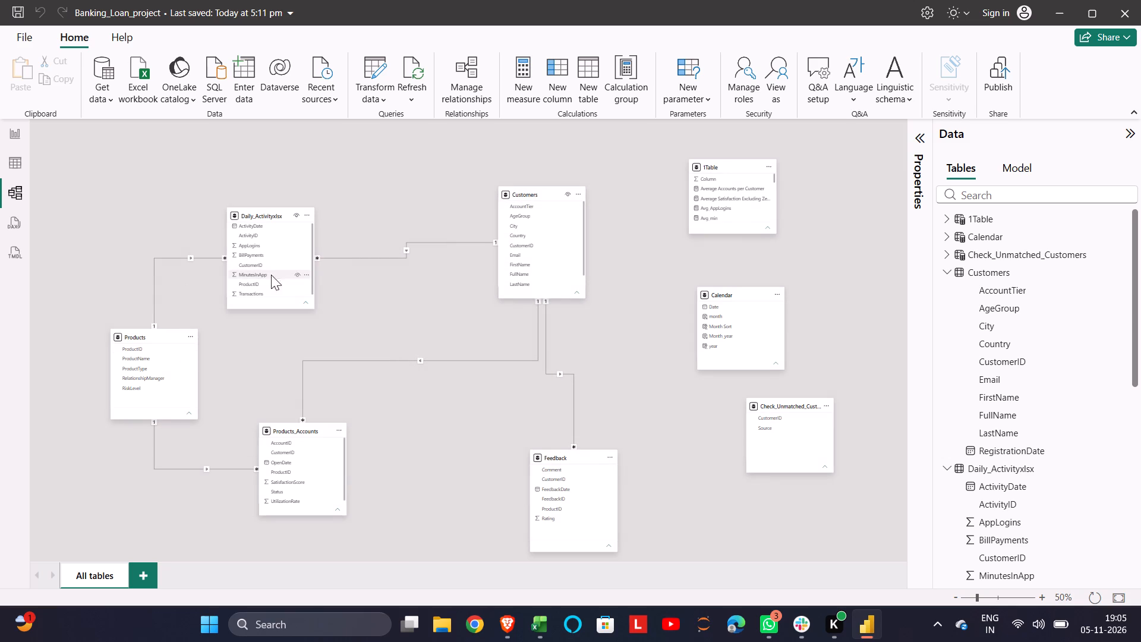
drag(278, 218, 343, 201)
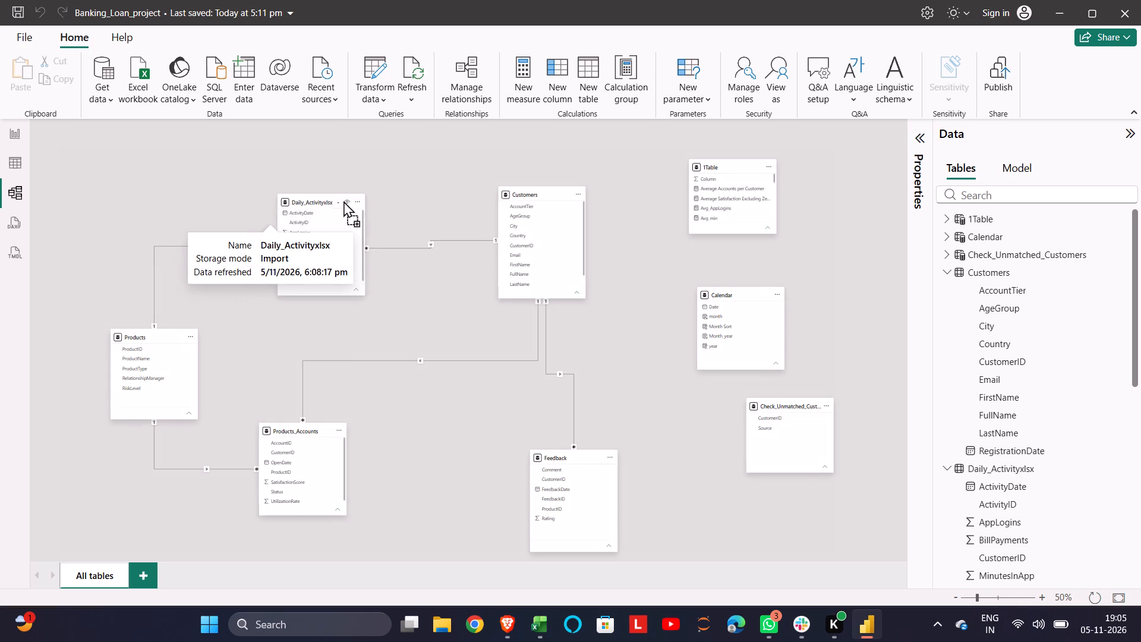
drag(343, 201, 346, 201)
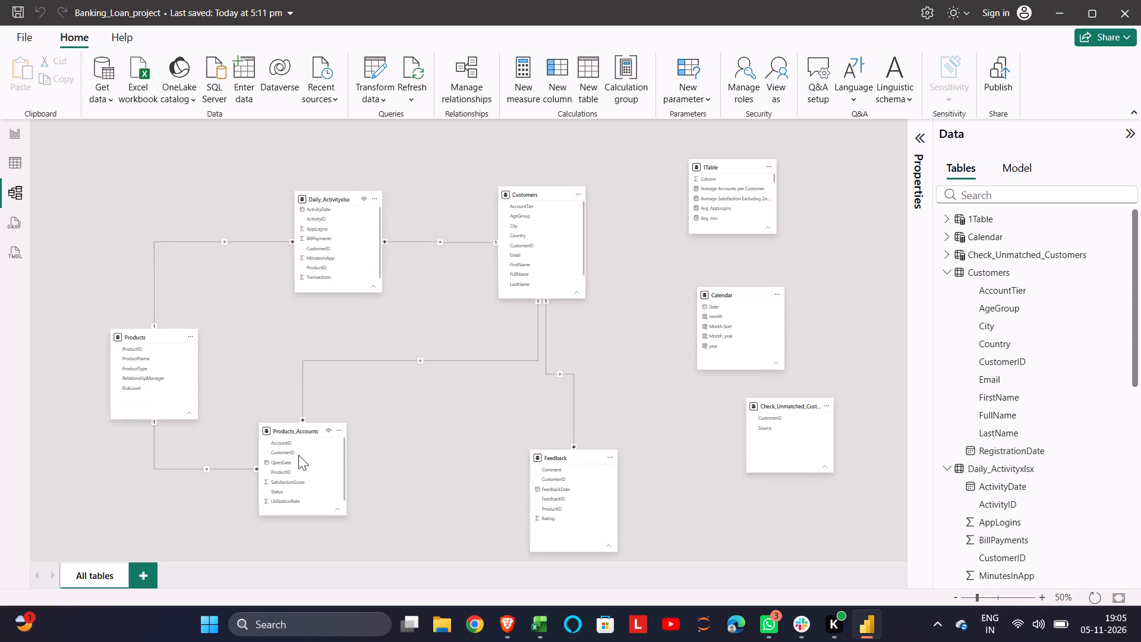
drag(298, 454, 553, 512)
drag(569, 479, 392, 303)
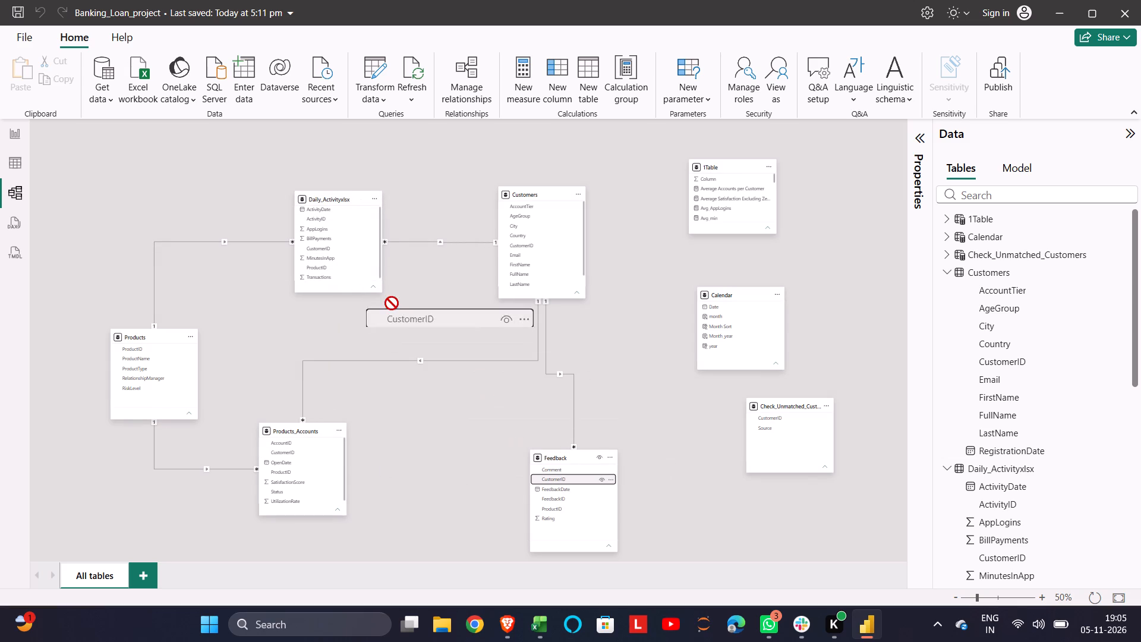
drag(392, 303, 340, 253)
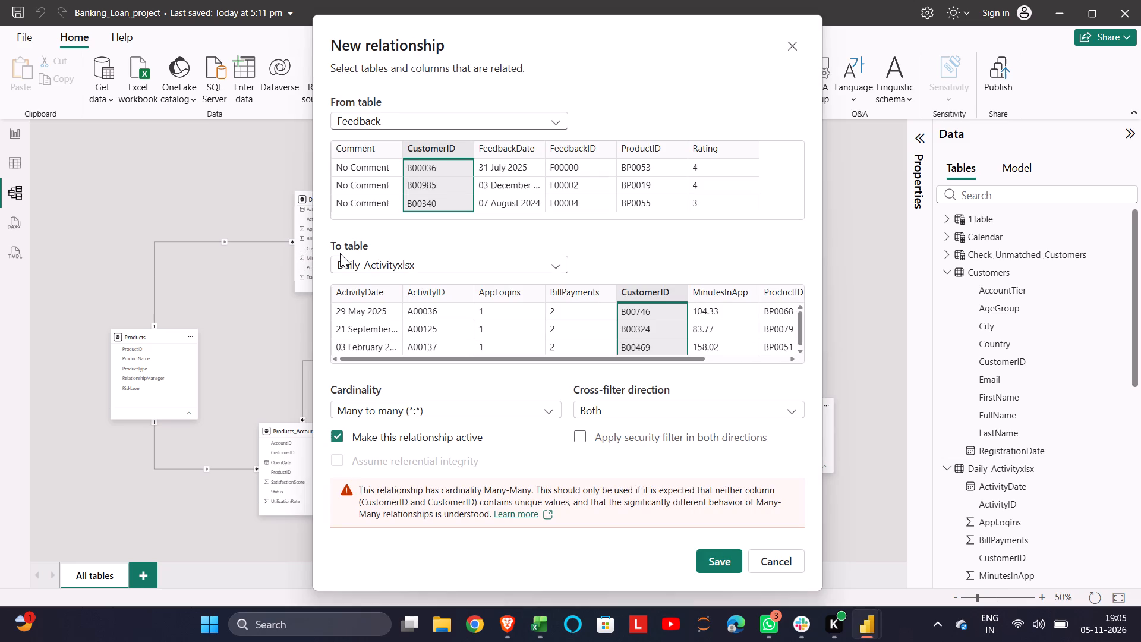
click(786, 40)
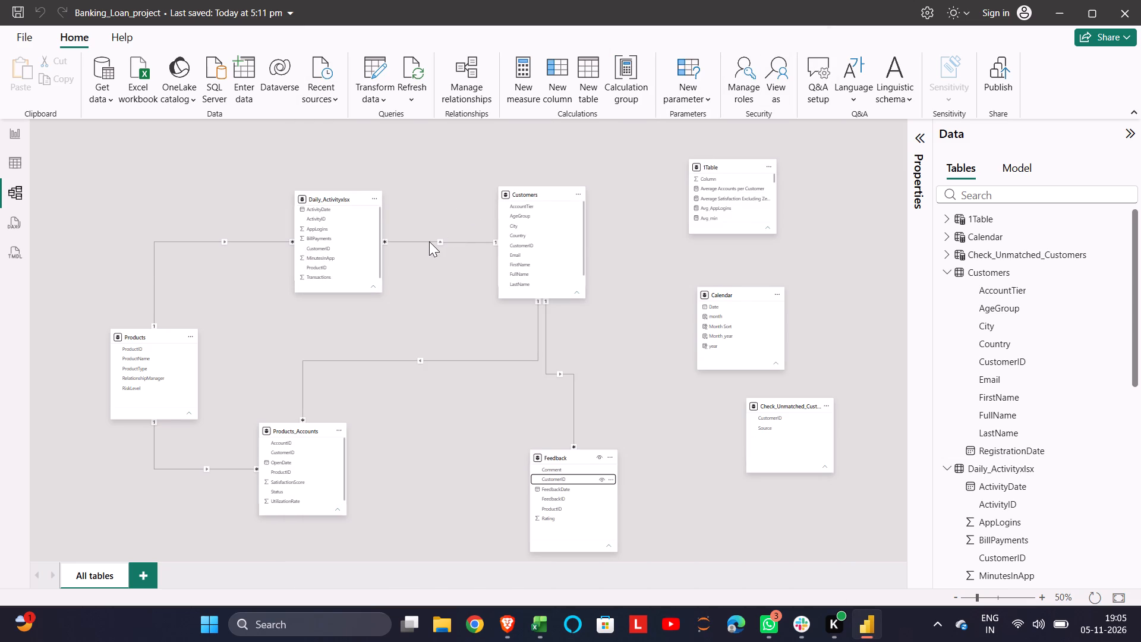
Move the Customers table down, closer to Feedback.
click(441, 250)
drag(546, 194, 548, 247)
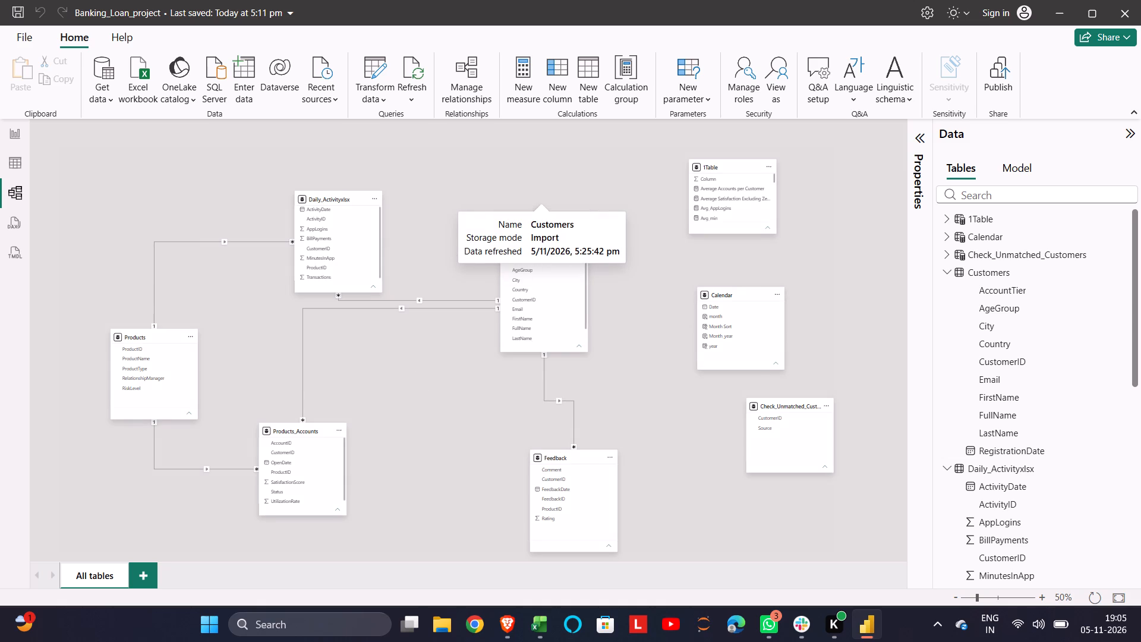
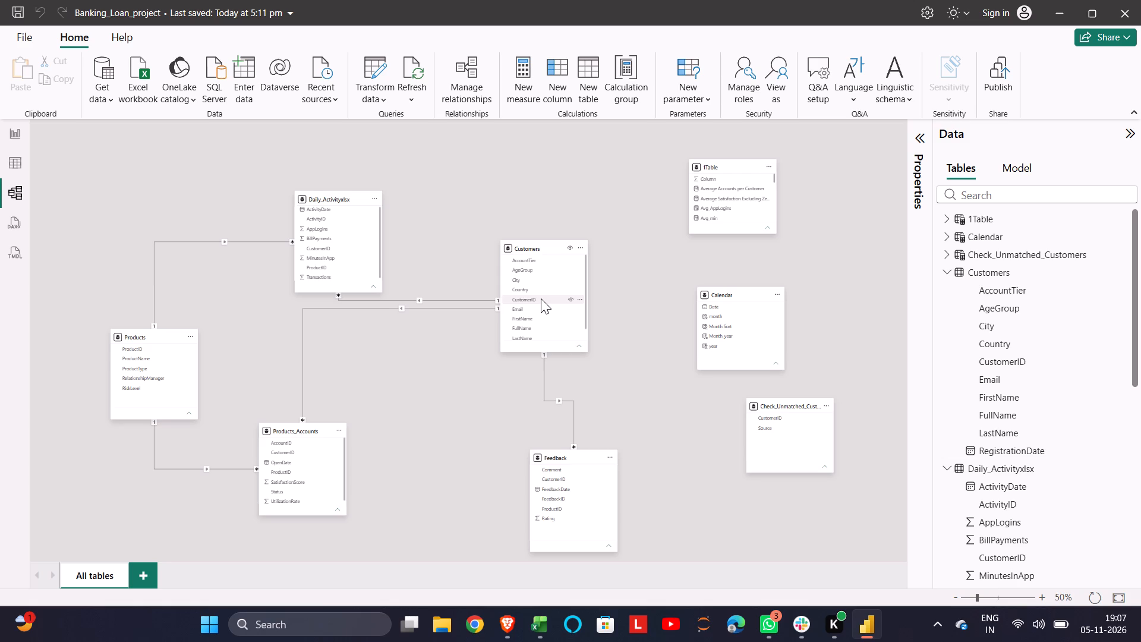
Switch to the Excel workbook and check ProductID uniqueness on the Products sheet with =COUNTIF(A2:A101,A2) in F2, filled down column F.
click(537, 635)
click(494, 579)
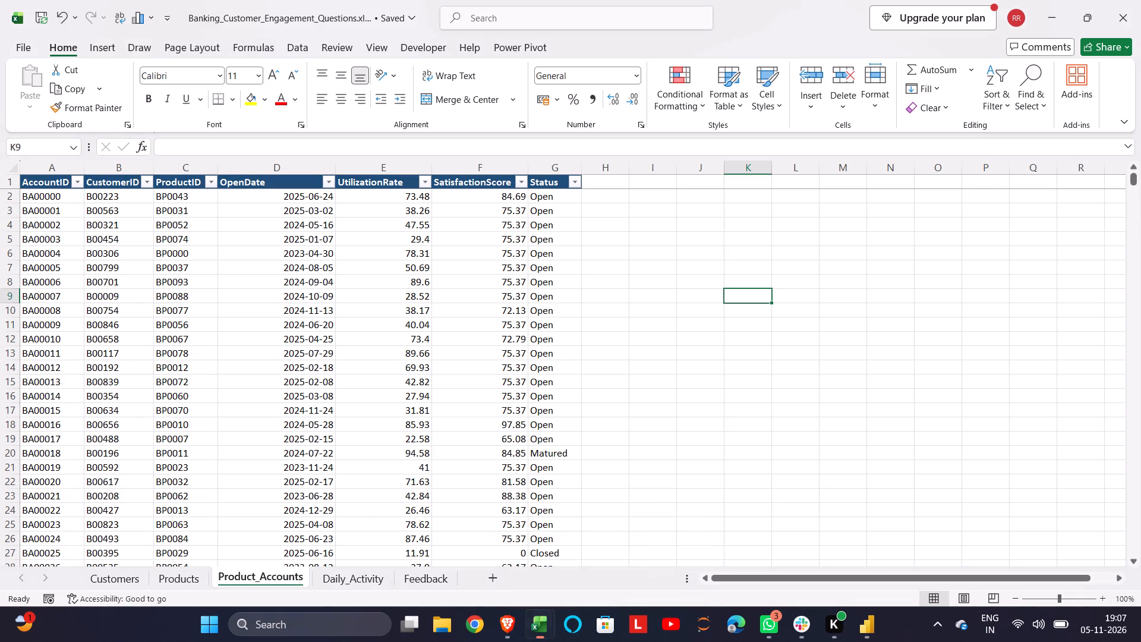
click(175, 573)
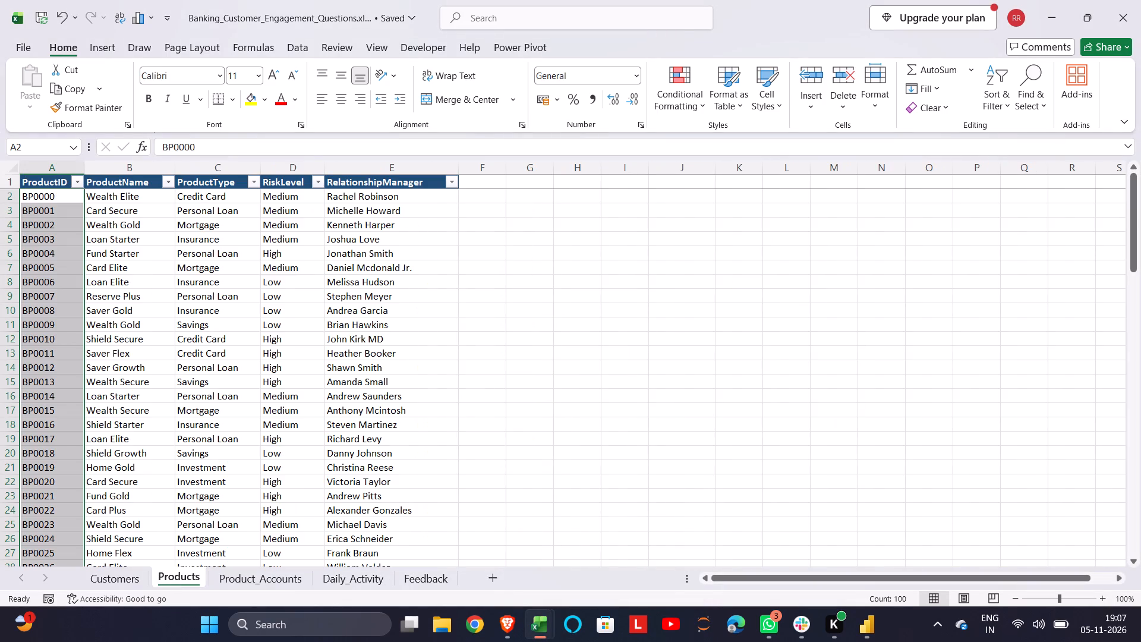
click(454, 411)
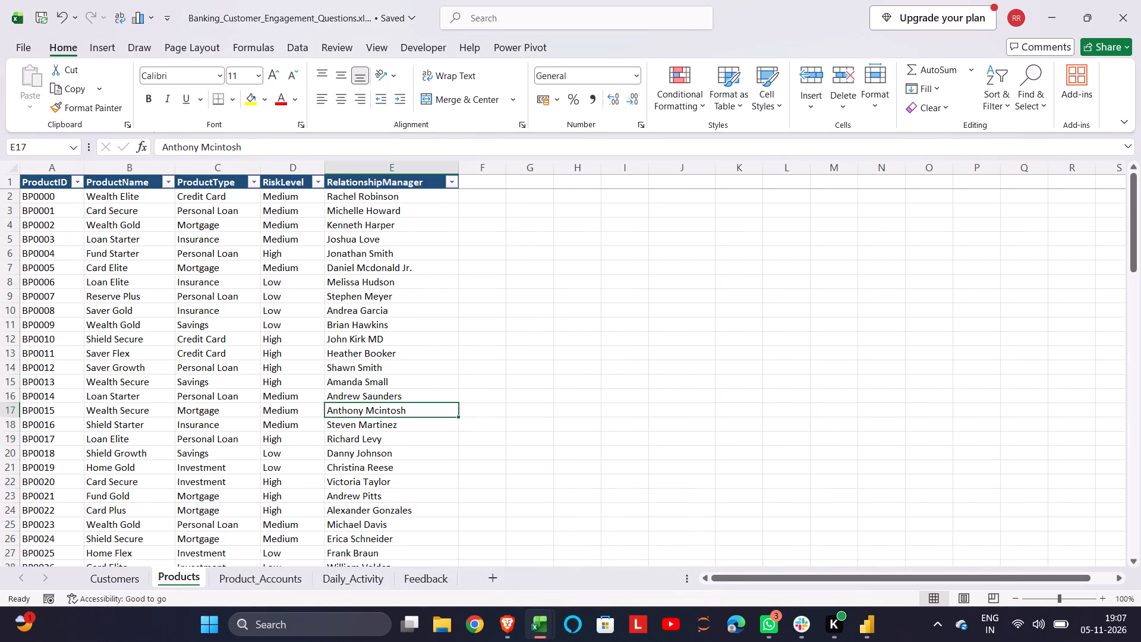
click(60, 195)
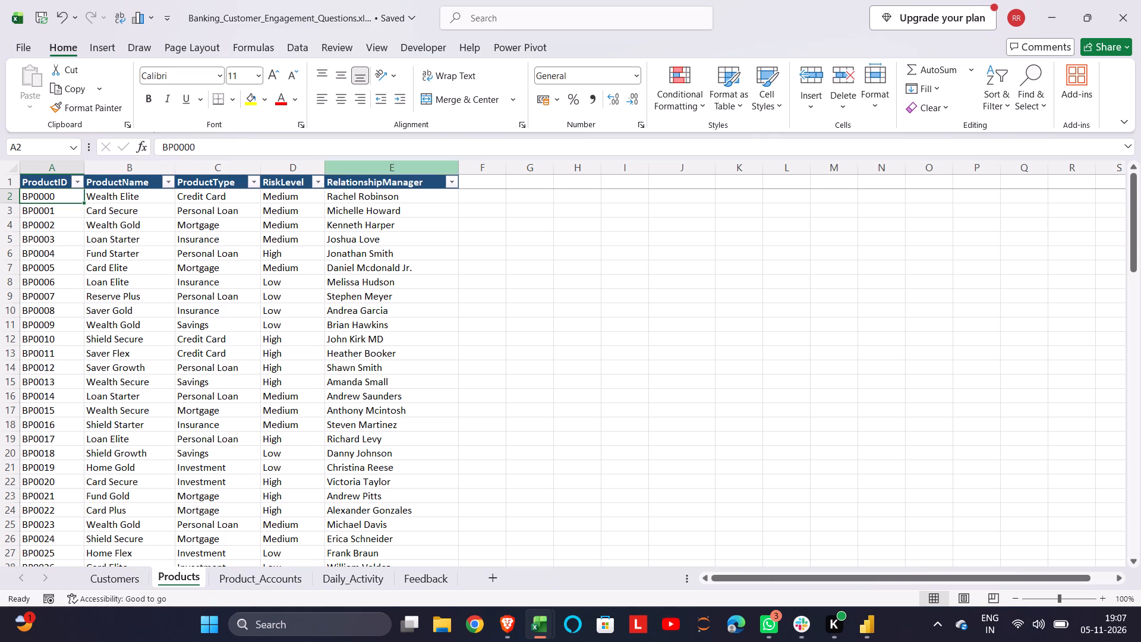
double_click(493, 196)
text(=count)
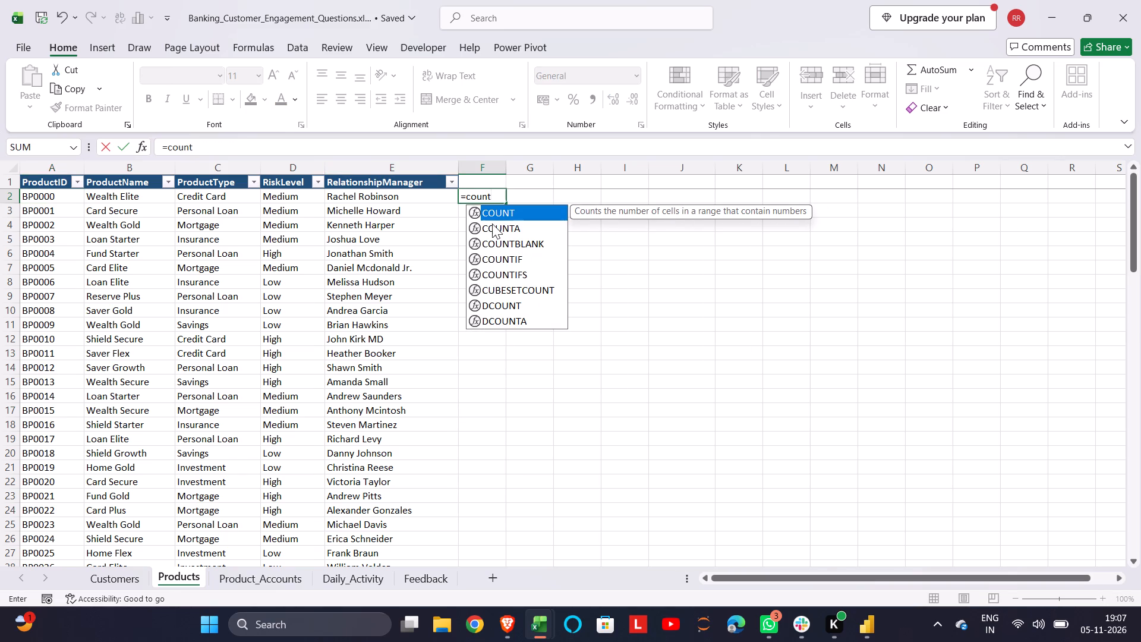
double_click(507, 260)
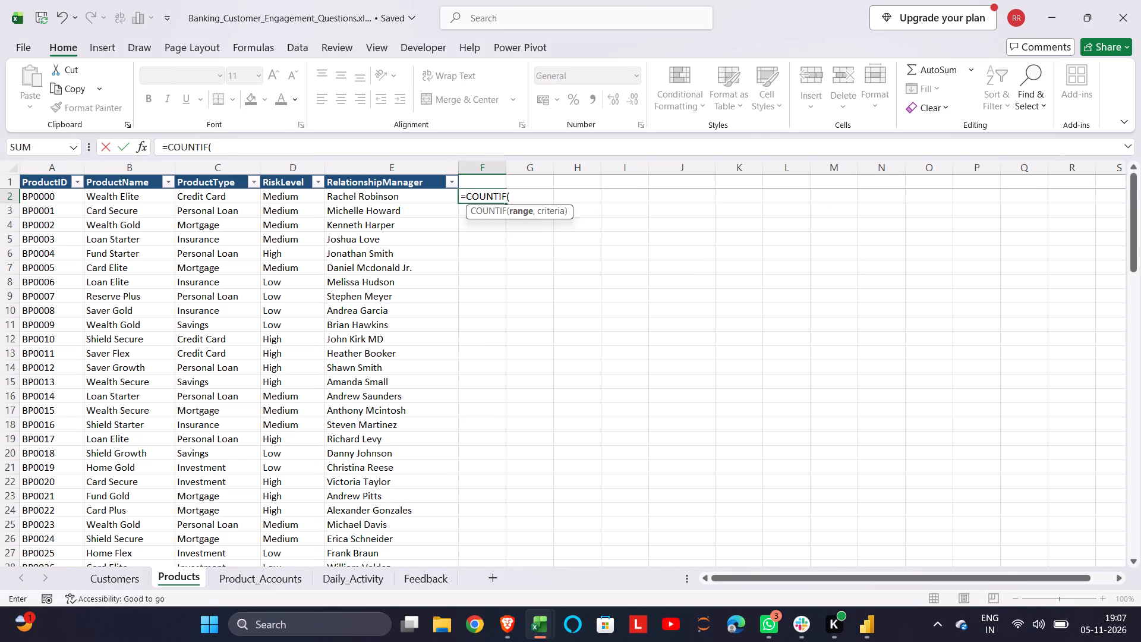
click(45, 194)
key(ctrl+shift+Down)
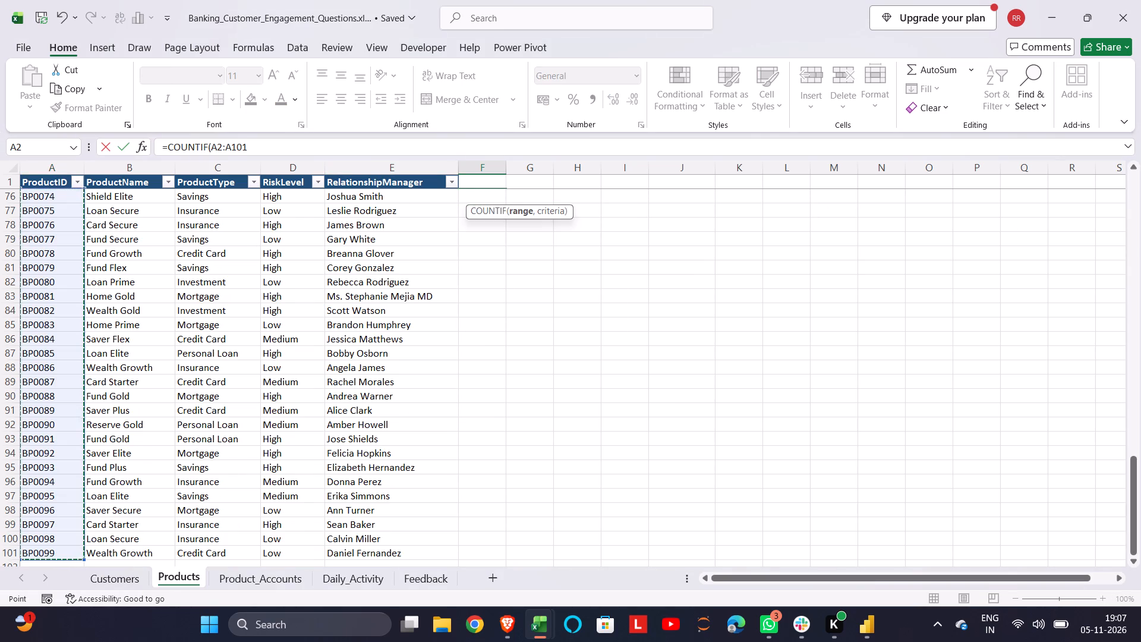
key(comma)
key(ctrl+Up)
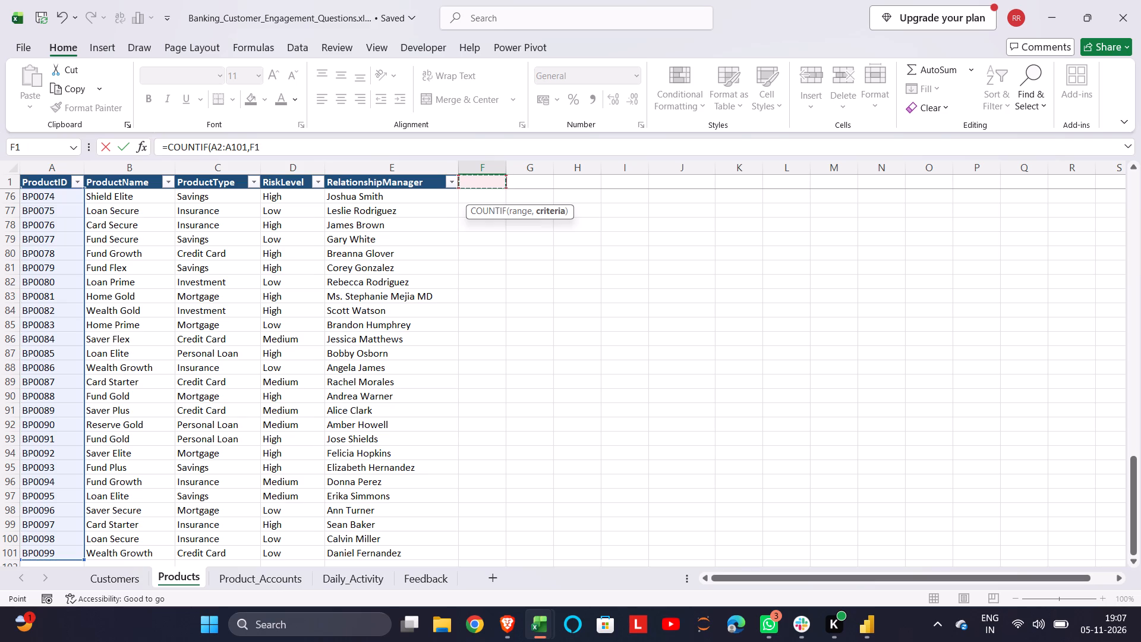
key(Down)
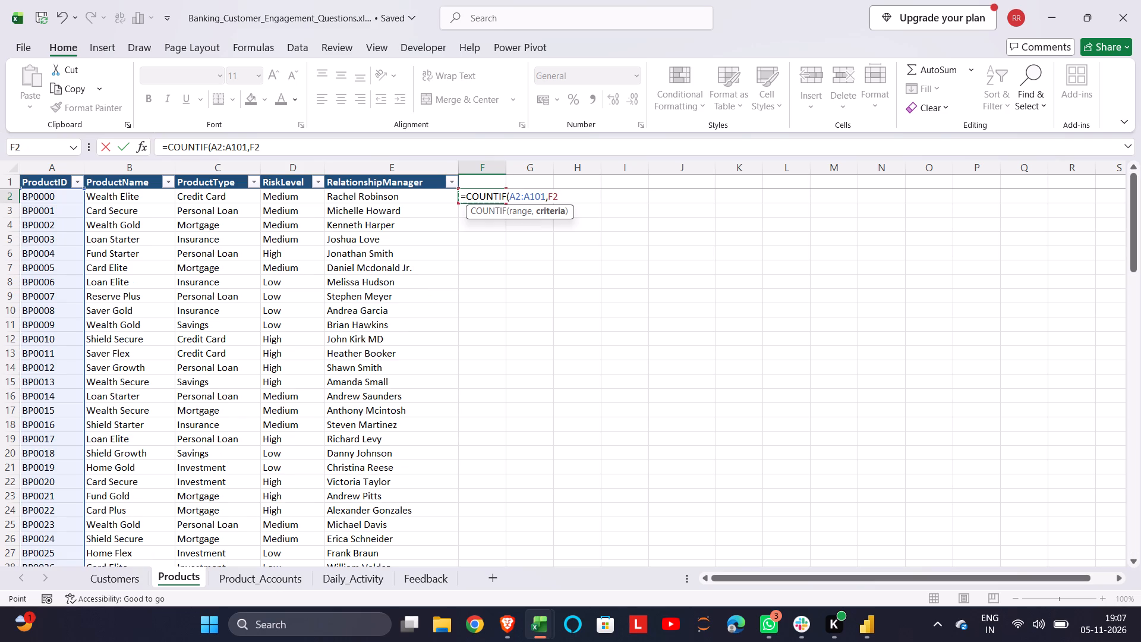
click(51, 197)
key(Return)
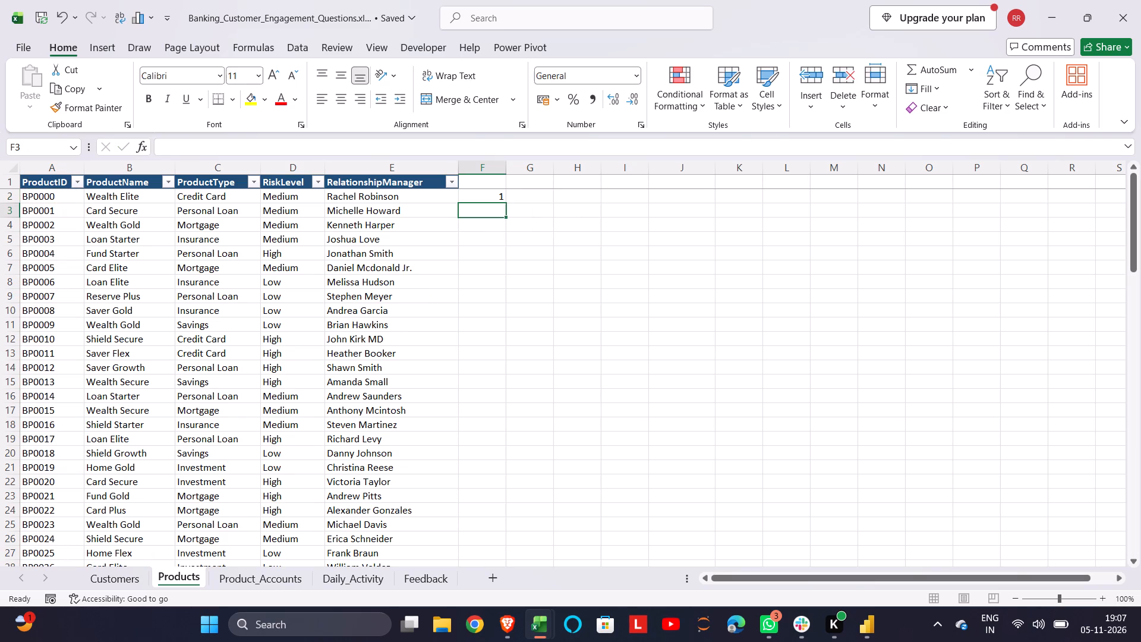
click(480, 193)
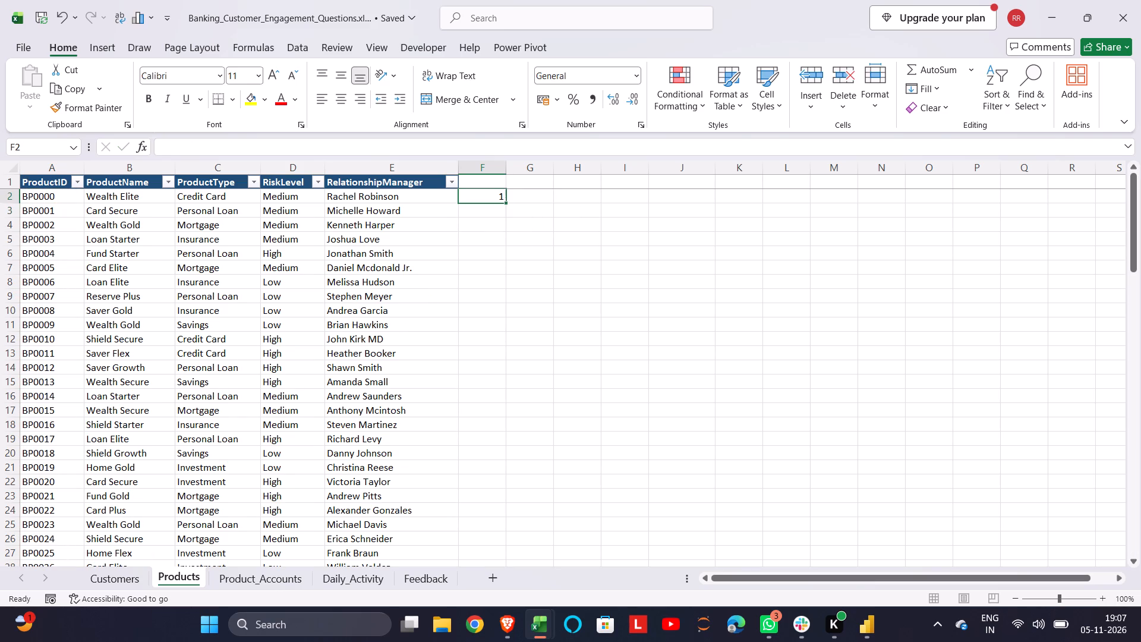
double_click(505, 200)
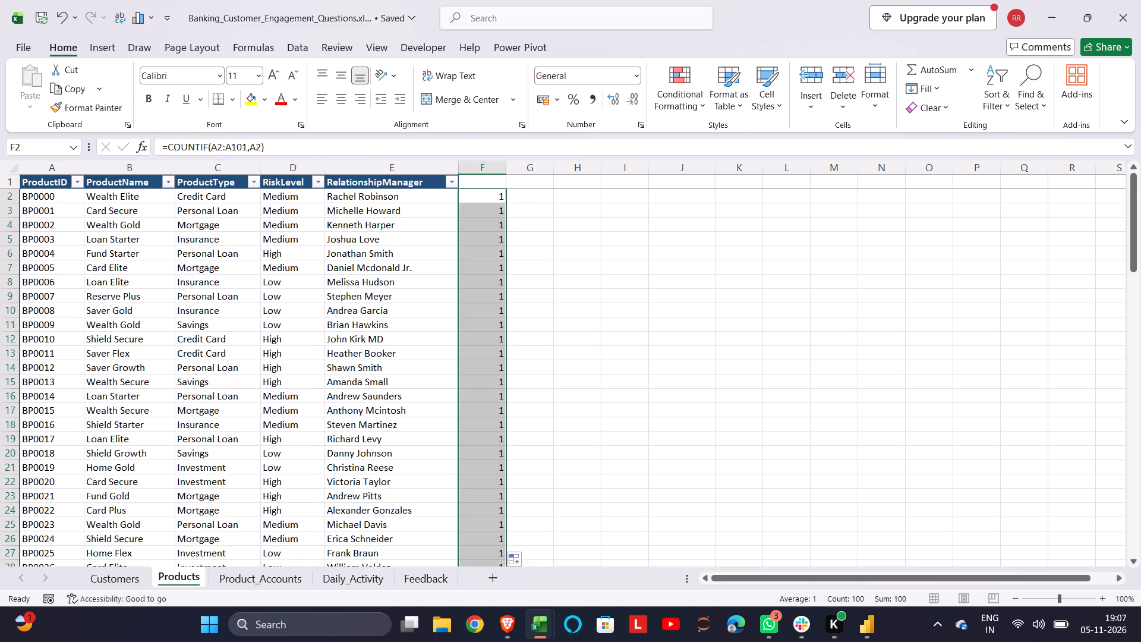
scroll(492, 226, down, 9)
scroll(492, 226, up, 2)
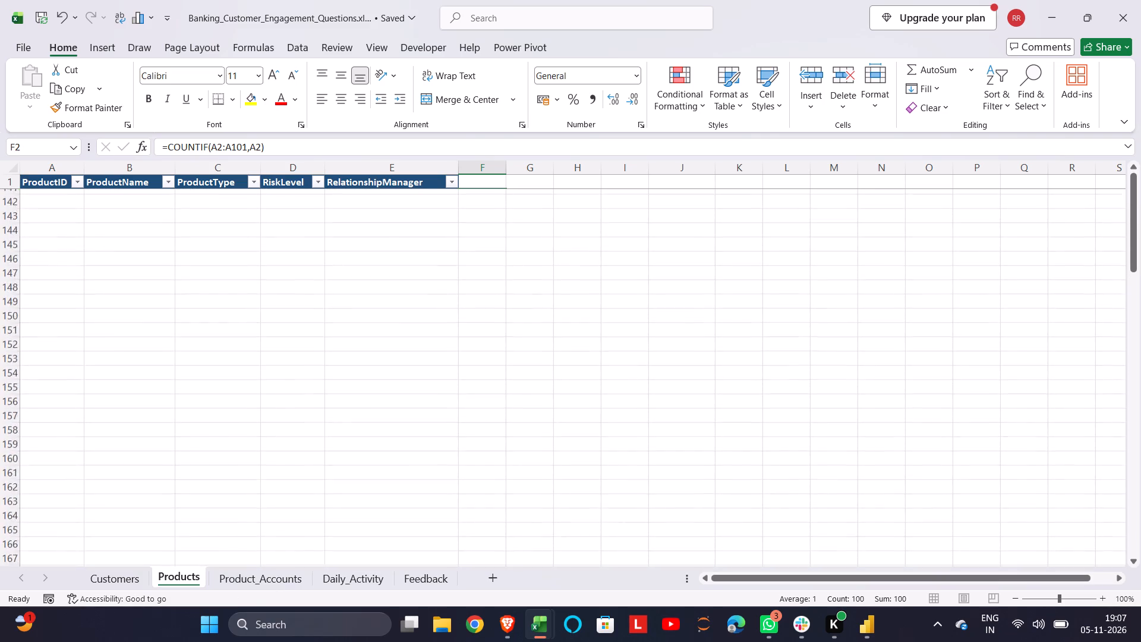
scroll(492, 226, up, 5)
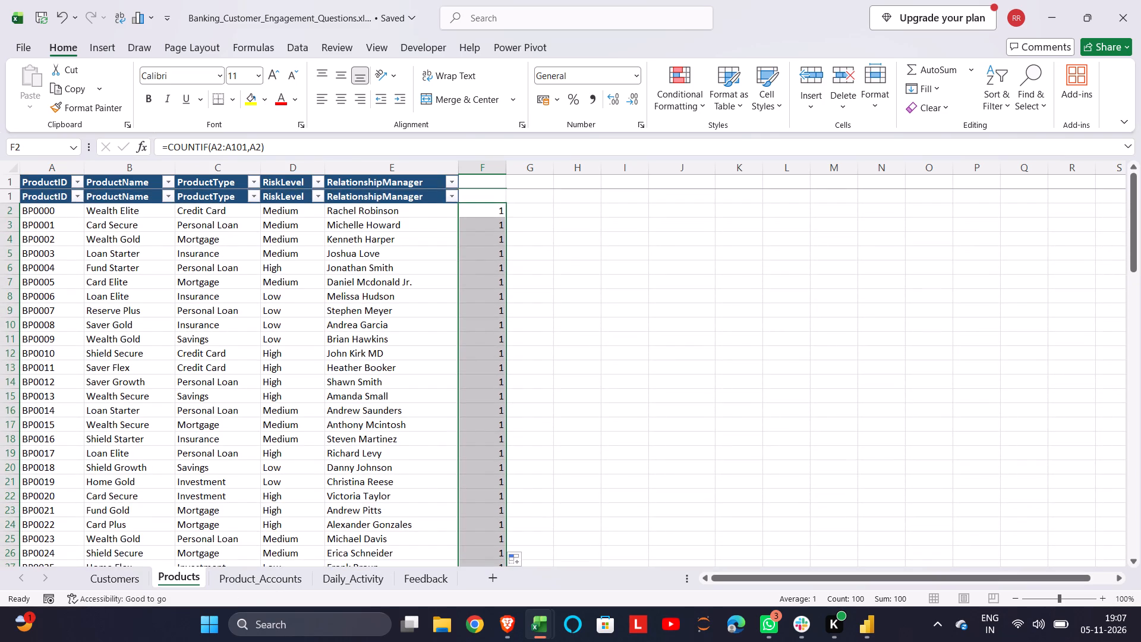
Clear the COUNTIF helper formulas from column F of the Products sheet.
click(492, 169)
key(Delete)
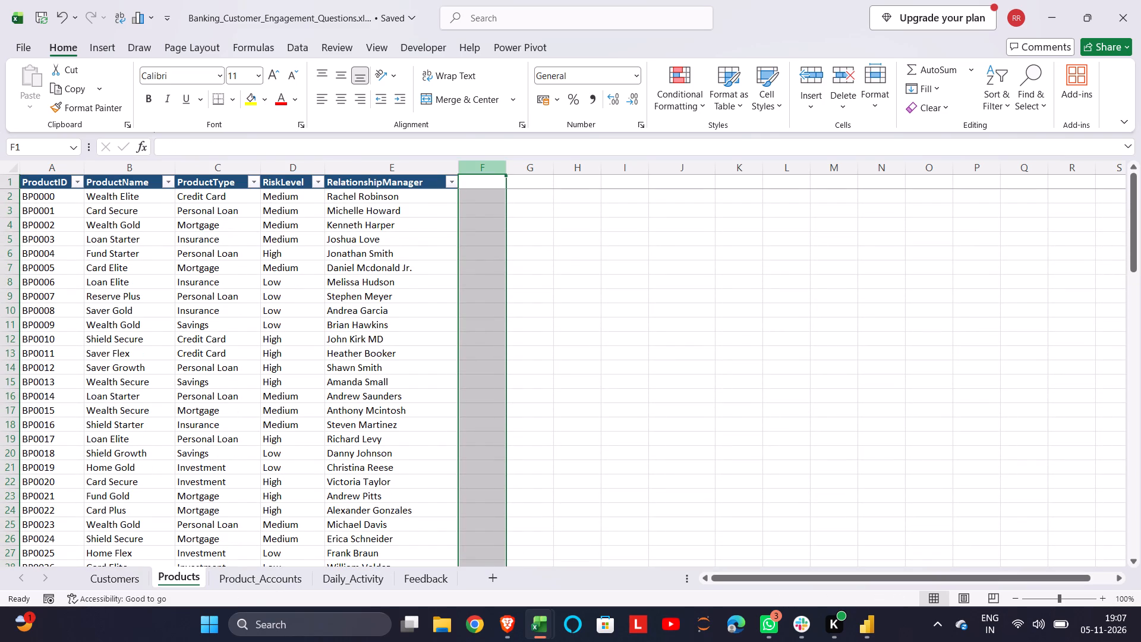
Examine the ProductID columns of the Product_Accounts, Daily_Activity and Feedback sheets for repeated product IDs.
click(288, 592)
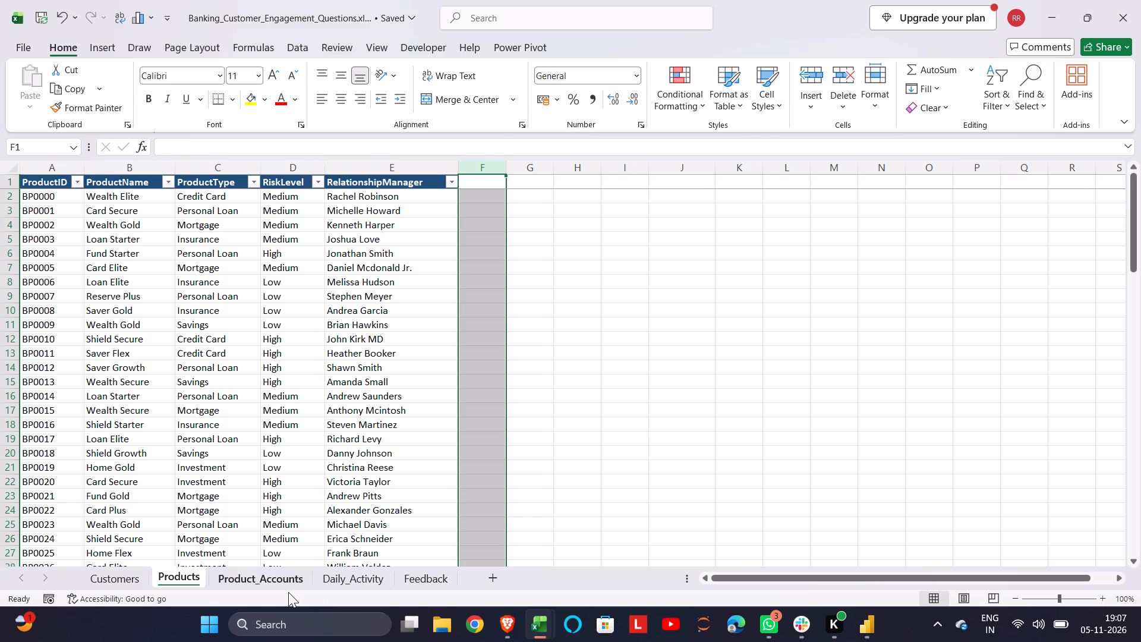
click(285, 584)
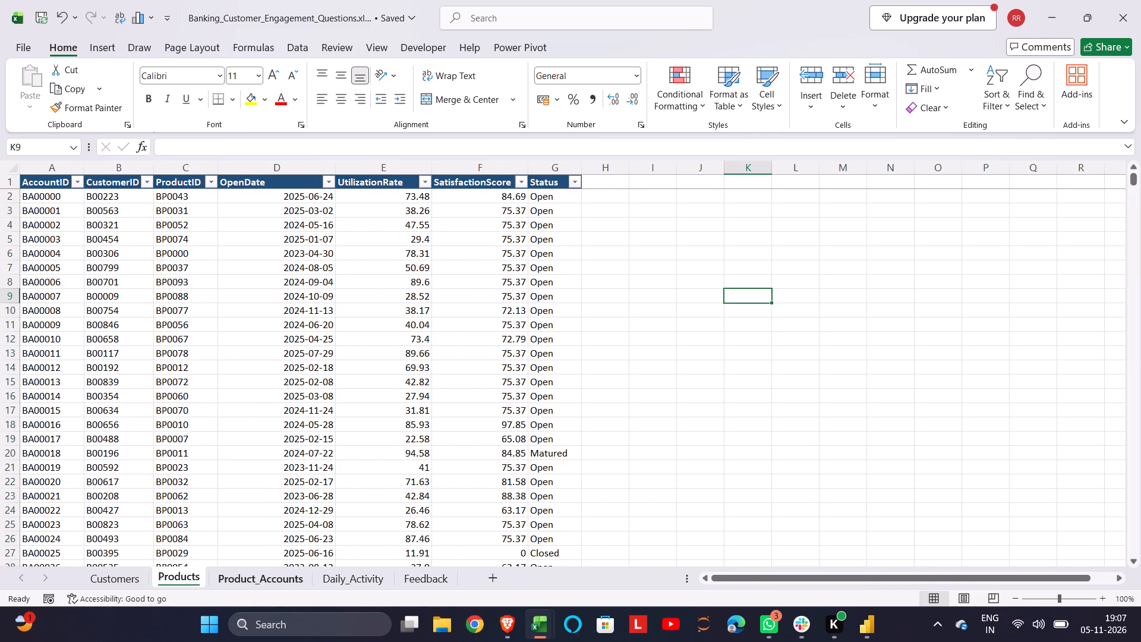
click(190, 193)
key(ctrl+shift+Down)
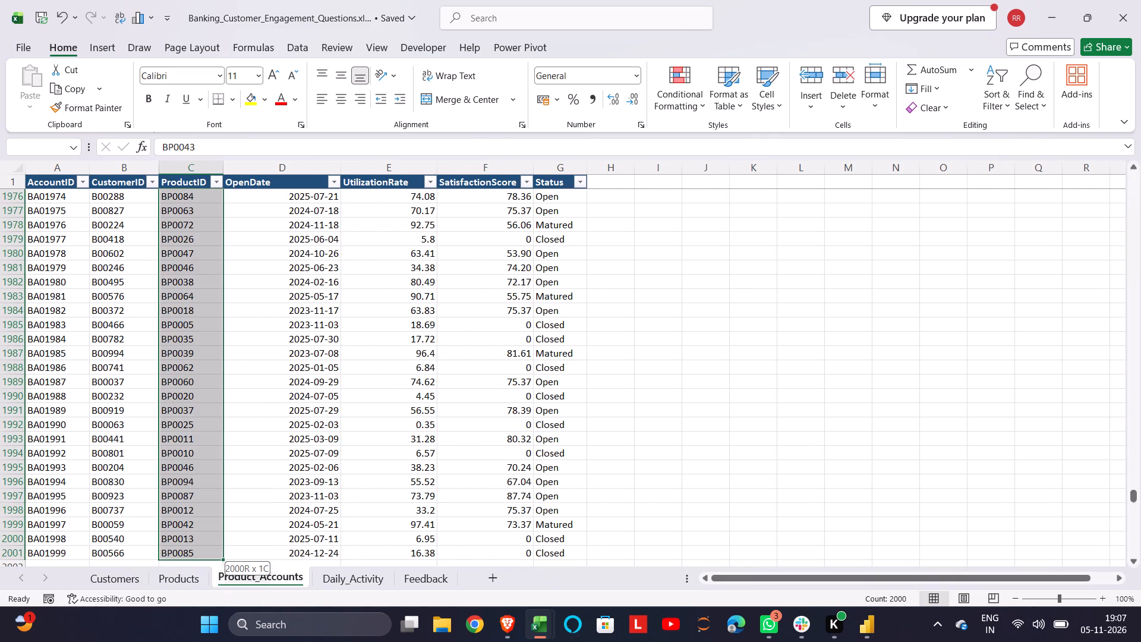
key(ctrl+Up)
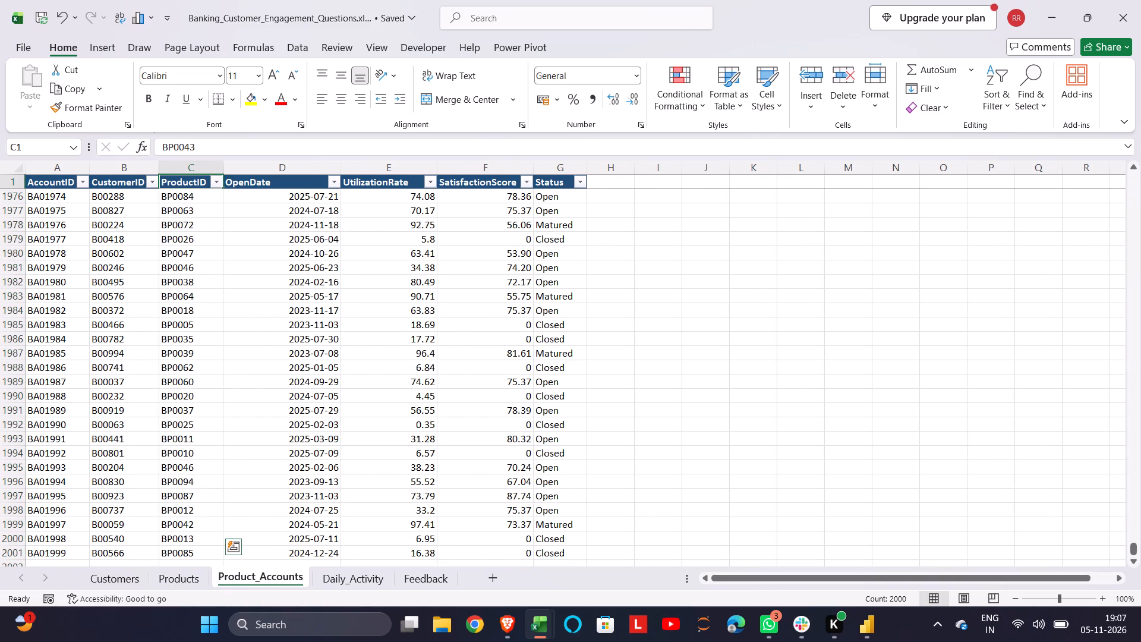
click(342, 576)
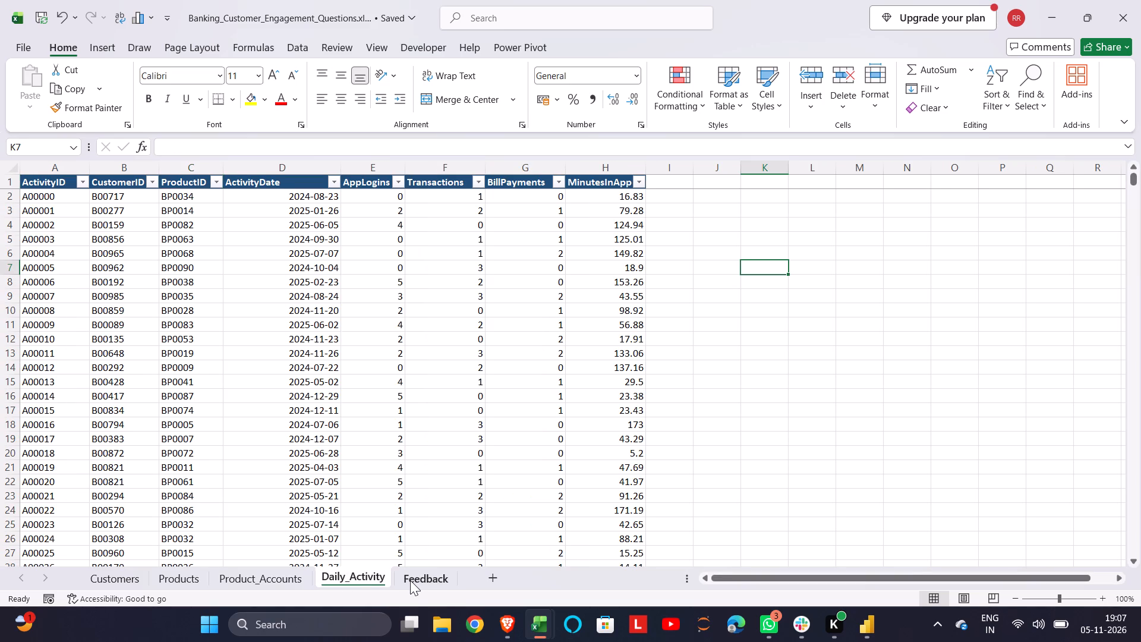
click(410, 580)
click(349, 583)
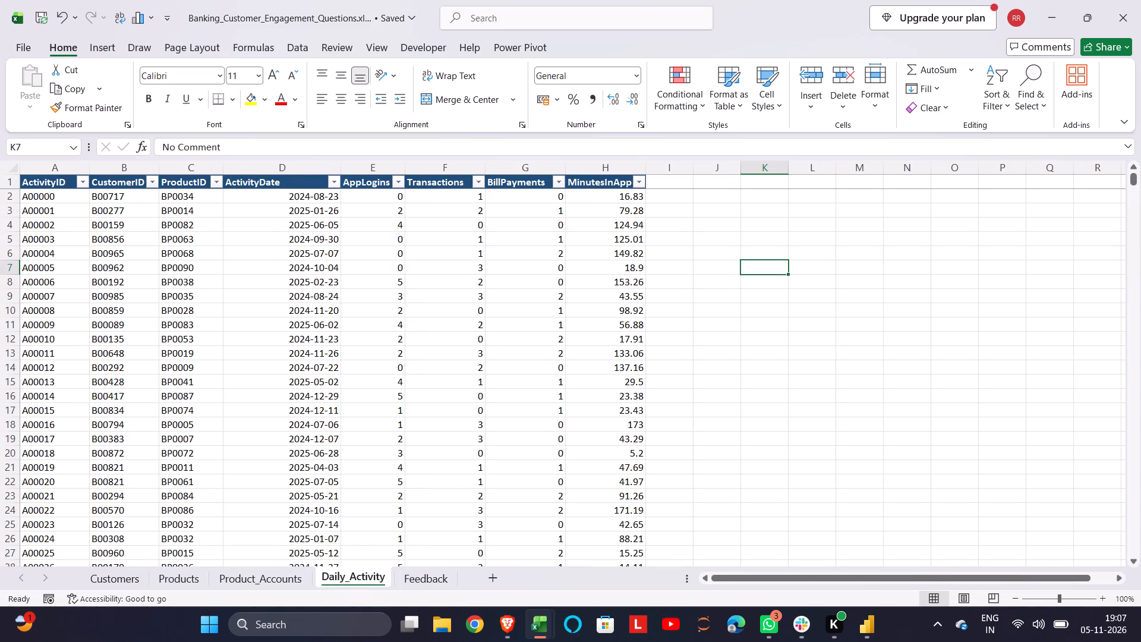
click(204, 200)
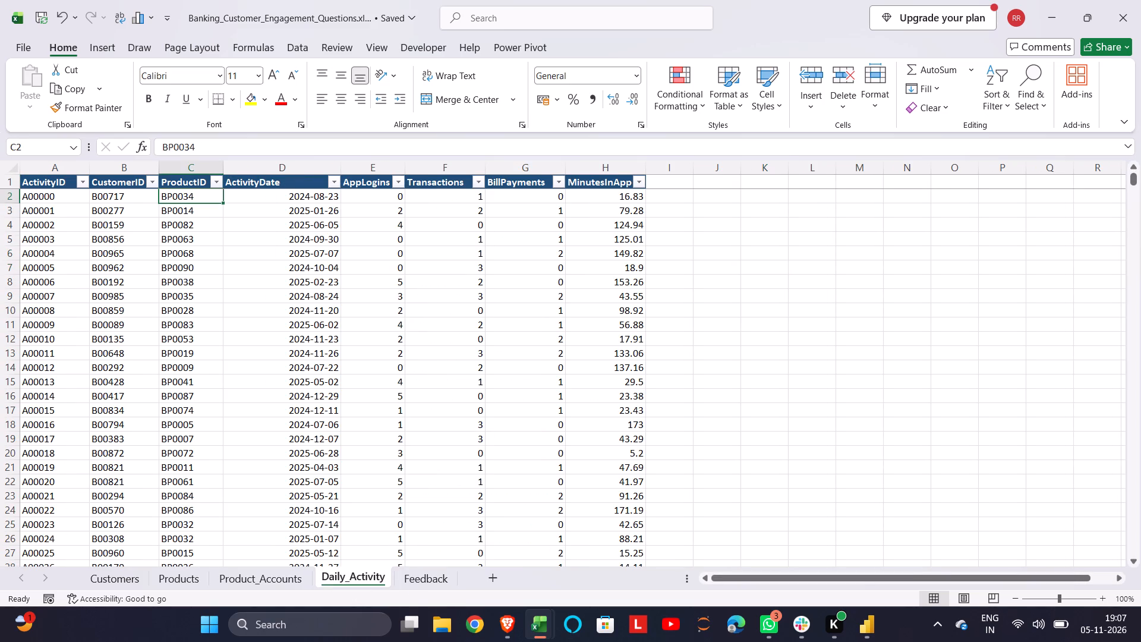
key(ctrl+shift+Down)
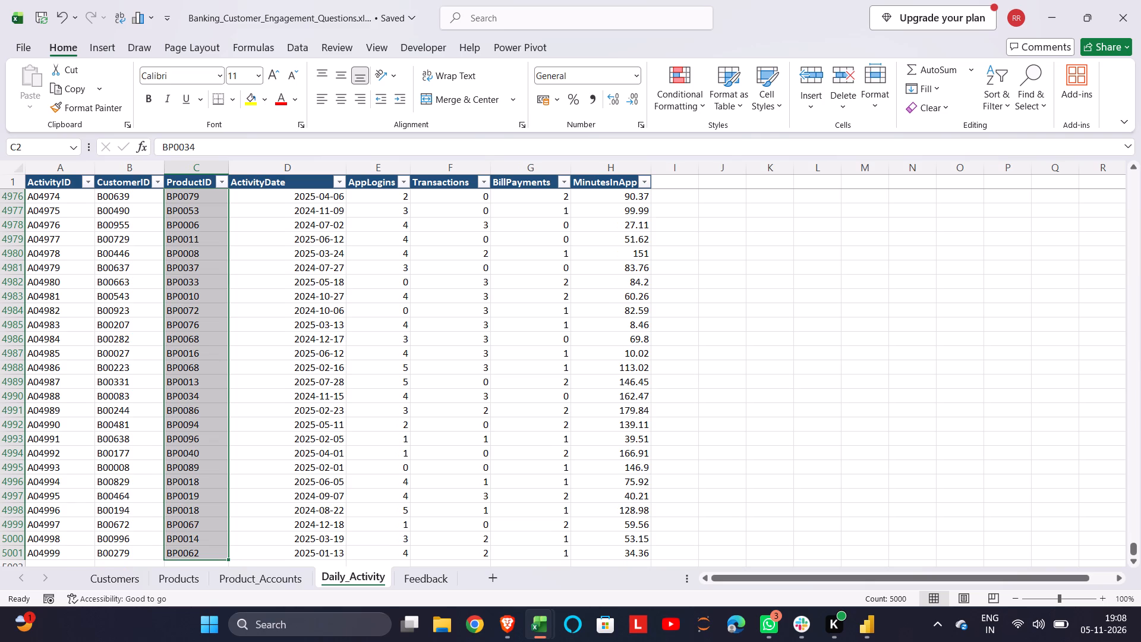
click(431, 453)
click(424, 574)
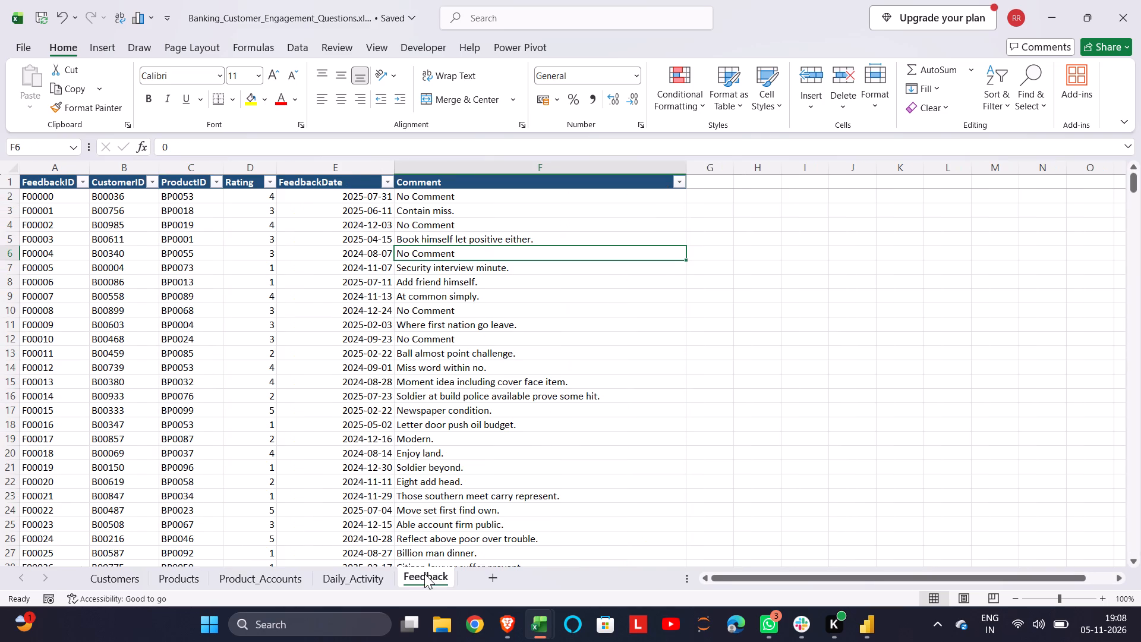
click(181, 198)
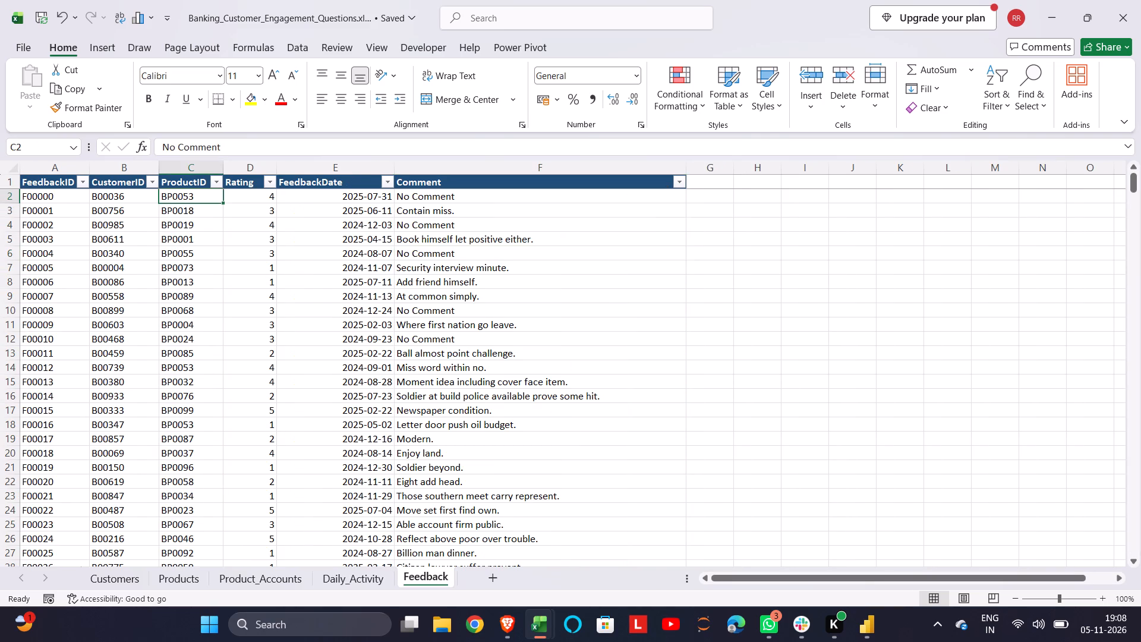
key(ctrl+shift+Down)
click(710, 290)
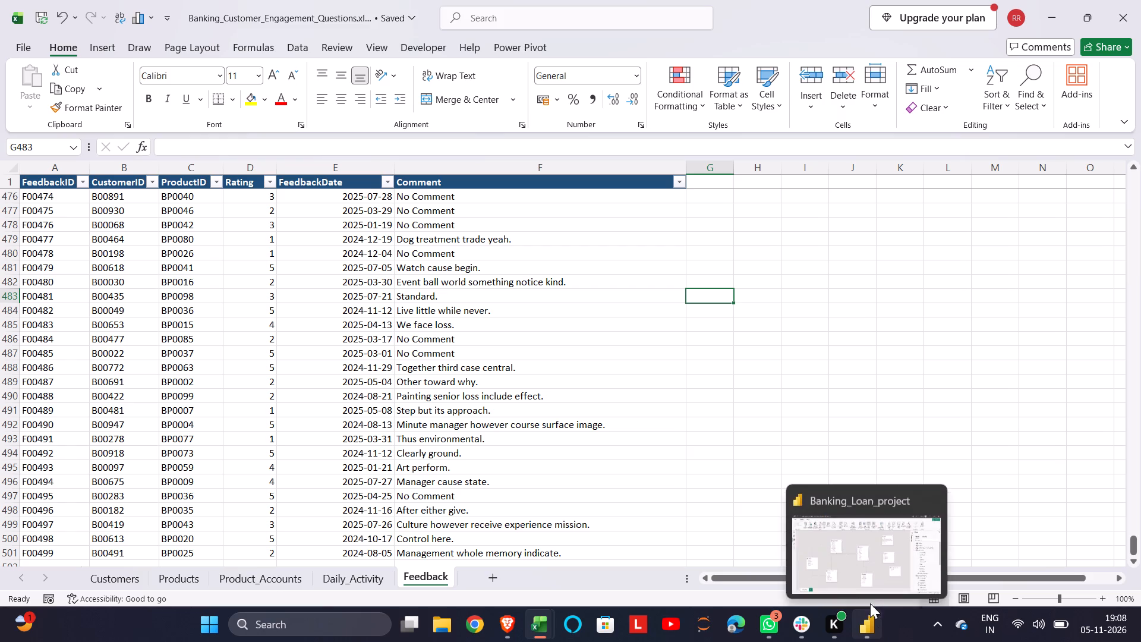
Return to the Power BI model diagram and stack Products_Accounts, Feedback and Daily_Activityxlsx top to bottom between Products and Customers.
click(865, 593)
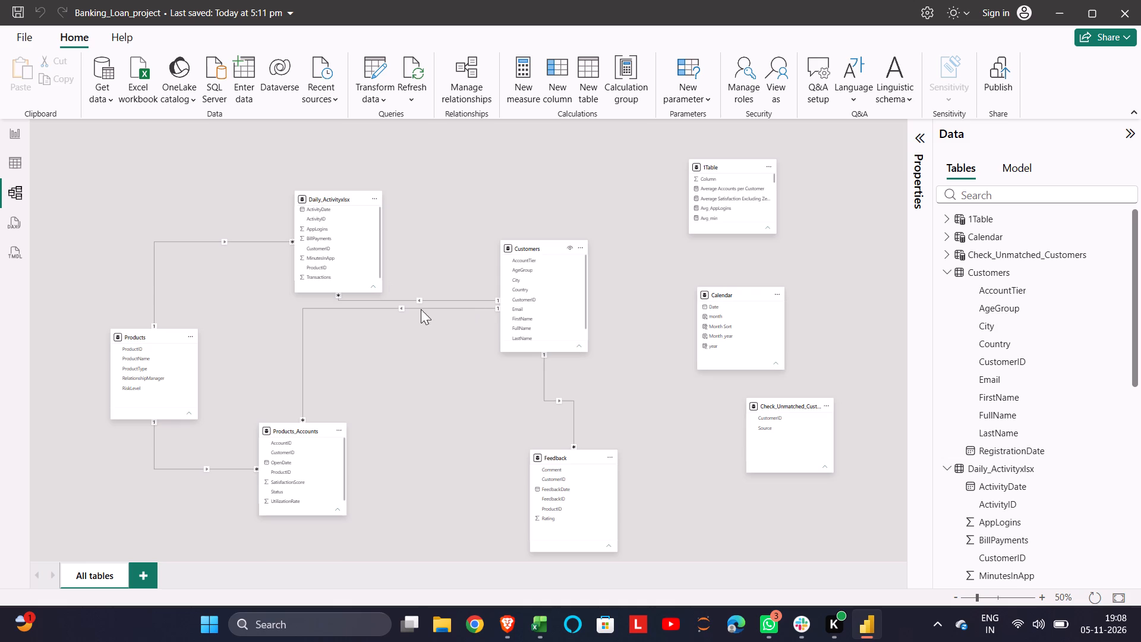
drag(359, 313, 360, 405)
drag(295, 431, 485, 205)
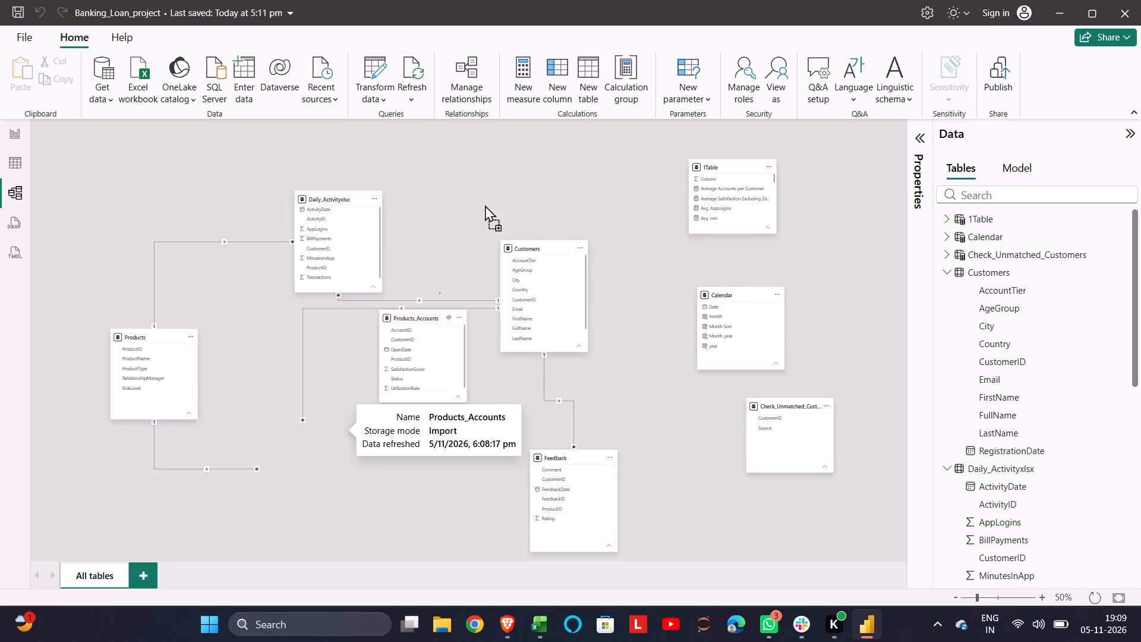
drag(485, 205, 433, 0)
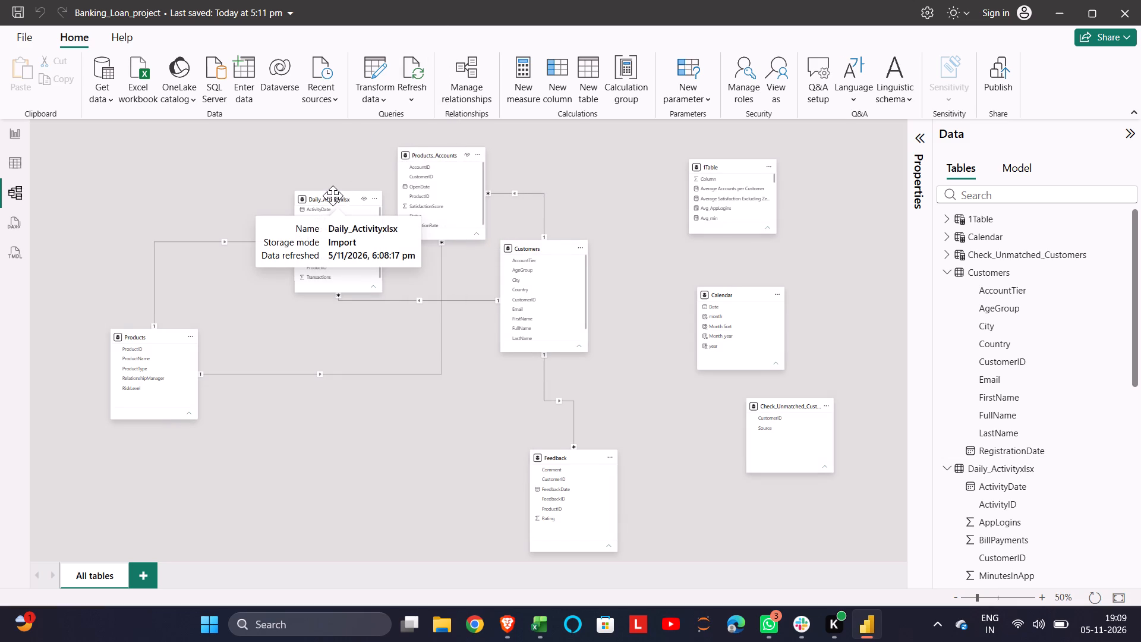
drag(332, 196, 348, 399)
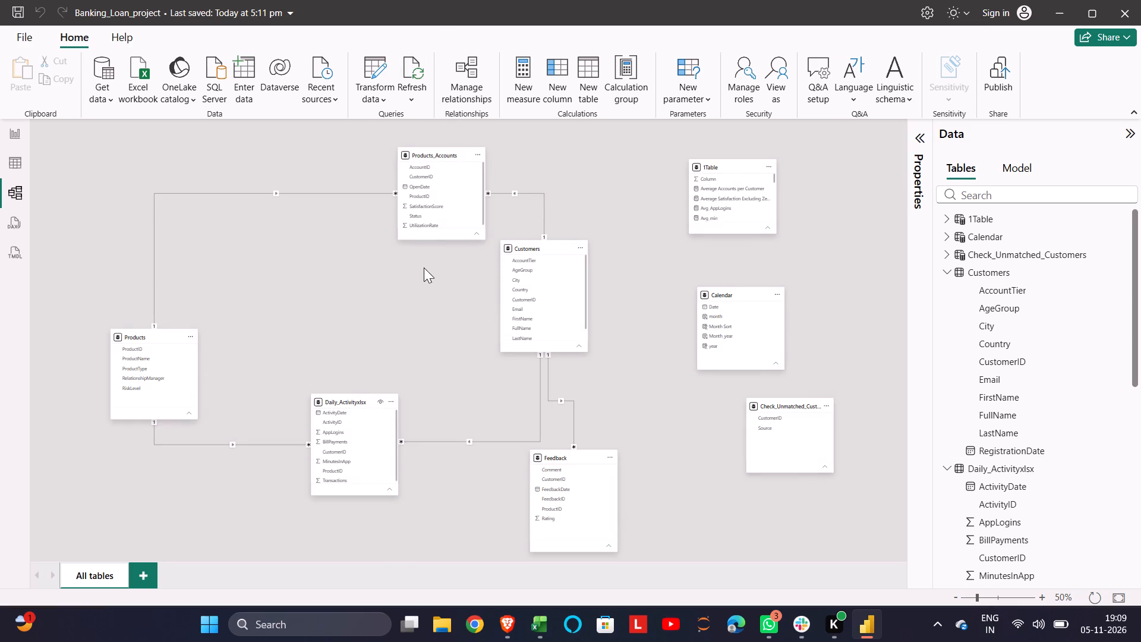
drag(566, 459, 614, 399)
drag(614, 399, 314, 299)
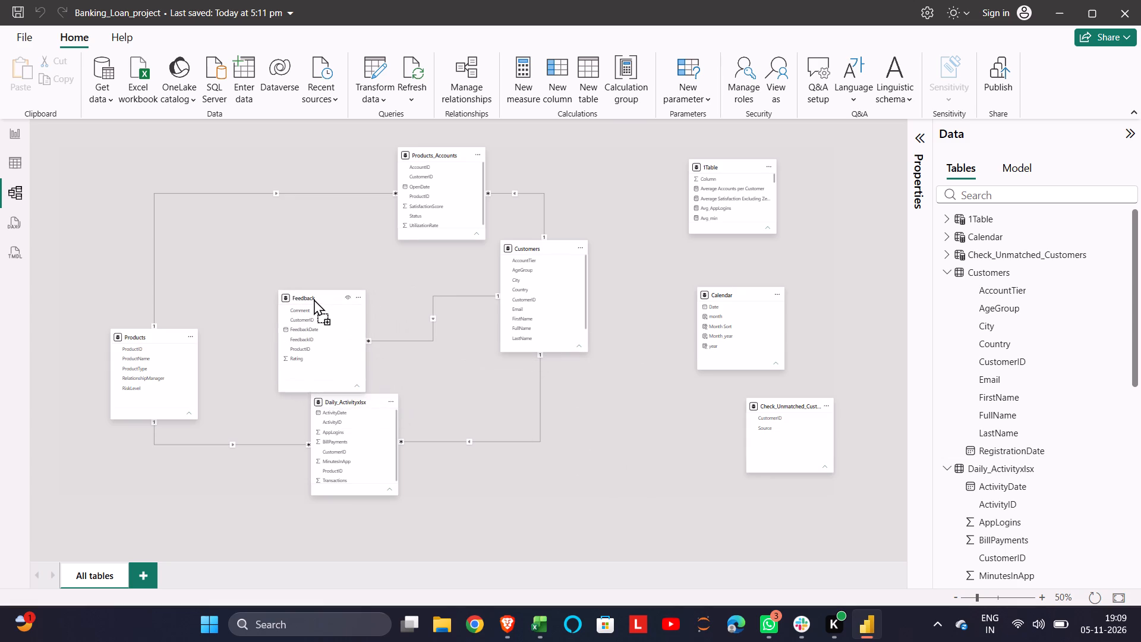
drag(314, 299, 317, 269)
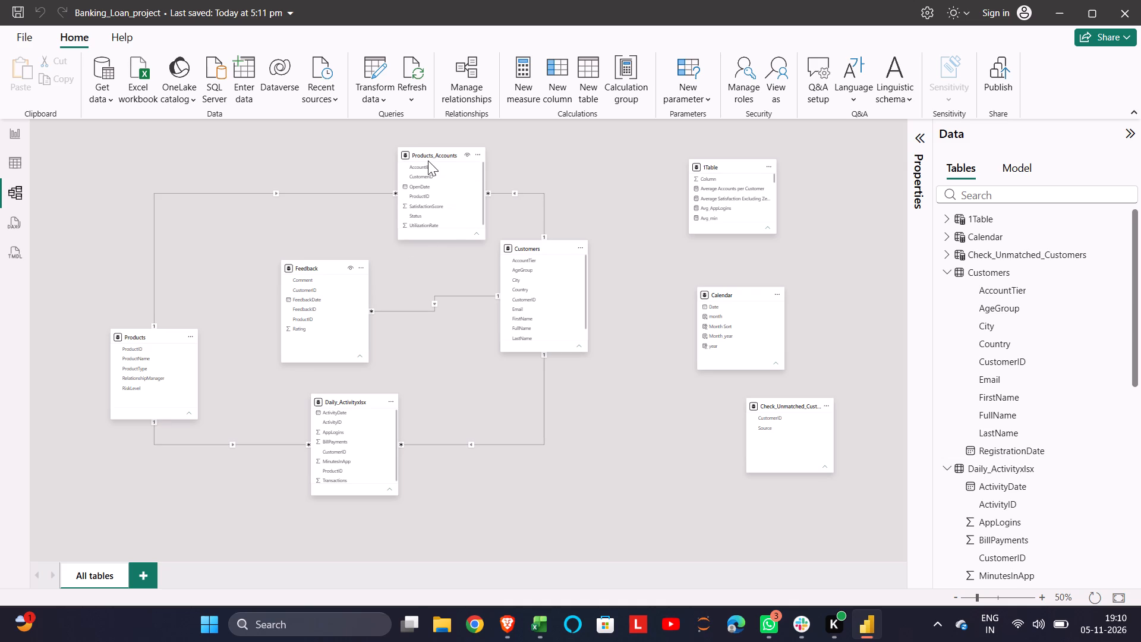
drag(428, 157, 353, 153)
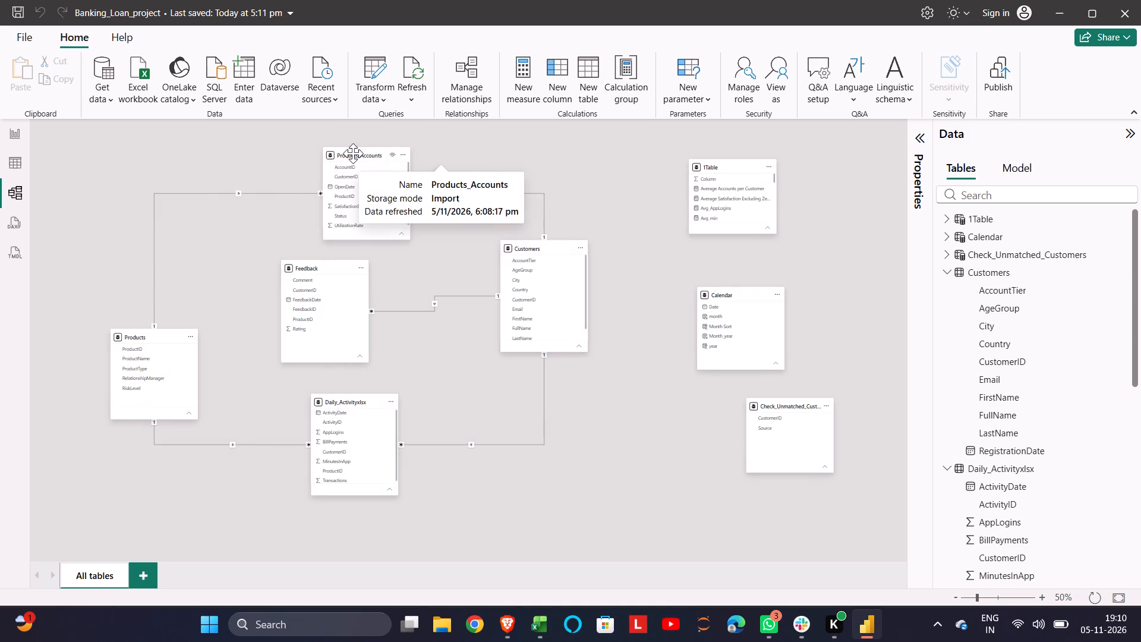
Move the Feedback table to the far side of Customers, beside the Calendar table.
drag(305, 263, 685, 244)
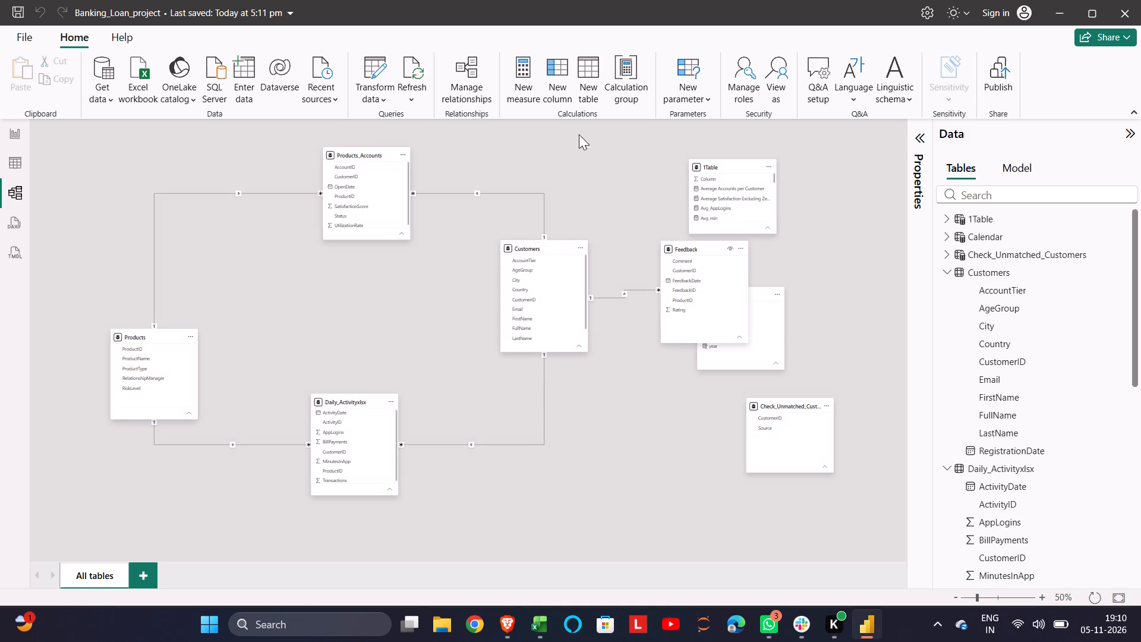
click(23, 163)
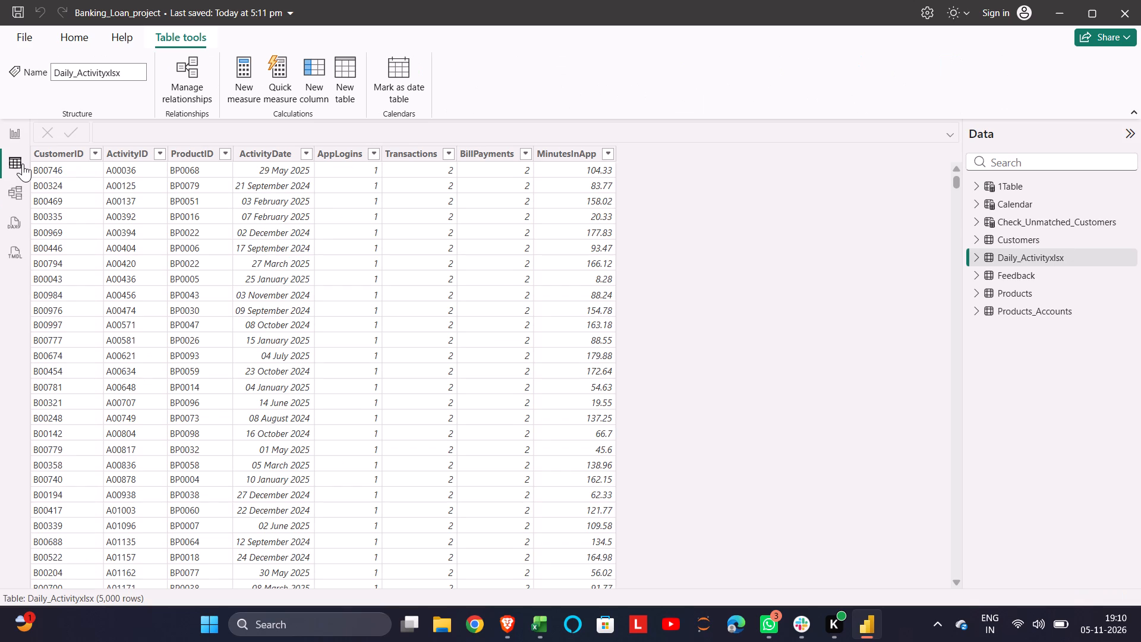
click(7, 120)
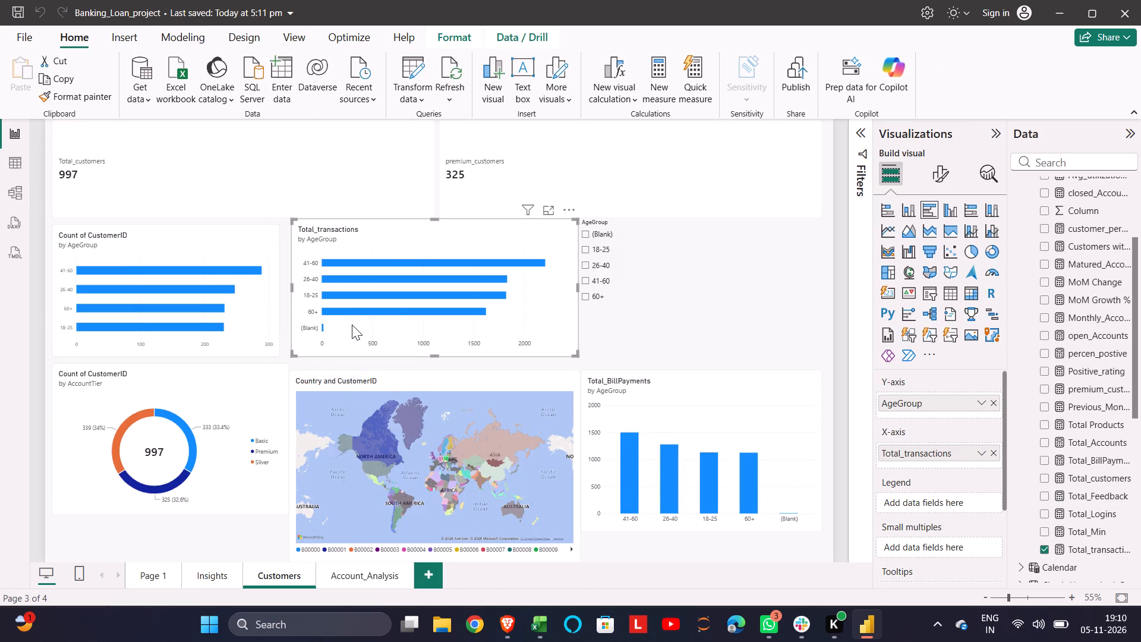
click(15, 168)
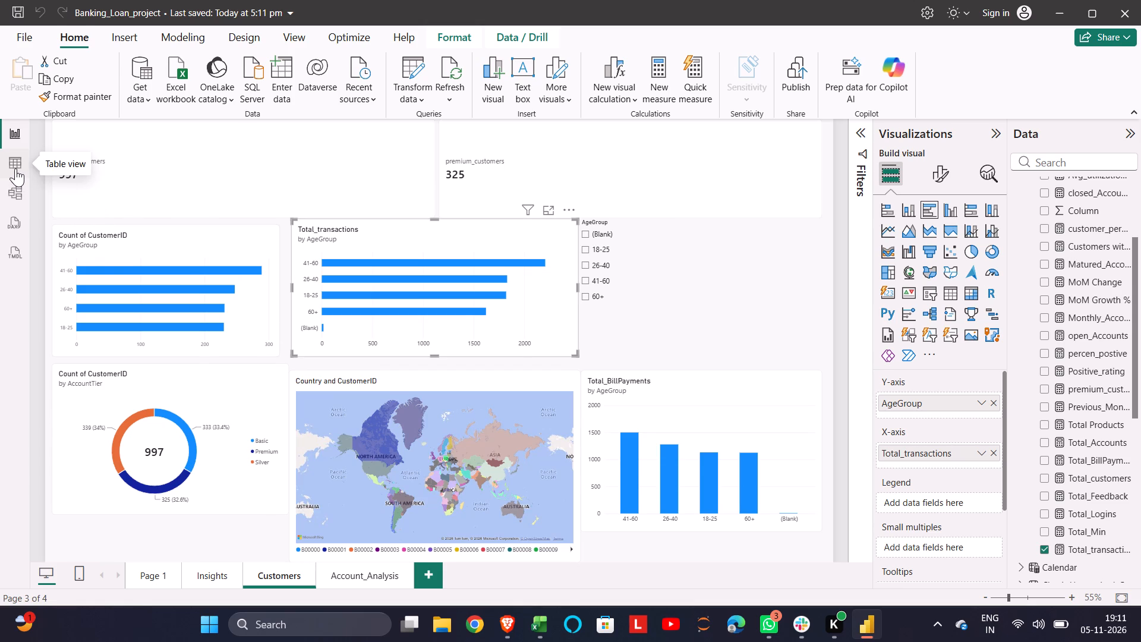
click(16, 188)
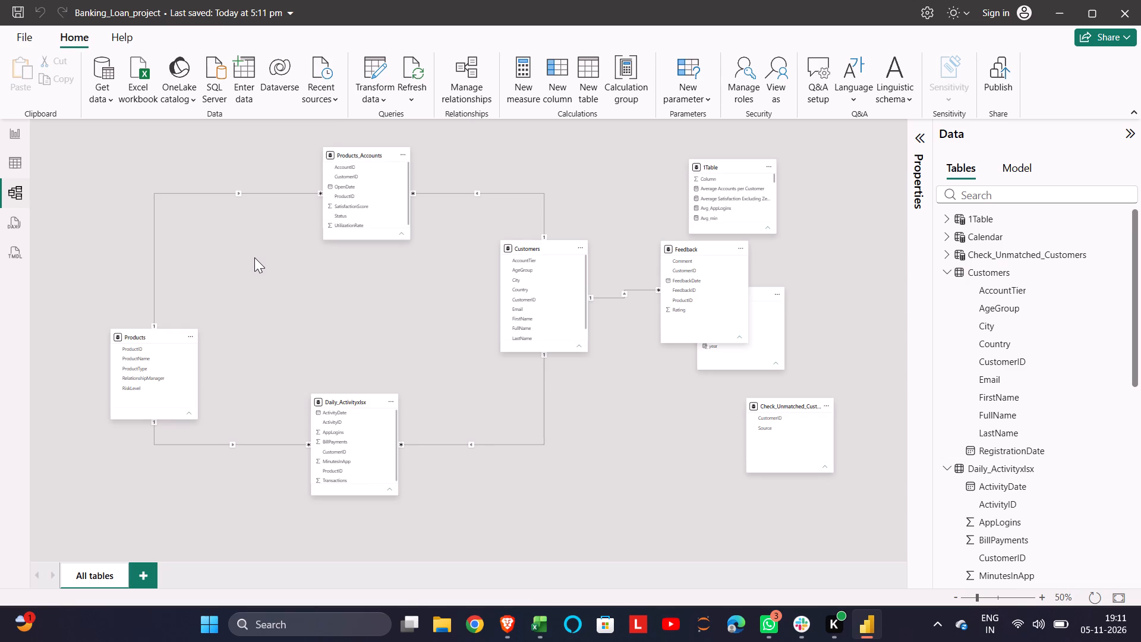
Delete the CustomerID relationship between Products_Accounts and Customers.
click(433, 190)
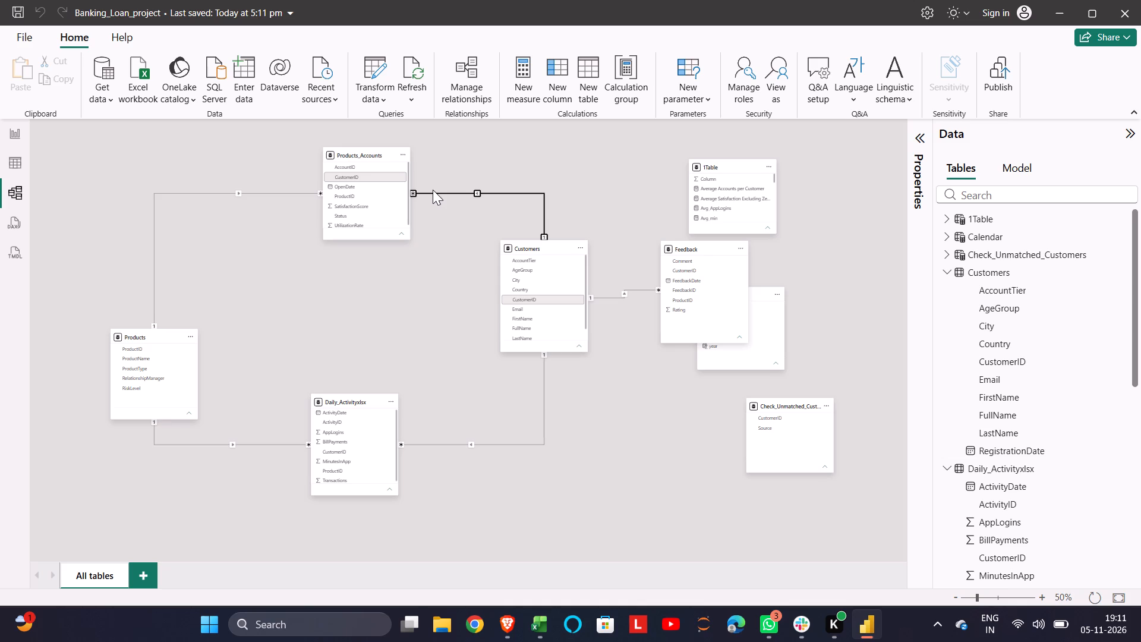
key(Delete)
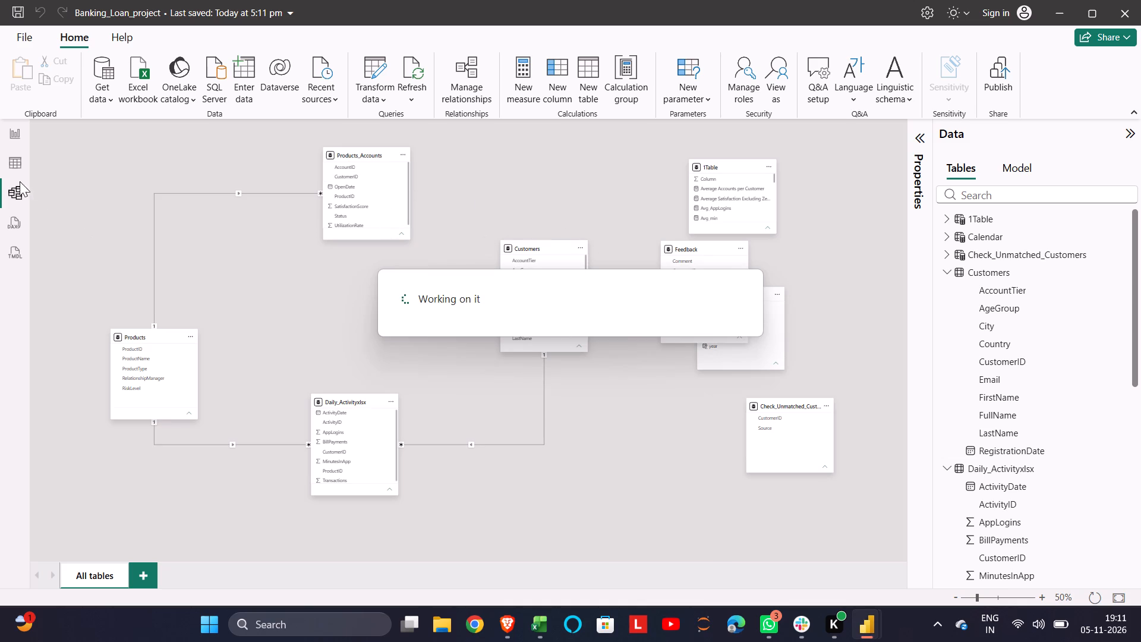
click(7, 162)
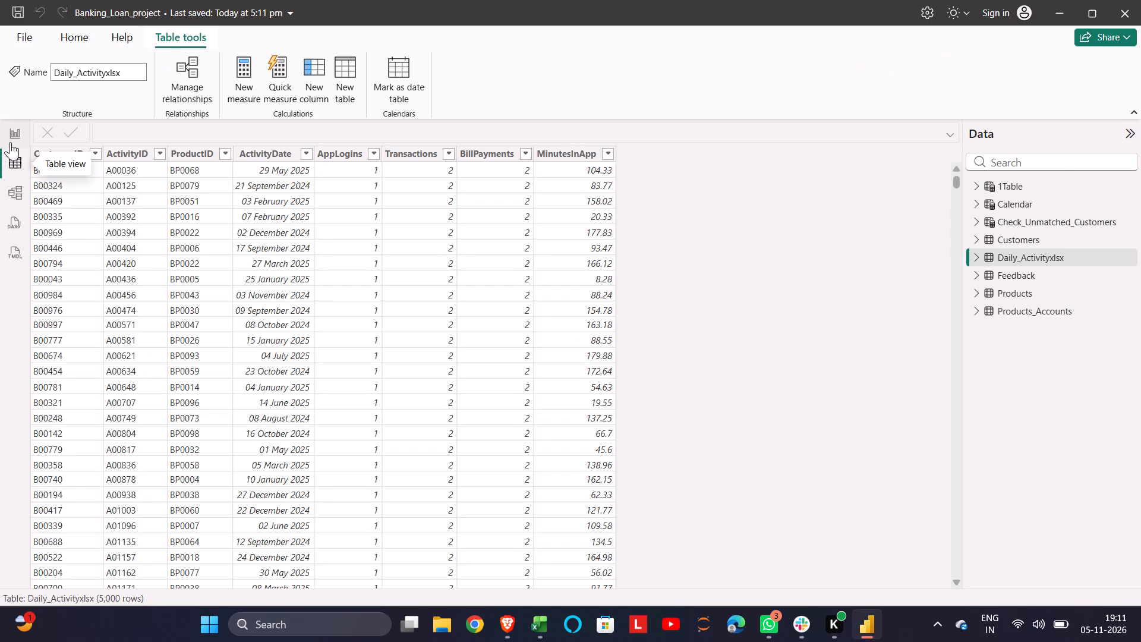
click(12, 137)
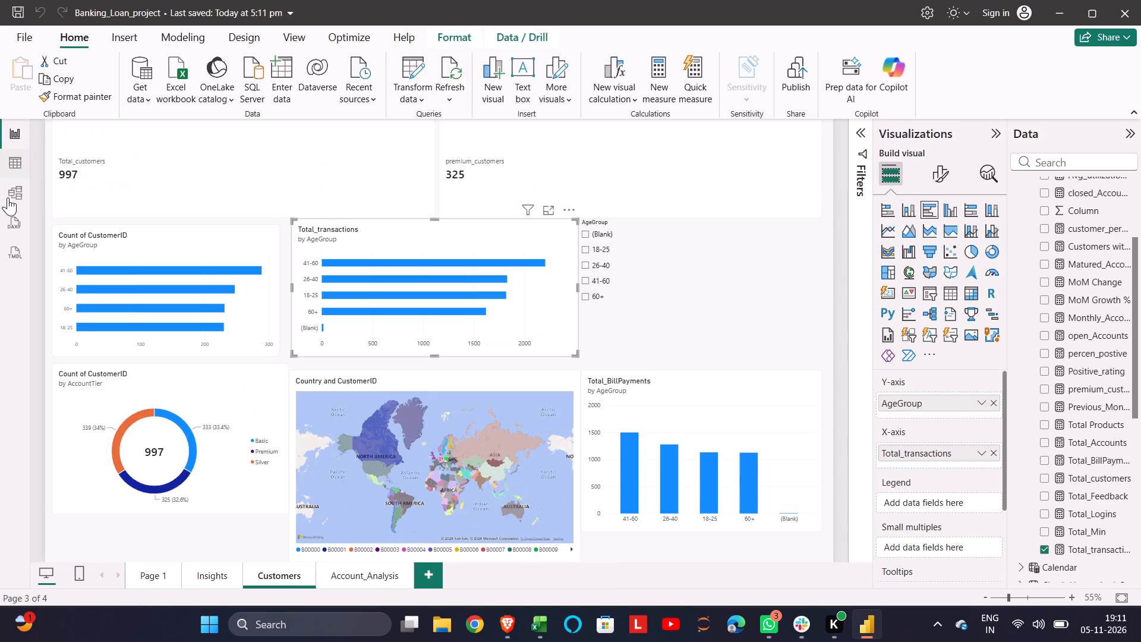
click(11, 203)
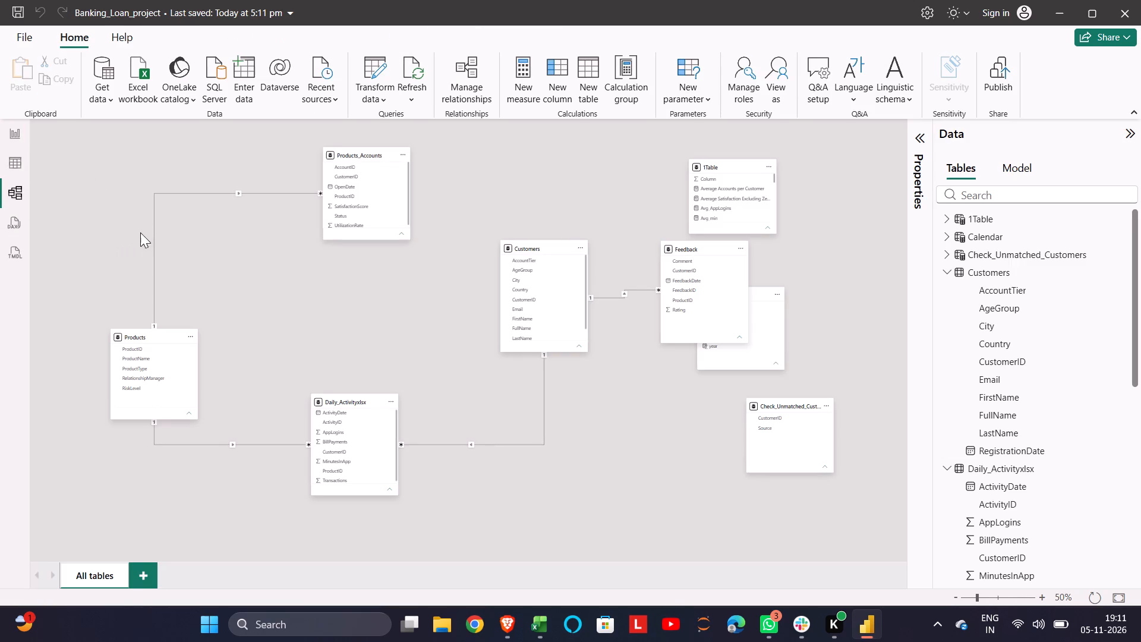
Delete the ProductID relationship between Products and Products_Accounts, and move Daily_Activityxlsx up between Products and Customers.
click(156, 221)
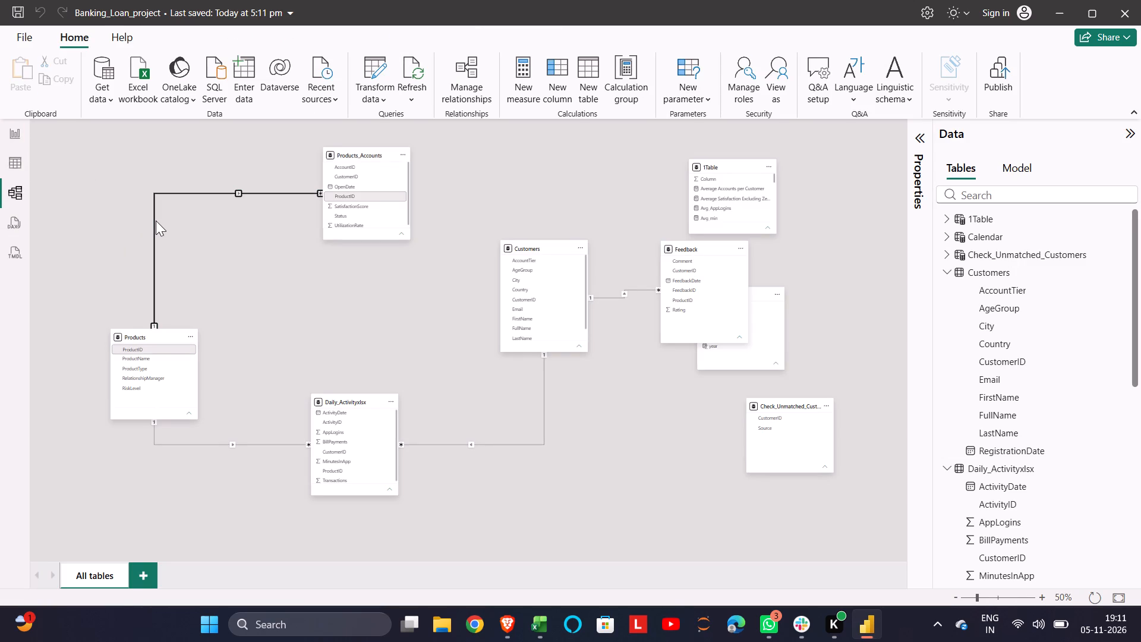
drag(346, 400, 344, 295)
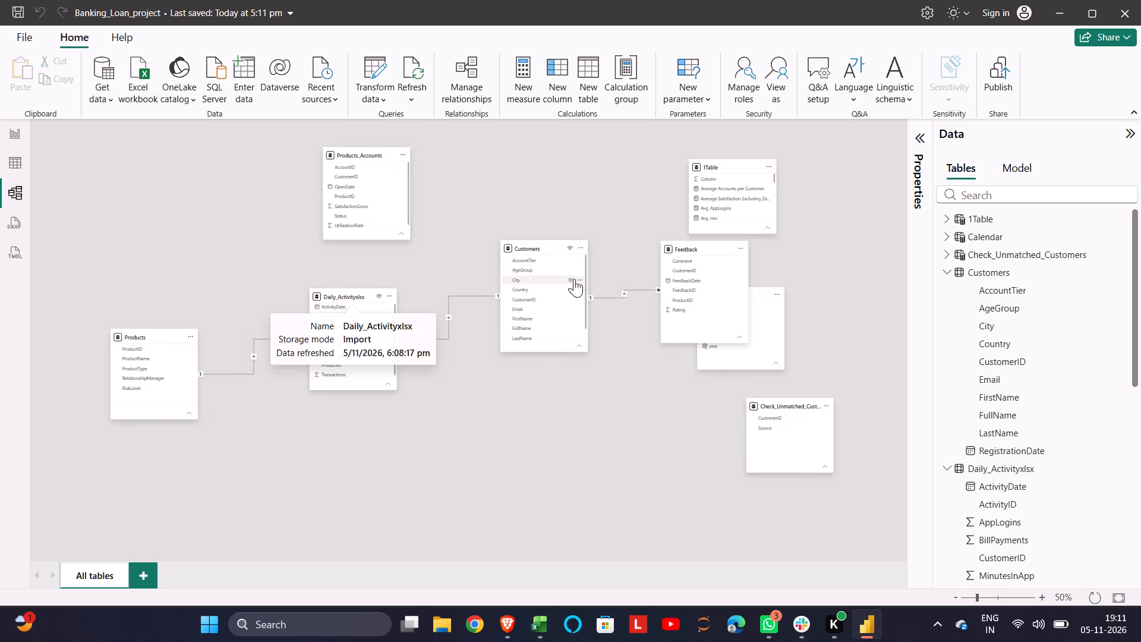
Delete the CustomerID relationship between Customers and Feedback.
click(632, 287)
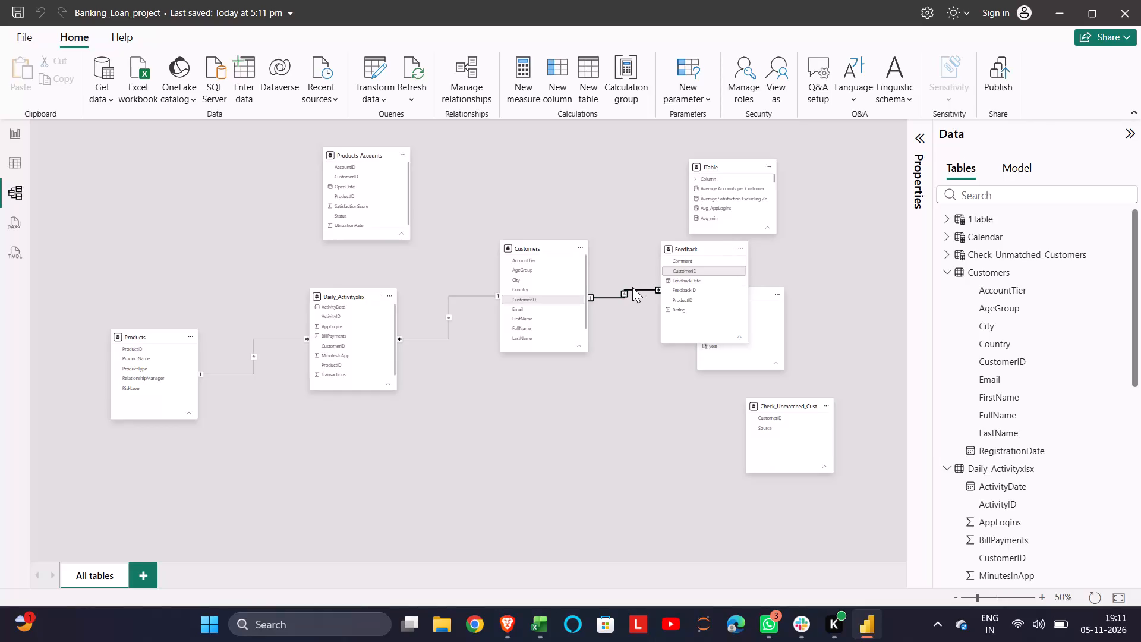
key(Delete)
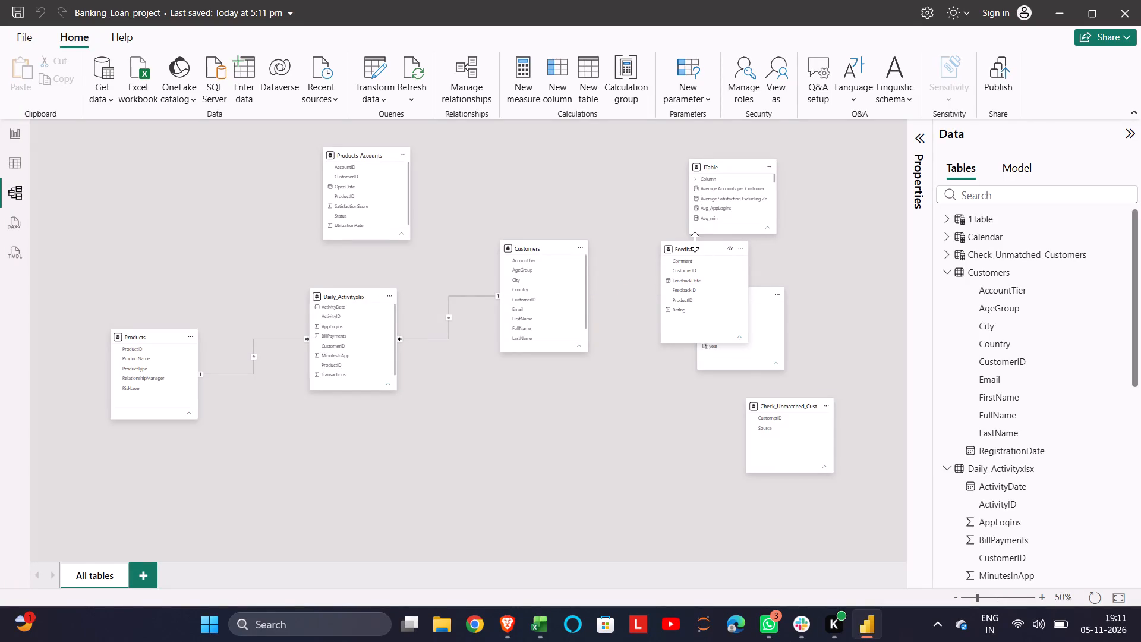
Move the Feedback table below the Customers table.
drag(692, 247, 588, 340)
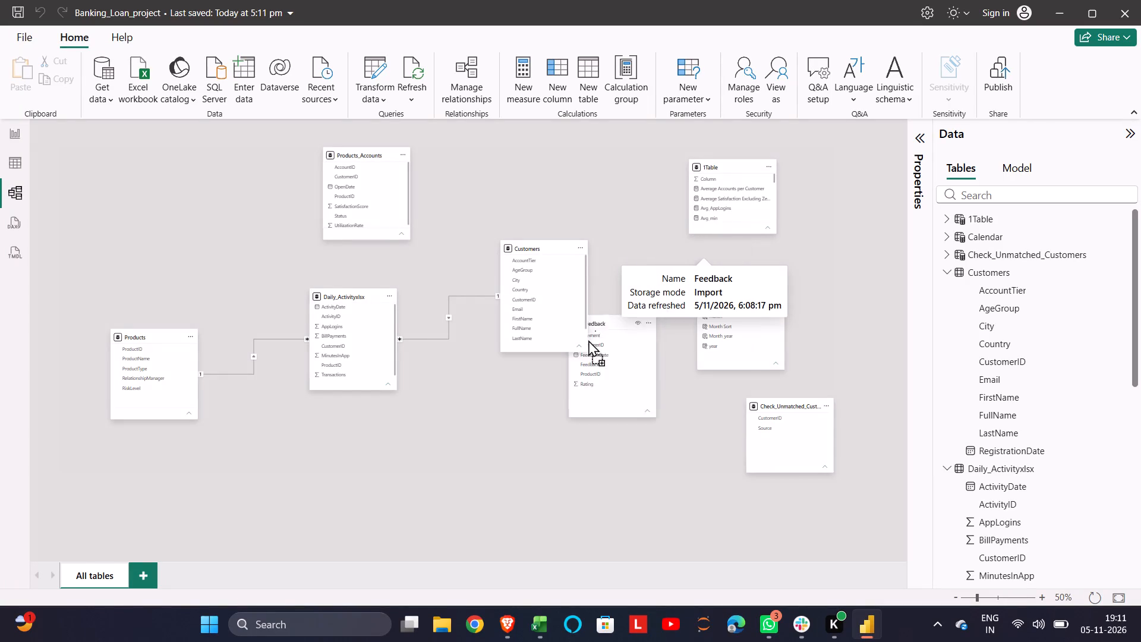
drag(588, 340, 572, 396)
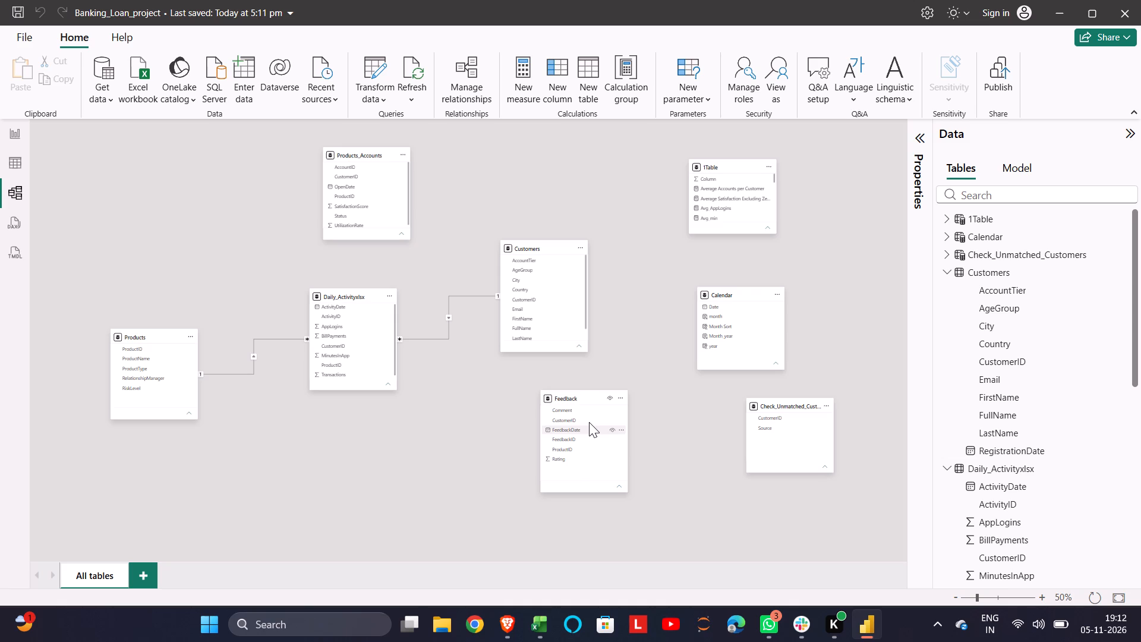
Lengthen the Products_Accounts card so that all its fields fit.
scroll(352, 182, down, 1)
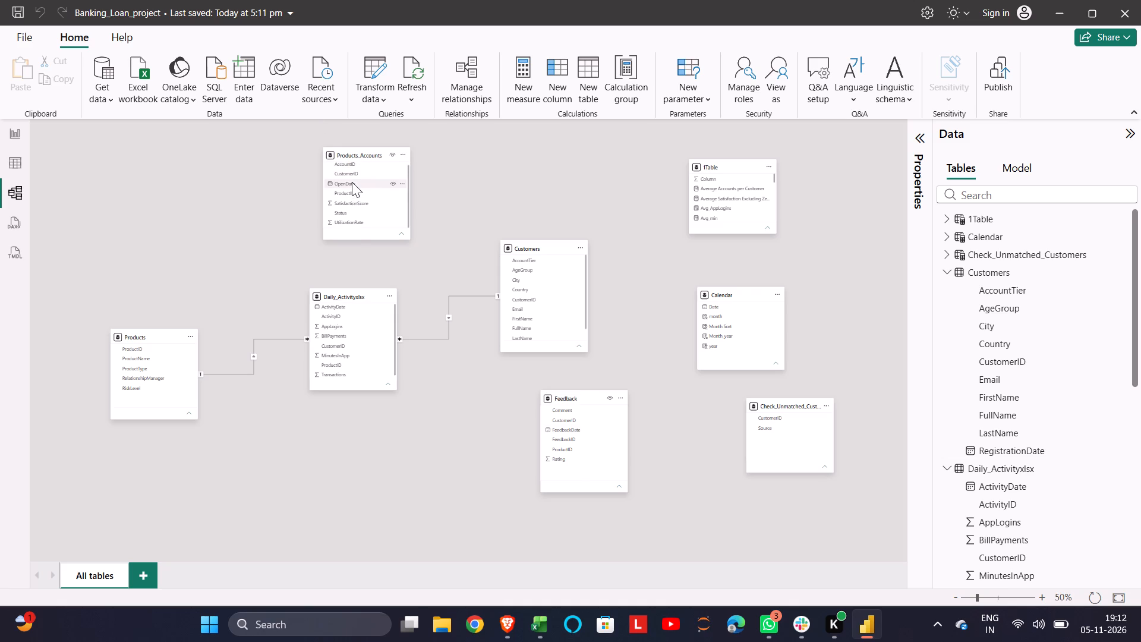
click(355, 242)
drag(355, 239, 355, 251)
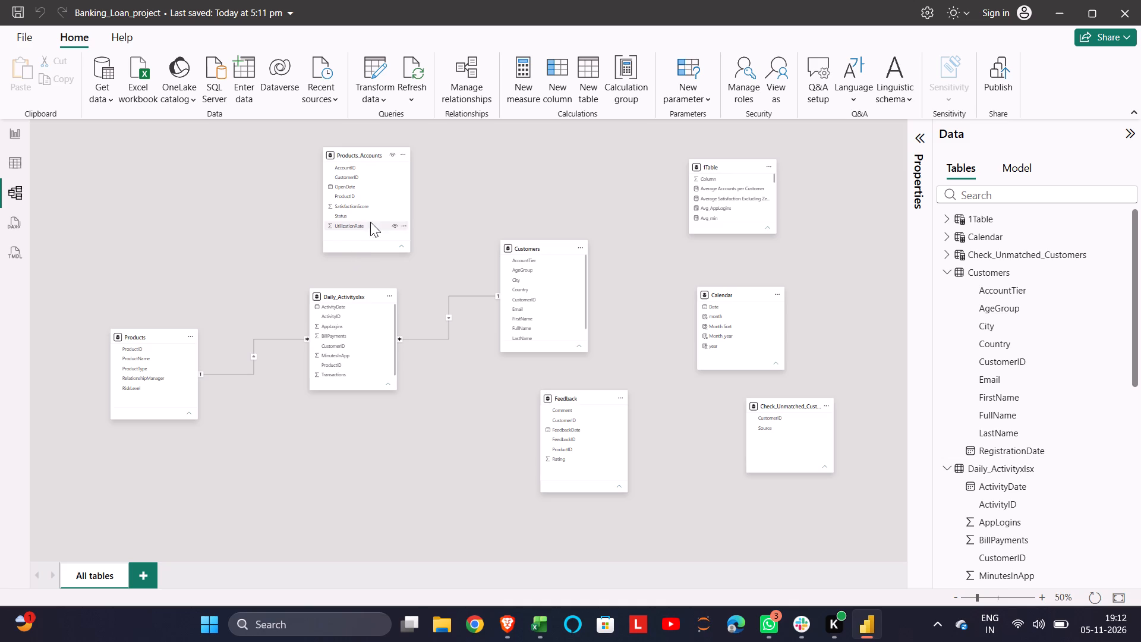
Create an active many-to-many relationship on CustomerID from Products_Accounts to Daily_Activityxlsx, with cross-filter direction Both.
drag(349, 178, 338, 366)
drag(338, 366, 338, 342)
drag(338, 342, 357, 177)
drag(357, 177, 357, 330)
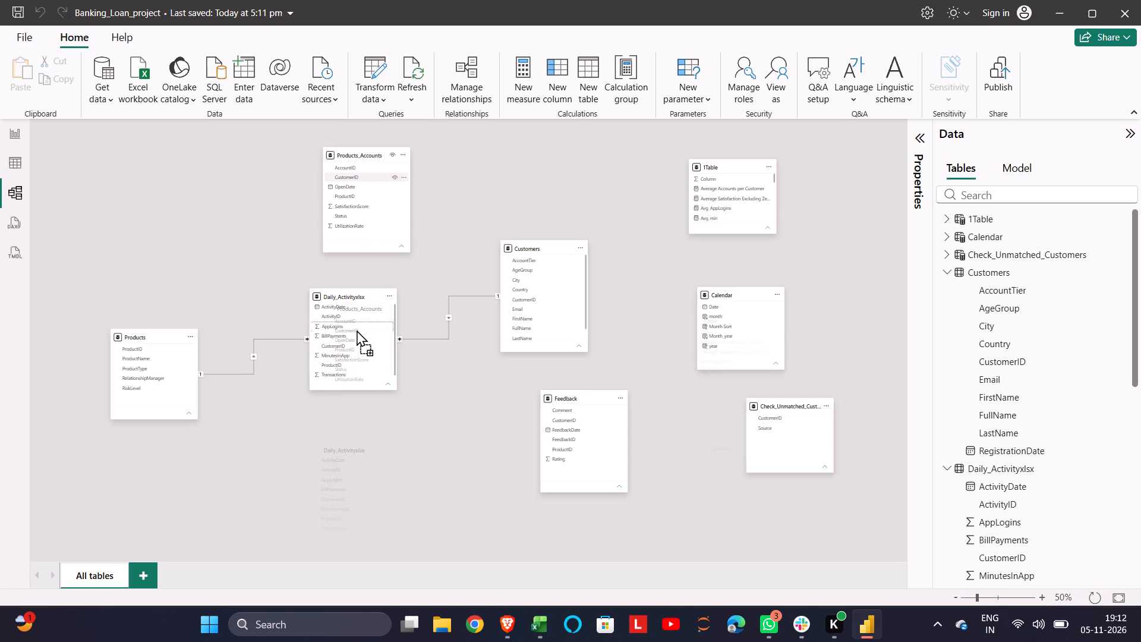
drag(357, 330, 377, 183)
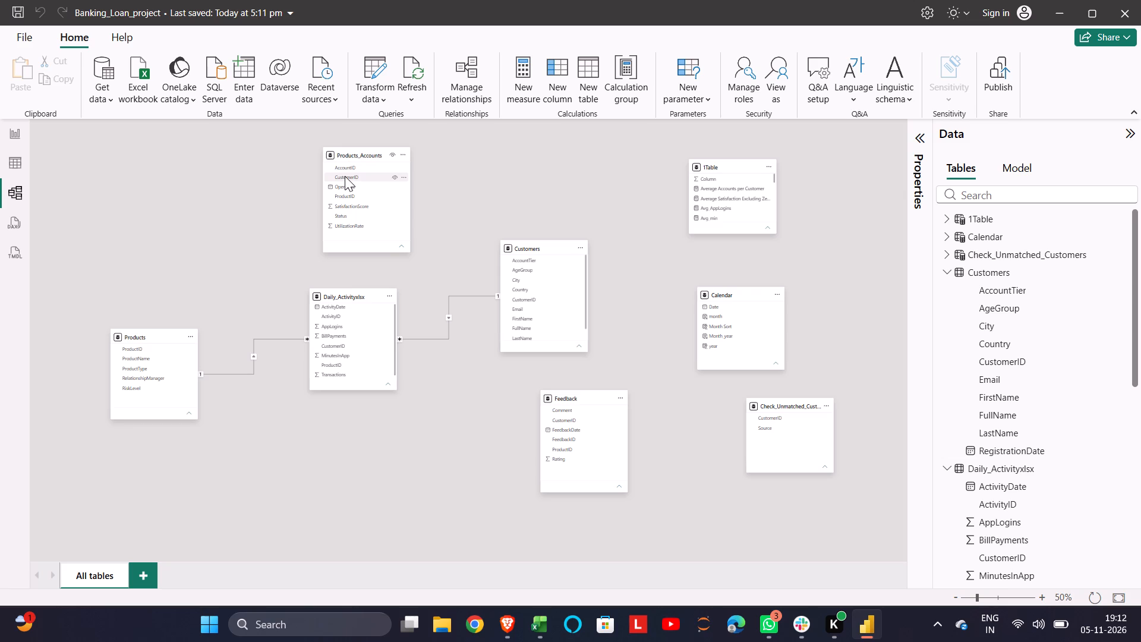
drag(345, 176, 360, 348)
drag(335, 346, 352, 177)
drag(352, 177, 345, 352)
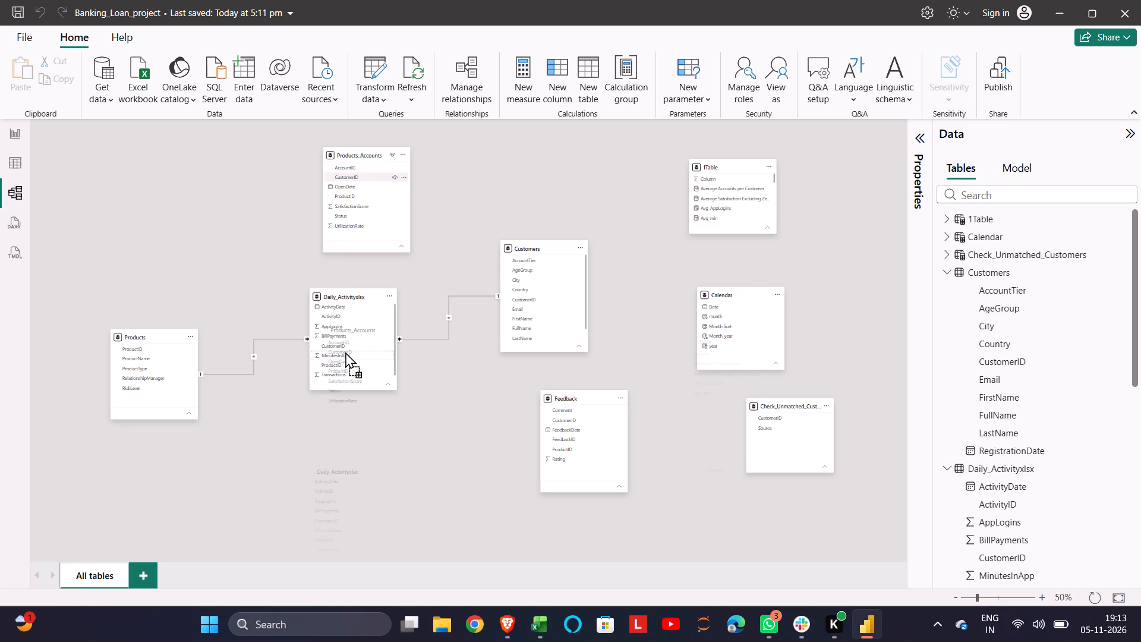
drag(345, 352, 348, 345)
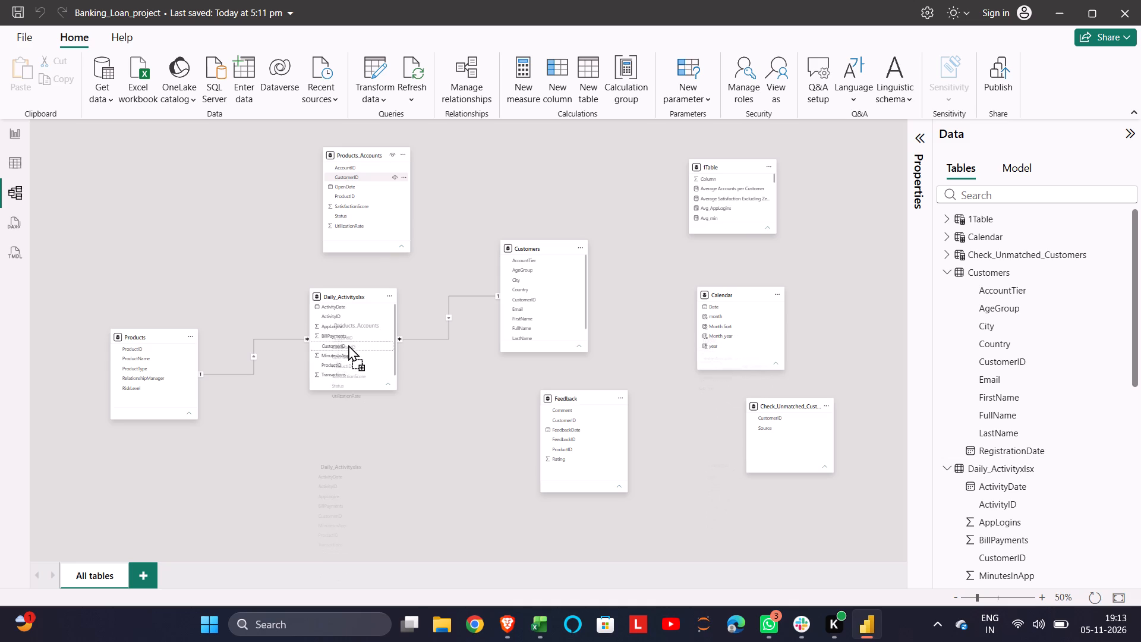
drag(348, 345, 348, 344)
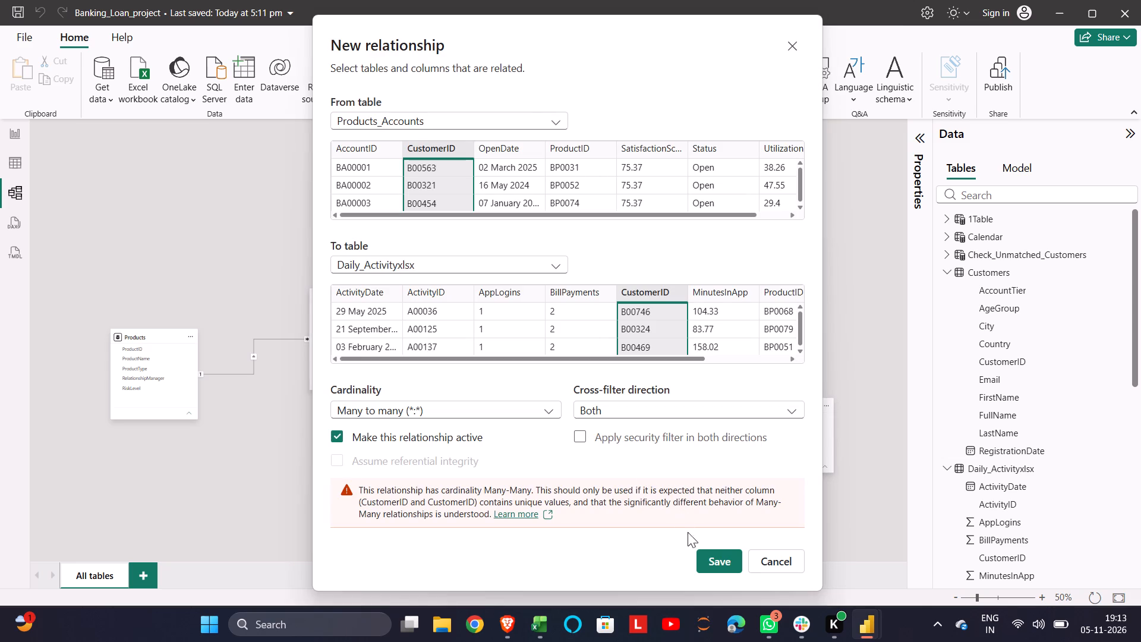
click(714, 550)
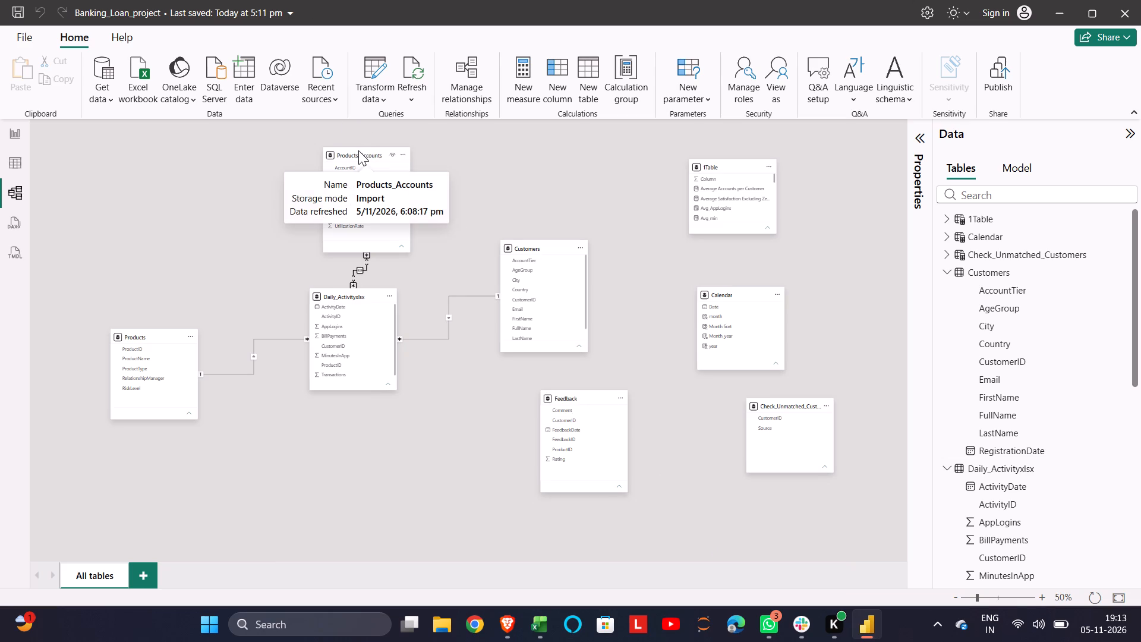
Move the Products_Accounts table sideways so it sits above Products.
drag(358, 150, 223, 139)
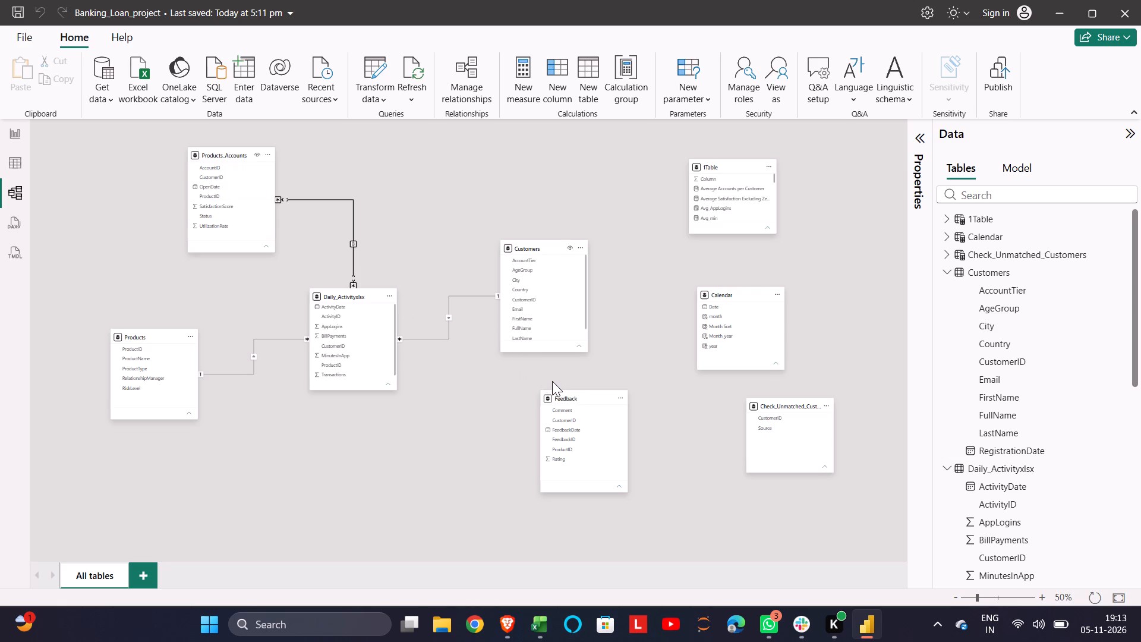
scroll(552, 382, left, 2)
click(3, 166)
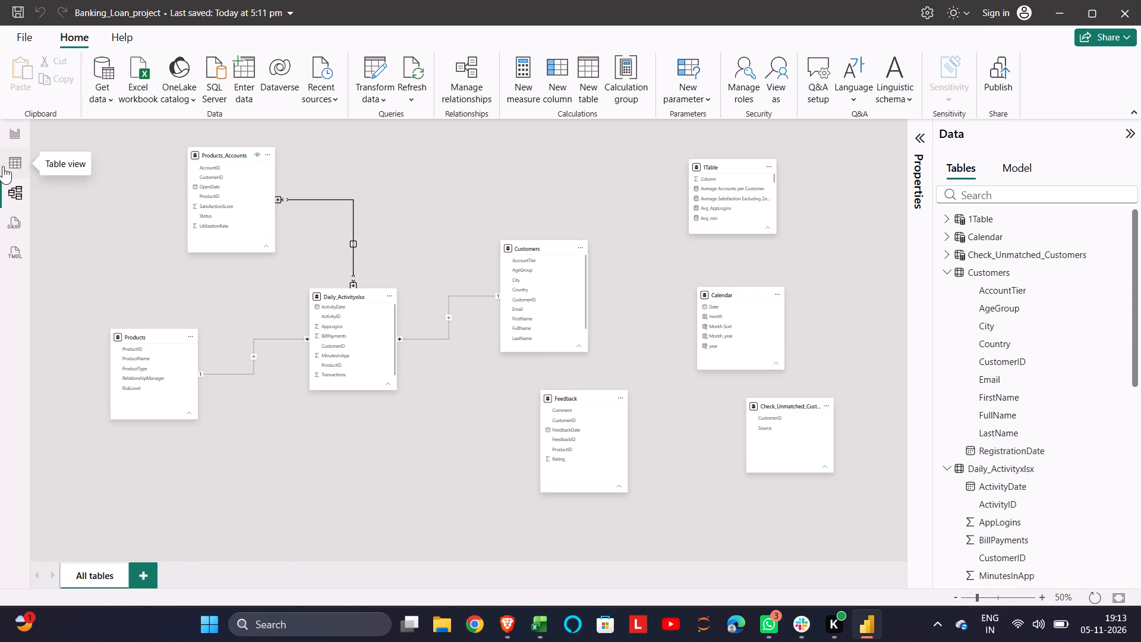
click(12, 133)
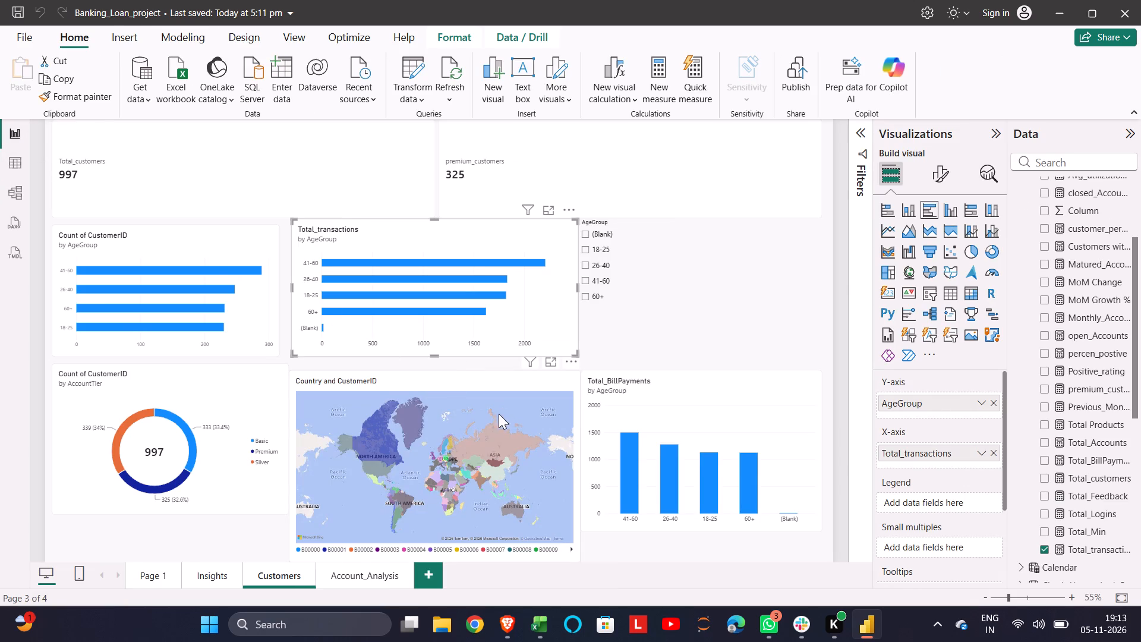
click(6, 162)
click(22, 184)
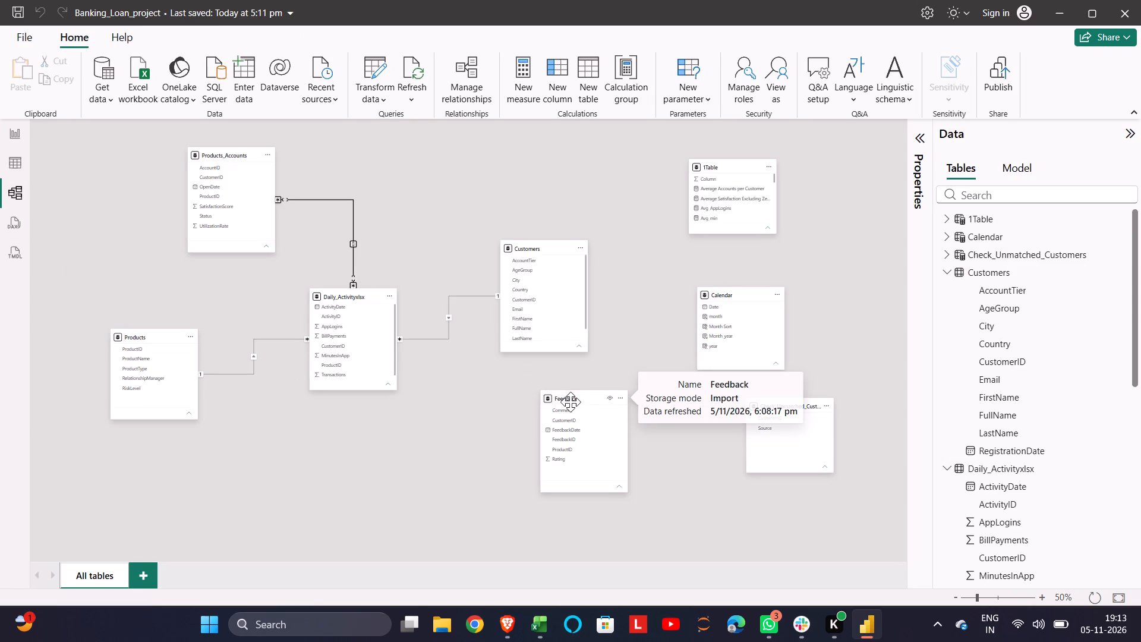
Move the Feedback table directly below Daily_Activityxlsx.
drag(570, 402, 330, 454)
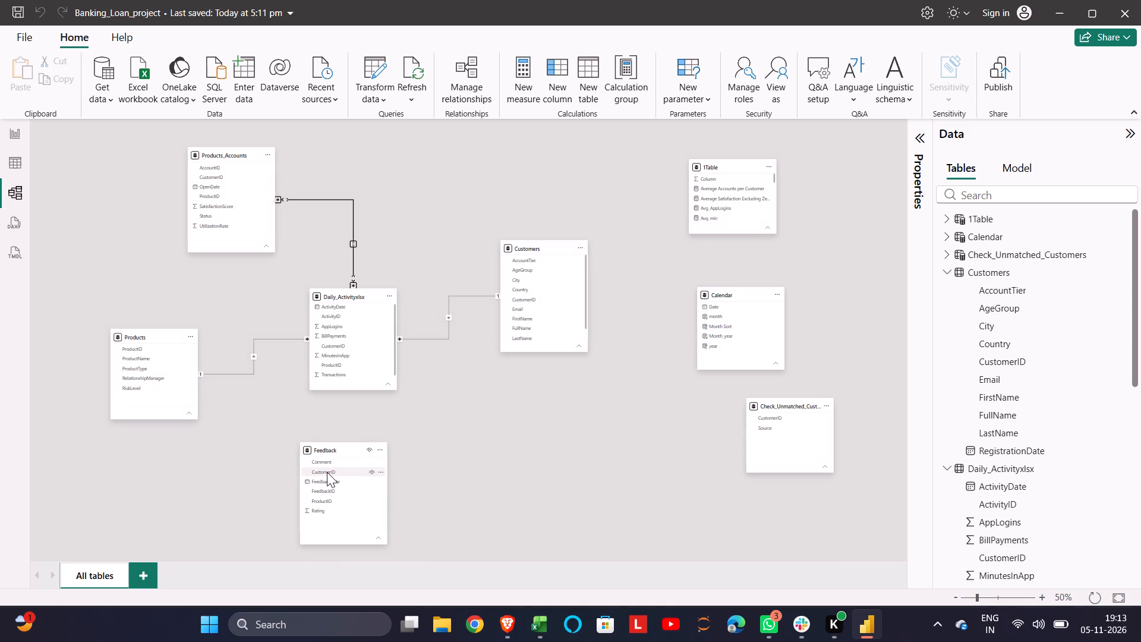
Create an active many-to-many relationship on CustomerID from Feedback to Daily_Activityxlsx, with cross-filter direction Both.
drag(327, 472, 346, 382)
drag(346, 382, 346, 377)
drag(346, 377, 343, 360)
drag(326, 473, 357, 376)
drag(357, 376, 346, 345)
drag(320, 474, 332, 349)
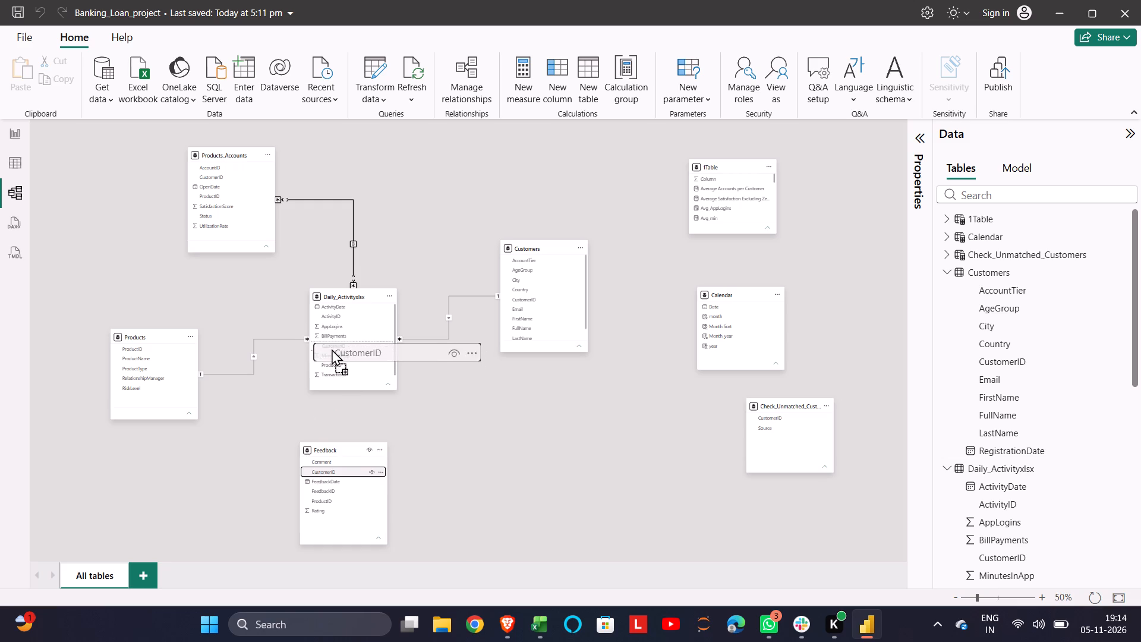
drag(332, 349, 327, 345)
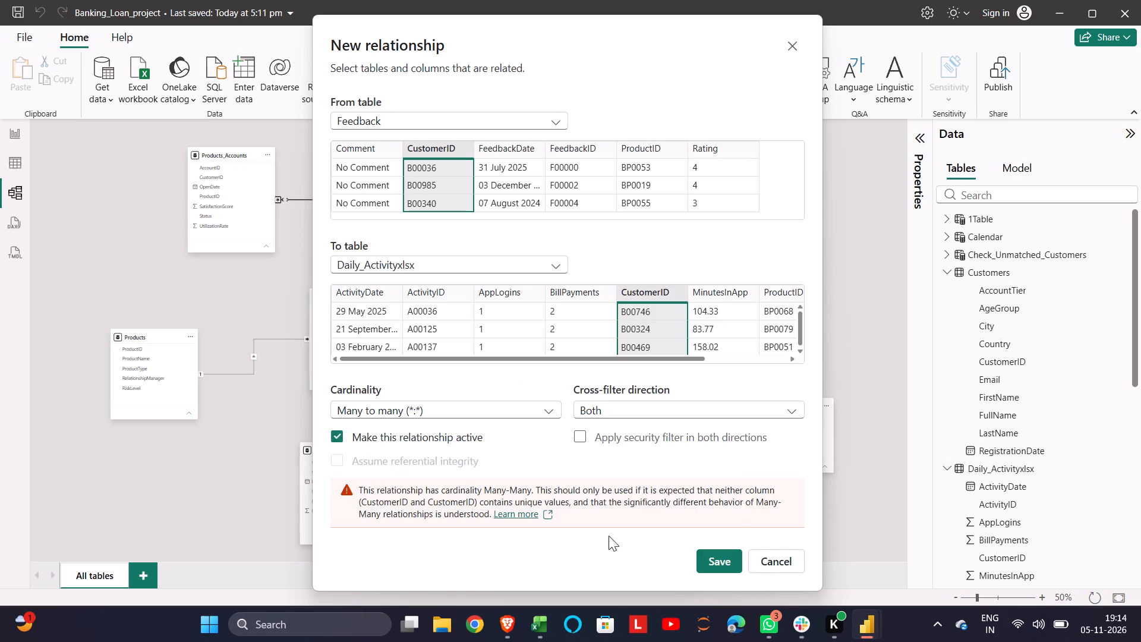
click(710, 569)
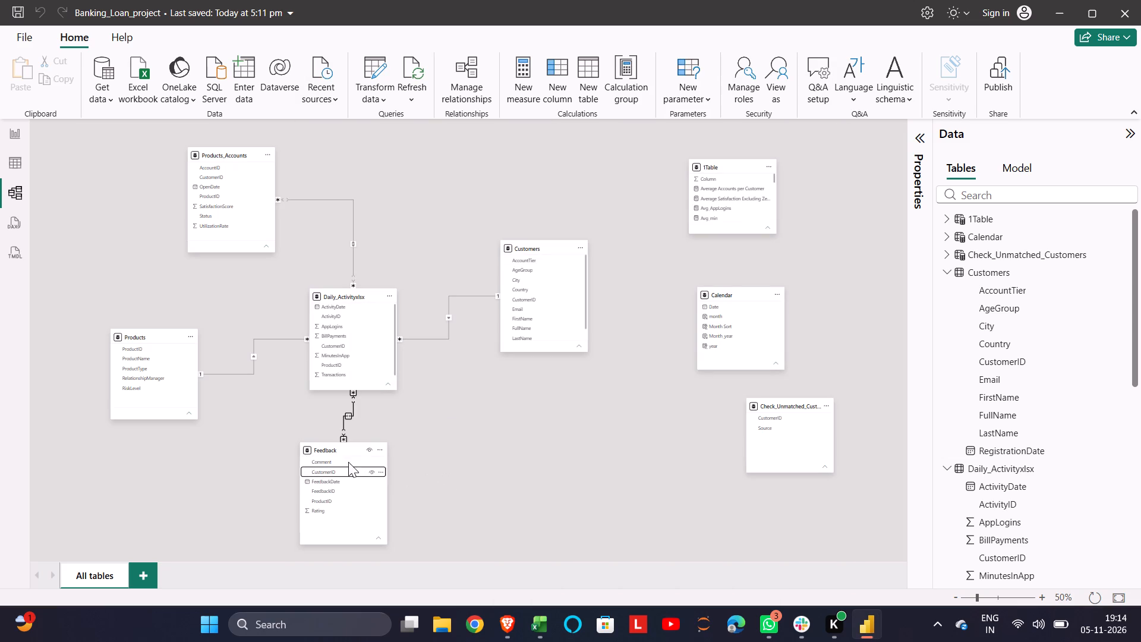
Move the Feedback table sideways so it sits below Customers.
drag(330, 452, 519, 461)
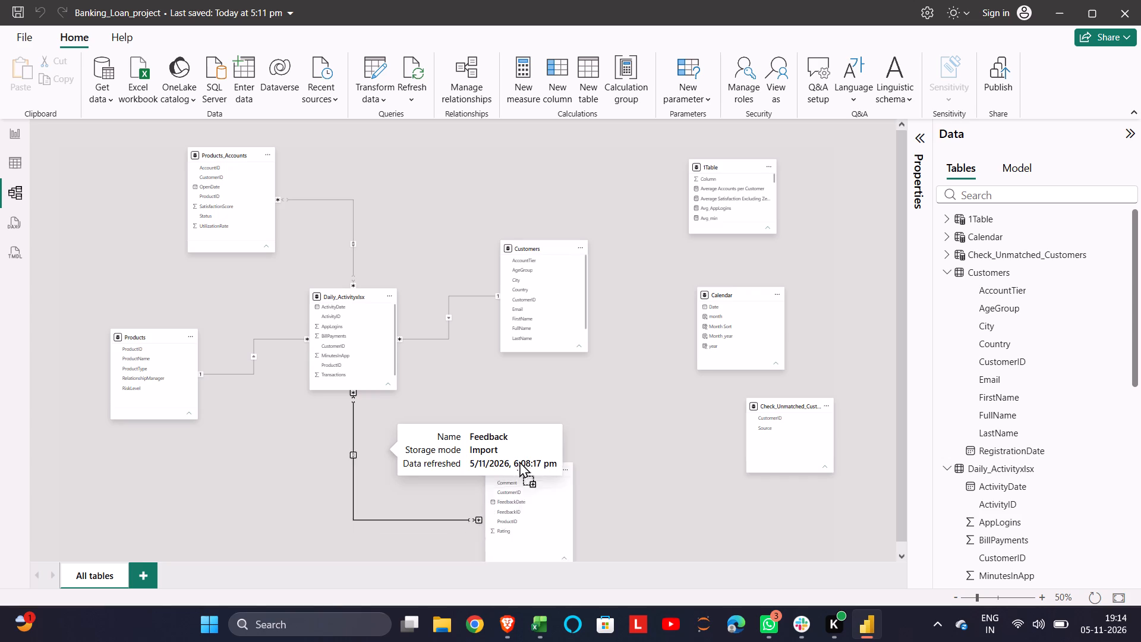
drag(519, 461, 505, 407)
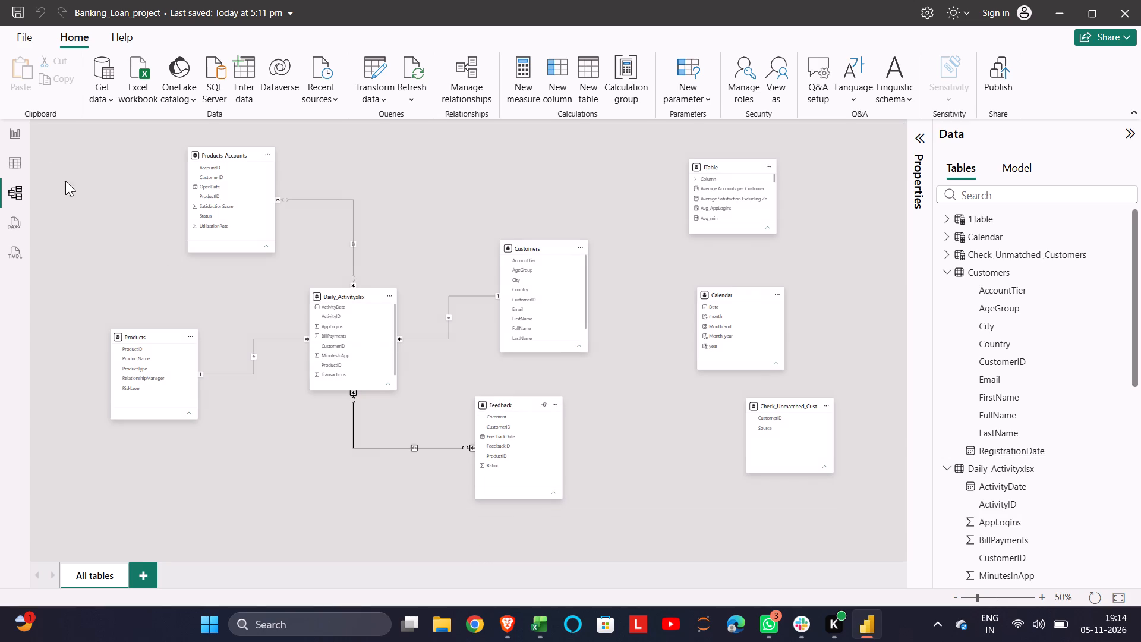
Refresh the project's data from the Customers report page.
click(21, 133)
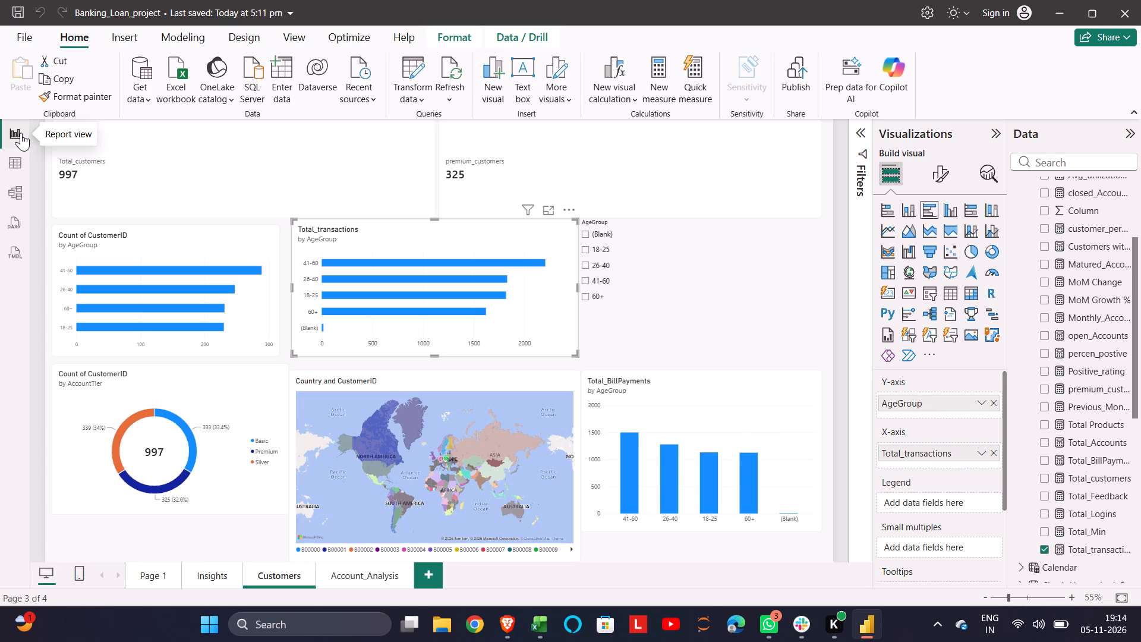
click(15, 188)
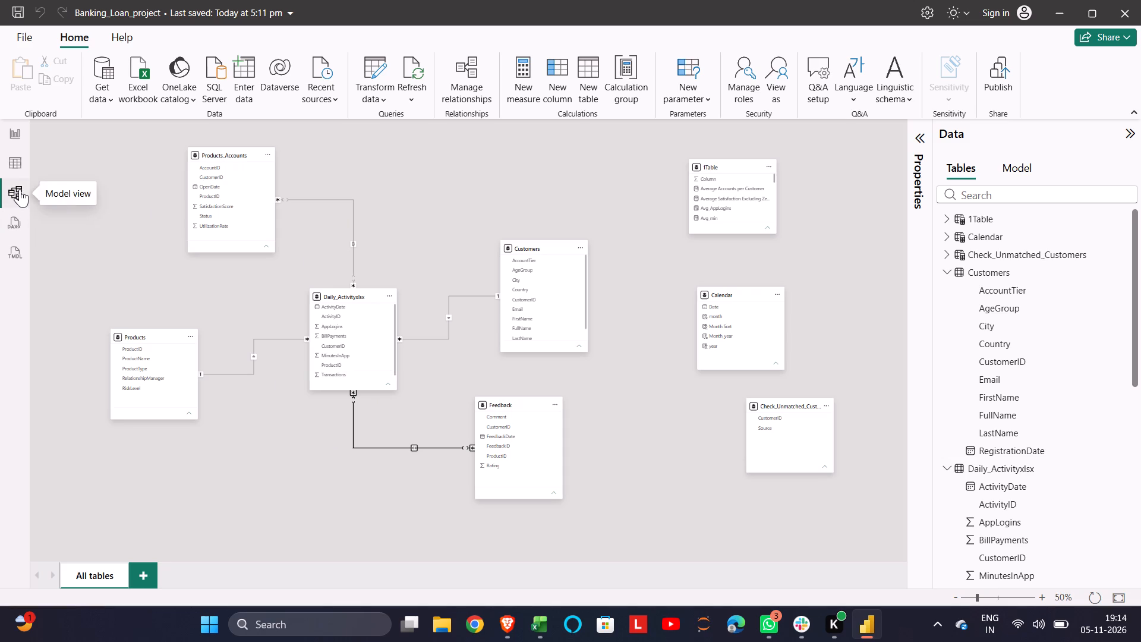
click(18, 170)
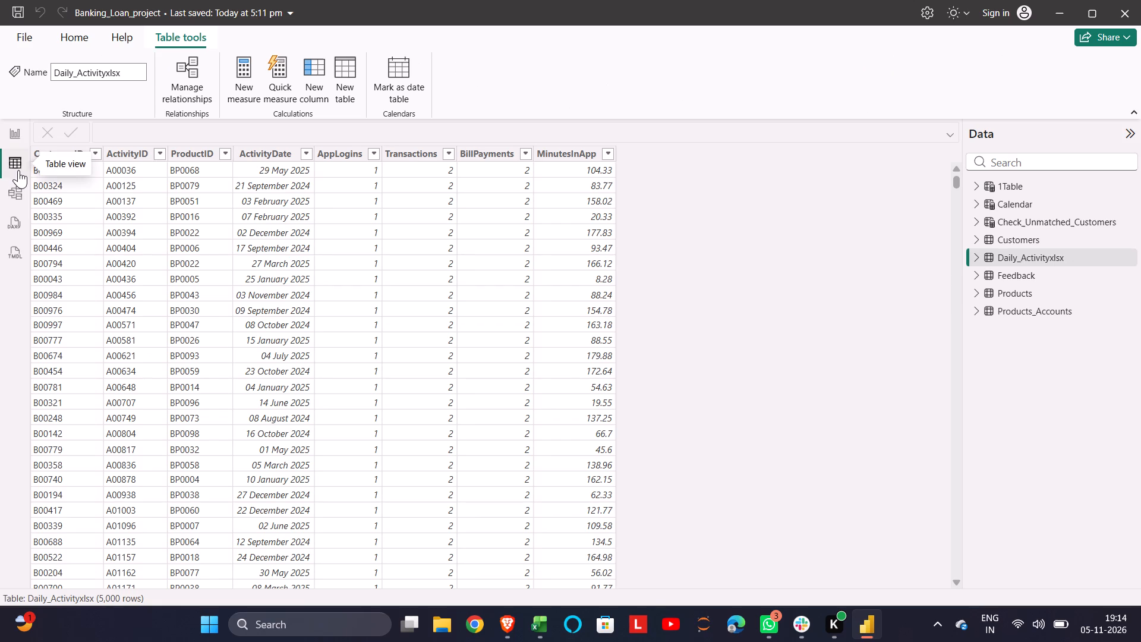
click(20, 112)
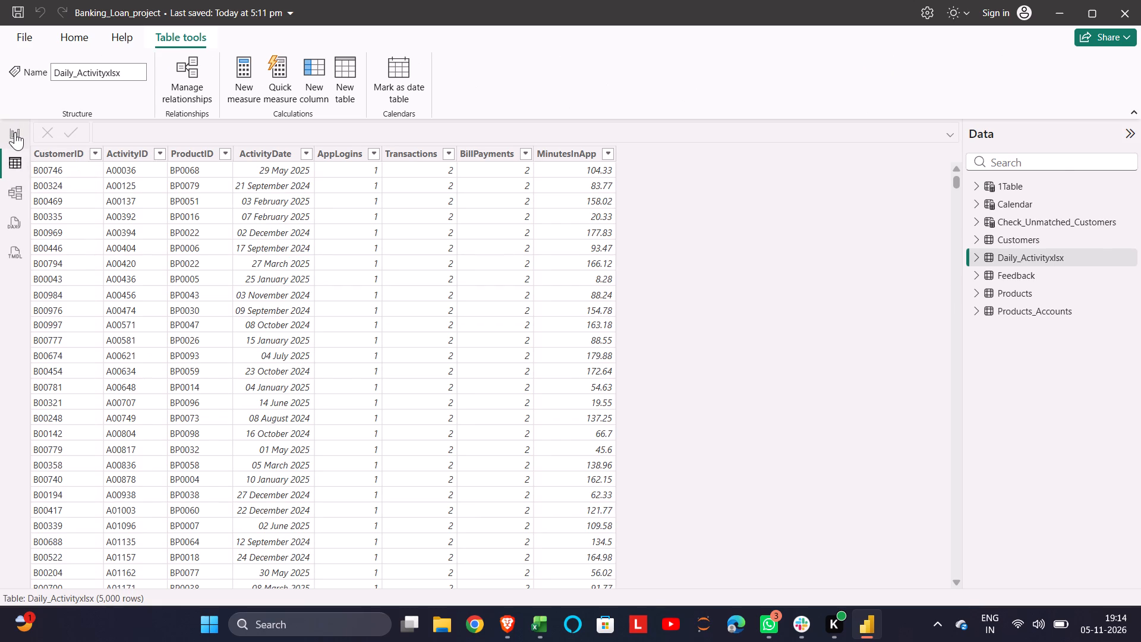
click(15, 132)
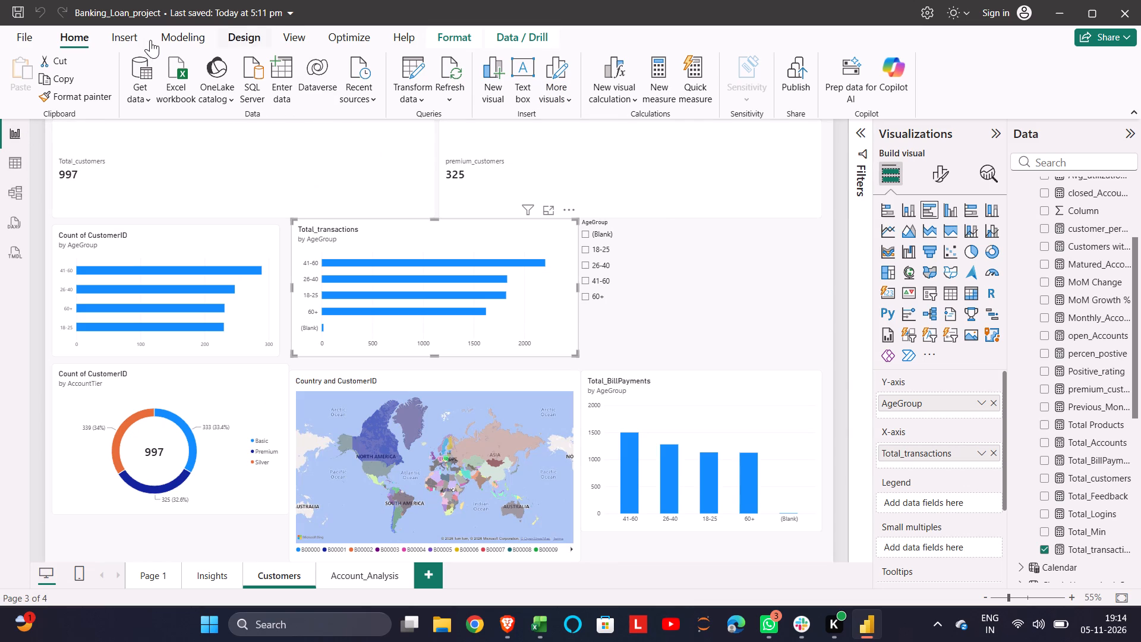
click(453, 62)
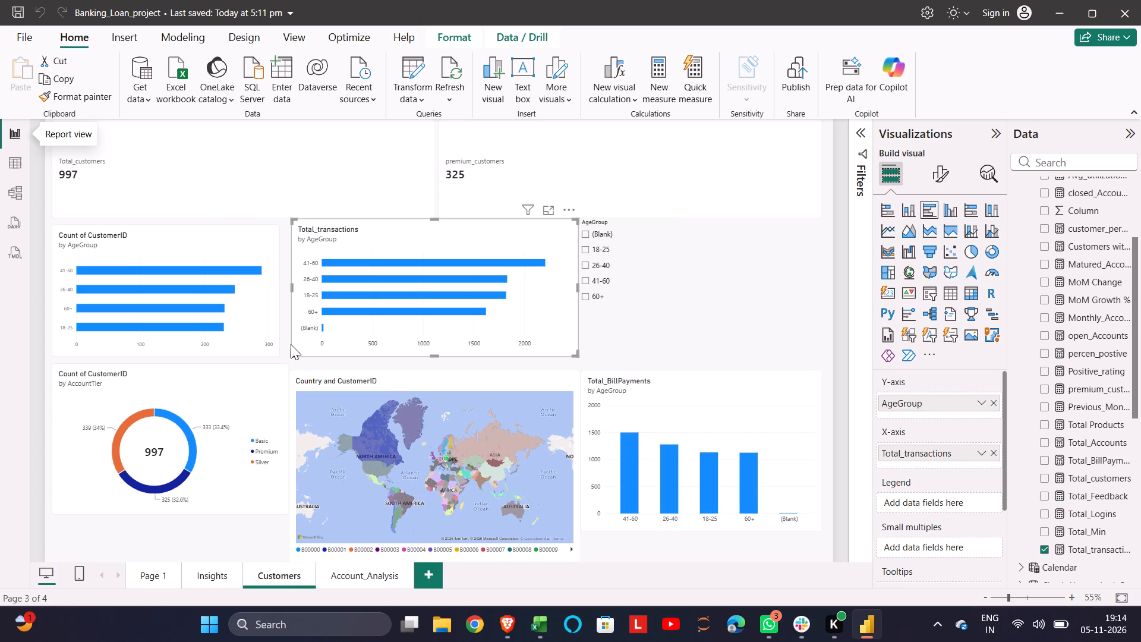
Return to the model diagram and move the Calendar table below Daily_Activityxlsx, between Products and Feedback.
click(18, 168)
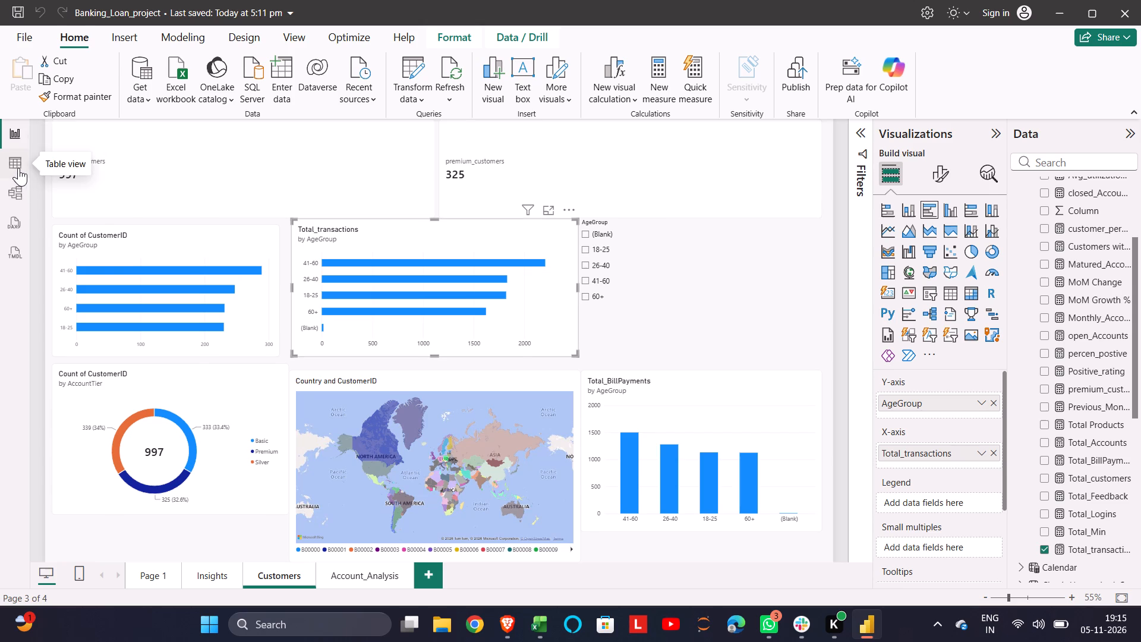
click(12, 193)
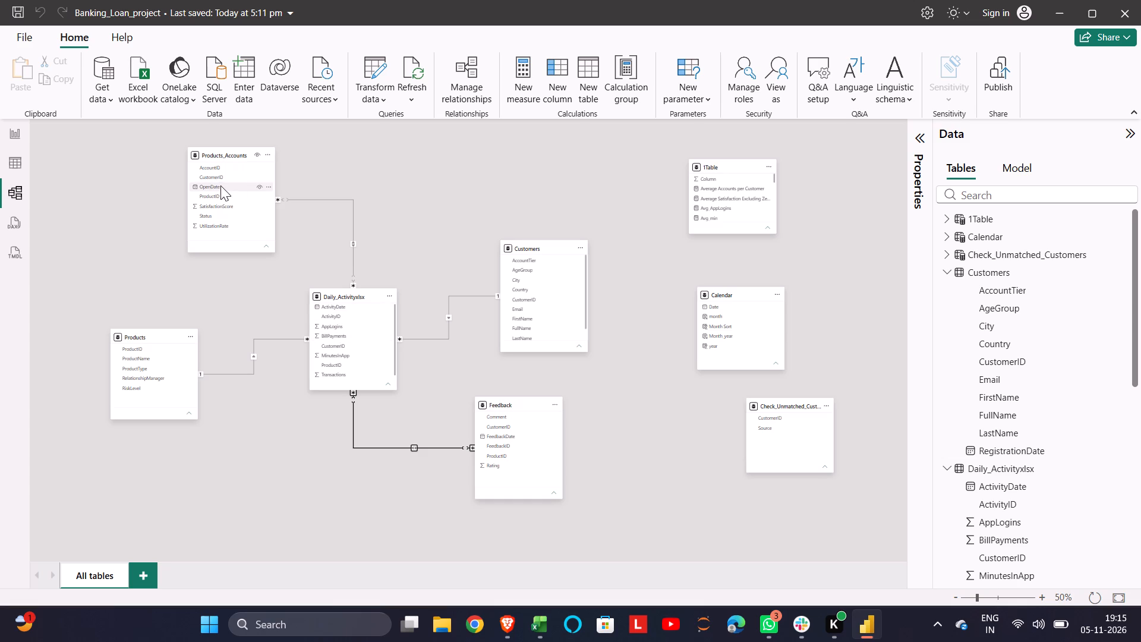
drag(206, 186, 348, 304)
drag(348, 304, 214, 185)
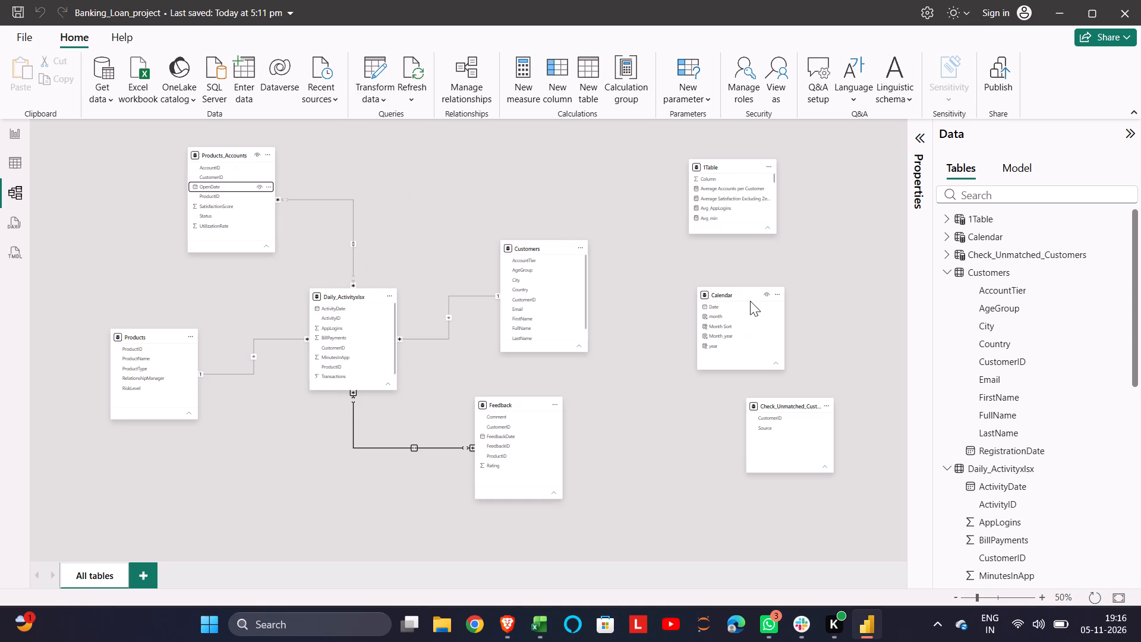
drag(722, 292, 572, 359)
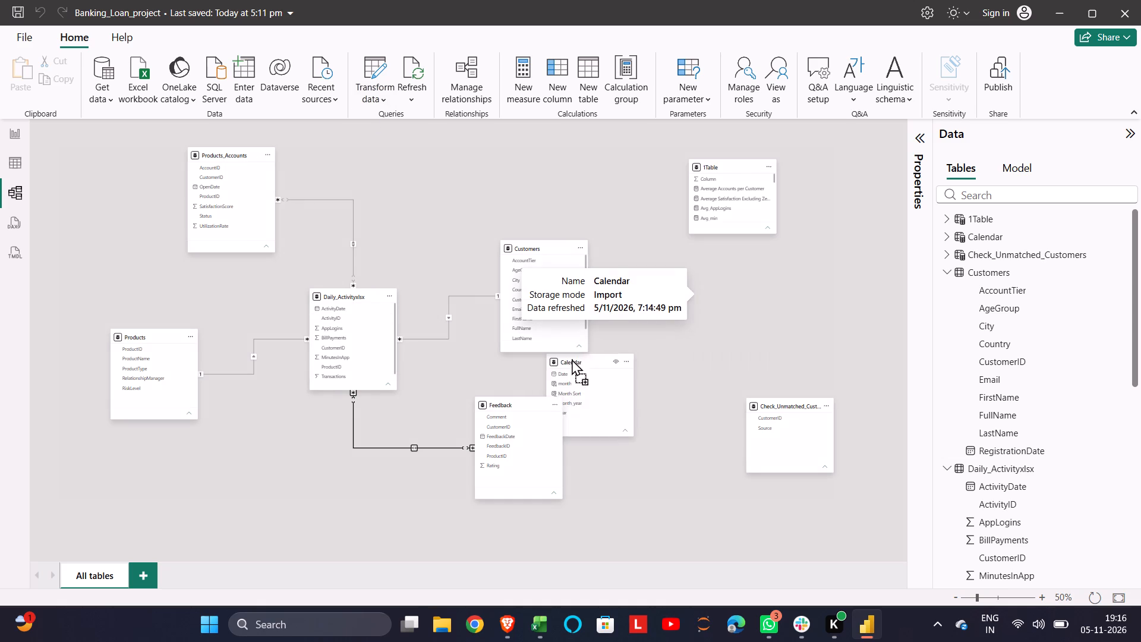
drag(572, 359, 287, 426)
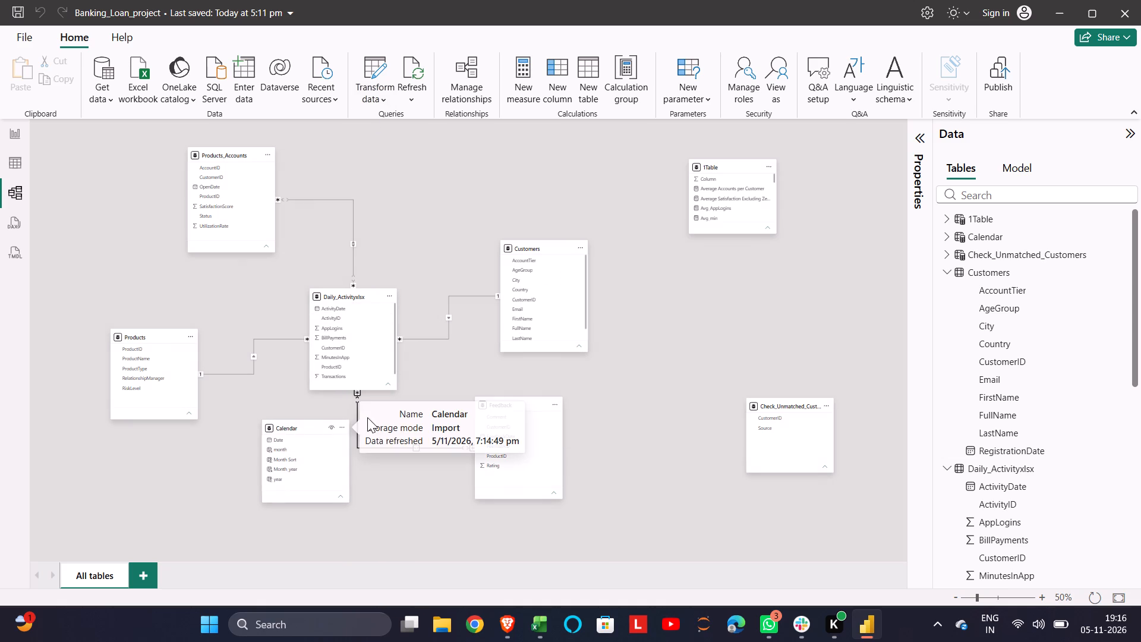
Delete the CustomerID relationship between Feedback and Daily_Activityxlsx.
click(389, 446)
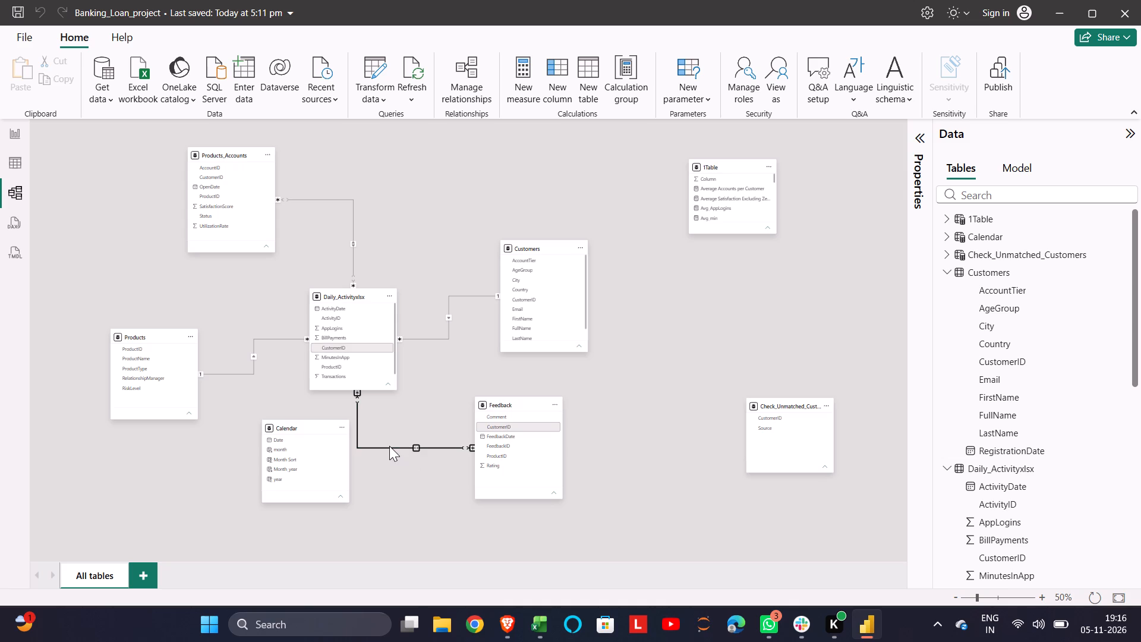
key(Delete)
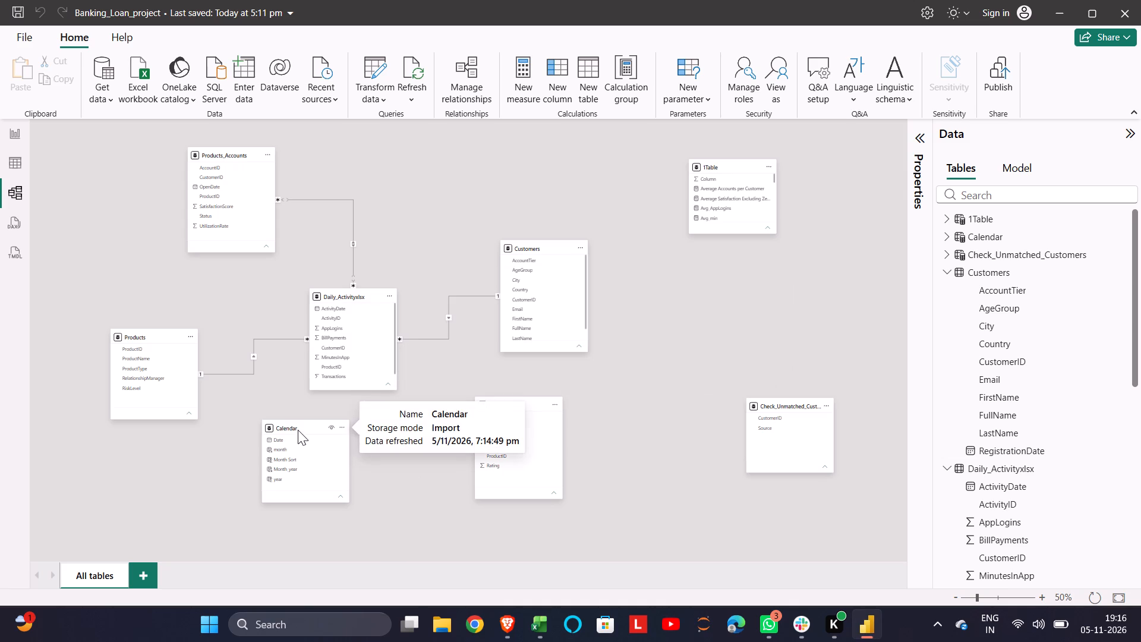
Shift the Calendar table sideways so it sits directly under Daily_Activityxlsx.
right_drag(298, 430, 370, 430)
drag(290, 426, 341, 423)
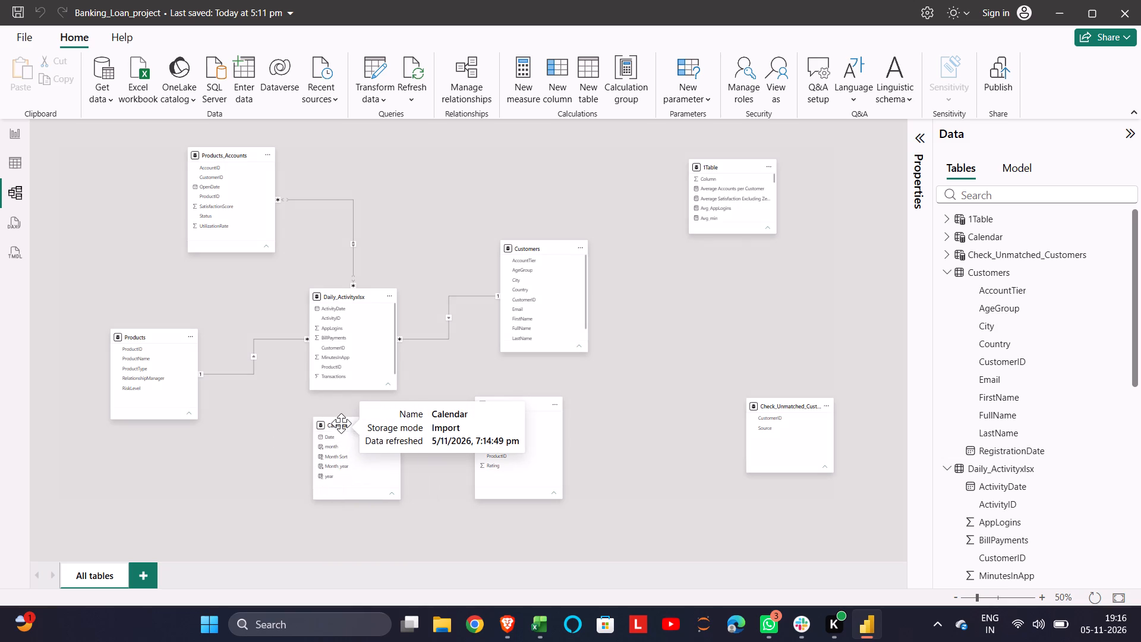
Delete the CustomerID relationship between Products_Accounts and Daily_Activityxlsx.
click(354, 209)
key(Delete)
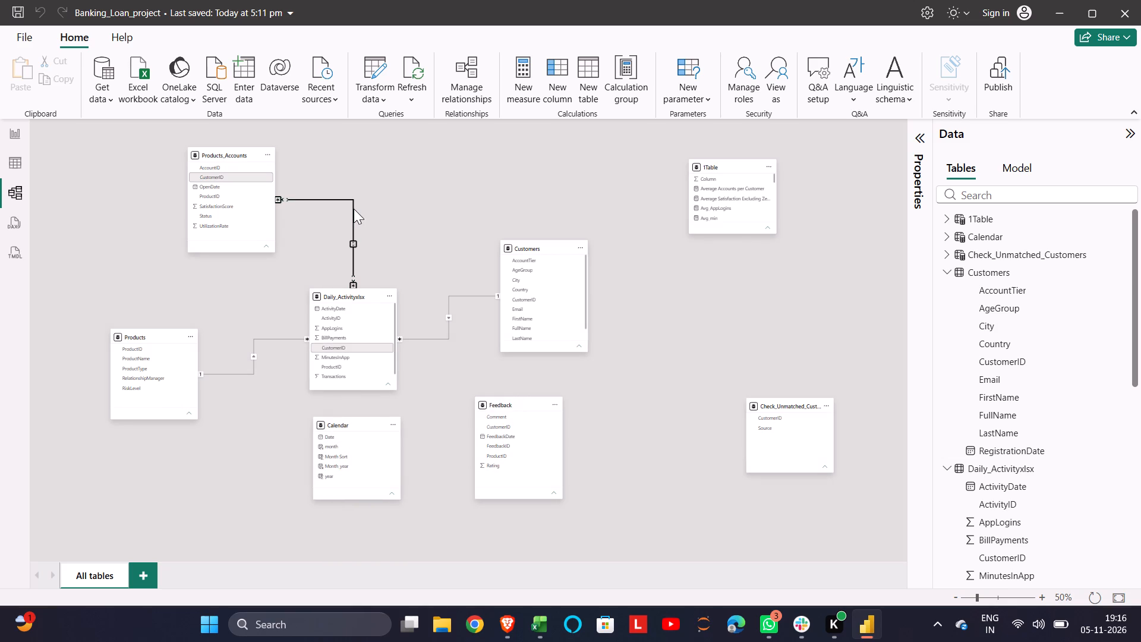
Move the Products_Accounts table below Products, beside the Calendar table.
drag(220, 153, 213, 276)
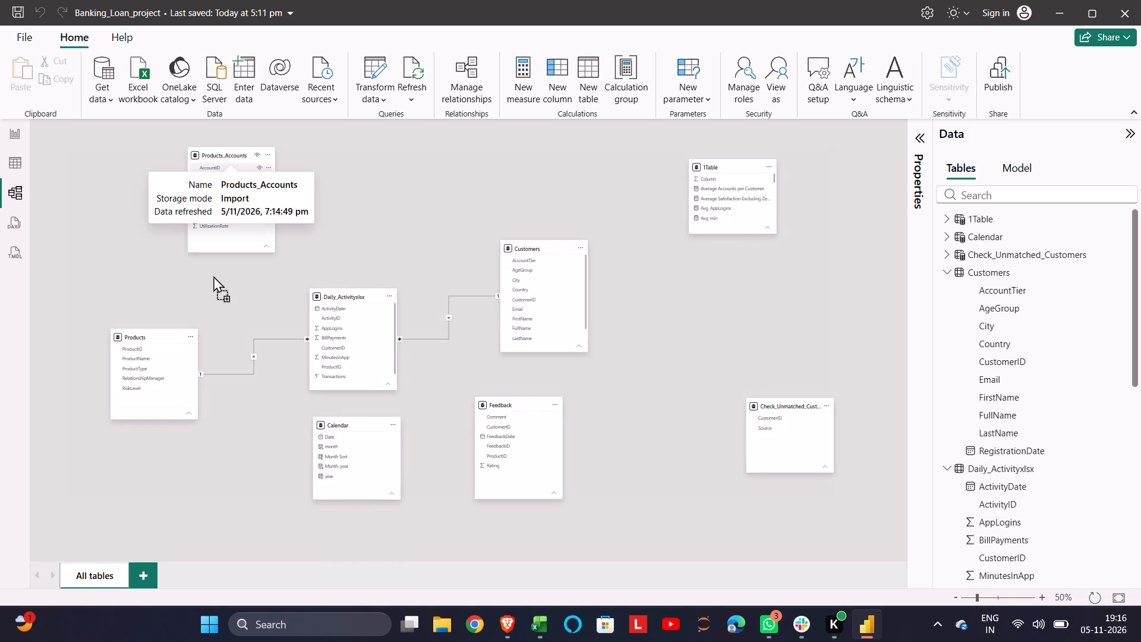
drag(213, 276, 223, 445)
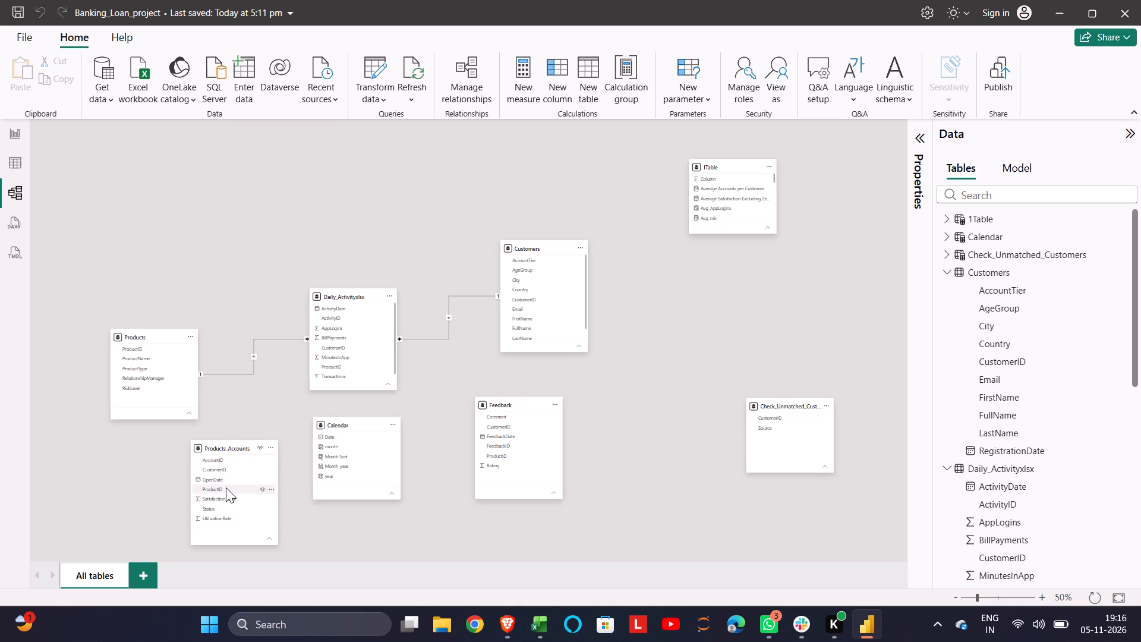
Create an active one-to-many relationship from Calendar Date to Products_Accounts OpenDate, with cross-filter direction Single.
drag(223, 480, 348, 471)
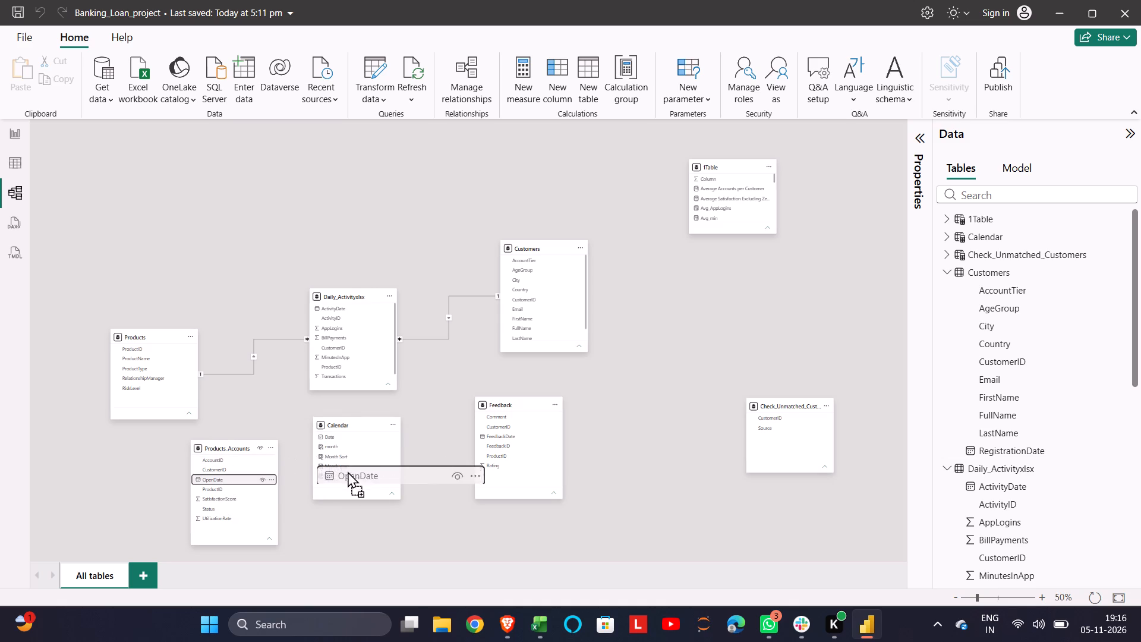
drag(348, 471, 332, 432)
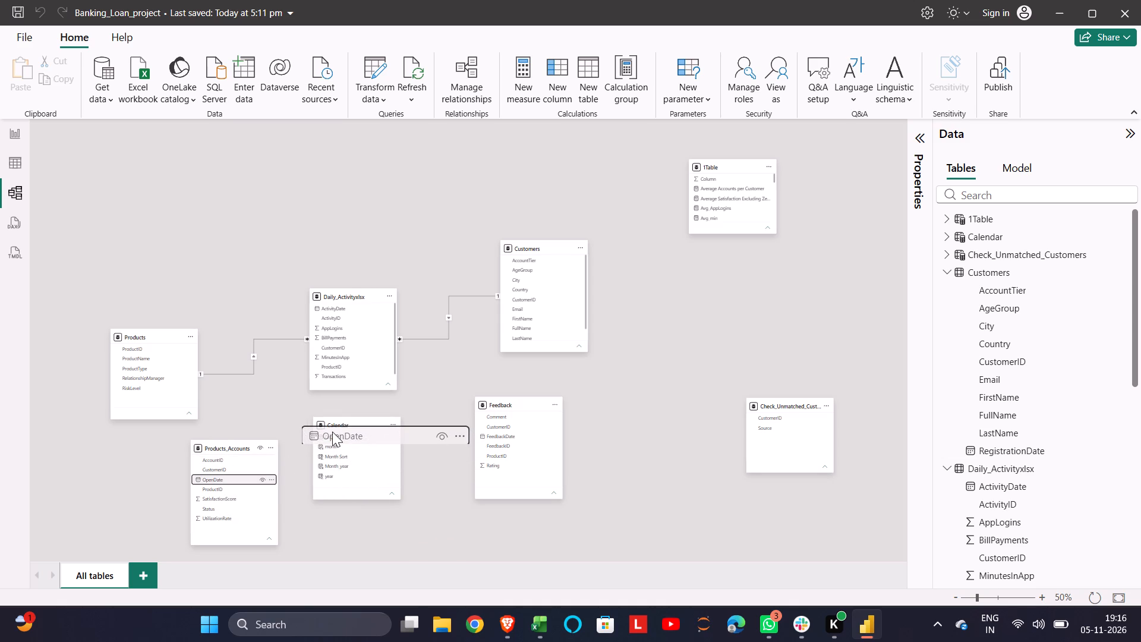
drag(331, 439, 222, 479)
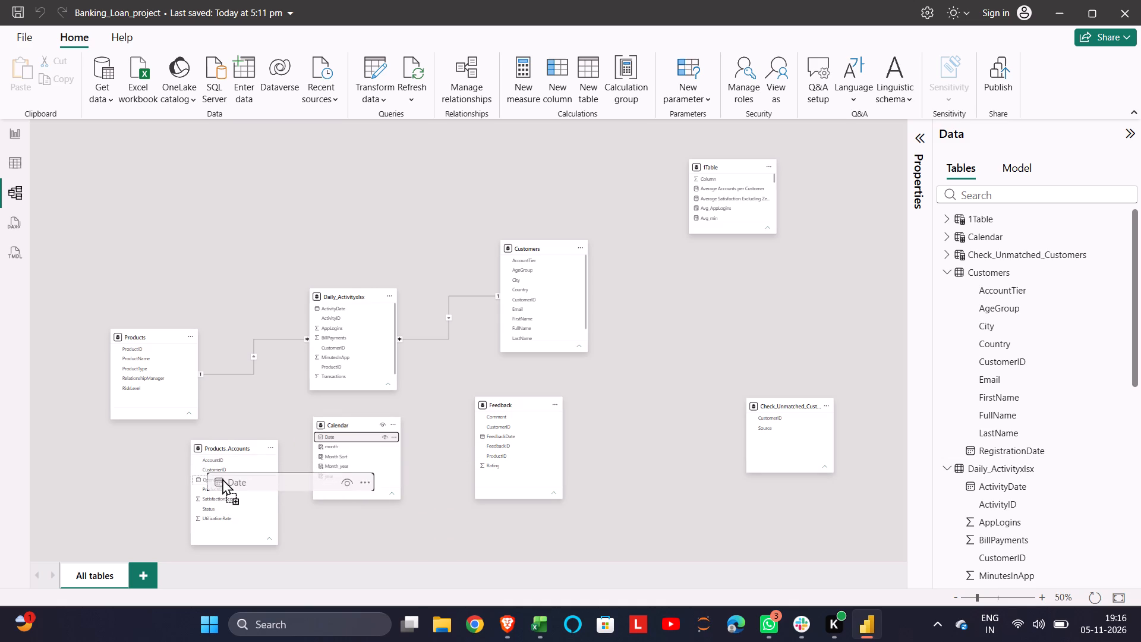
drag(222, 479, 213, 480)
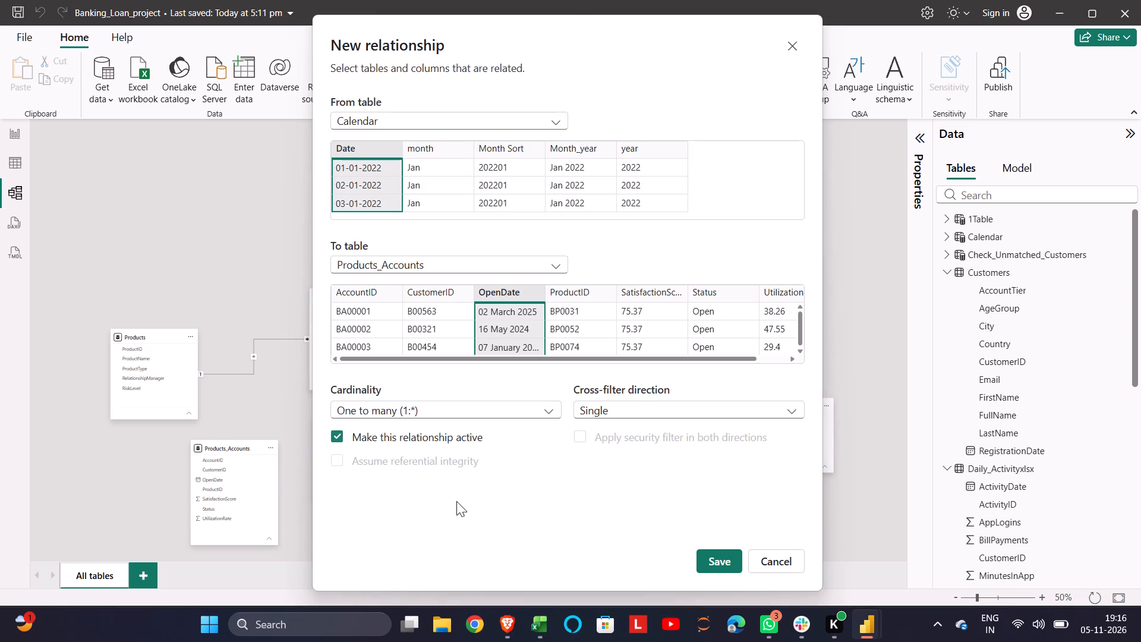
click(718, 556)
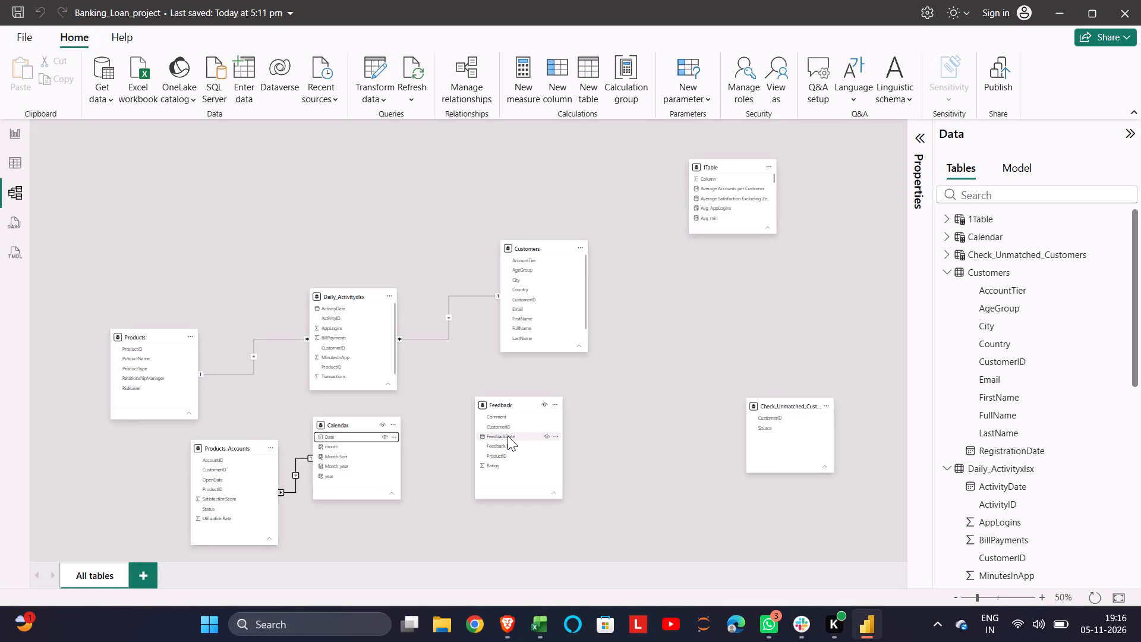
Create an active one-to-many relationship from Calendar Date to Feedback FeedbackDate, with cross-filter direction Single.
drag(332, 434, 519, 479)
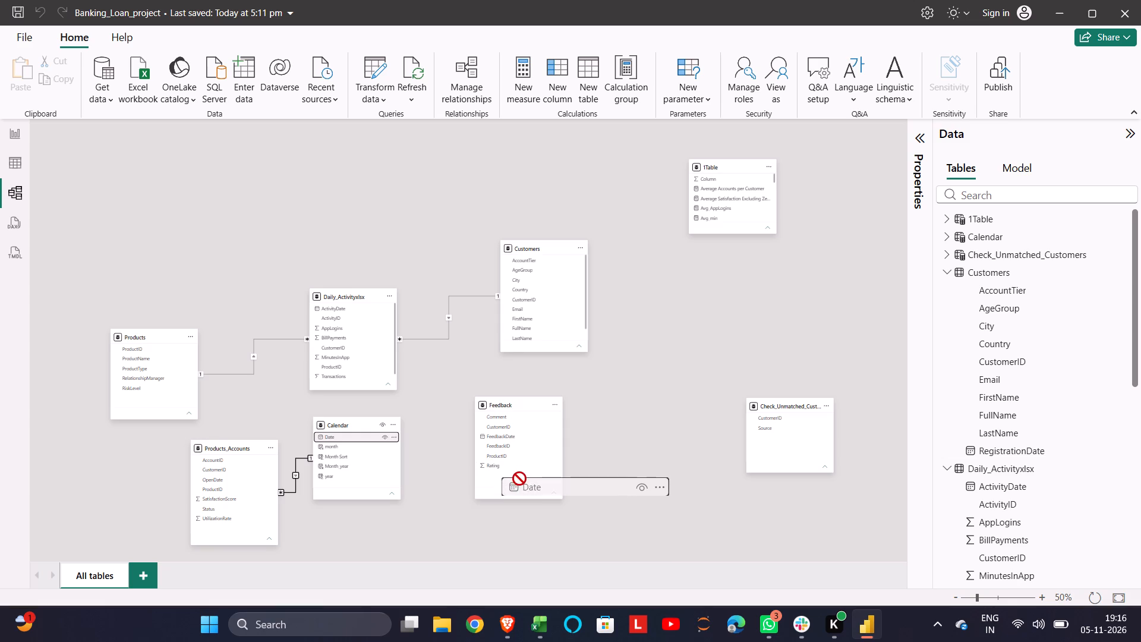
drag(519, 479, 522, 430)
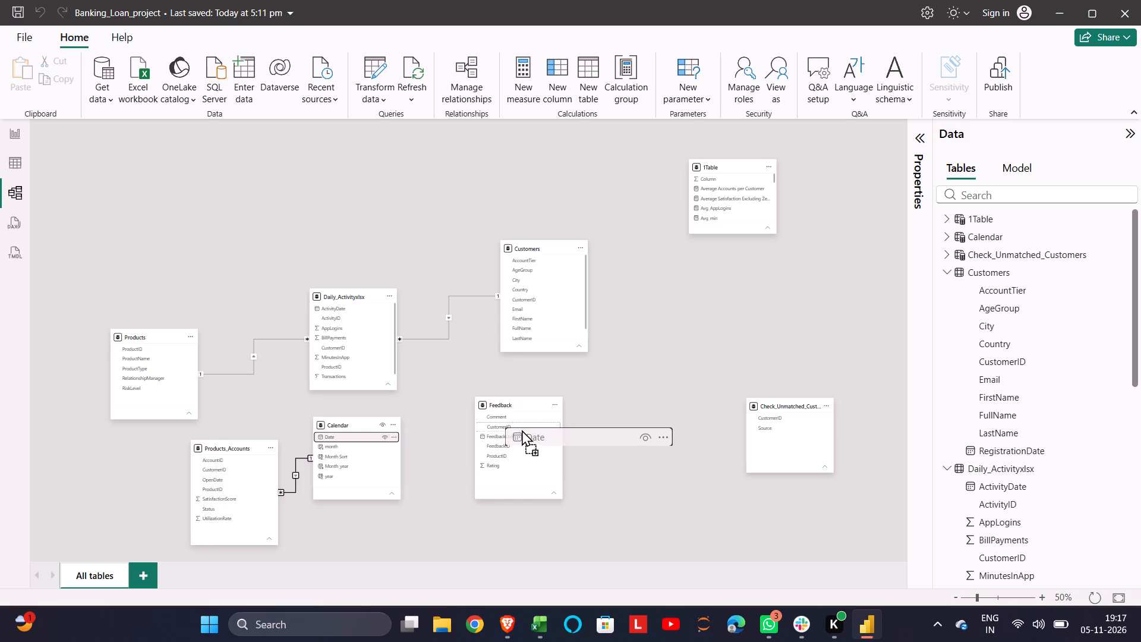
drag(522, 430, 512, 435)
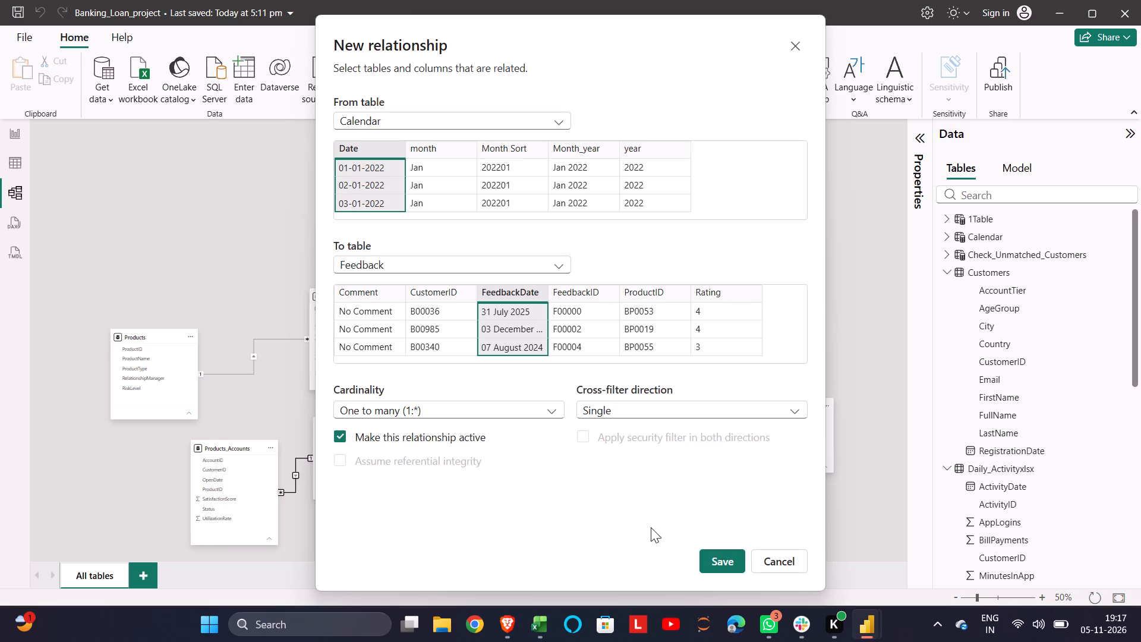
click(714, 548)
click(723, 565)
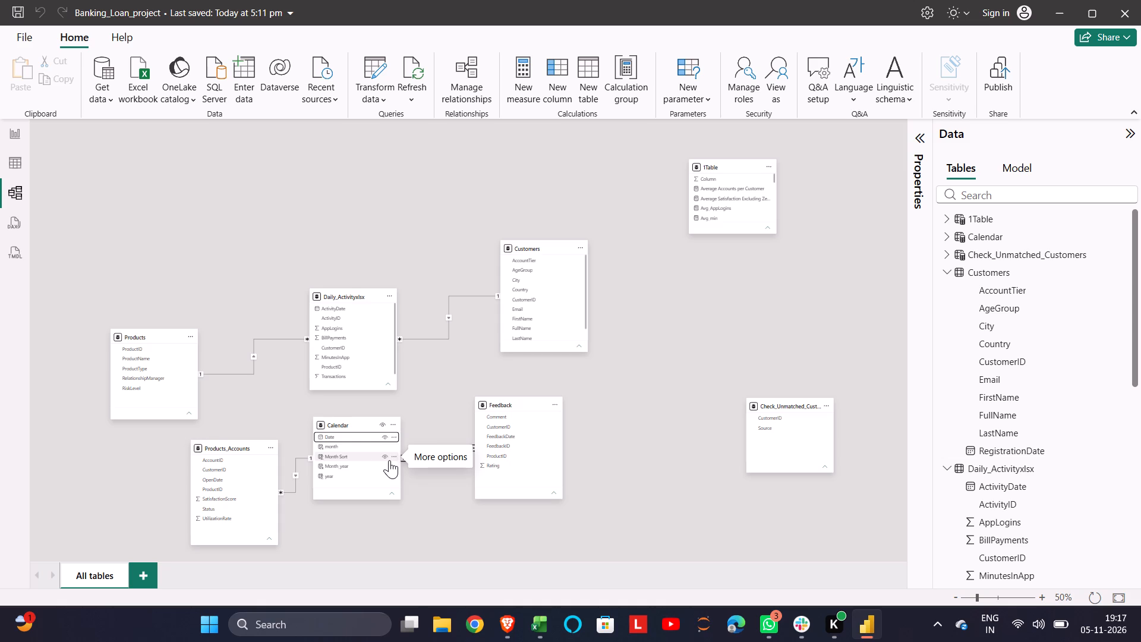
Sort the Daily_Activityxlsx data by ActivityDate in ascending order and examine its earliest and latest dates.
click(17, 157)
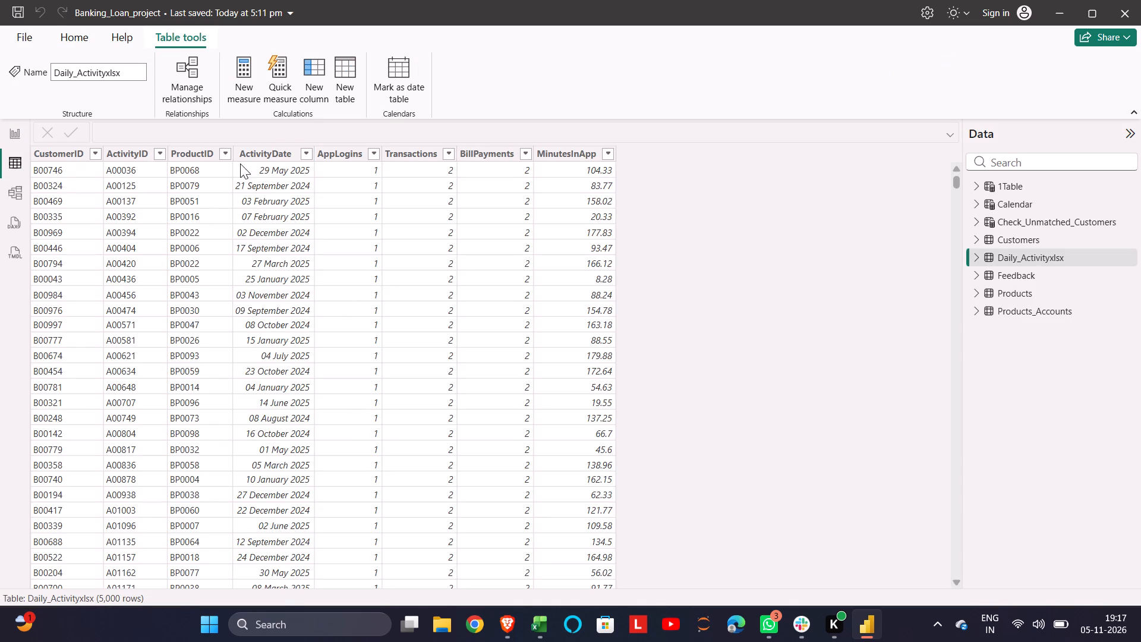
click(263, 148)
click(263, 148)
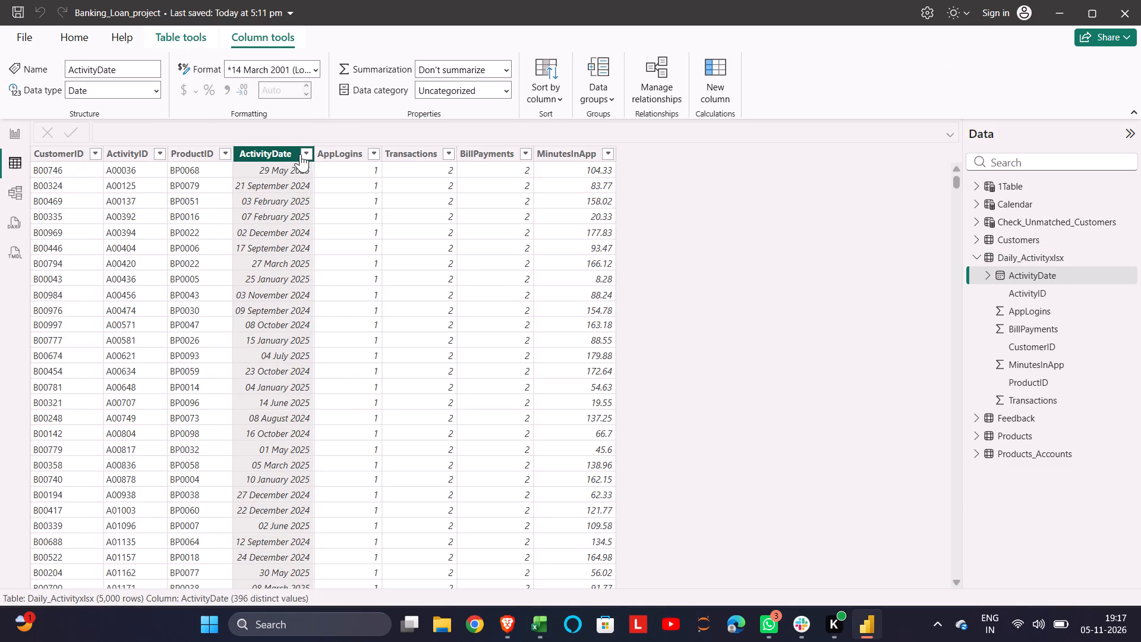
click(544, 97)
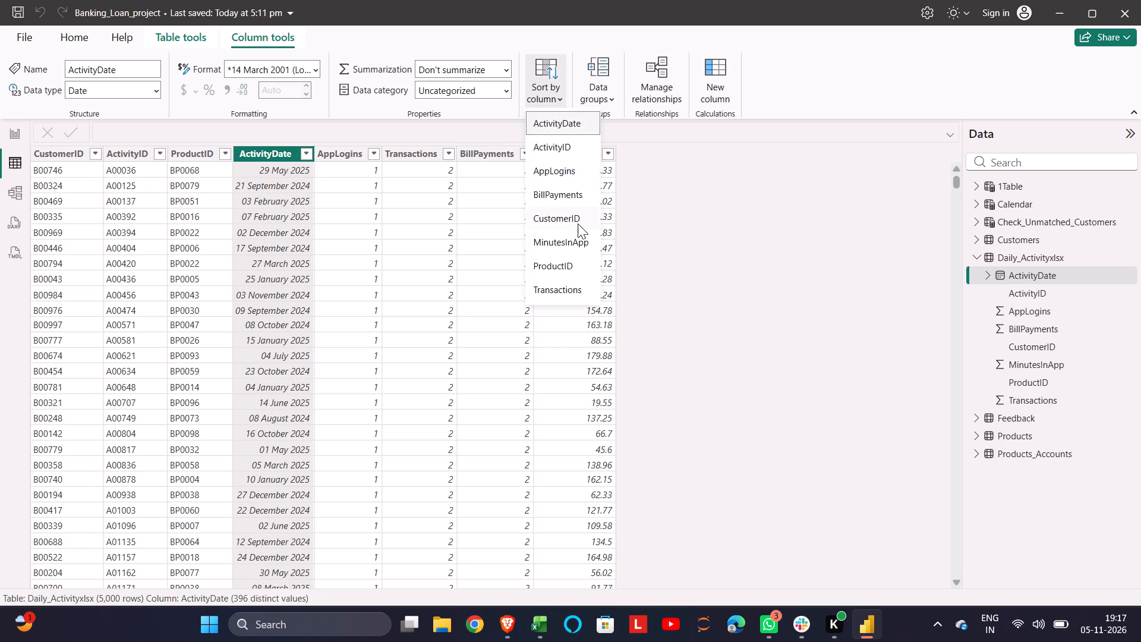
click(554, 130)
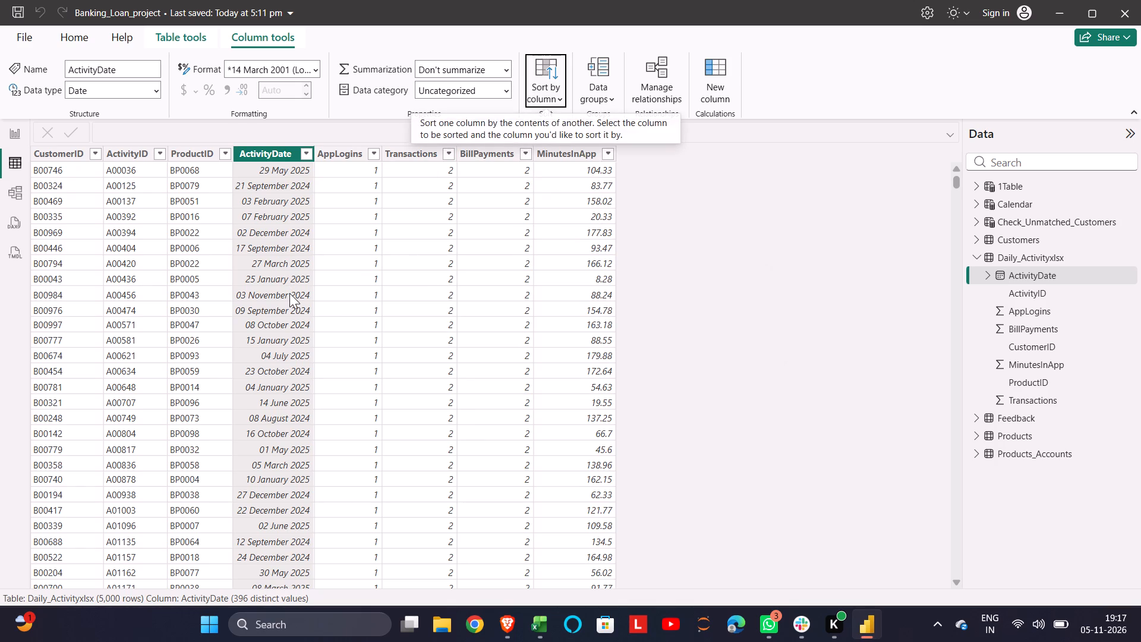
scroll(289, 293, up, 2)
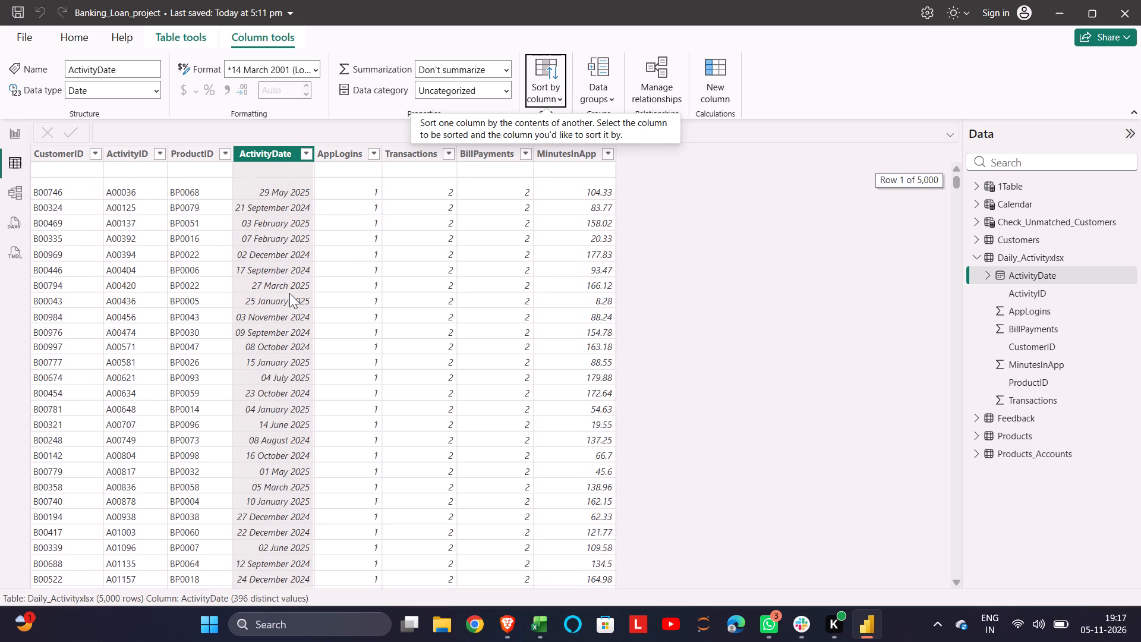
click(305, 149)
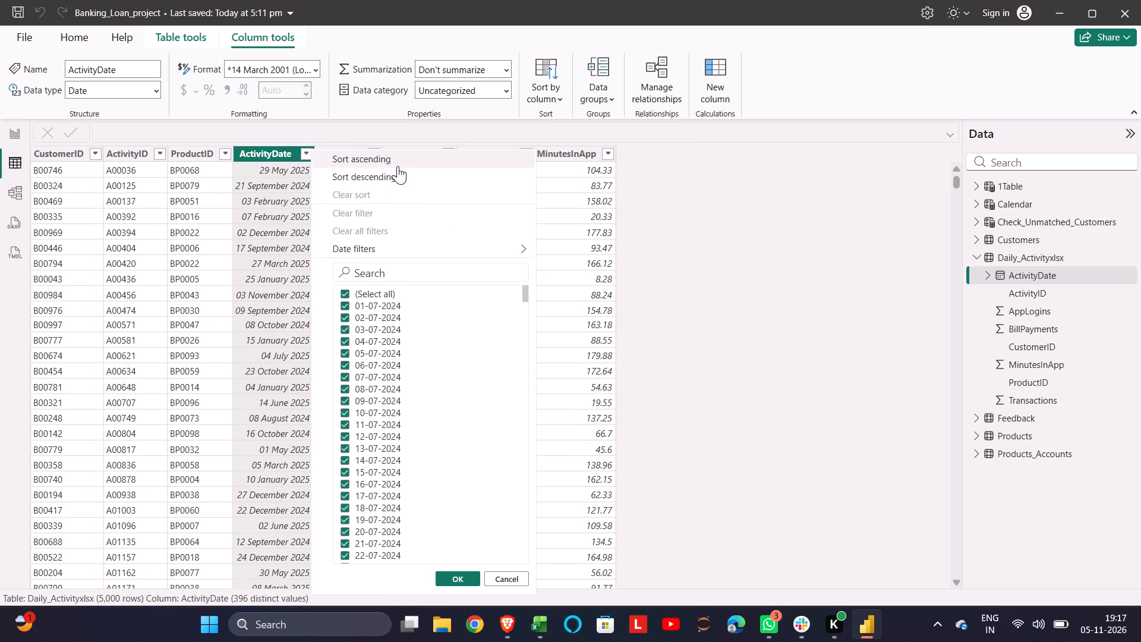
click(398, 166)
scroll(270, 269, down, 6)
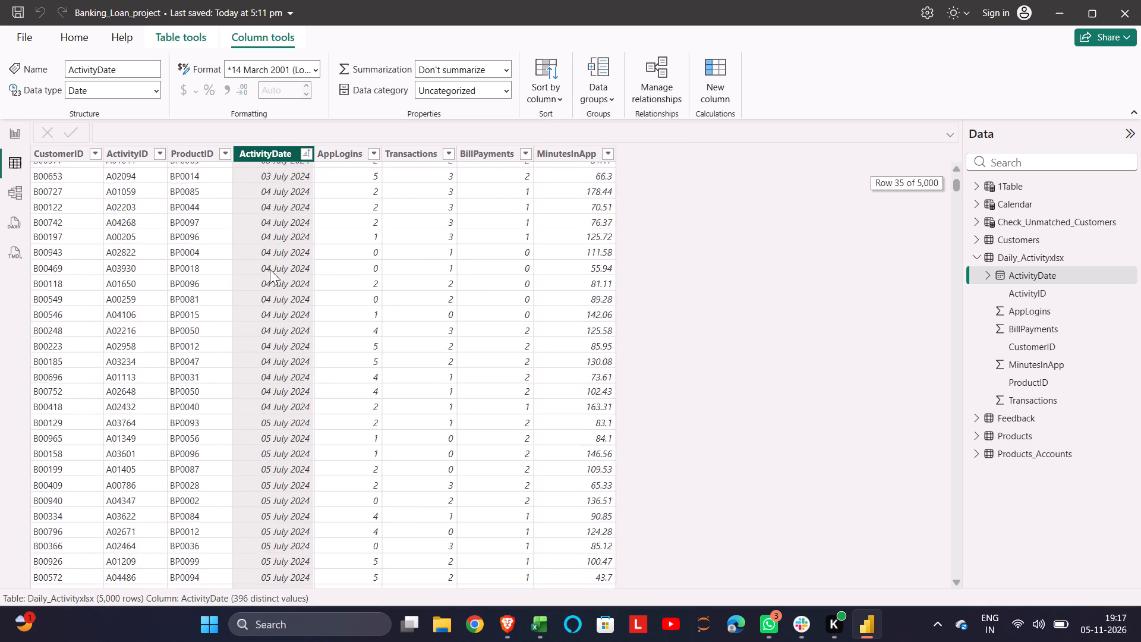
scroll(270, 269, down, 19)
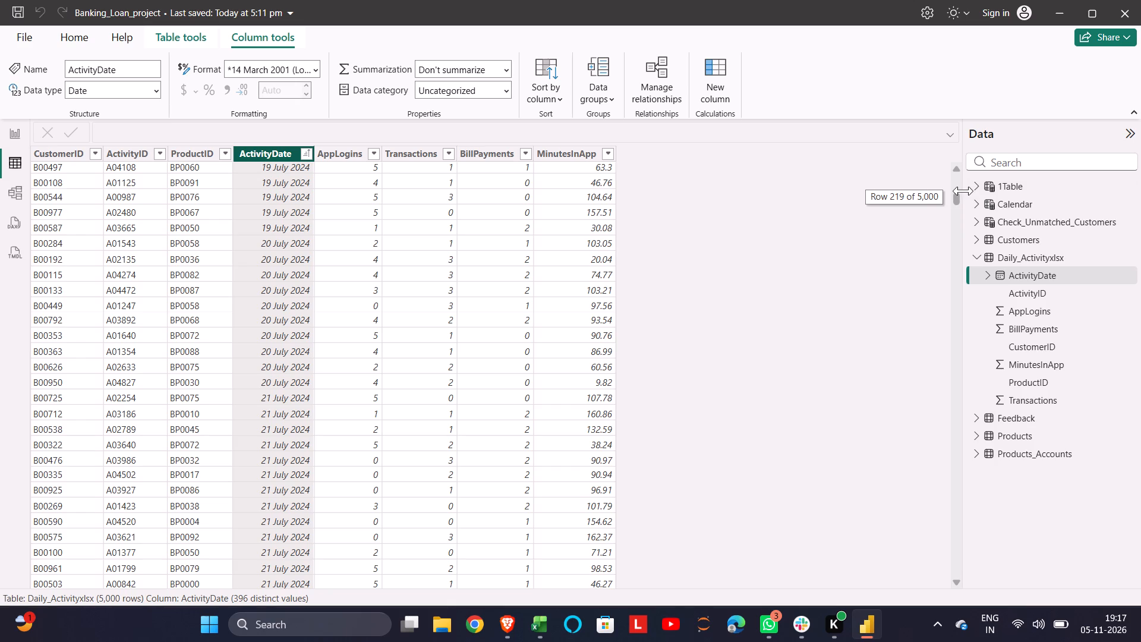
drag(957, 197, 964, 513)
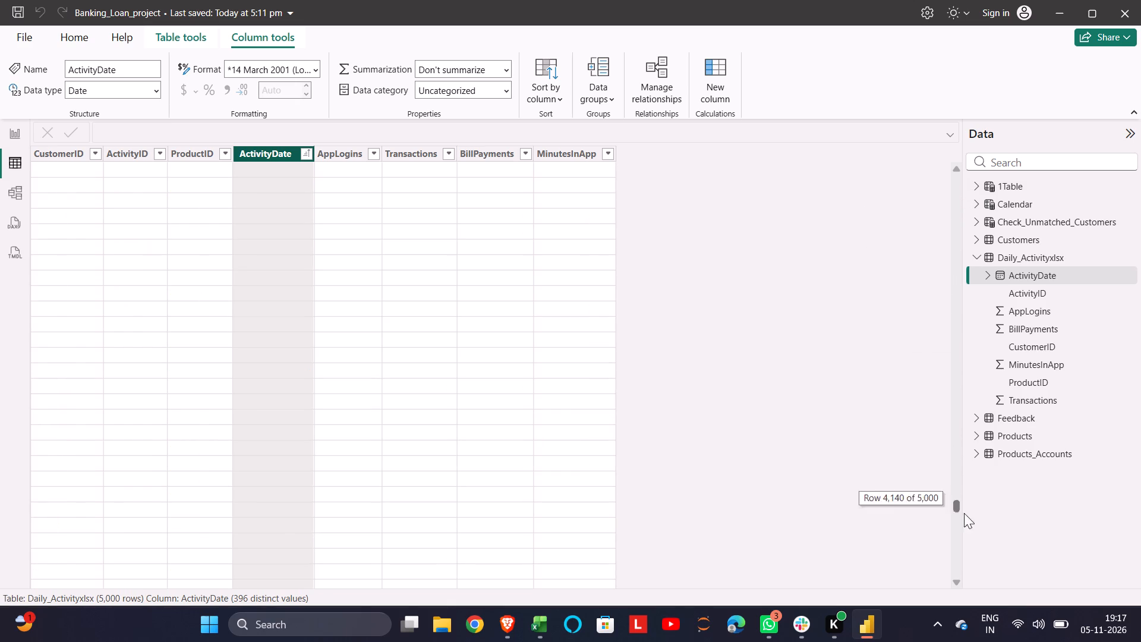
drag(964, 513, 968, 631)
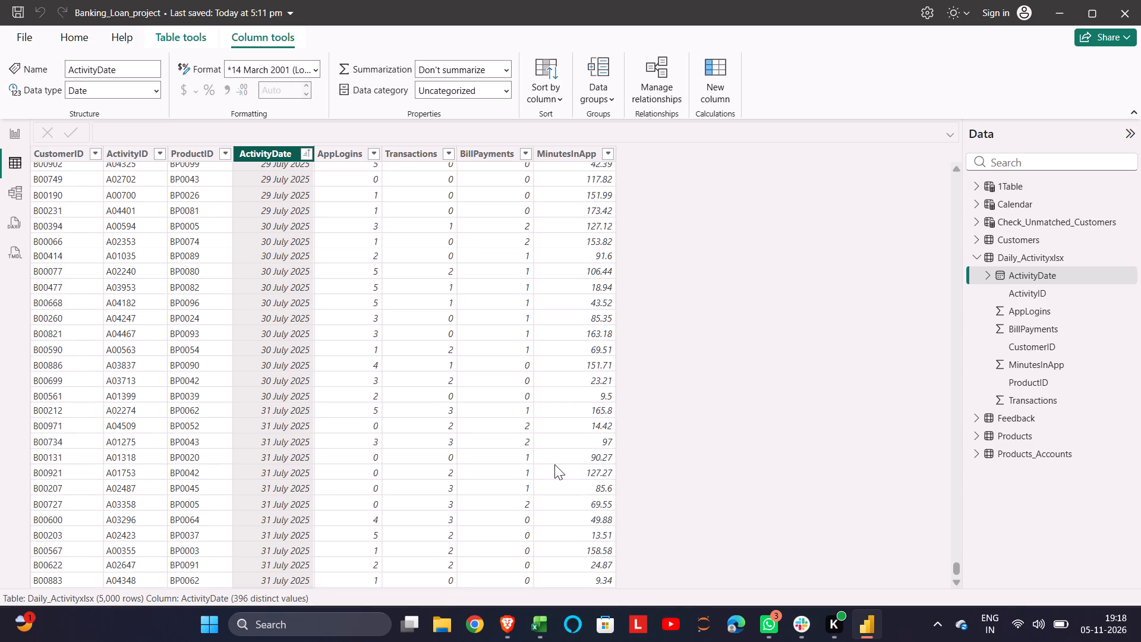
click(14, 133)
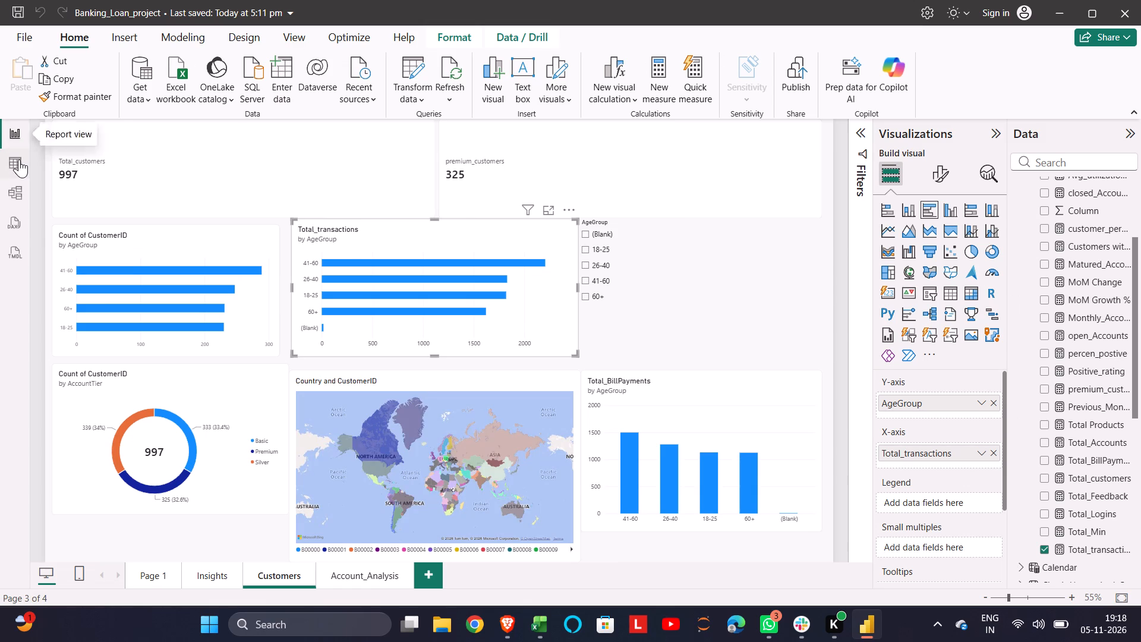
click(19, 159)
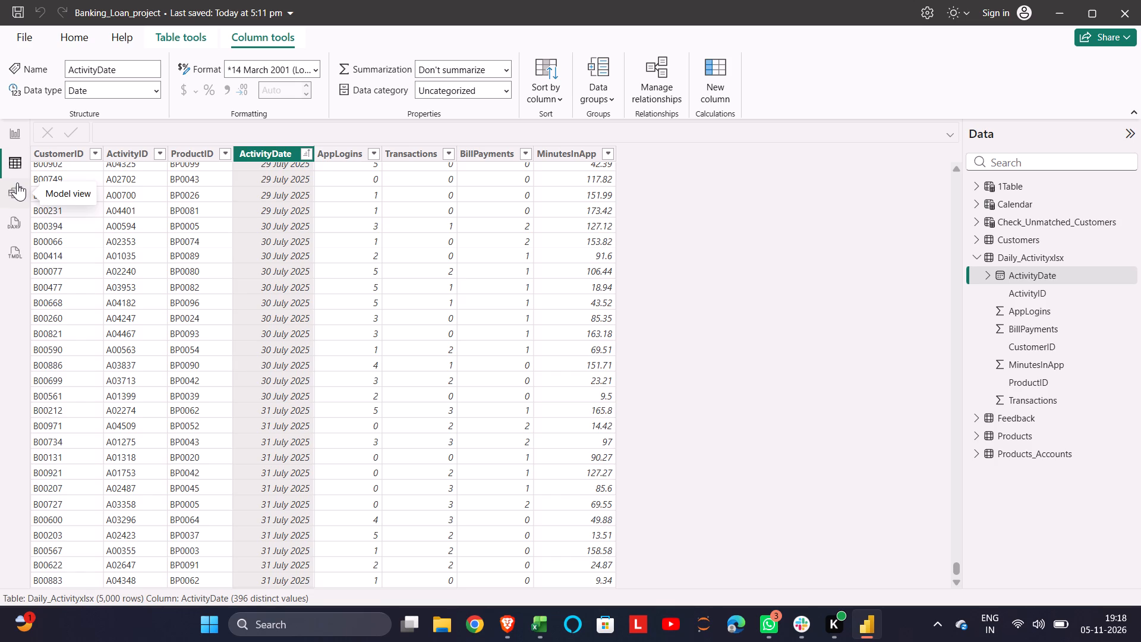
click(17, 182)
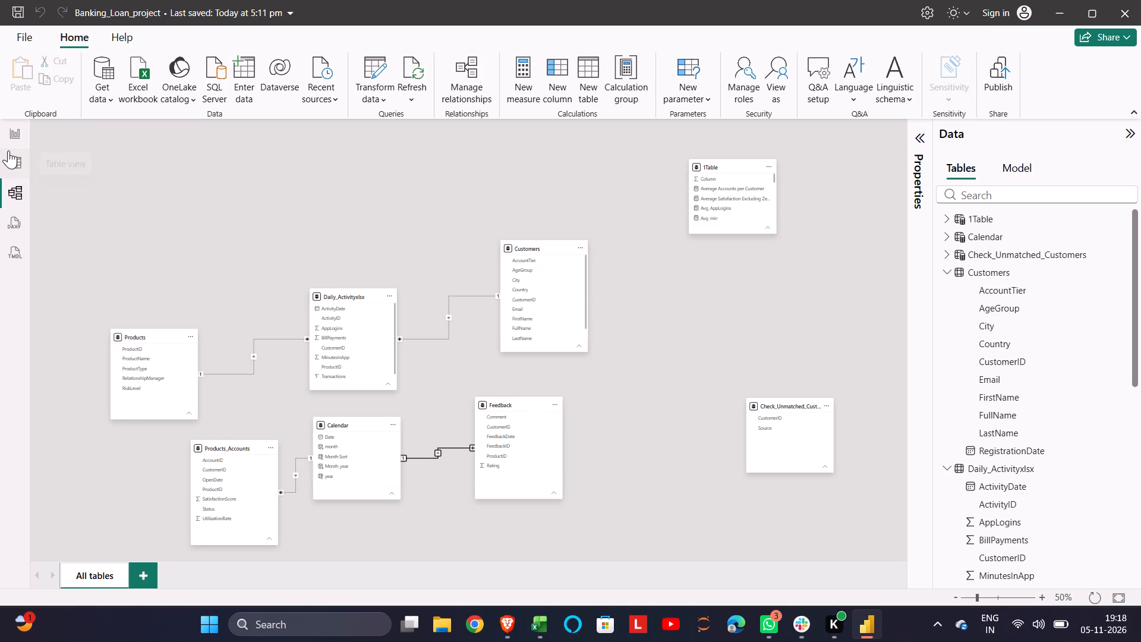
Sort the Feedback table's data by FeedbackDate in ascending order and examine the dates through to the last row.
click(8, 150)
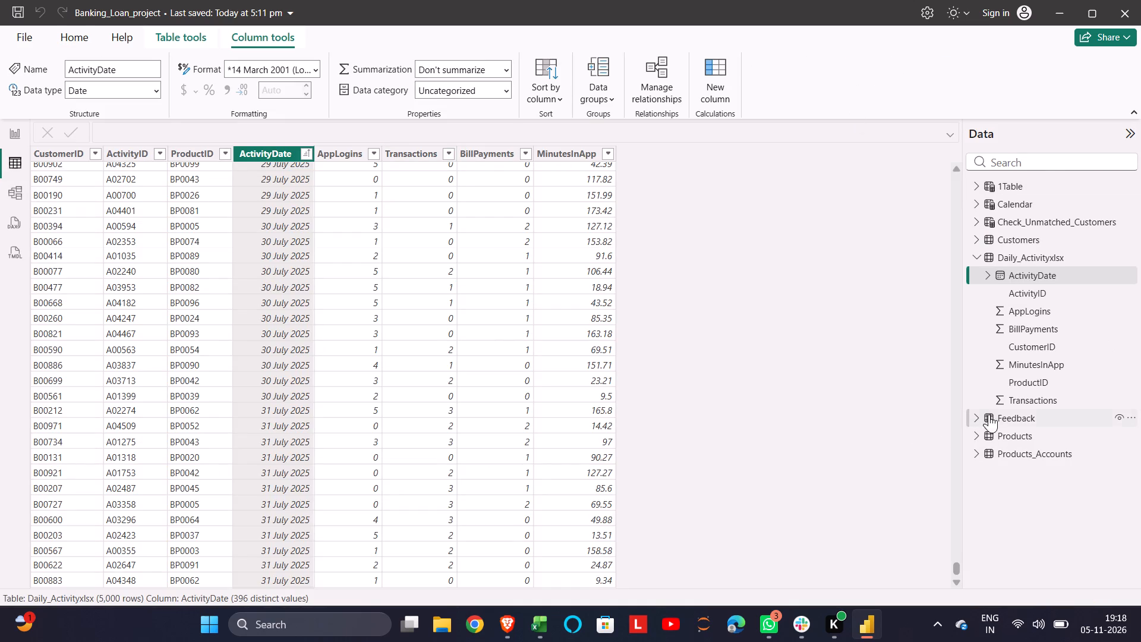
click(1003, 414)
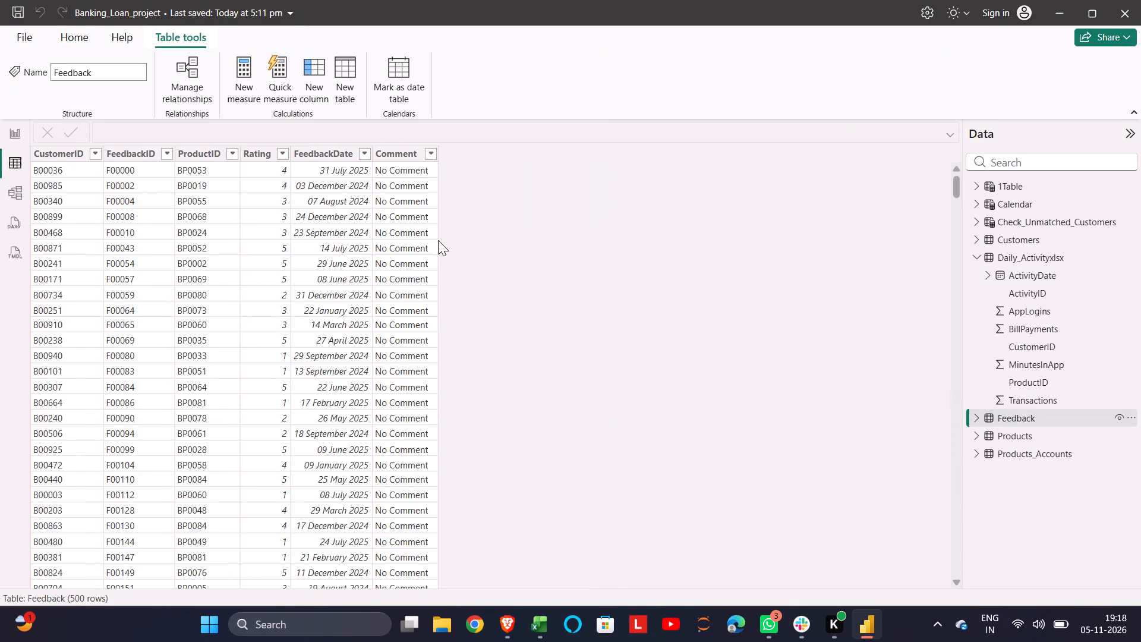
click(368, 152)
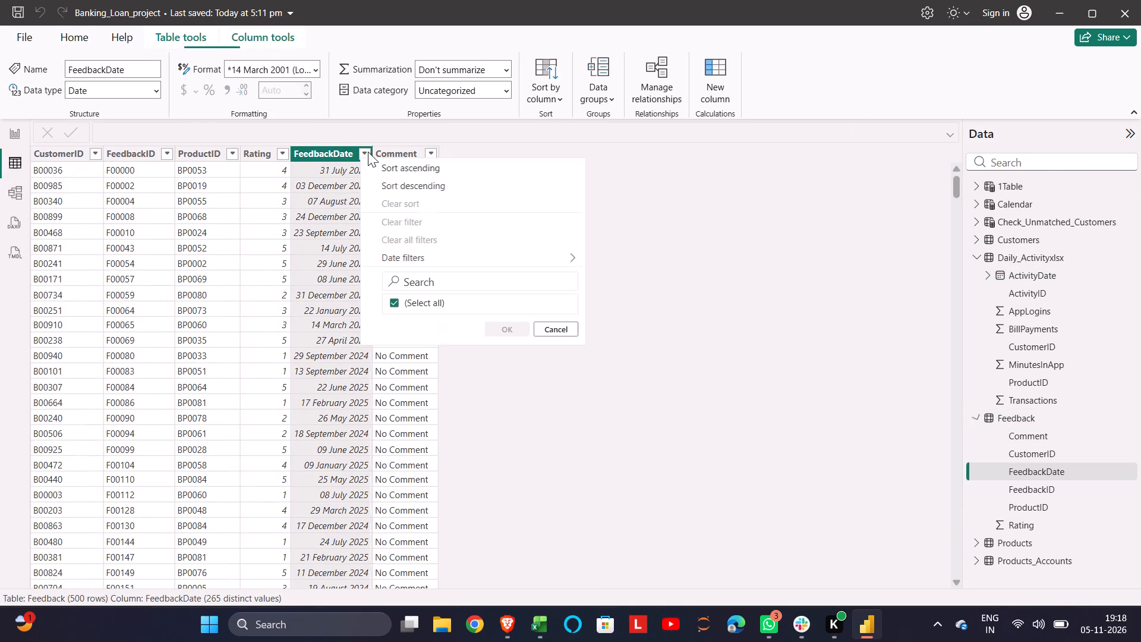
click(465, 160)
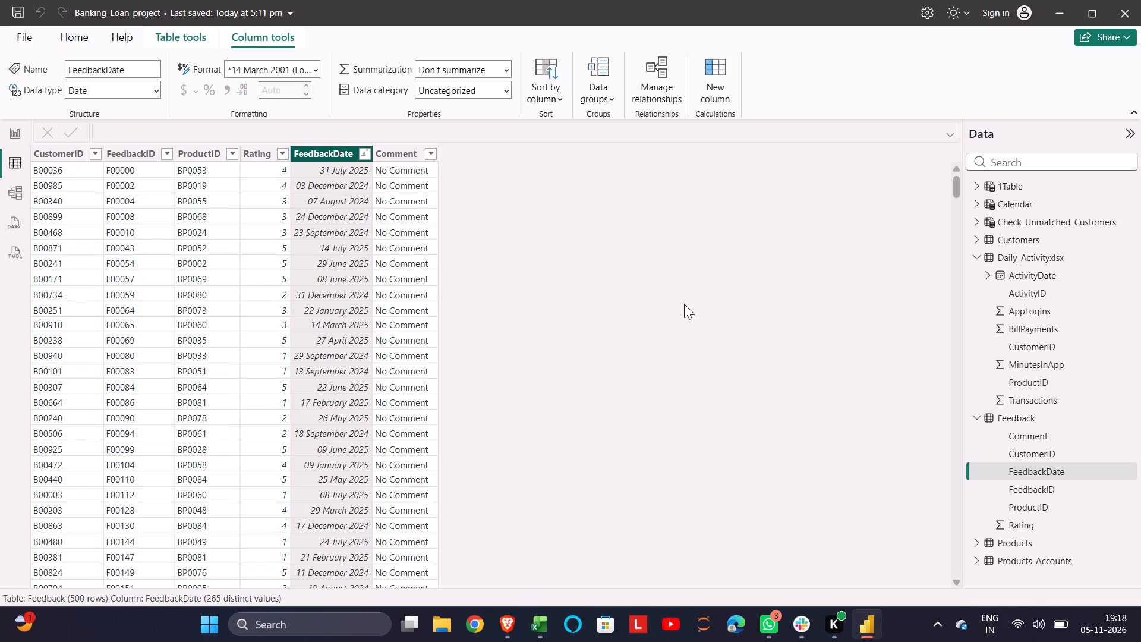
drag(954, 183, 949, 346)
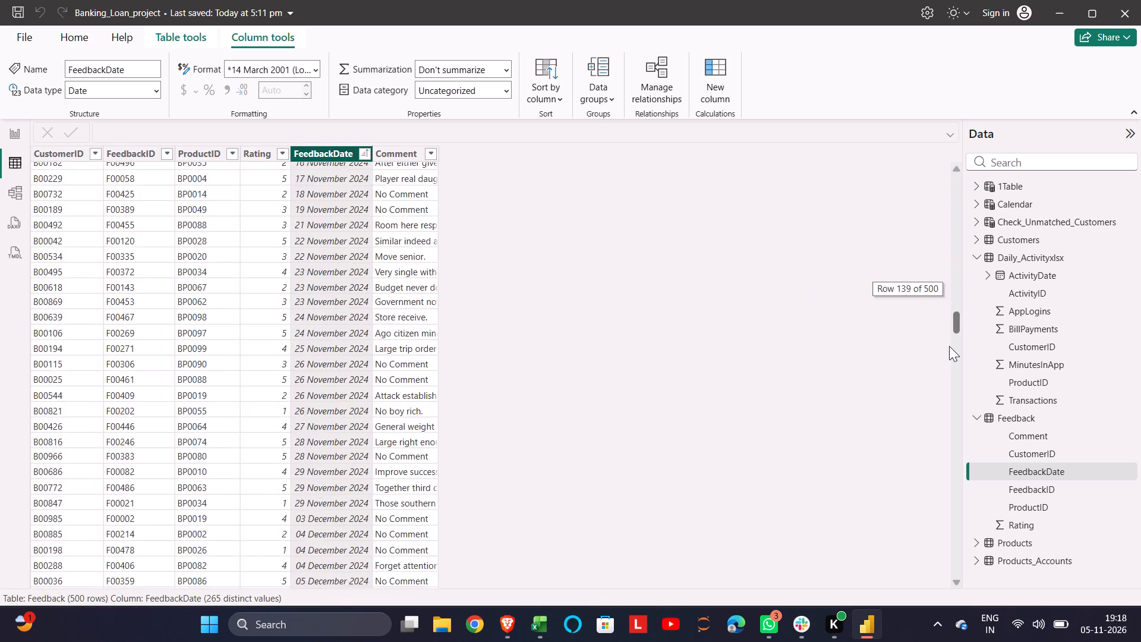
drag(949, 346, 939, 637)
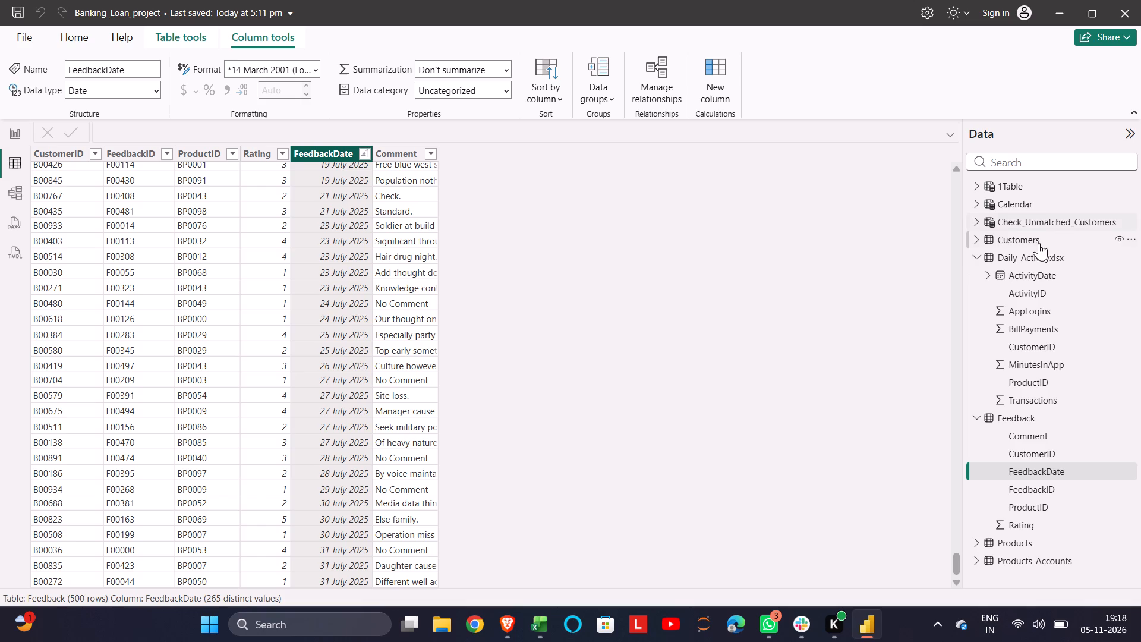
Sort the Products_Accounts data by OpenDate in ascending order and examine its earliest and latest dates.
click(1019, 561)
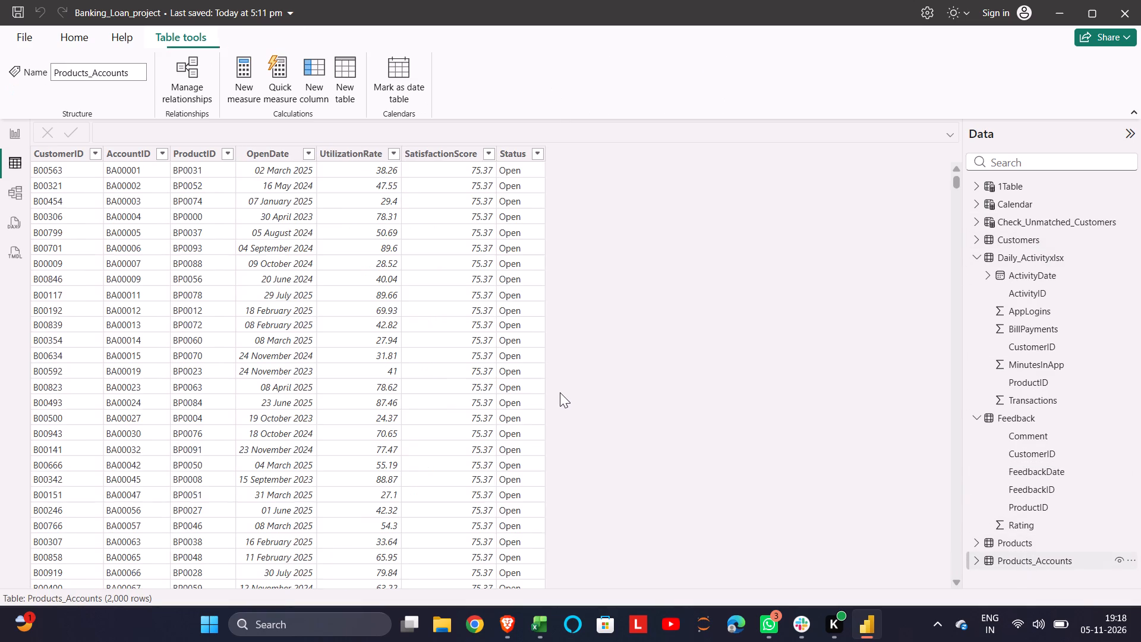
click(307, 150)
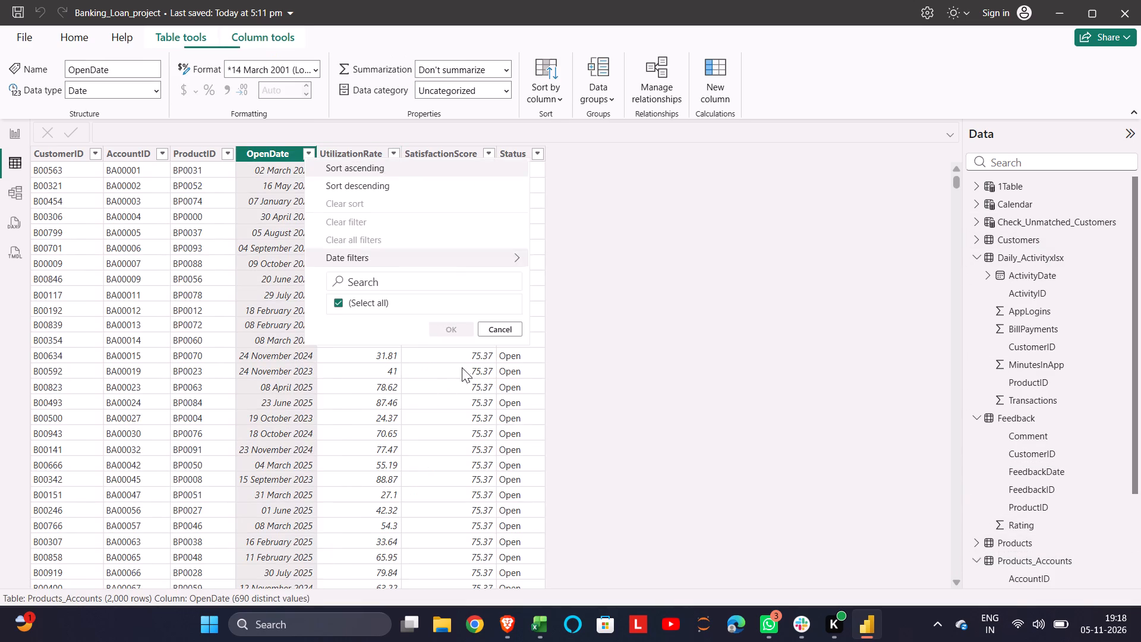
click(410, 159)
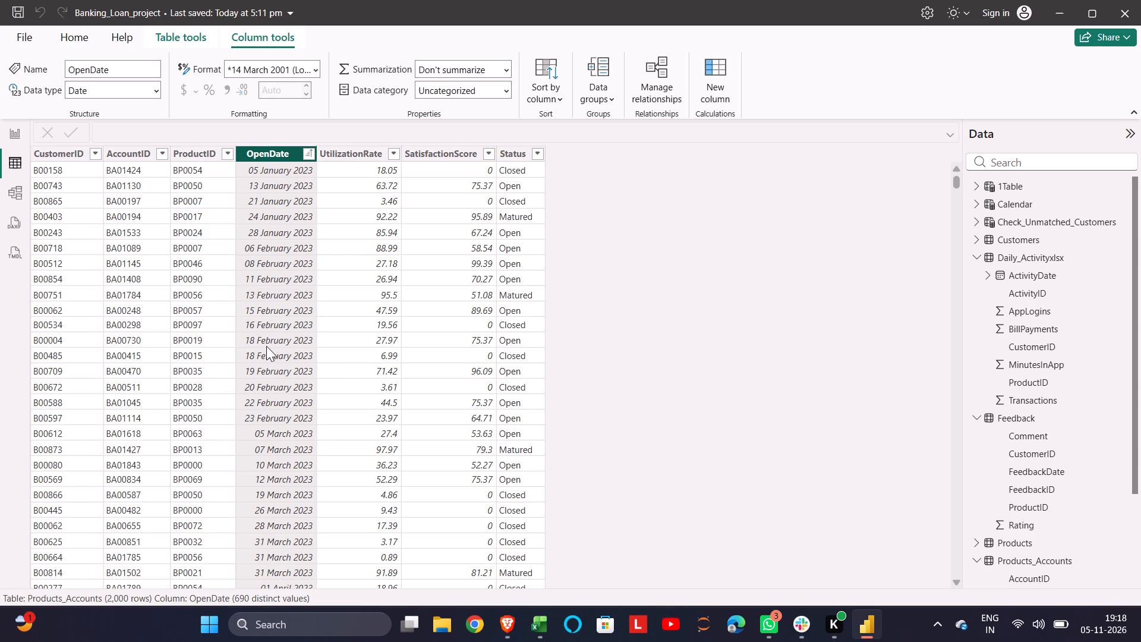
scroll(266, 346, down, 11)
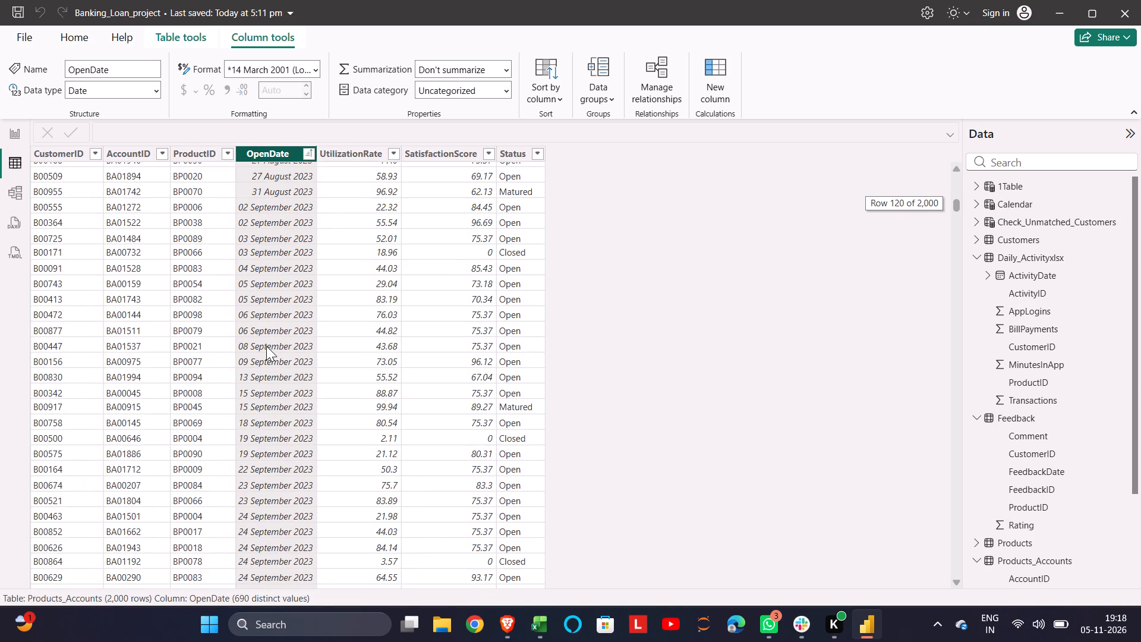
scroll(266, 346, down, 3)
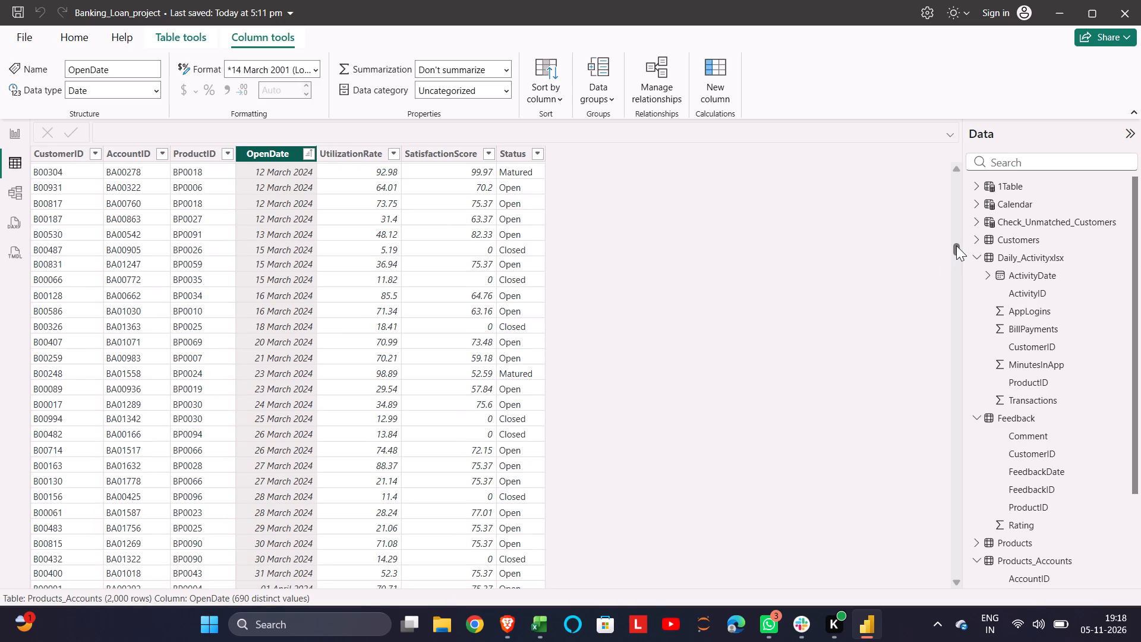
drag(956, 246, 955, 577)
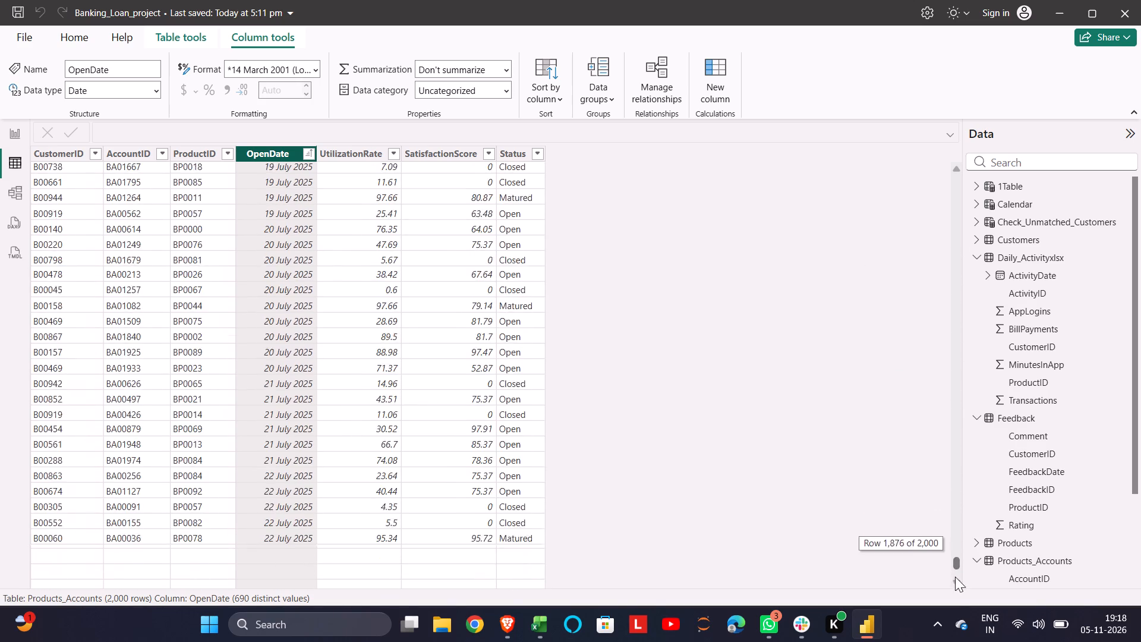
drag(955, 577, 955, 641)
scroll(571, 455, down, 10)
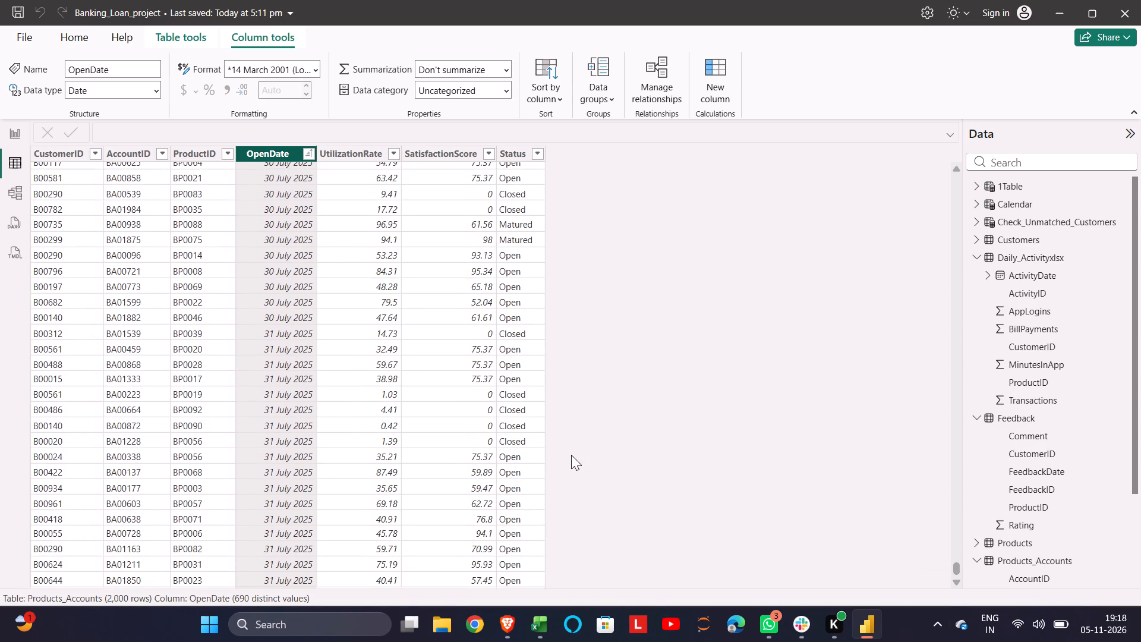
scroll(571, 455, down, 5)
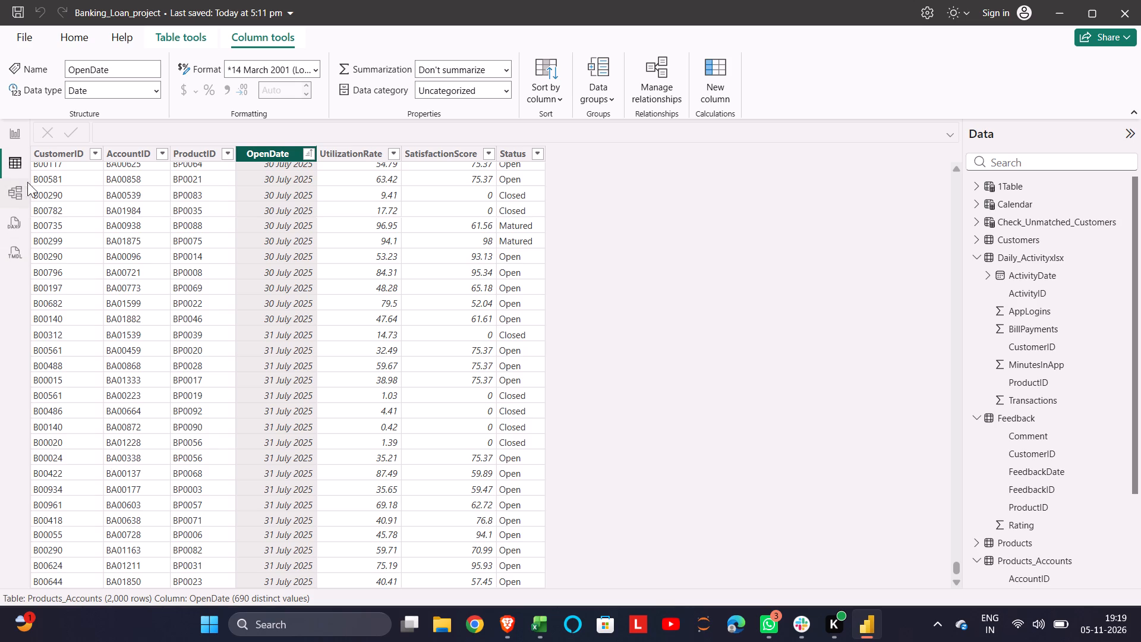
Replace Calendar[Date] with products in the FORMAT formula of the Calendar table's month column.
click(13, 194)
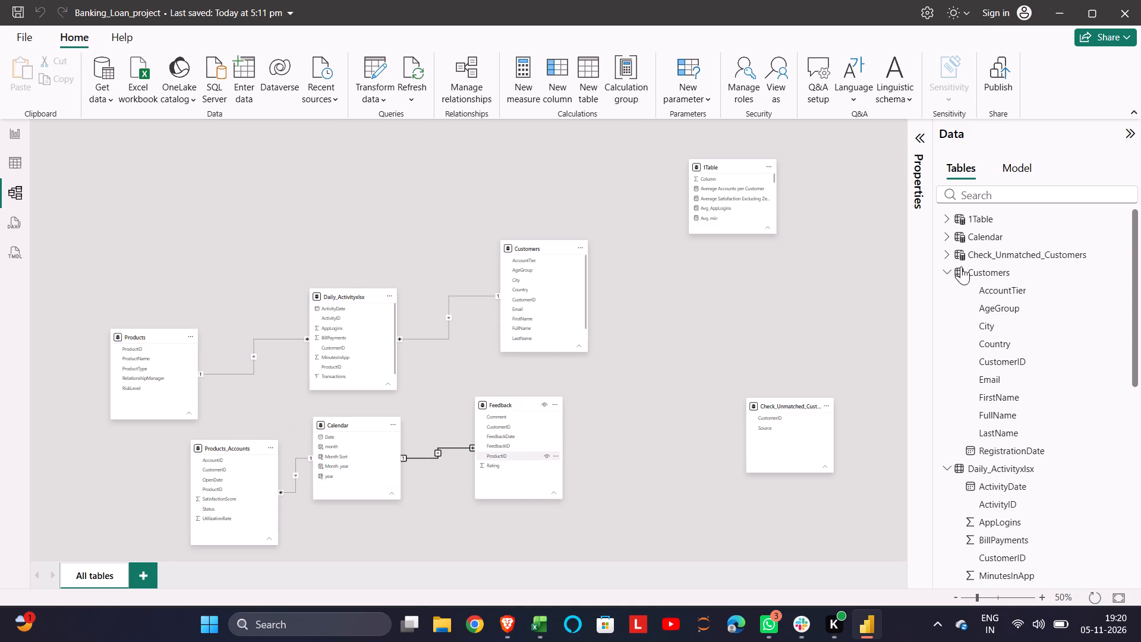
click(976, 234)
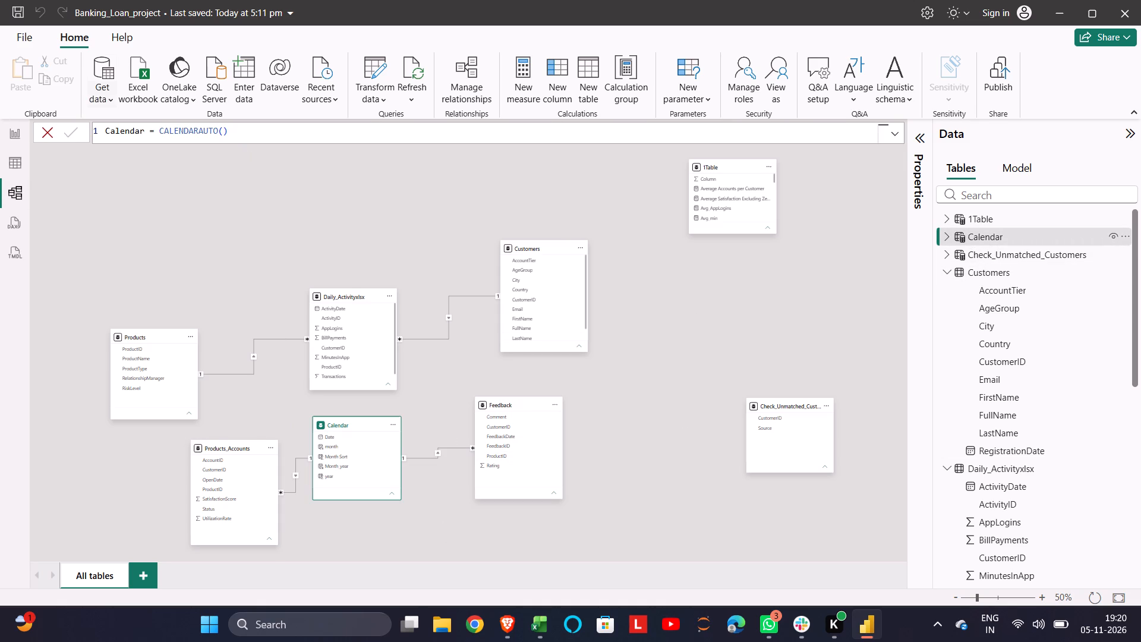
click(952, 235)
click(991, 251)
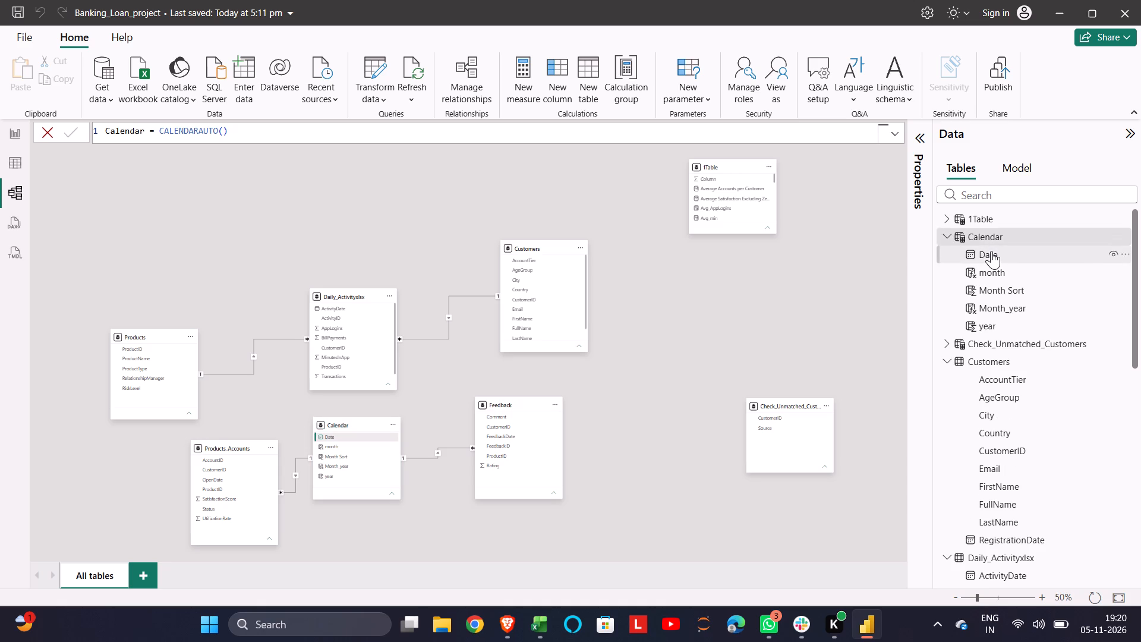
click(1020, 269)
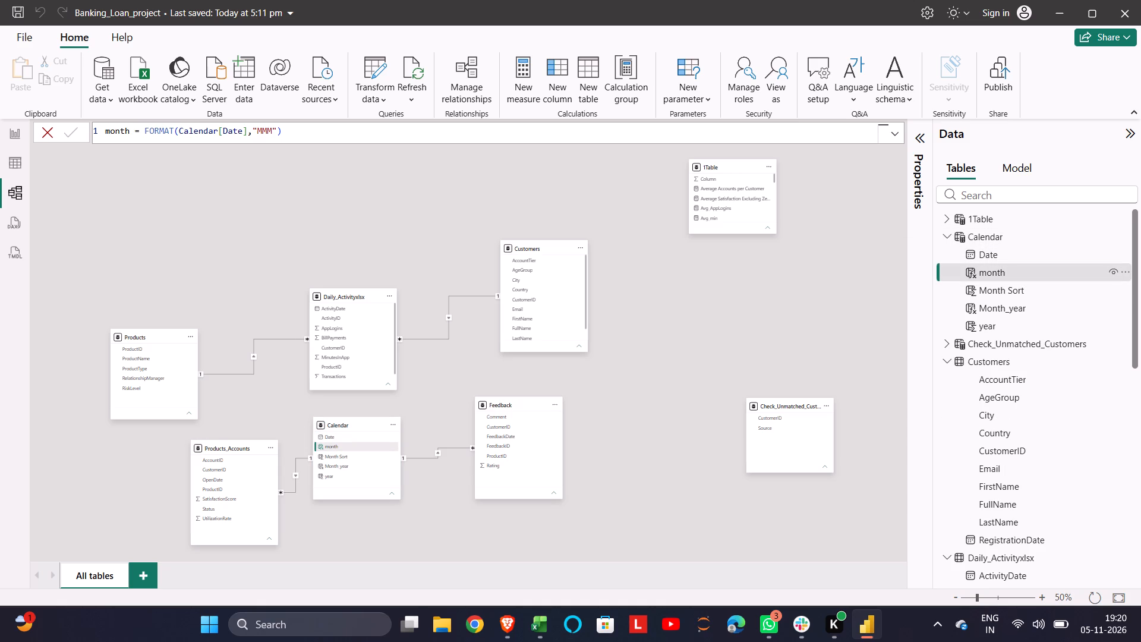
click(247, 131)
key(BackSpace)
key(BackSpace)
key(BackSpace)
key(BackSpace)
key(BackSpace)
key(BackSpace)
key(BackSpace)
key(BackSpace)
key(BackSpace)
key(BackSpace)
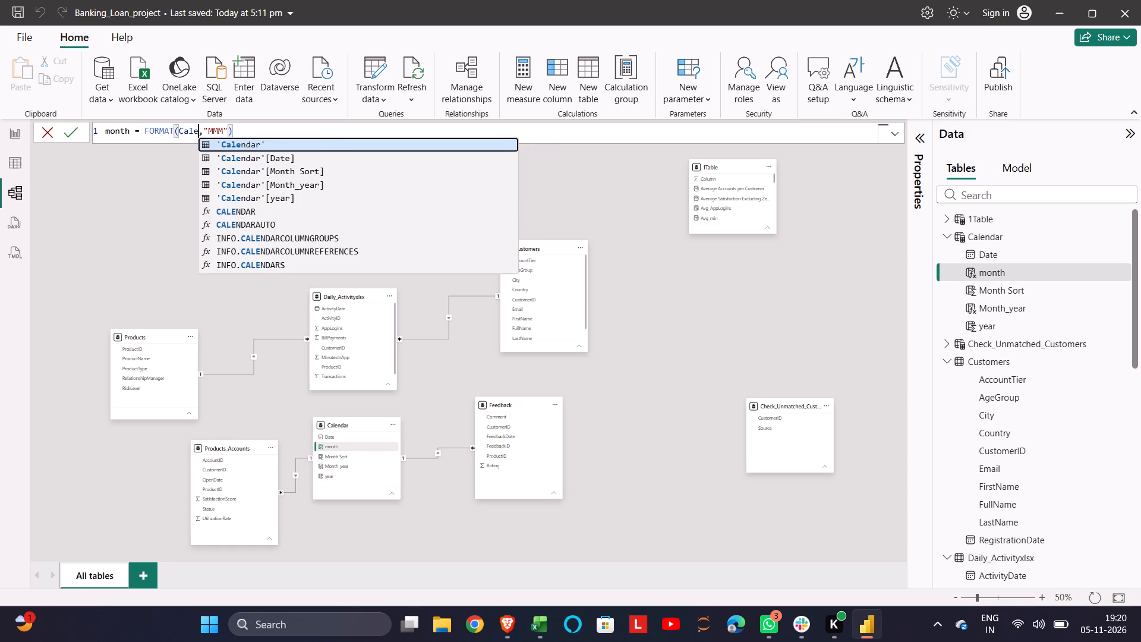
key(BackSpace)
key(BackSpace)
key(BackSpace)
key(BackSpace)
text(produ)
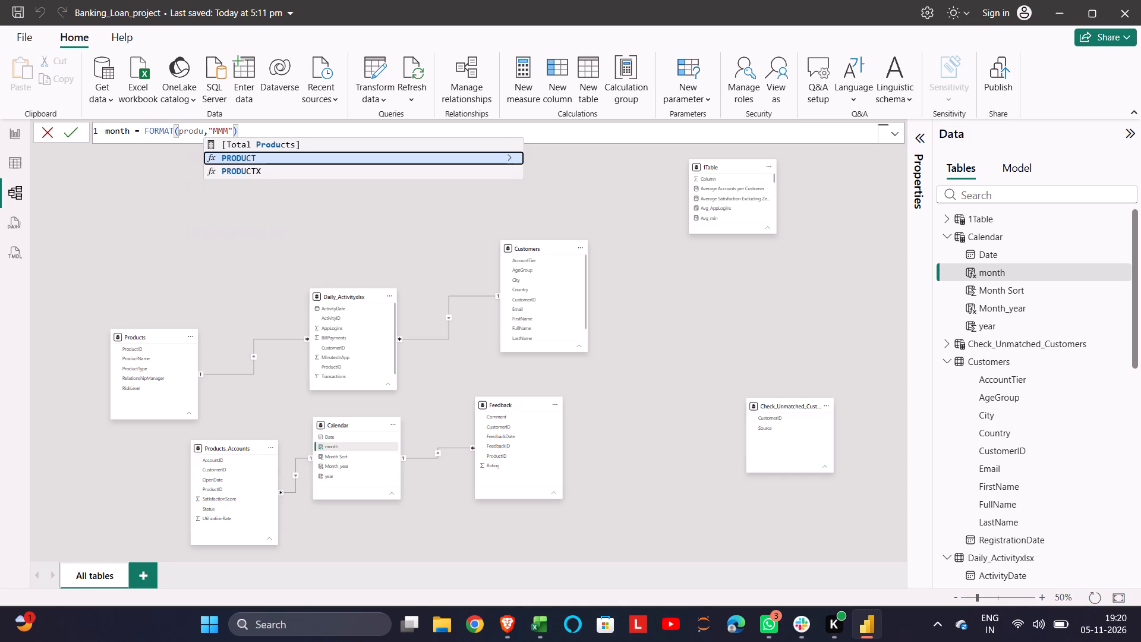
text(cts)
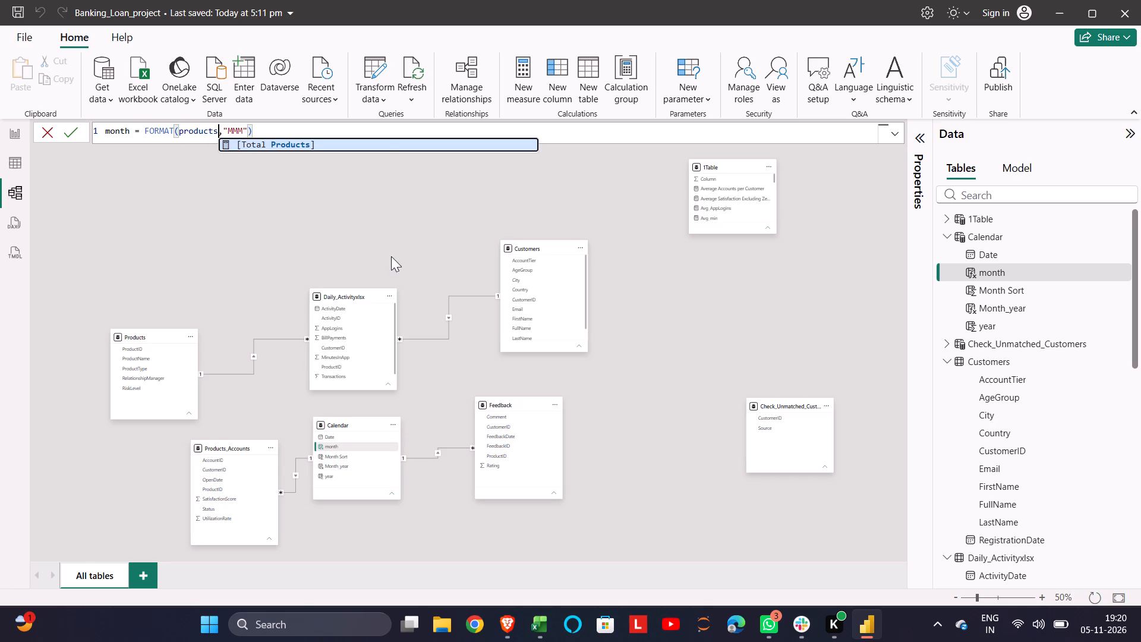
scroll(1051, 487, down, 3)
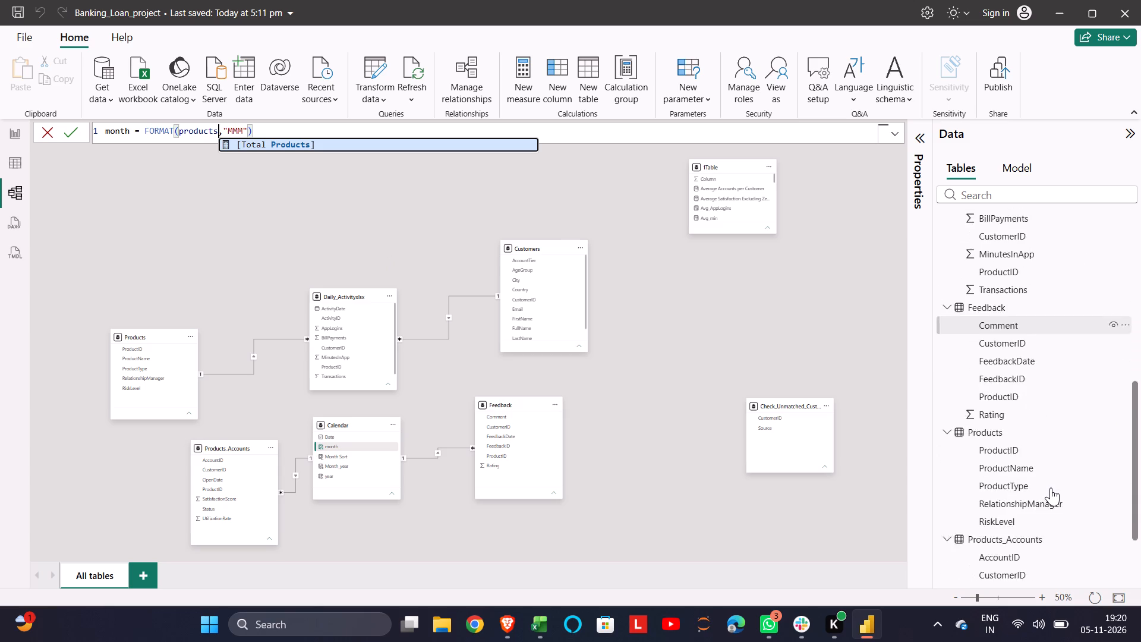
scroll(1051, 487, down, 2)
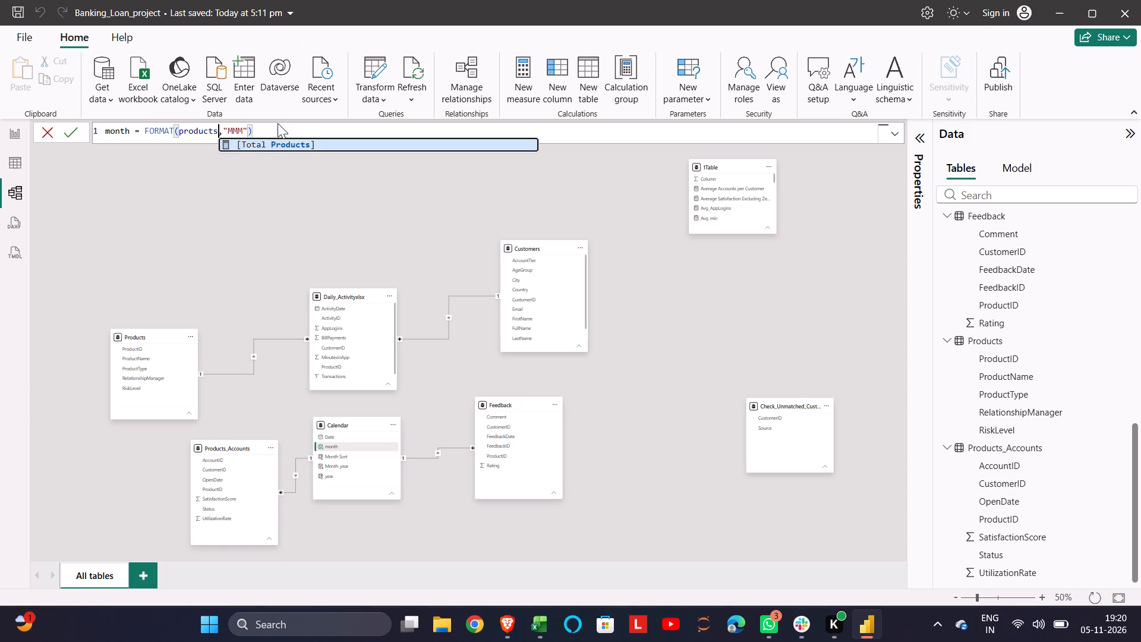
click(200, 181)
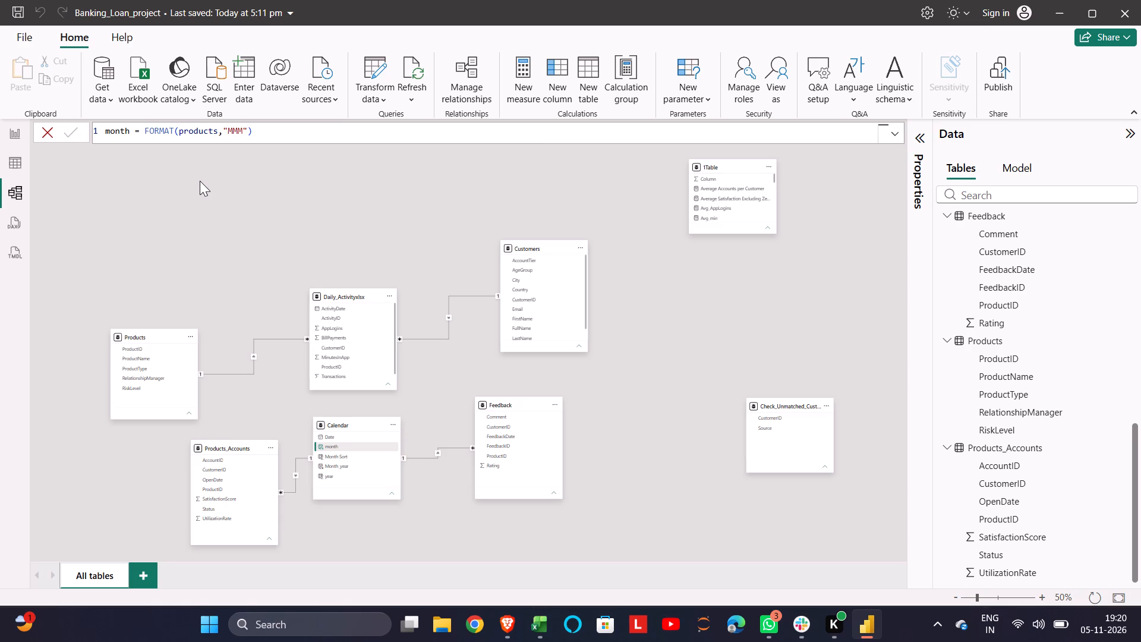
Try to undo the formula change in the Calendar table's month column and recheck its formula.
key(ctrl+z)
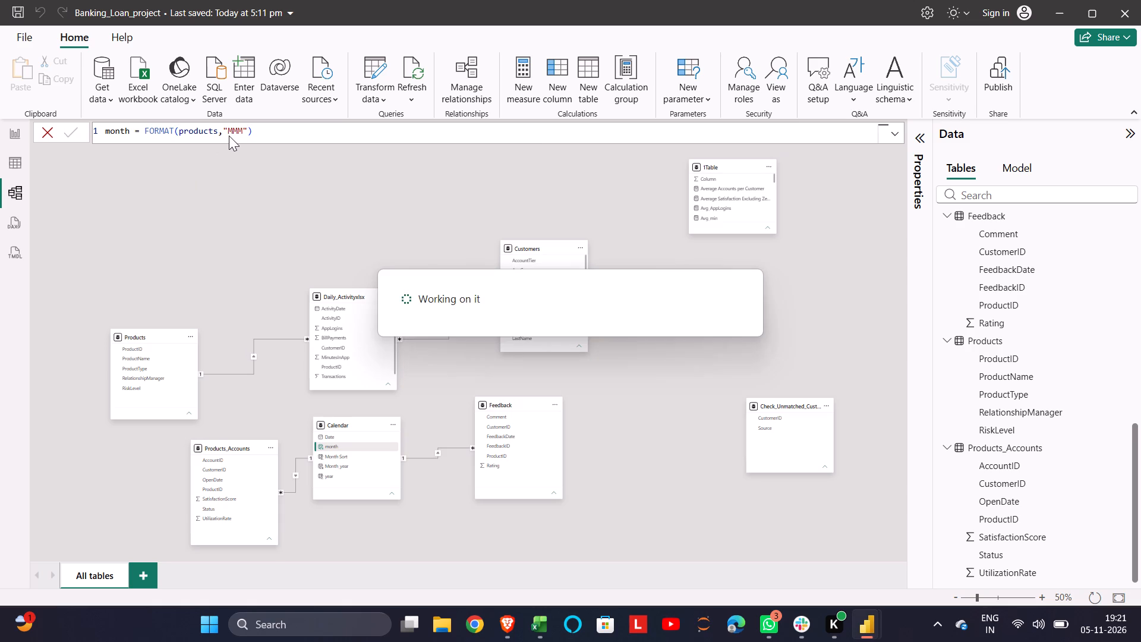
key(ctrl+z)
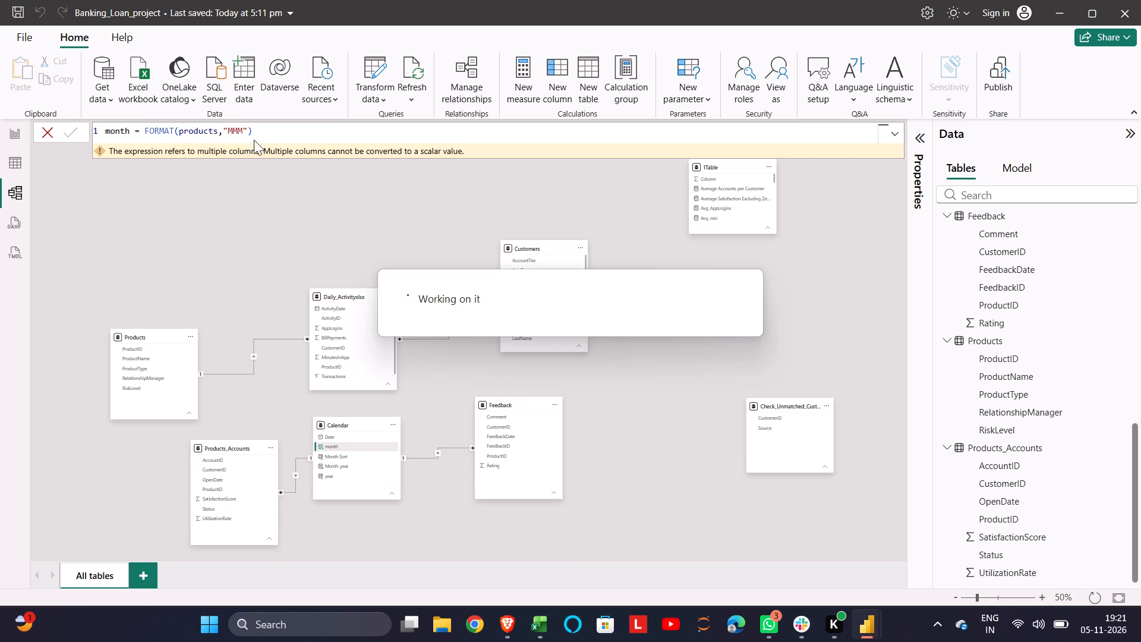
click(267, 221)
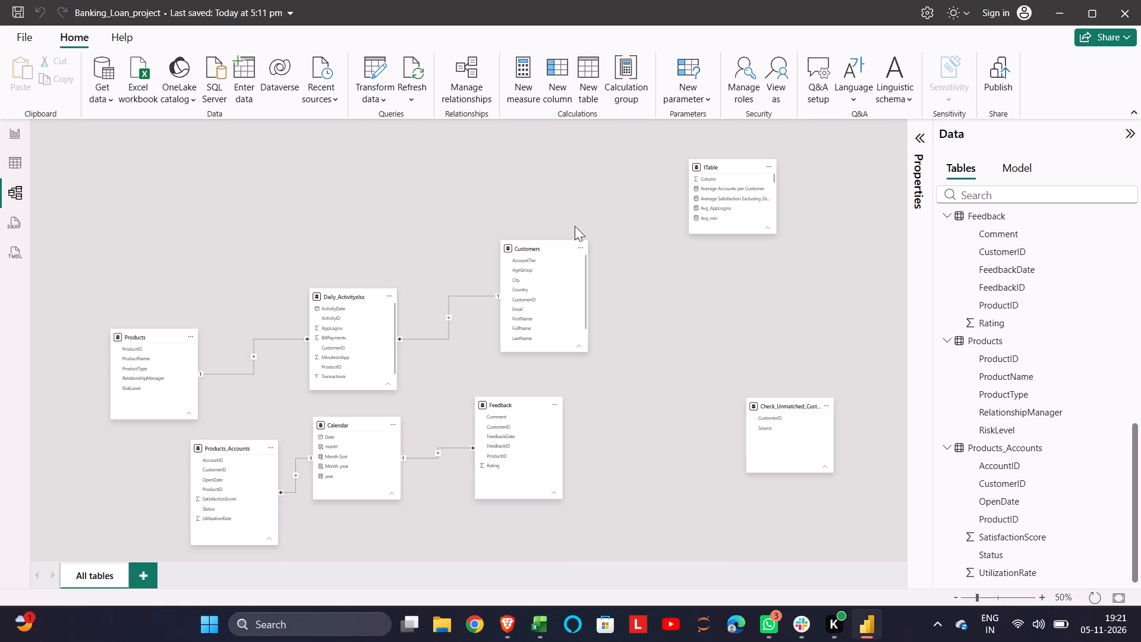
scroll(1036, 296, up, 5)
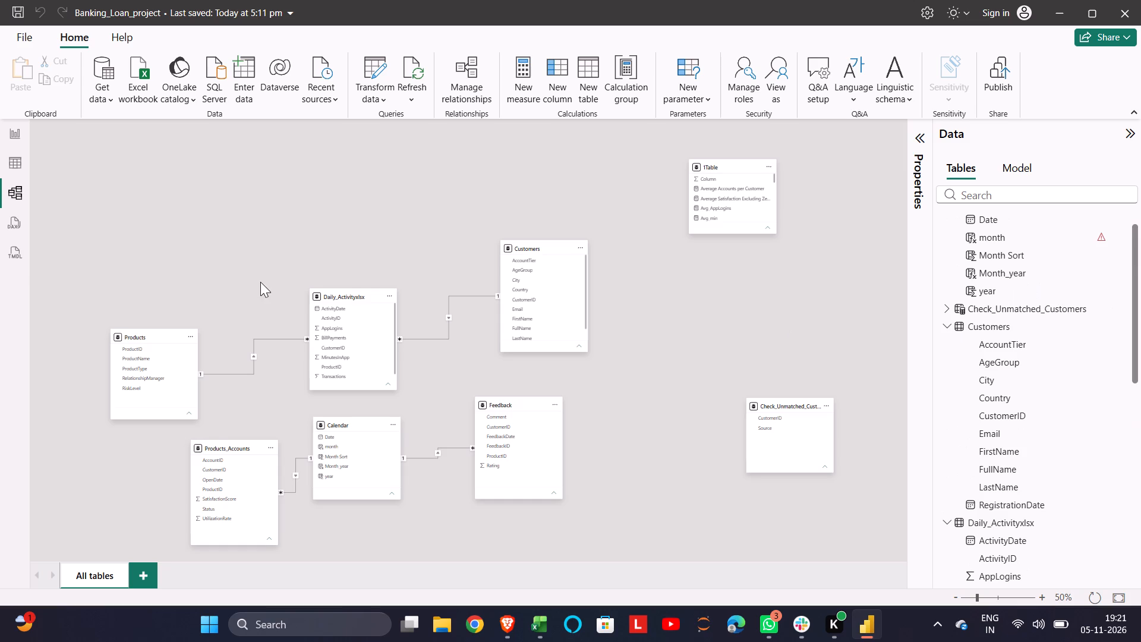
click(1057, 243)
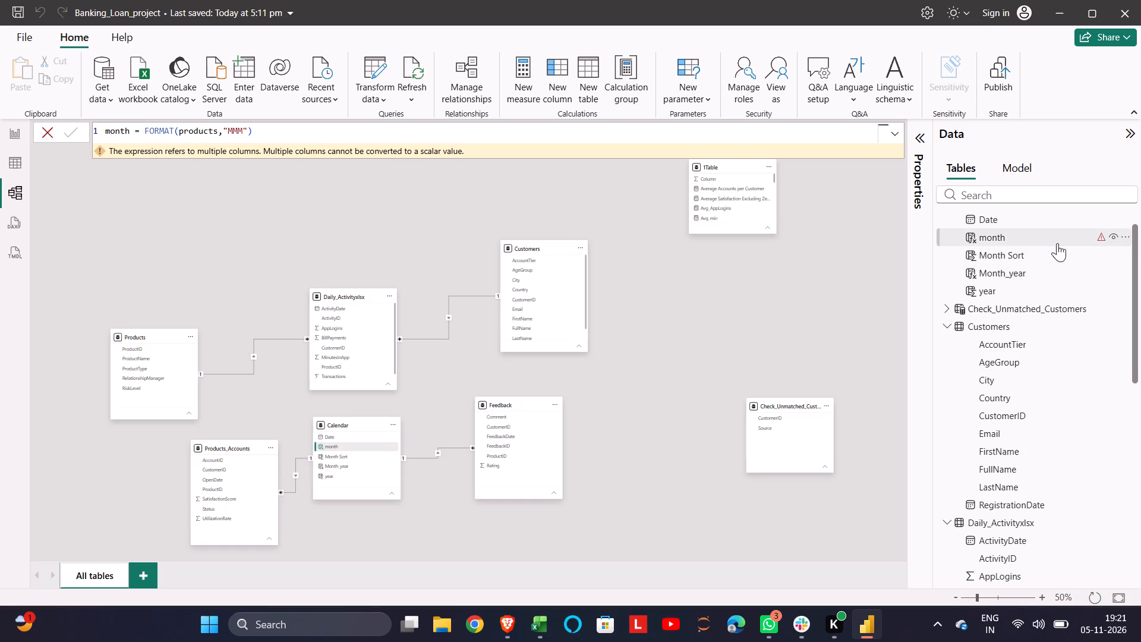
Examine the Calendar table's date rows and the years listed in its year column.
scroll(1057, 243, up, 1)
click(1130, 232)
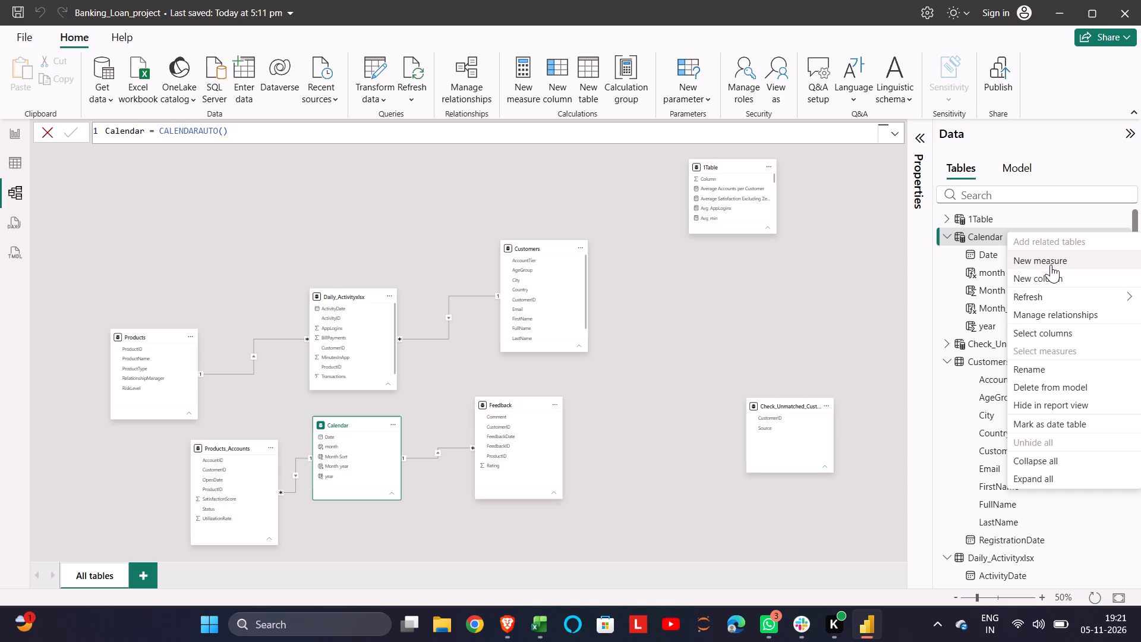
click(985, 253)
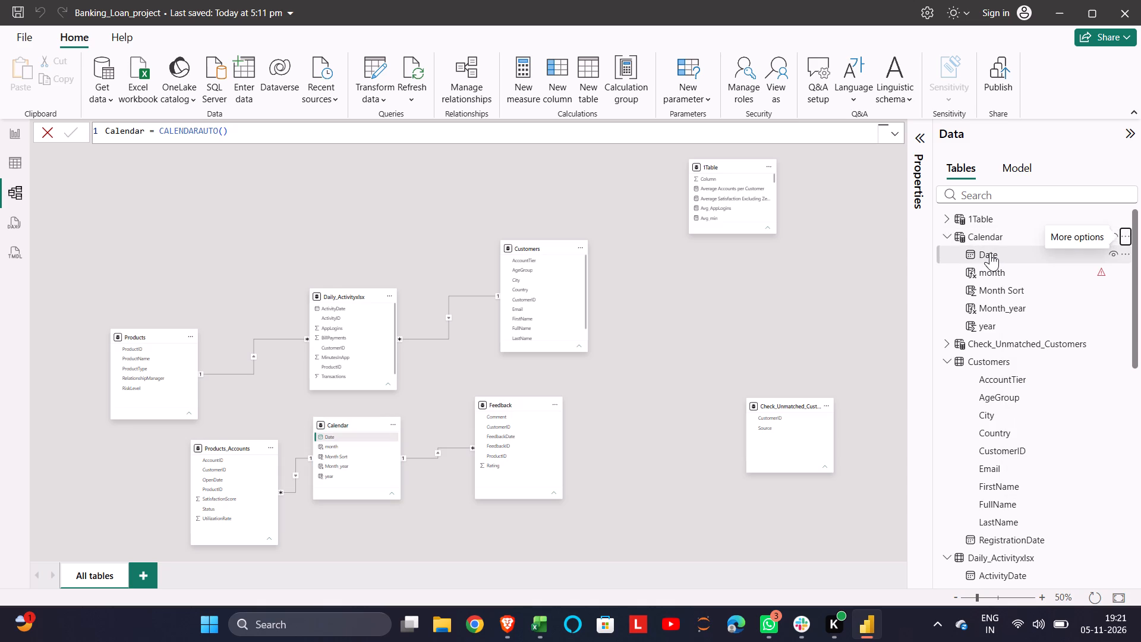
click(990, 253)
click(14, 156)
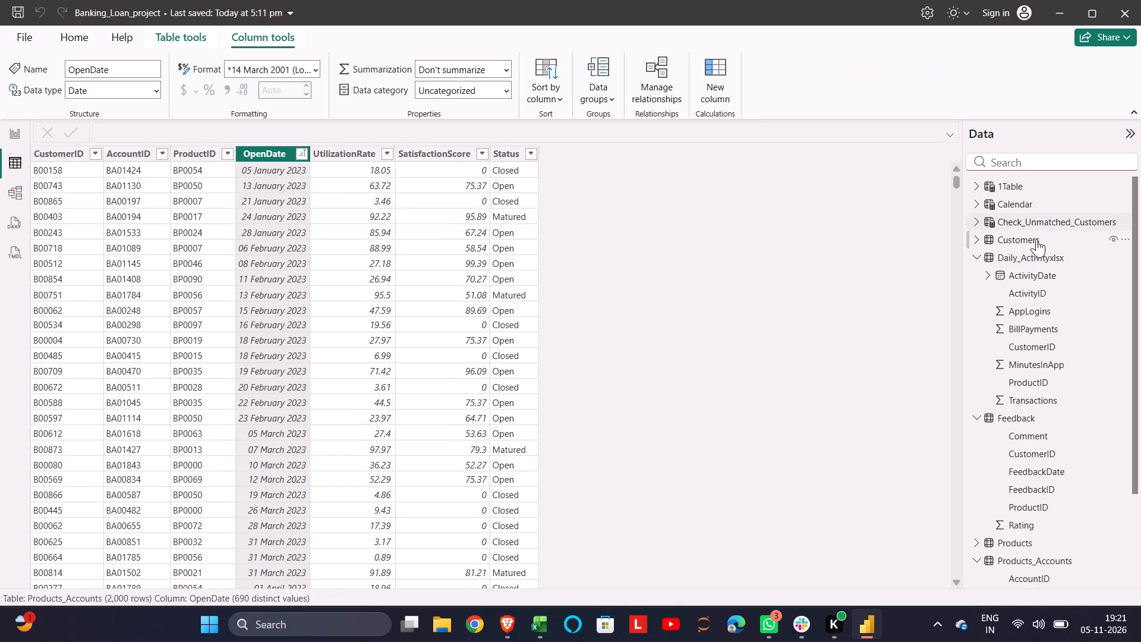
click(1032, 209)
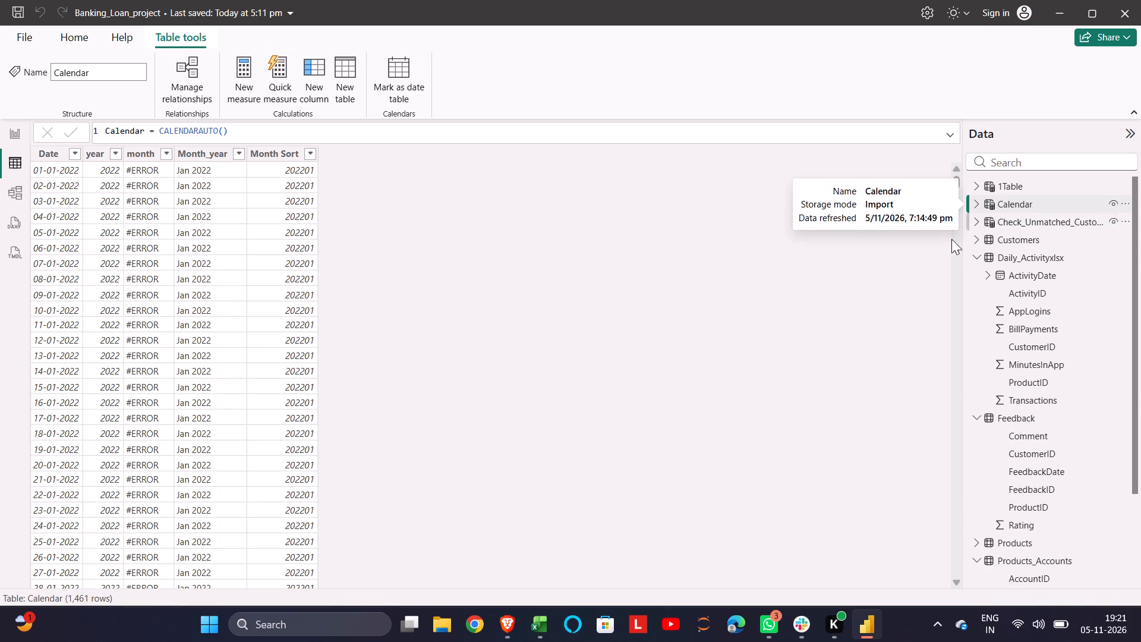
scroll(206, 329, down, 8)
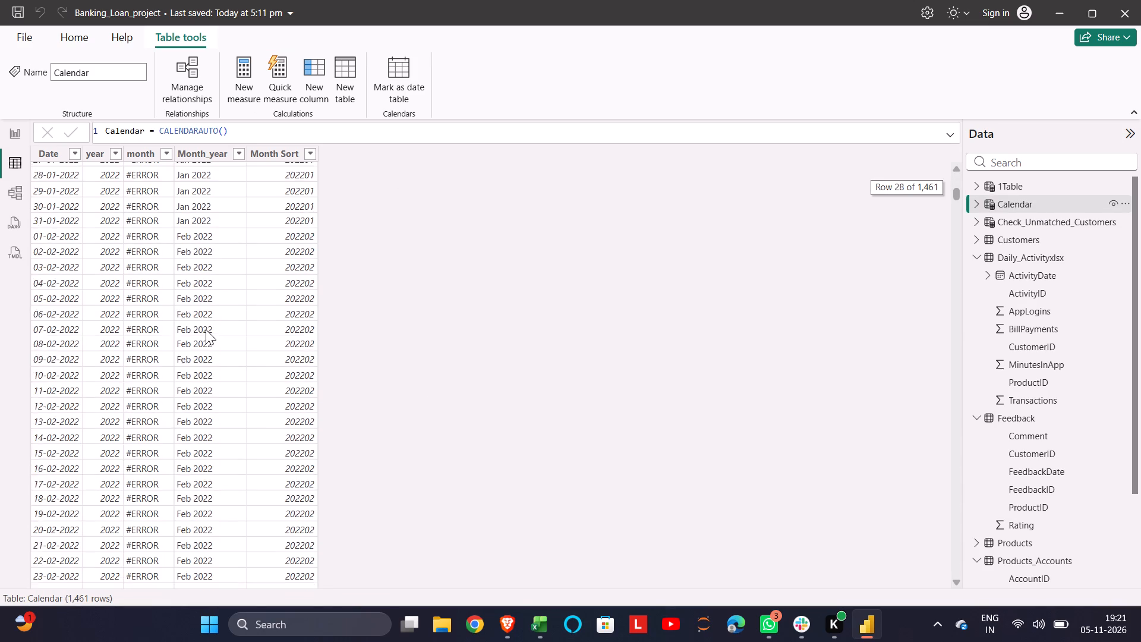
scroll(206, 329, up, 10)
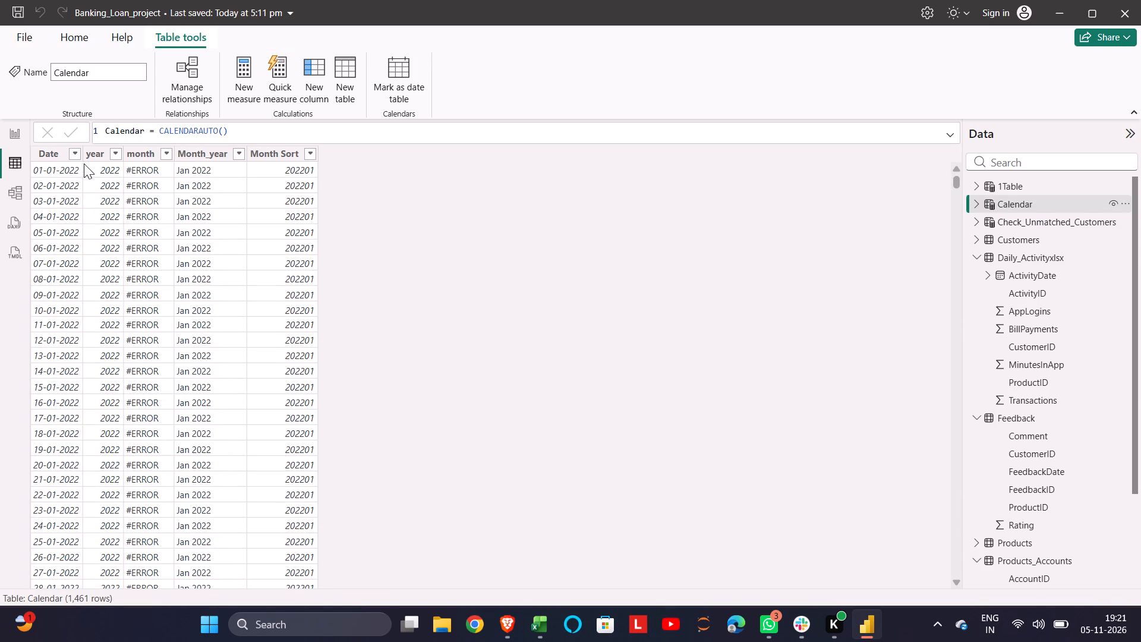
click(79, 154)
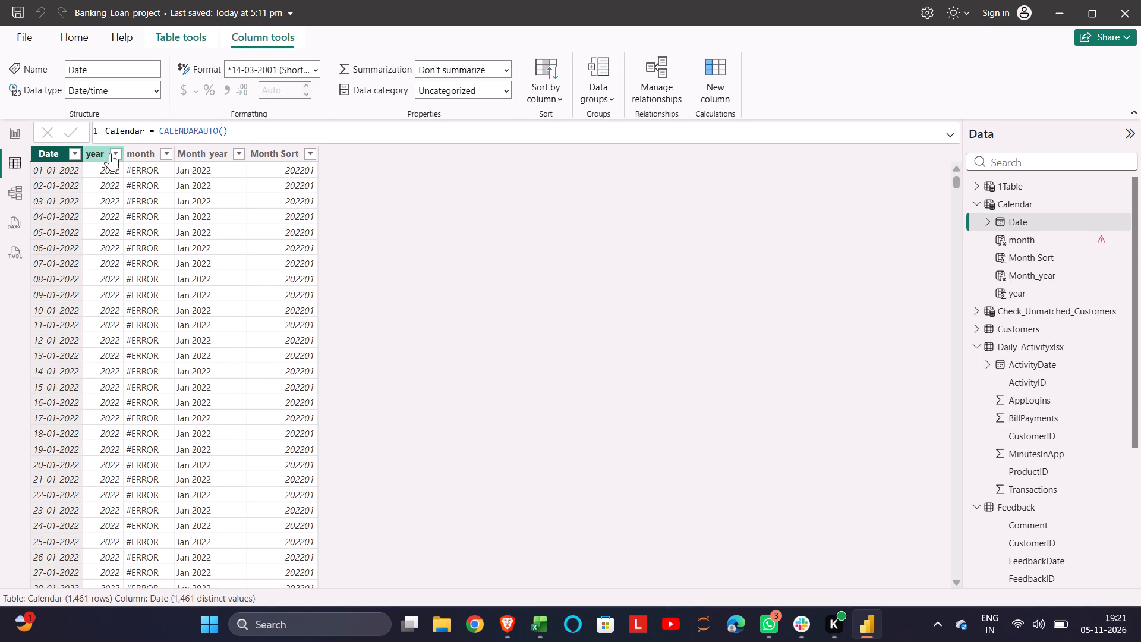
click(110, 153)
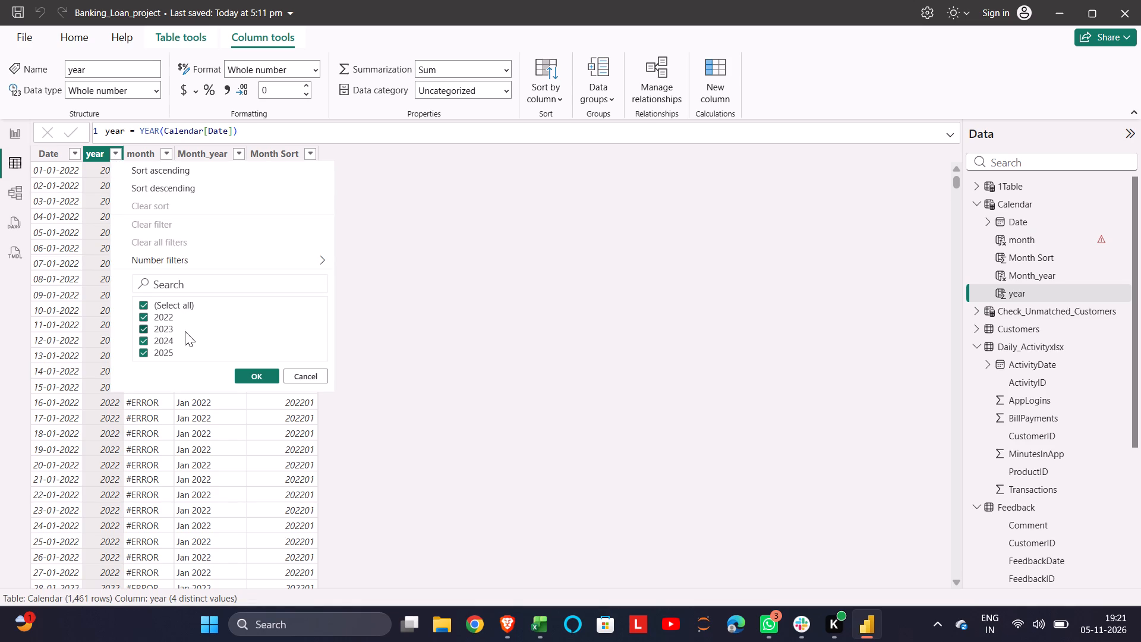
click(357, 263)
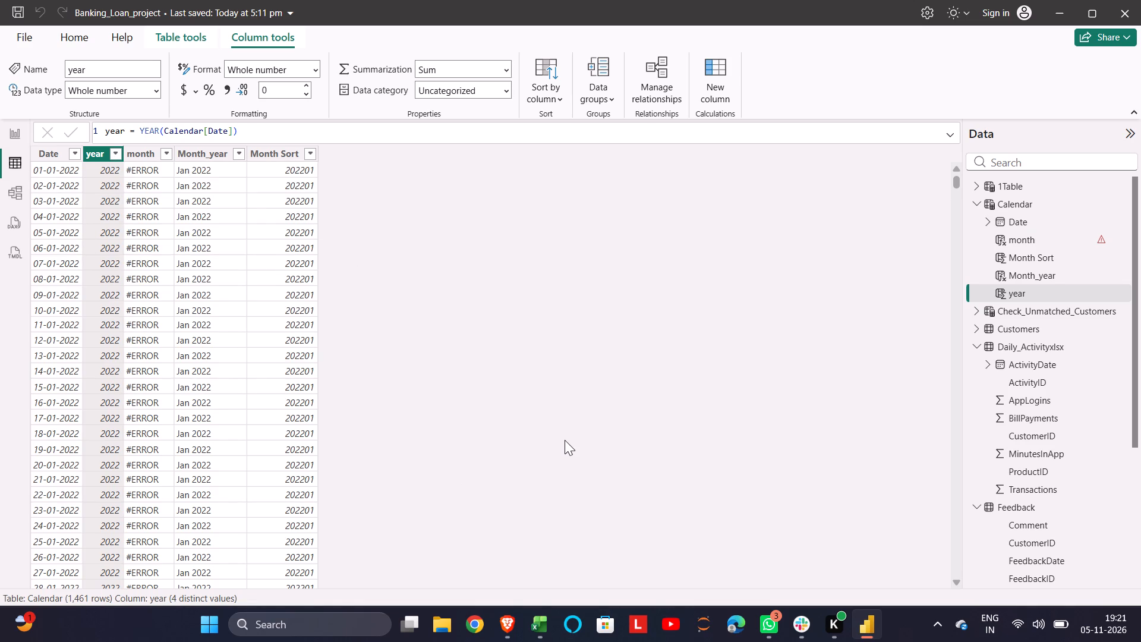
Replace products with customers[date in the FORMAT formula of the Calendar table's month column.
click(1072, 247)
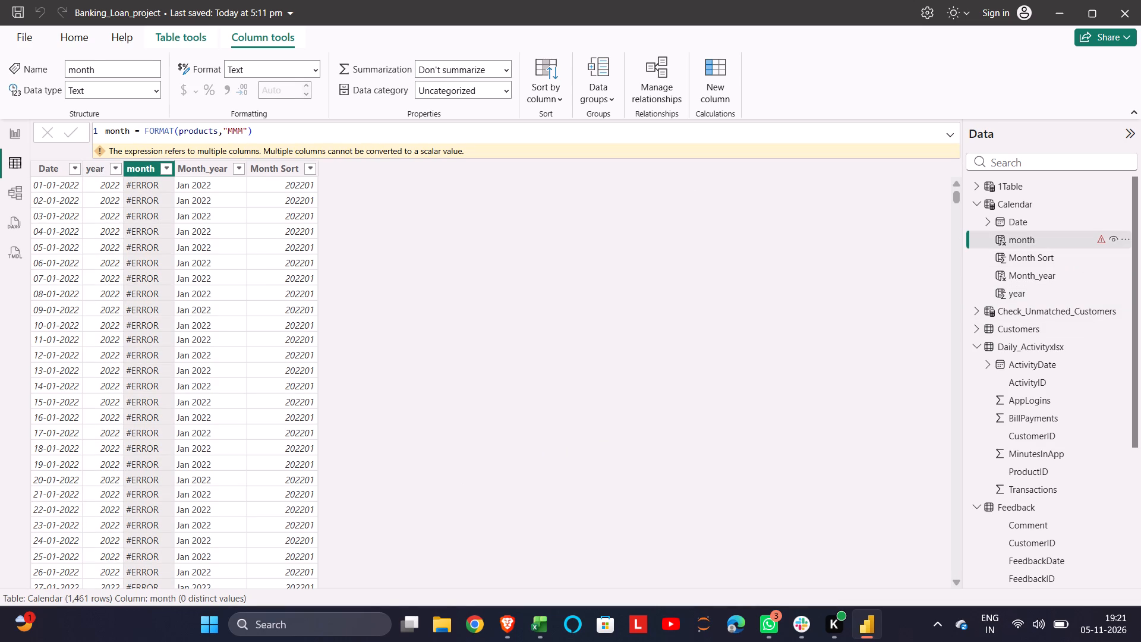
click(218, 131)
key(BackSpace)
key(BackSpace)
key(BackSpace)
key(BackSpace)
key(BackSpace)
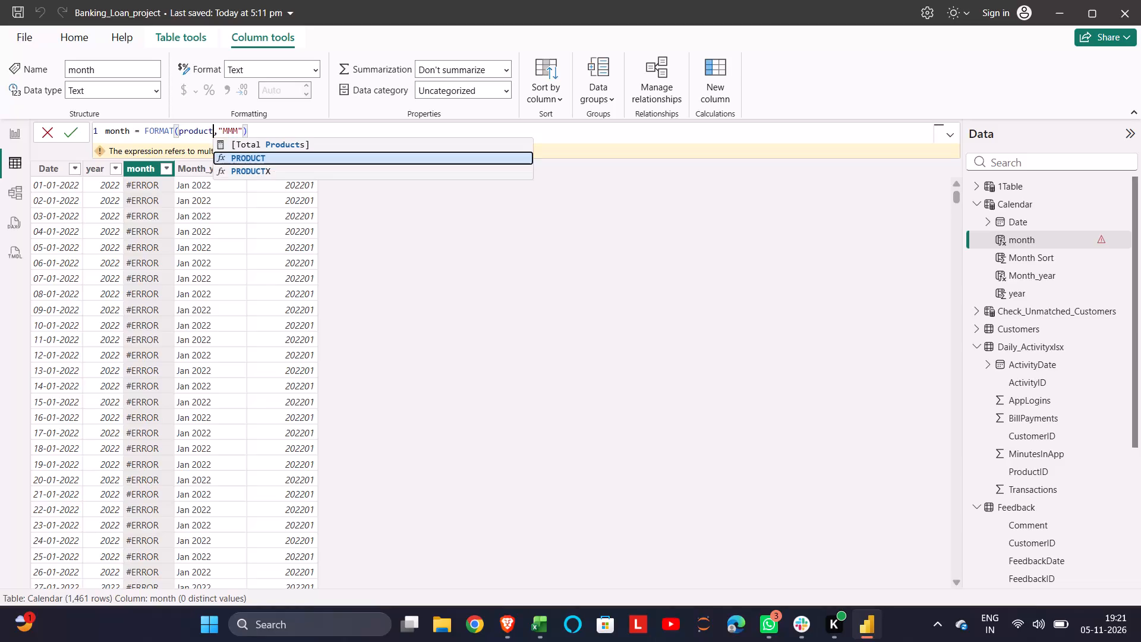
key(BackSpace)
key(BackSpace)
key(BackSpace)
text(cusat)
key(BackSpace)
key(BackSpace)
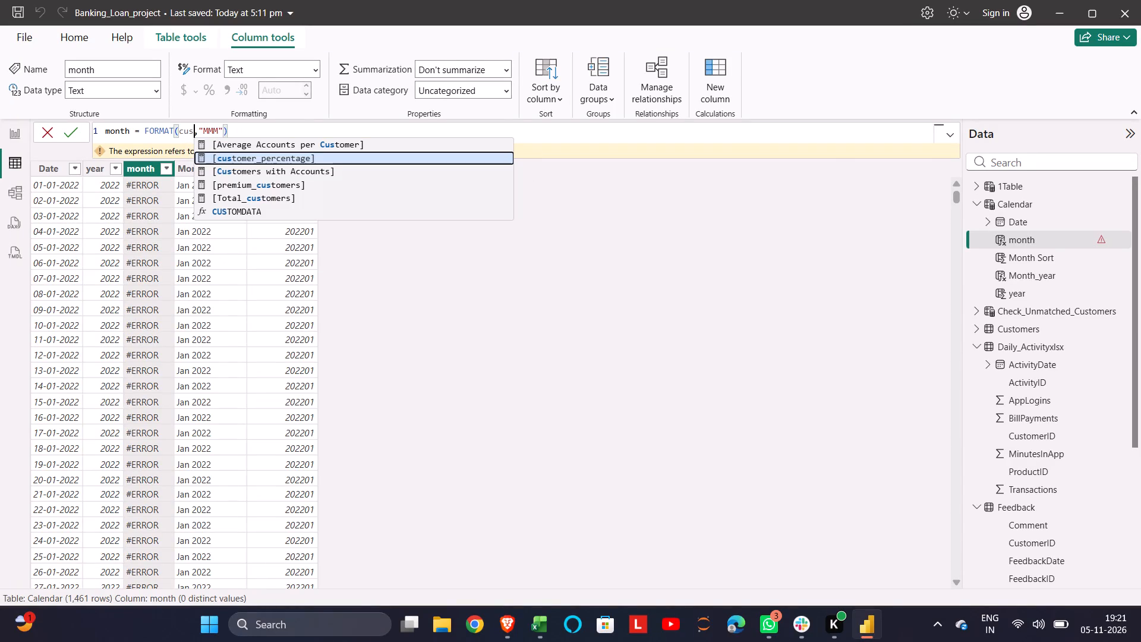
text(to)
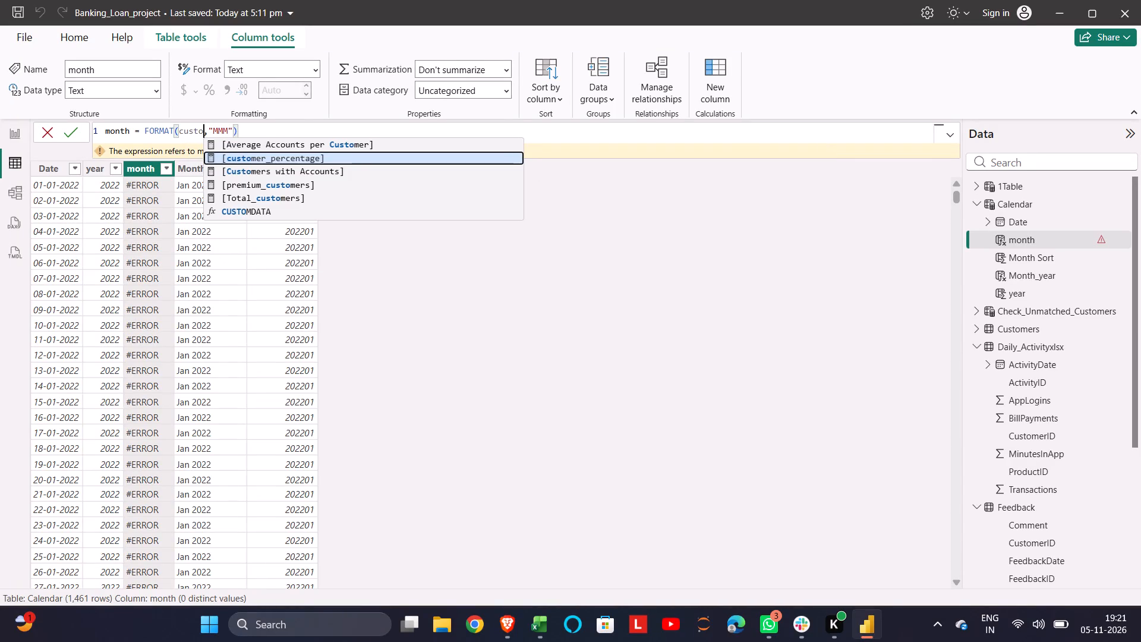
text(mers)
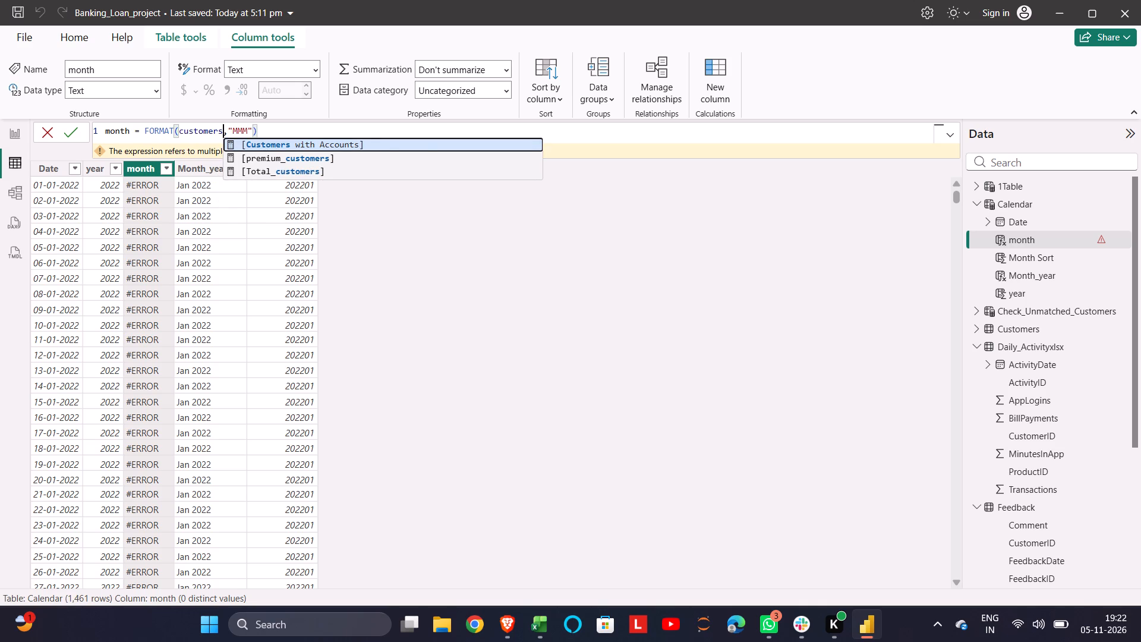
key(bracketleft)
text(date)
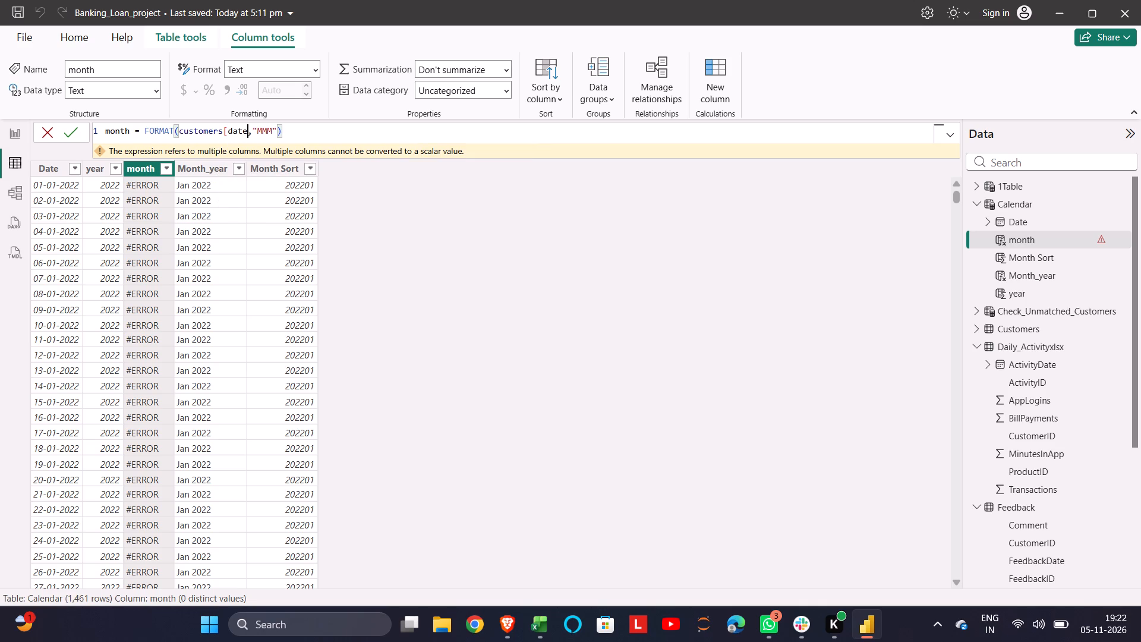
click(981, 328)
click(978, 328)
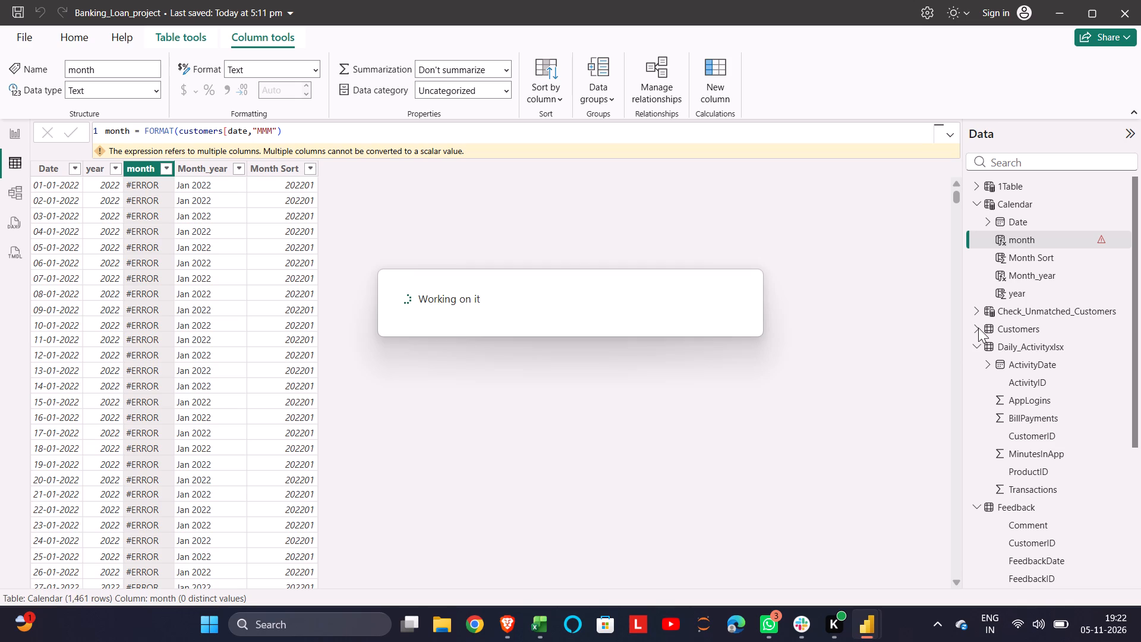
Add the missing closing square bracket after date in the month column's formula and apply it.
click(246, 134)
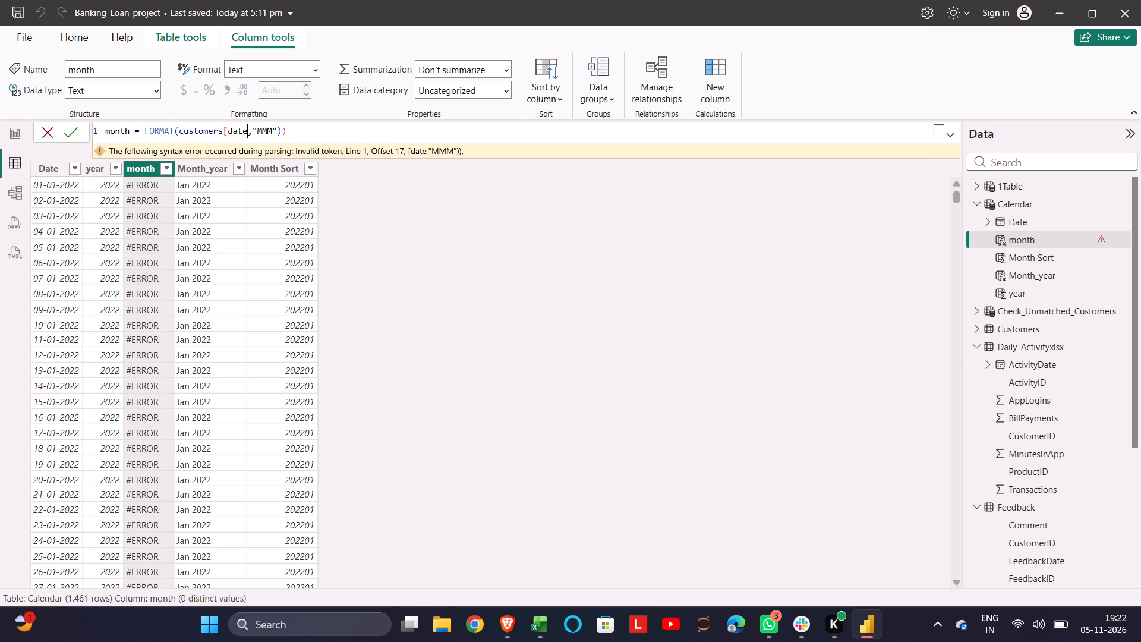
key(bracketright)
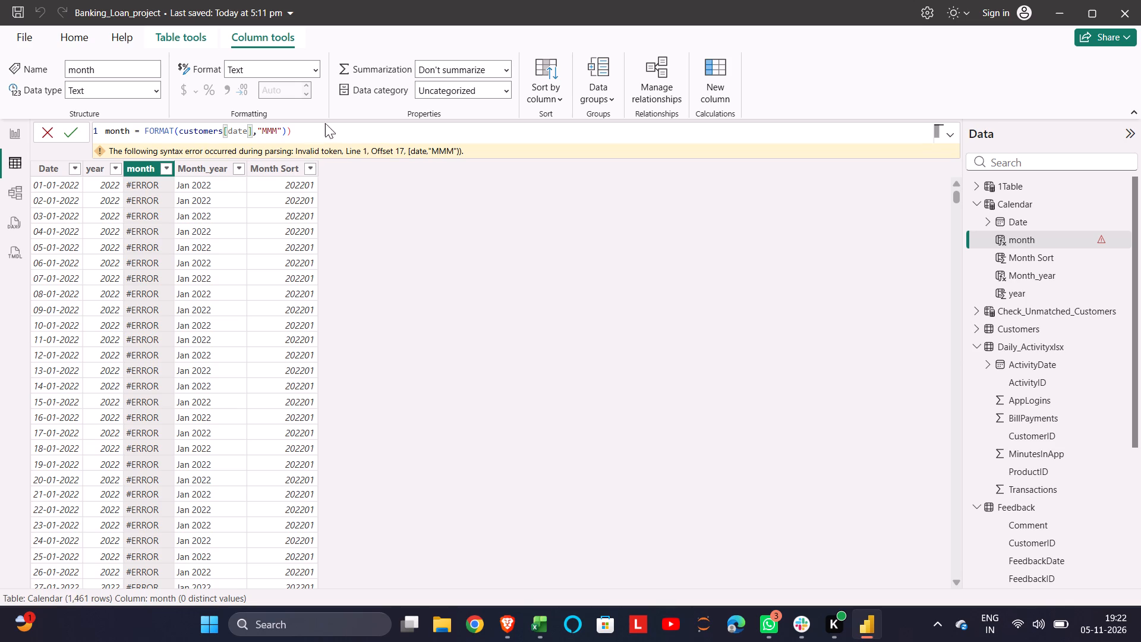
click(333, 124)
click(299, 136)
key(Return)
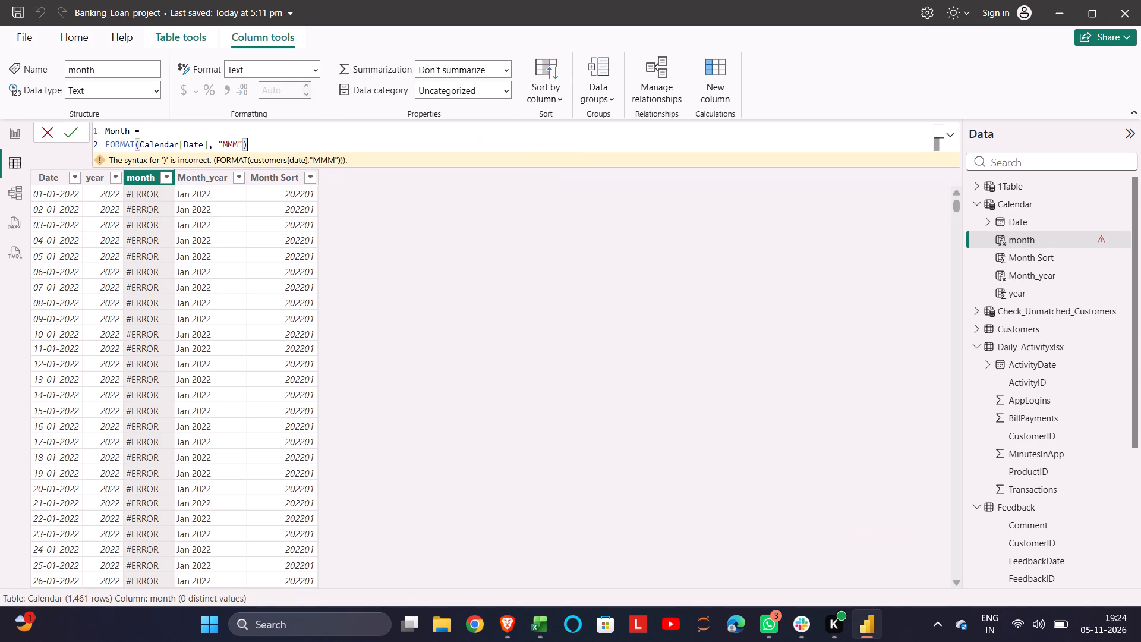
Apply the formula Month = FORMAT(Calendar[Date], "MMM") to the Calendar table's month column.
key(Return)
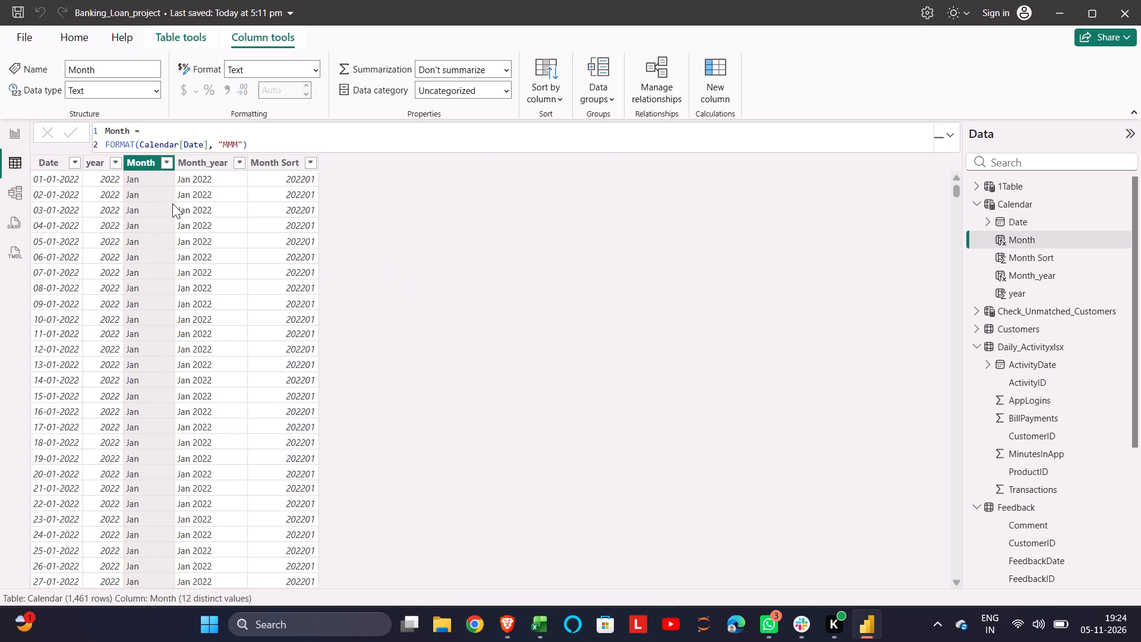
Collapse the Calendar, Daily_Activityxlsx, Feedback and Products_Accounts tables in the data list and dismiss the chat notification.
click(978, 204)
click(978, 251)
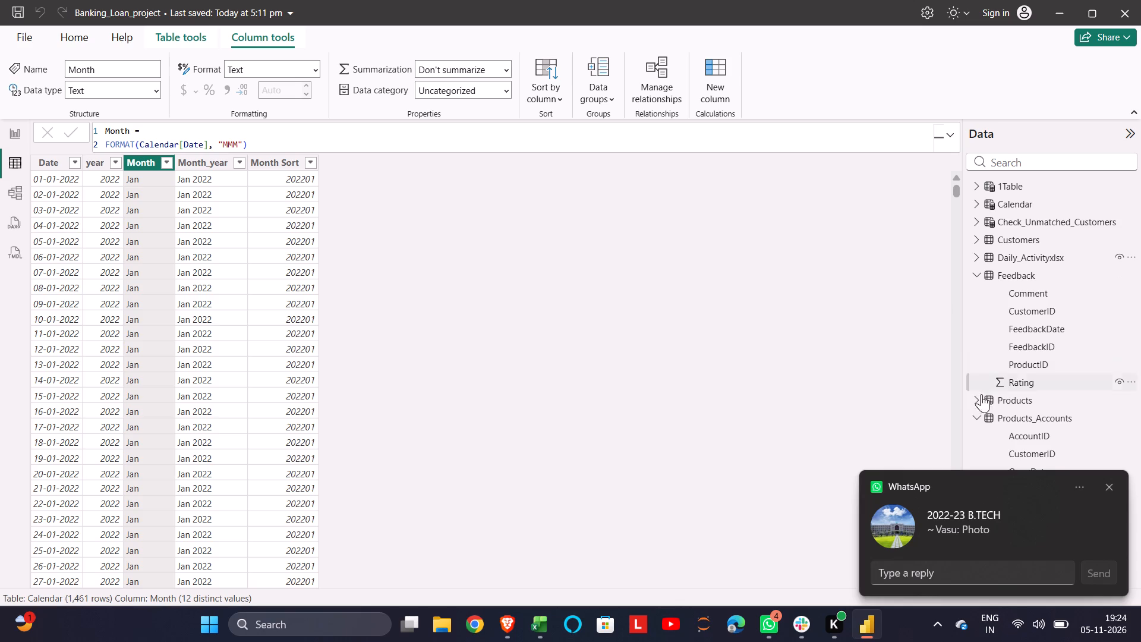
click(975, 275)
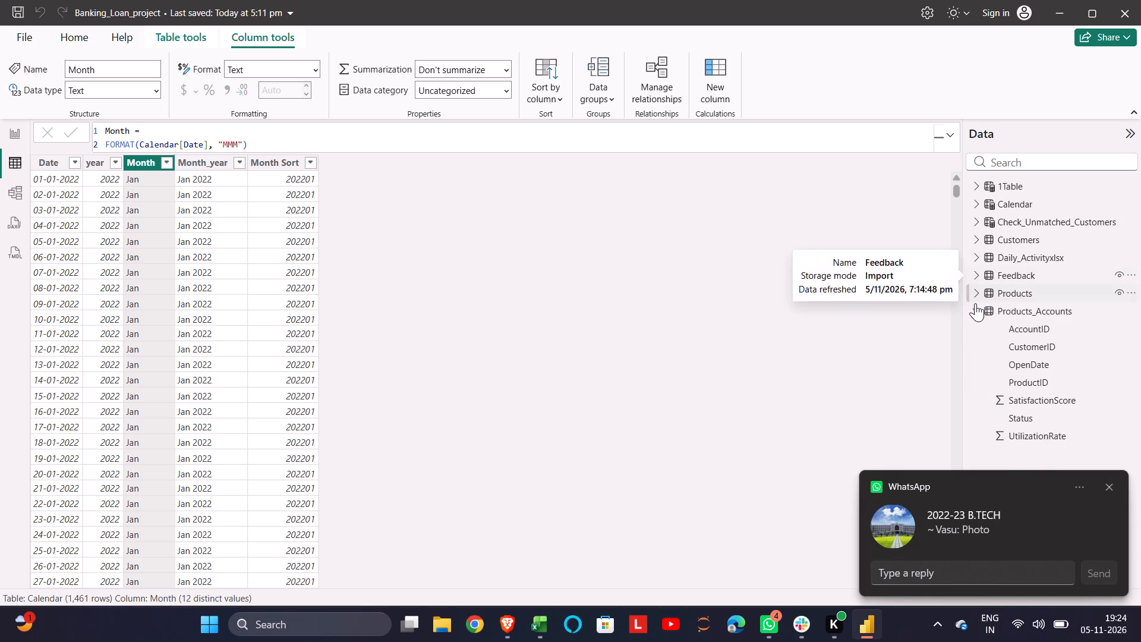
click(975, 304)
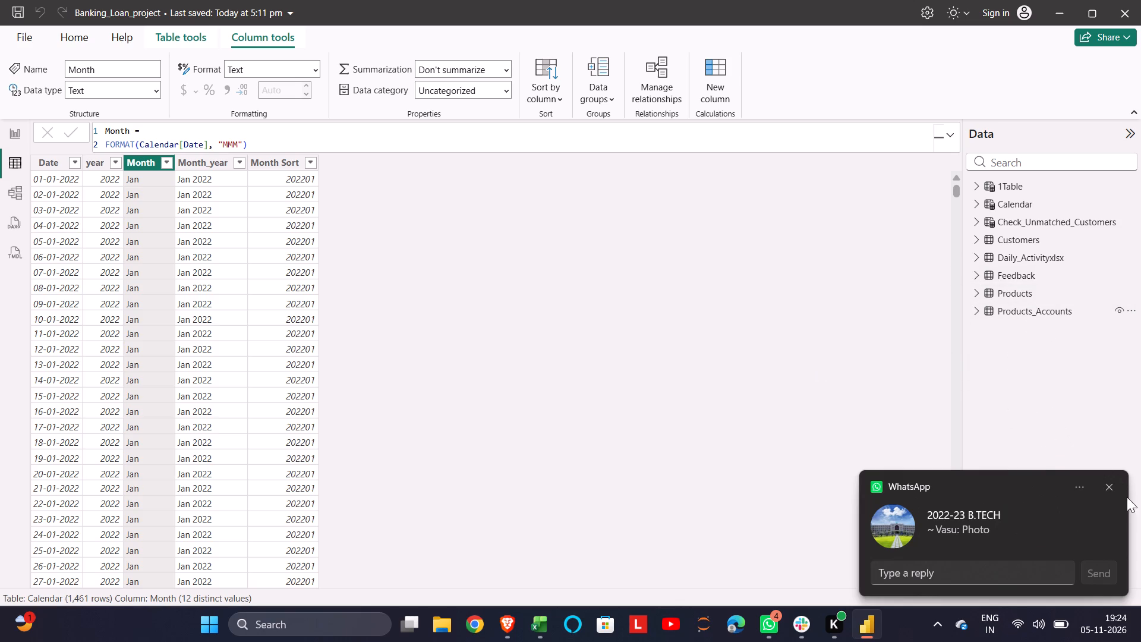
click(1107, 486)
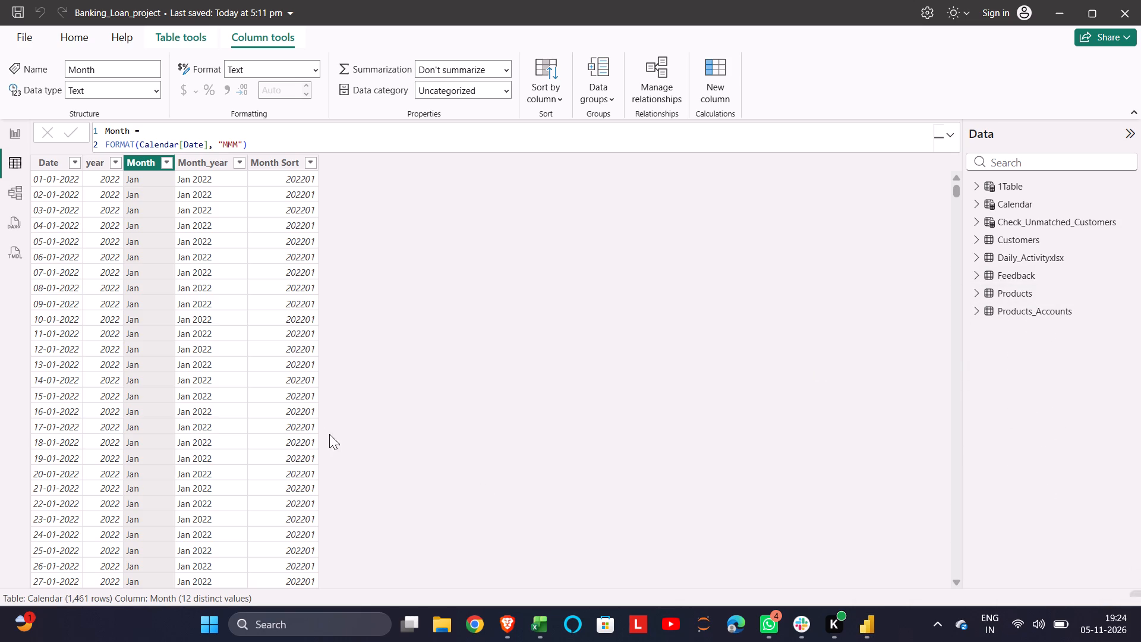
Show the data model's relationship diagram and capture a screen snip of the whole window, excluding the taskbar.
click(22, 196)
key(shift+super+s)
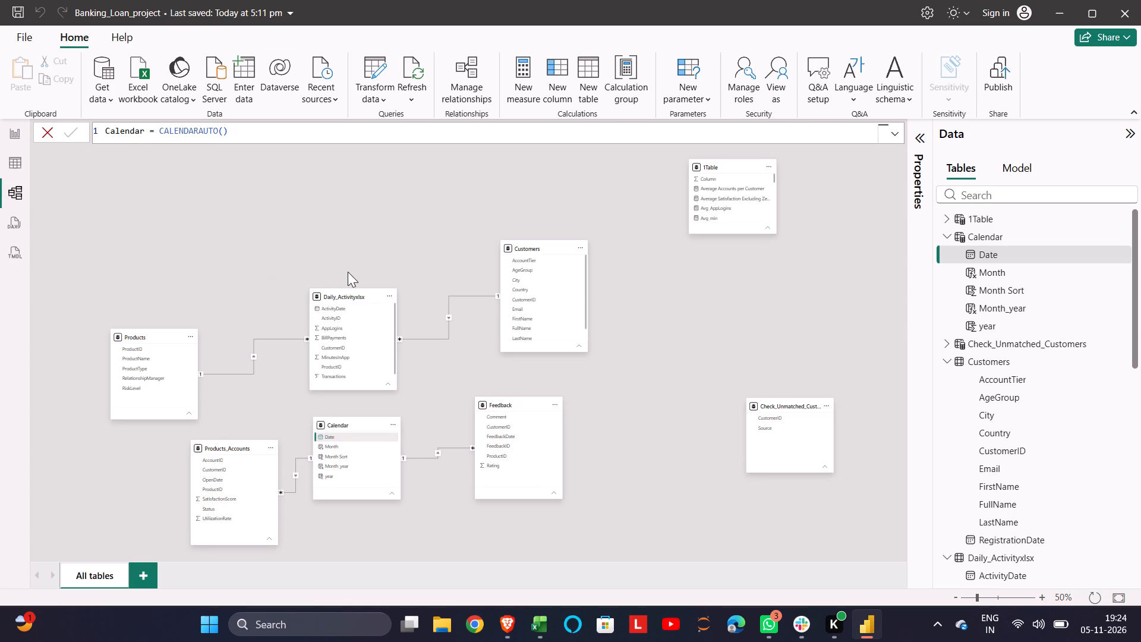
click(0, 0)
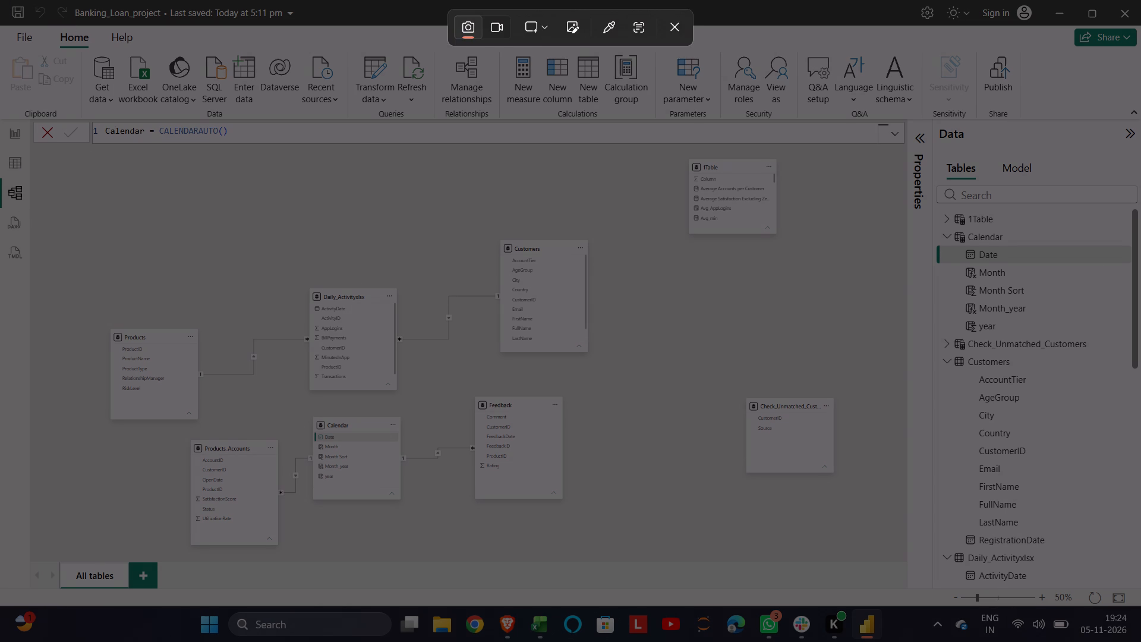
click(0, 0)
scroll(193, 112, right, 5)
drag(0, 0, 1140, 573)
scroll(921, 345, right, 2)
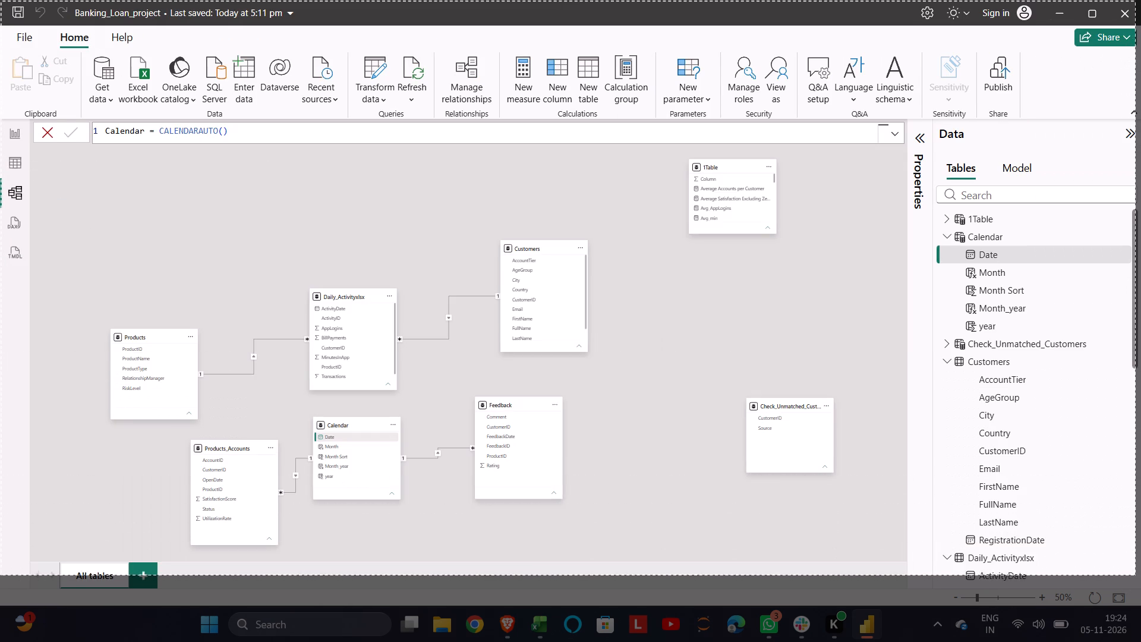
drag(1140, 573, 1140, 606)
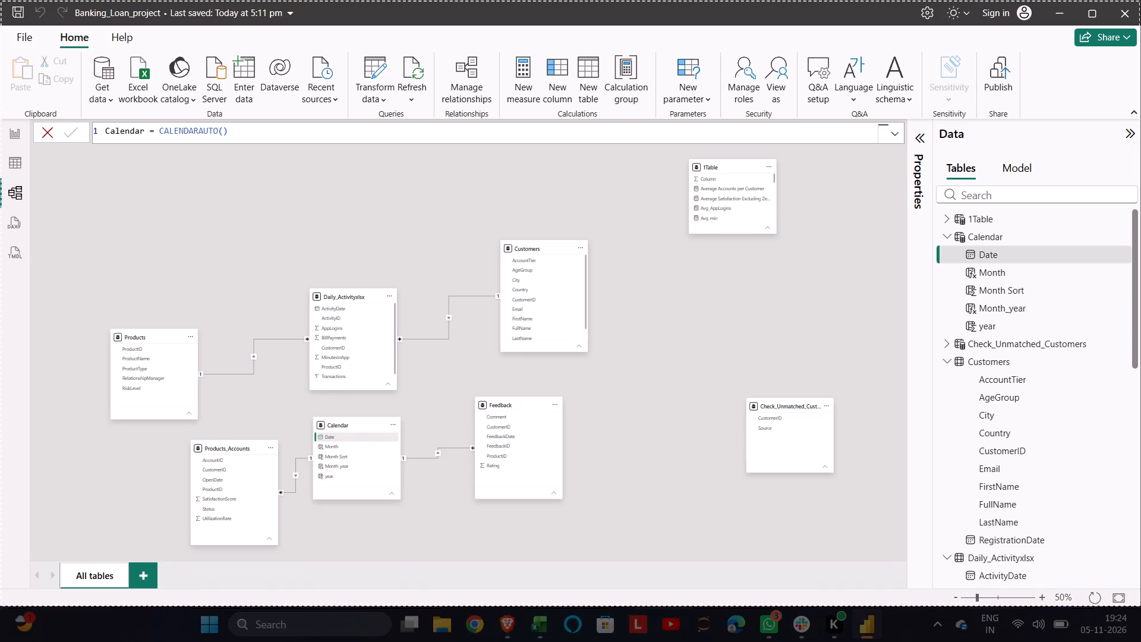
drag(1140, 606, 1140, 608)
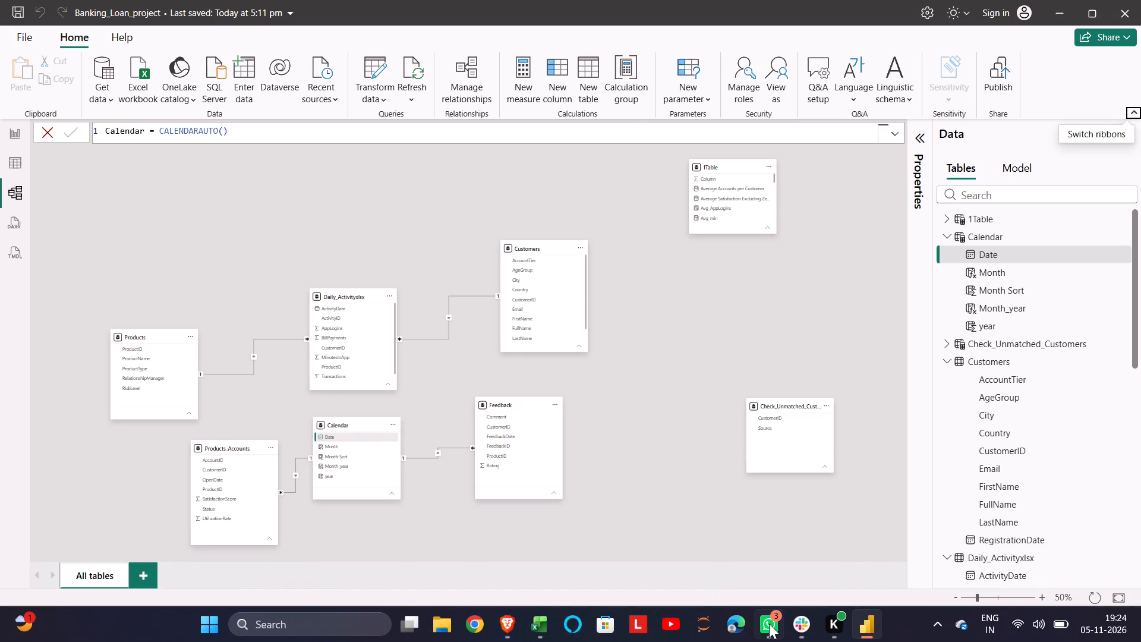
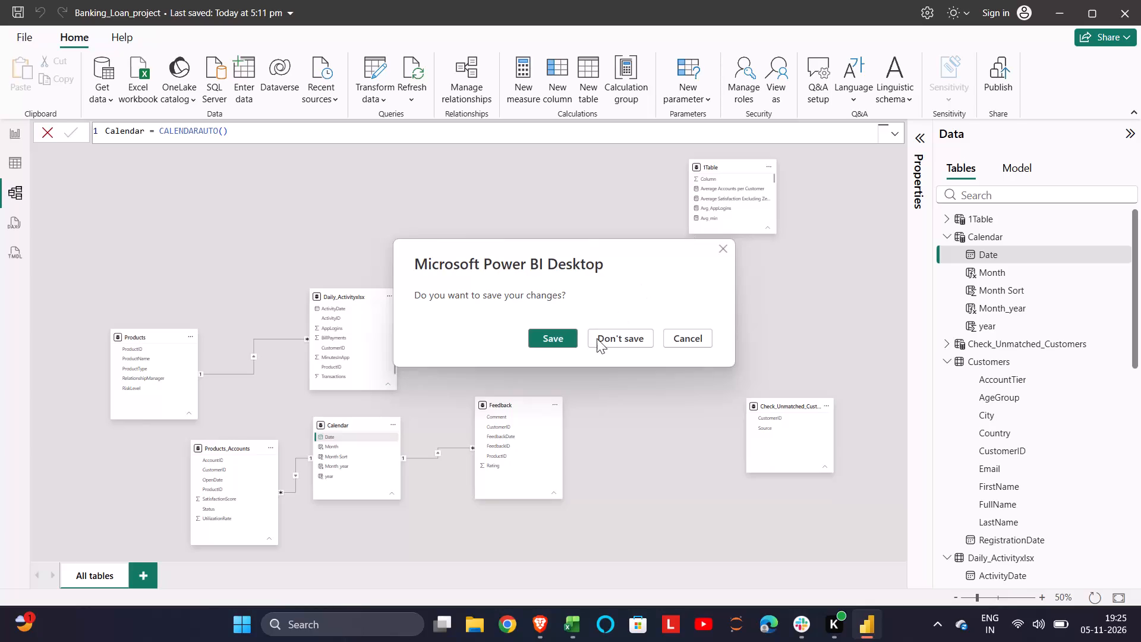
Save the changes to the Banking_Loan_project file while closing it.
click(570, 340)
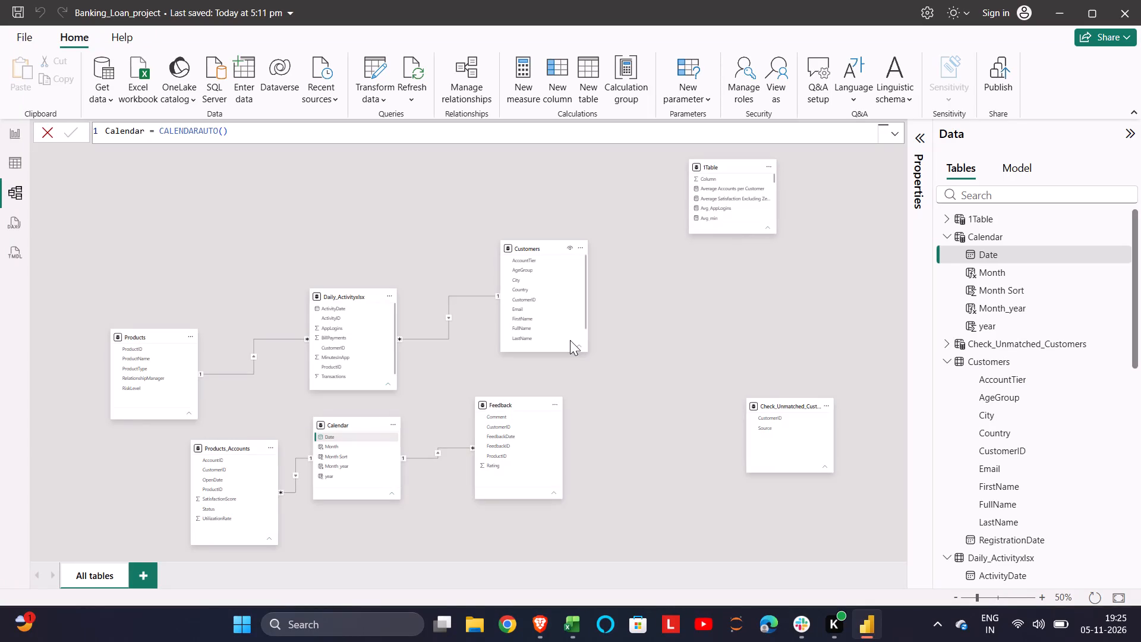